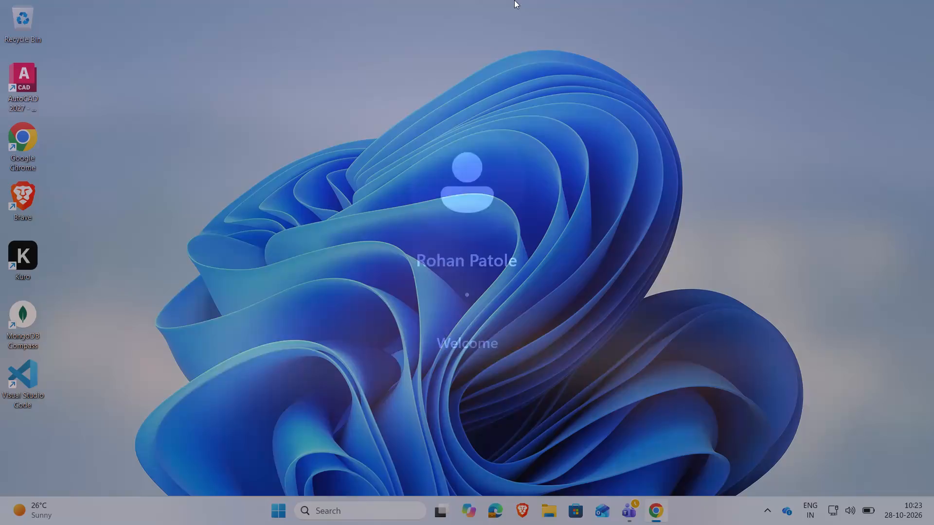
Open the Brave browser.
{"action": "left_click", "coordinate": [522, 505]}
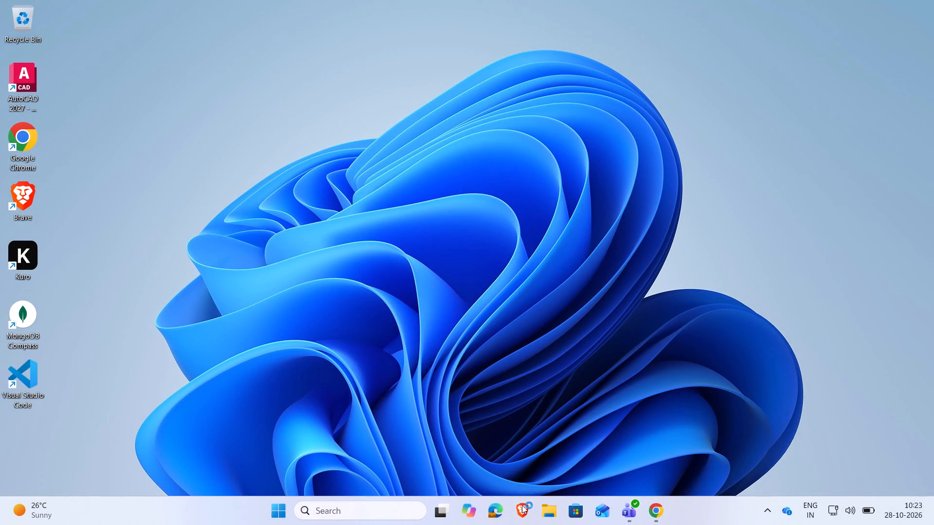
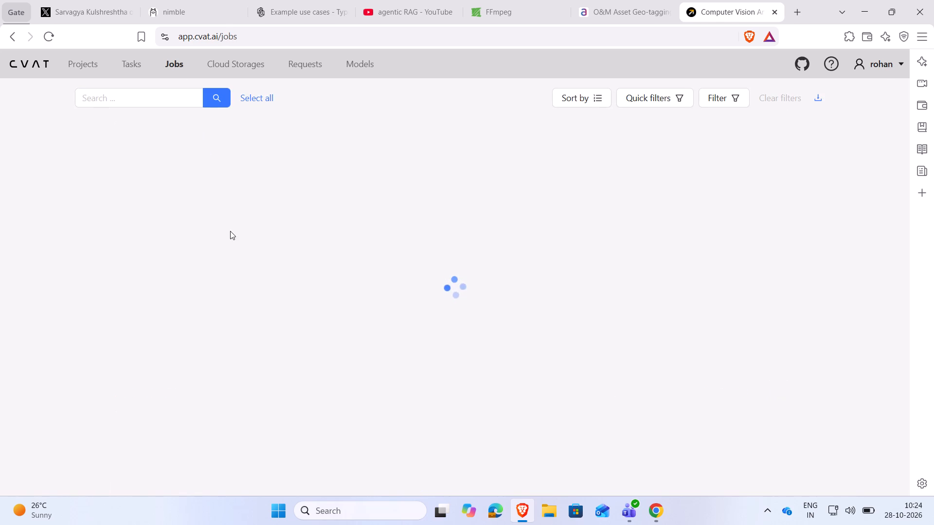
Open job 4659324 from the jobs list in the annotation editor.
{"action": "left_click", "coordinate": [187, 167]}
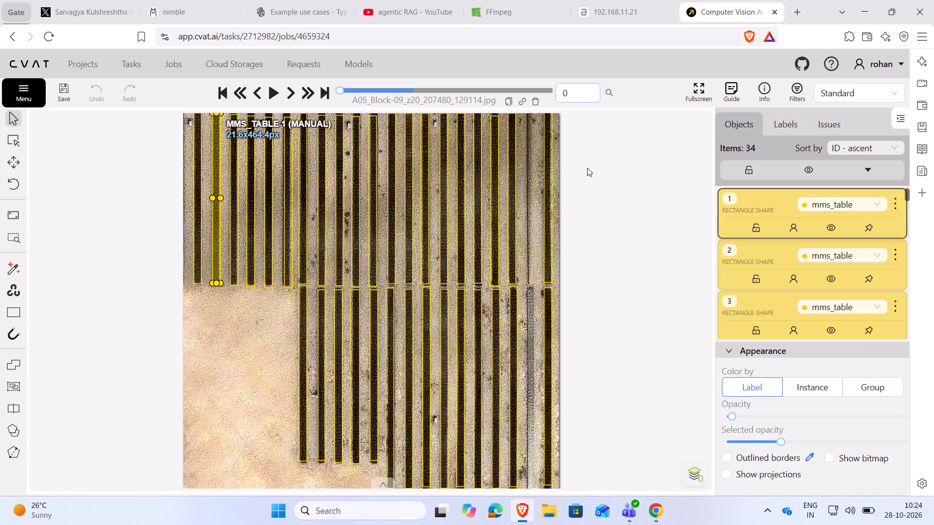
Check the existing annotations frame by frame from frame 0 up to frame 34, A12_Block-06_z20_207562_129091.jpg.
{"action": "left_click", "coordinate": [287, 92]}
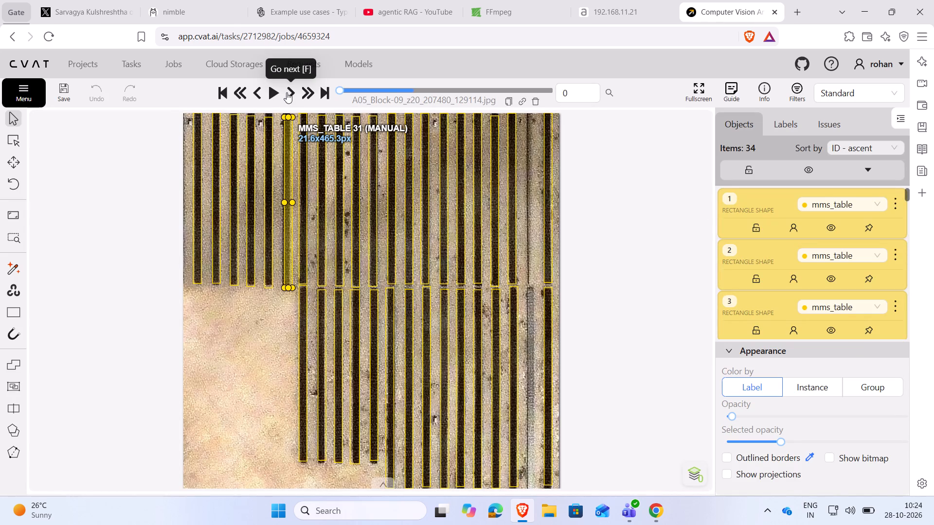
{"action": "left_click", "coordinate": [287, 92]}
{"action": "left_click", "coordinate": [287, 92]}
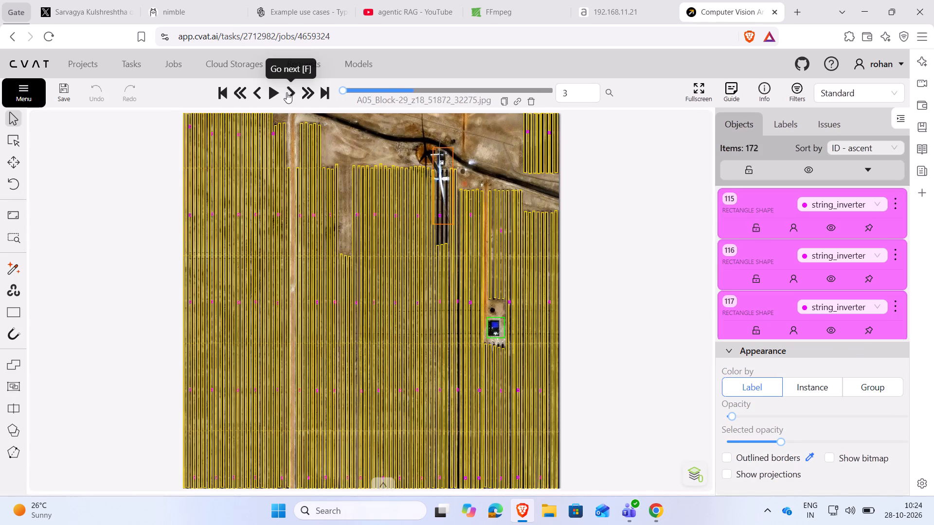
{"action": "left_click", "coordinate": [287, 92]}
{"action": "left_click", "coordinate": [287, 92]}
{"action": "left_click", "coordinate": [287, 92]}
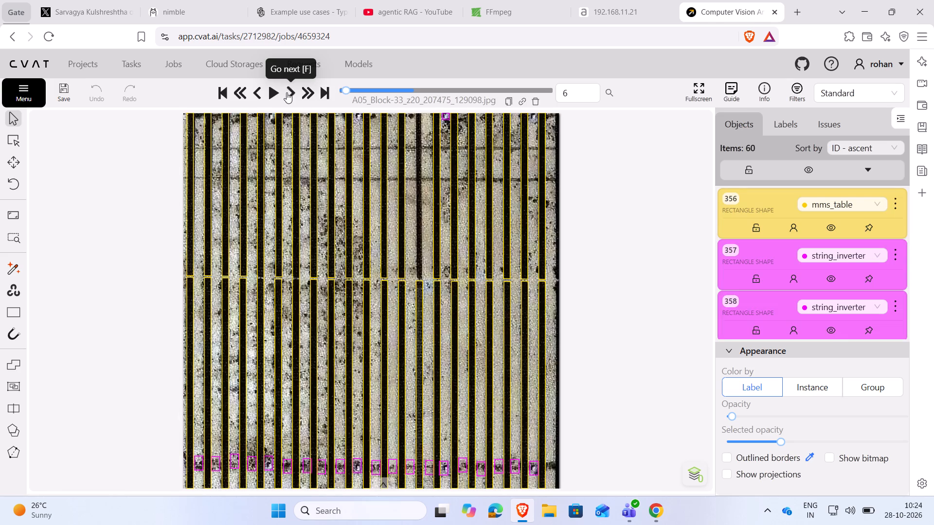
{"action": "left_click", "coordinate": [287, 92]}
{"action": "left_click", "coordinate": [287, 92]}
{"action": "left_click", "coordinate": [287, 92]}
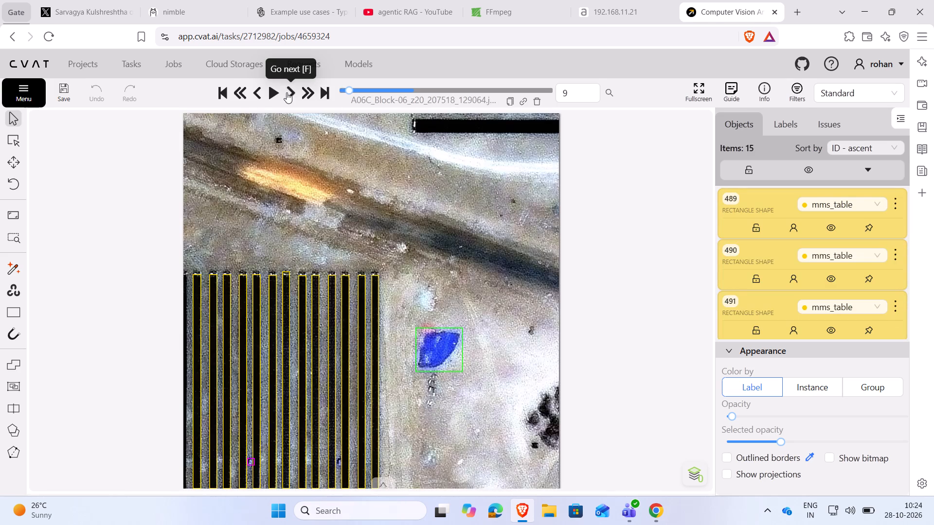
{"action": "left_click", "coordinate": [287, 92]}
{"action": "left_click", "coordinate": [287, 92]}
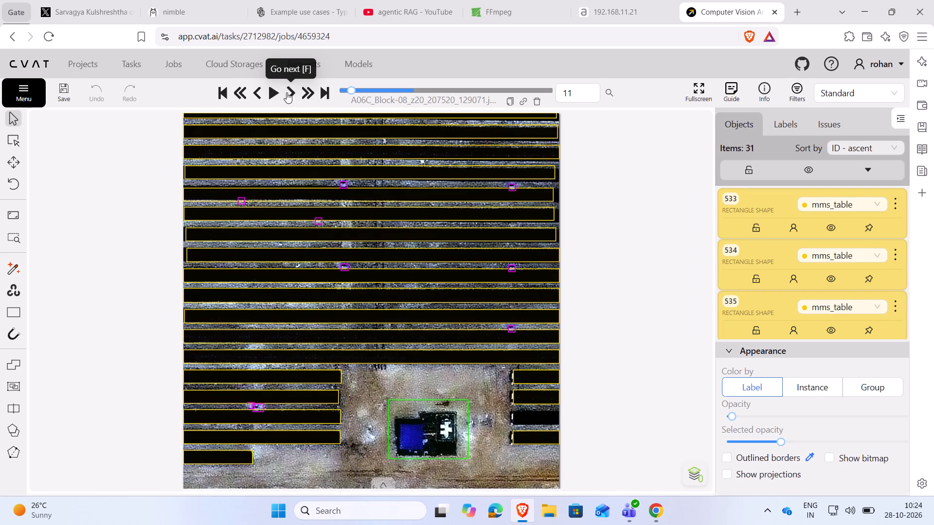
{"action": "left_click", "coordinate": [287, 92]}
{"action": "left_click", "coordinate": [287, 92]}
{"action": "left_click", "coordinate": [287, 92]}
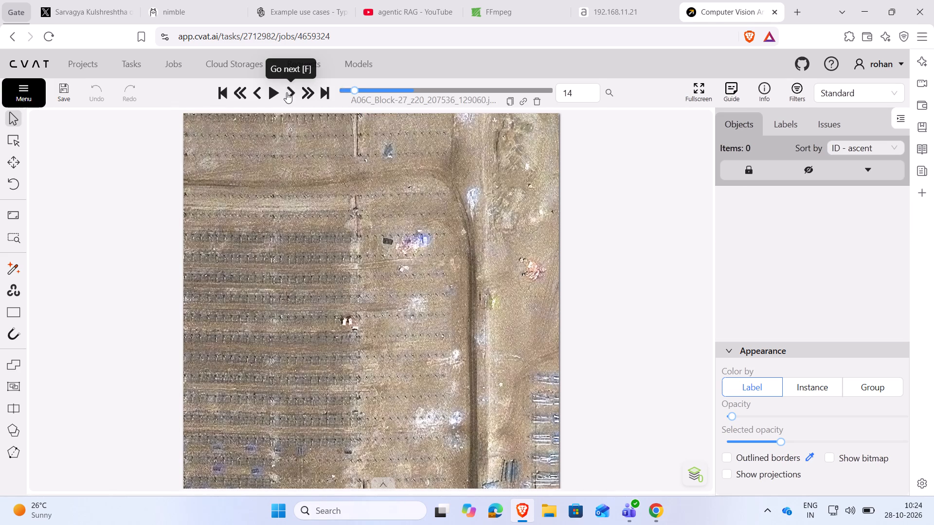
{"action": "left_click", "coordinate": [287, 92]}
{"action": "left_click", "coordinate": [287, 92]}
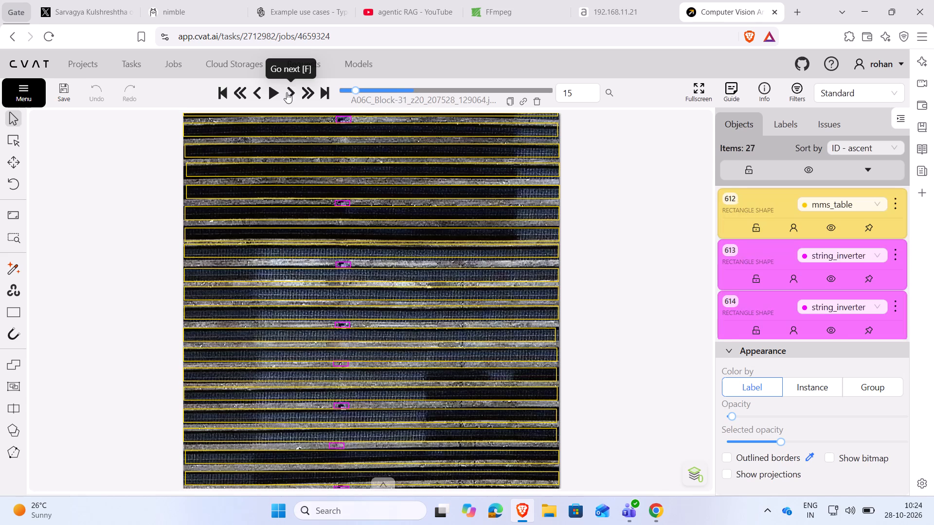
{"action": "left_click", "coordinate": [287, 92]}
{"action": "left_click", "coordinate": [287, 92]}
{"action": "left_click", "coordinate": [287, 92]}
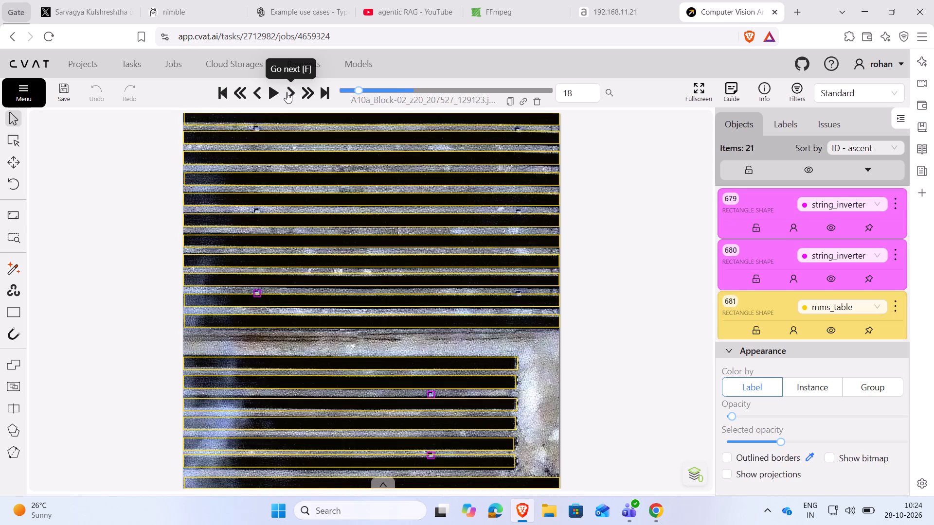
{"action": "left_click", "coordinate": [287, 92]}
{"action": "left_click", "coordinate": [287, 92]}
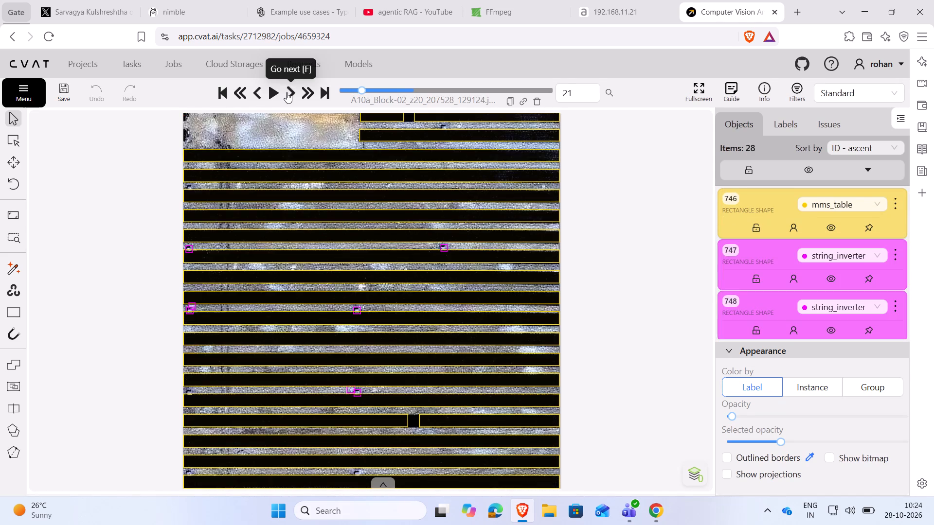
{"action": "left_click", "coordinate": [287, 92]}
{"action": "left_click", "coordinate": [287, 92]}
{"action": "left_click", "coordinate": [287, 92]}
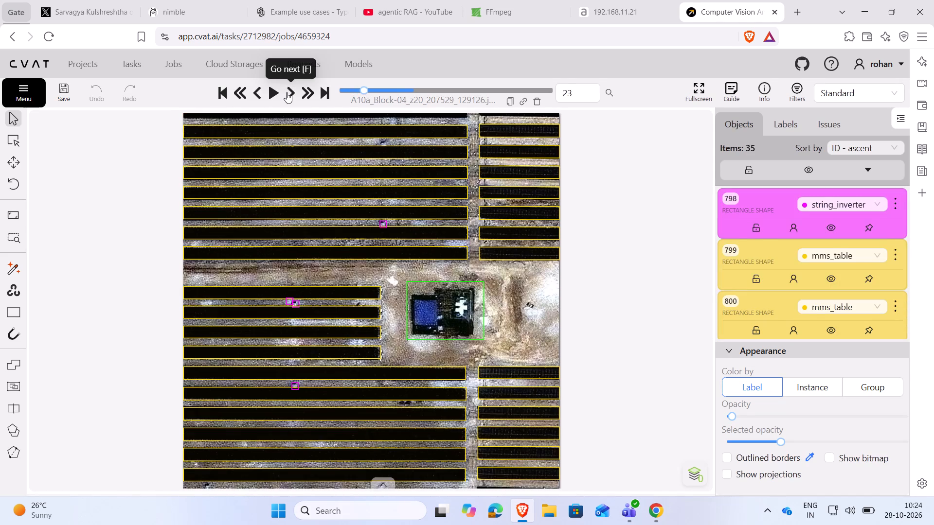
{"action": "left_click", "coordinate": [287, 92]}
{"action": "left_click", "coordinate": [287, 92]}
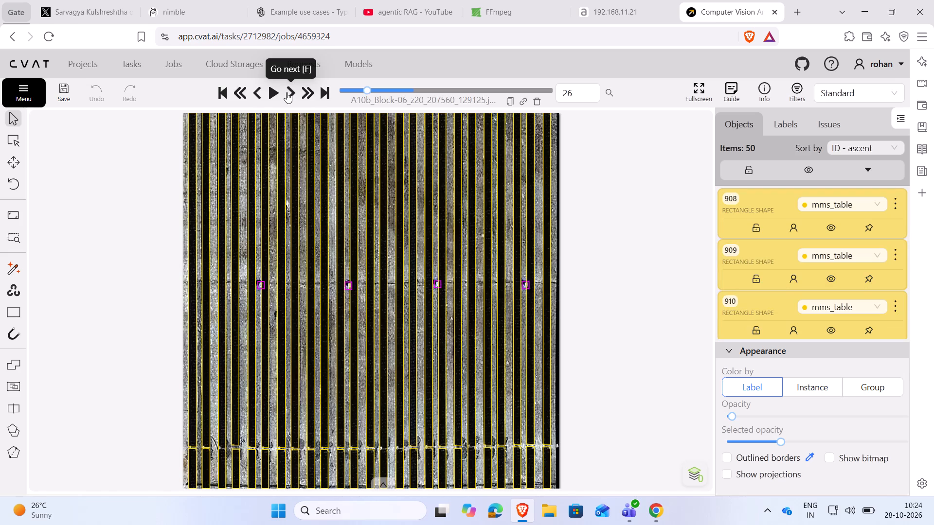
{"action": "left_click", "coordinate": [287, 92]}
{"action": "left_click", "coordinate": [287, 92]}
{"action": "left_click", "coordinate": [287, 92]}
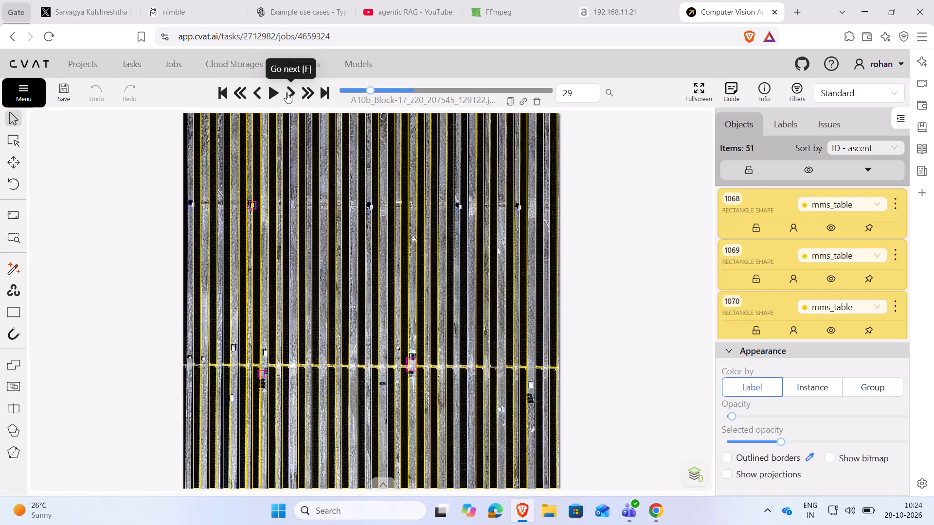
{"action": "left_click", "coordinate": [287, 92]}
{"action": "left_click", "coordinate": [287, 92]}
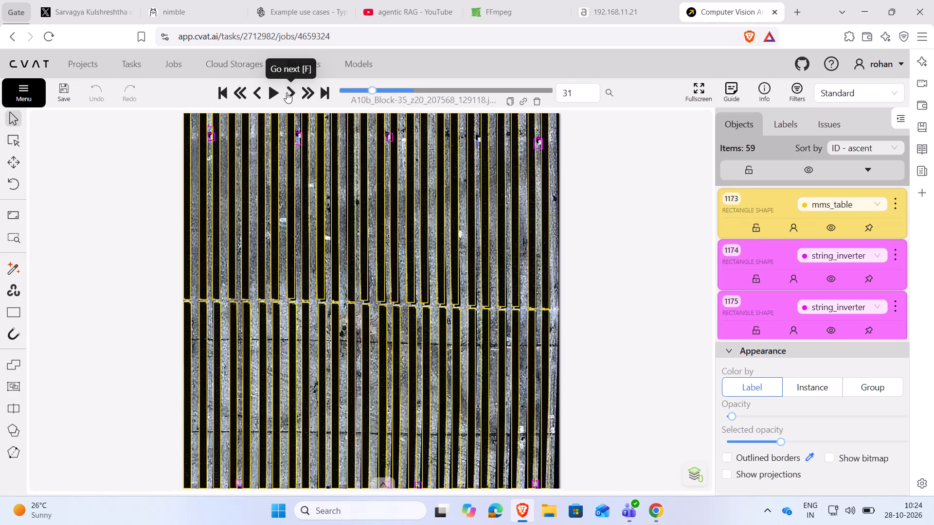
{"action": "left_click", "coordinate": [287, 92]}
{"action": "left_click", "coordinate": [287, 92]}
{"action": "left_click", "coordinate": [287, 92]}
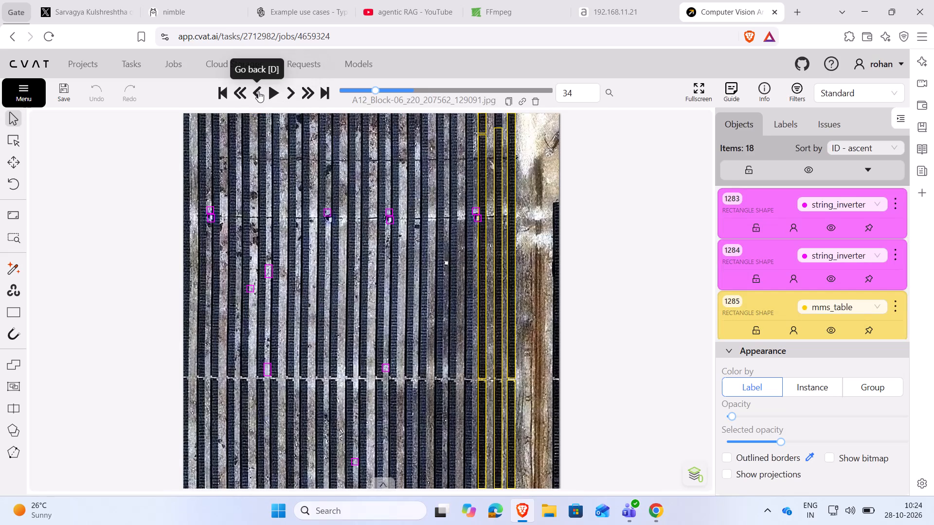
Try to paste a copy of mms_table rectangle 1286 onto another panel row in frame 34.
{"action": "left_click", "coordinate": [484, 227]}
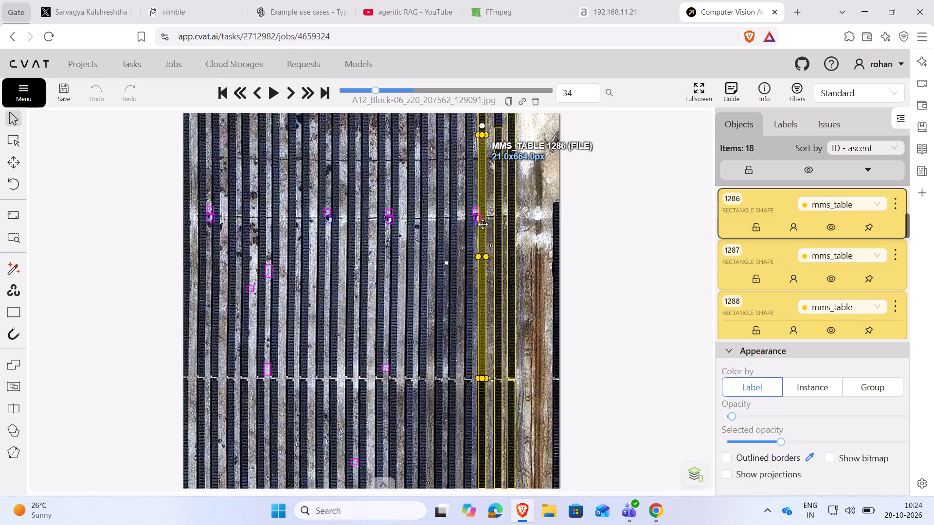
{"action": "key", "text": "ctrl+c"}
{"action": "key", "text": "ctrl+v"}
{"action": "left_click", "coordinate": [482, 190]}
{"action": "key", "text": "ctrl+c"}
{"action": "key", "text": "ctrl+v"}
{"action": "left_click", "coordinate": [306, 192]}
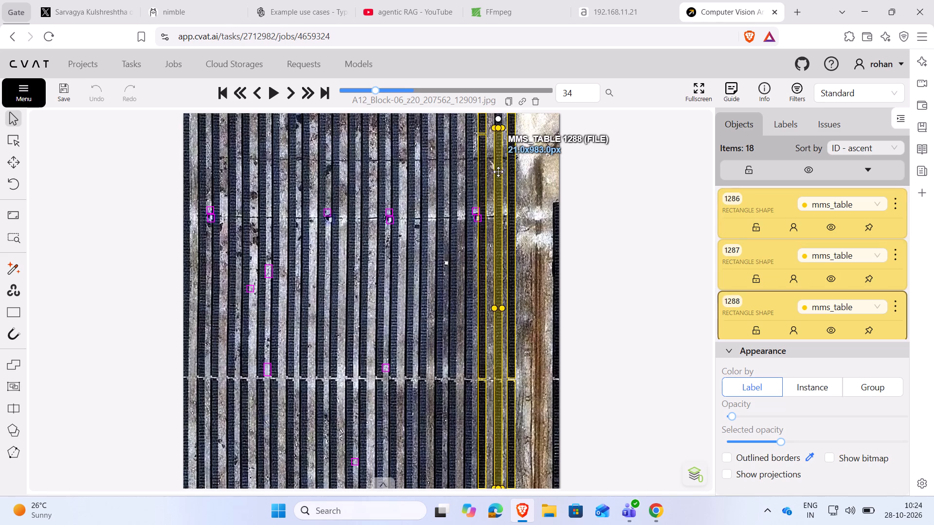
Copy mms_table rectangle 1286 and paste nine copies over successive unlabelled panel rows to its left in the upper block.
{"action": "left_click", "coordinate": [485, 159]}
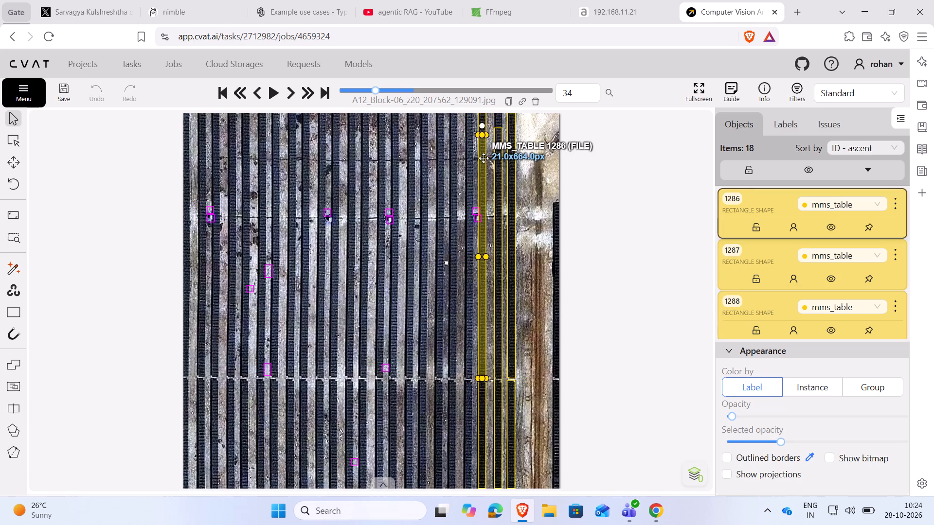
{"action": "key", "text": "ctrl+c"}
{"action": "key", "text": "ctrl+v"}
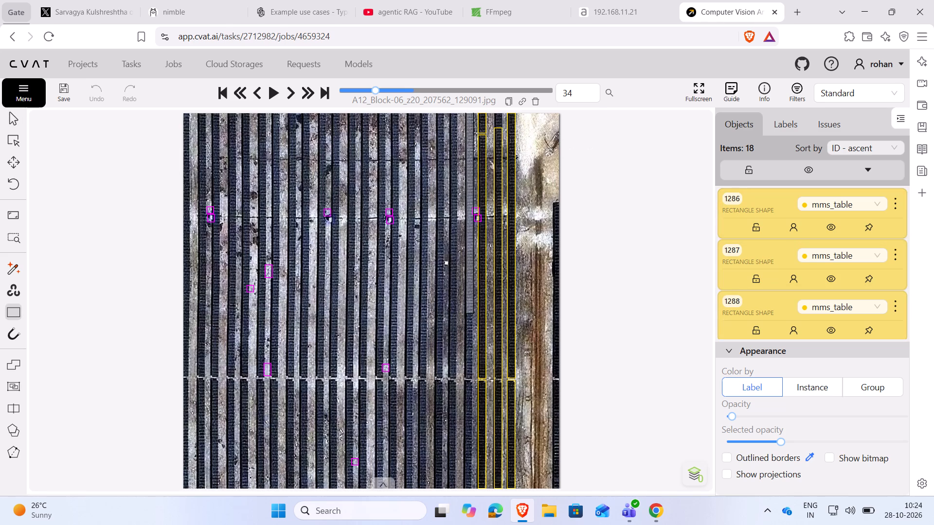
{"action": "left_click", "coordinate": [469, 256], "text": "ctrl"}
{"action": "left_click", "coordinate": [453, 254], "text": "ctrl"}
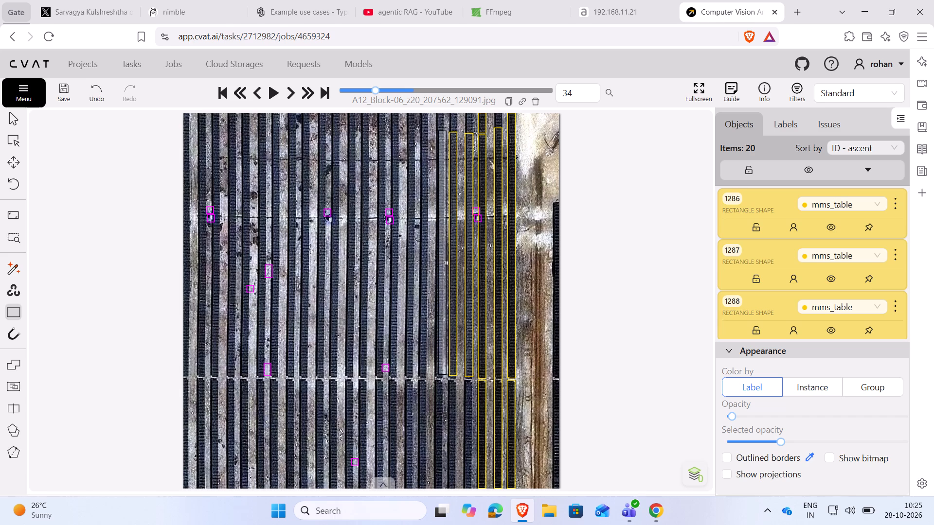
{"action": "left_click", "coordinate": [440, 255], "text": "ctrl"}
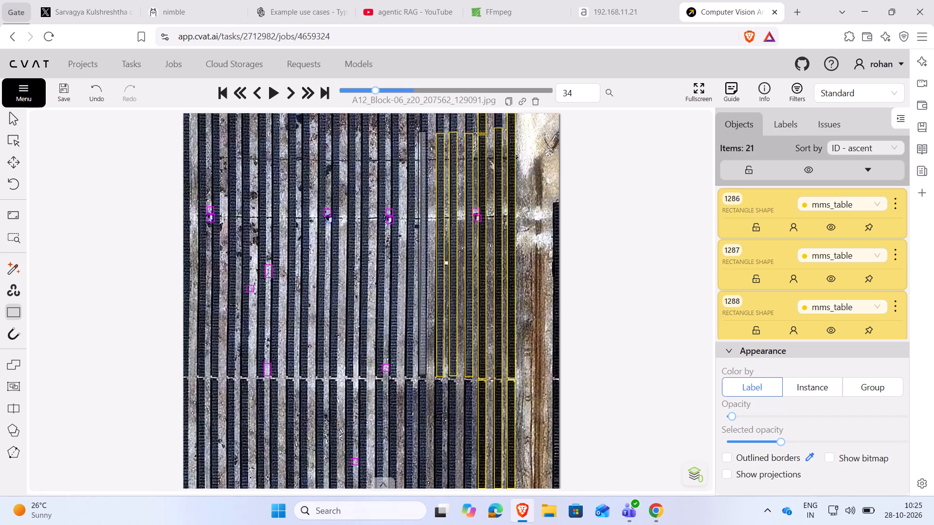
{"action": "left_click", "coordinate": [423, 254], "text": "ctrl"}
{"action": "left_click", "coordinate": [411, 257], "text": "ctrl"}
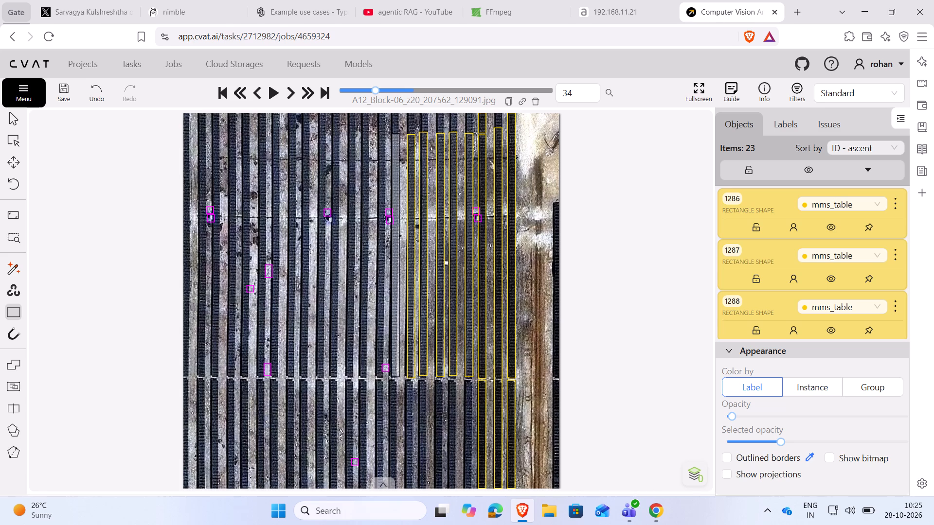
{"action": "left_click", "coordinate": [395, 256], "text": "ctrl"}
{"action": "left_click", "coordinate": [378, 253], "text": "ctrl"}
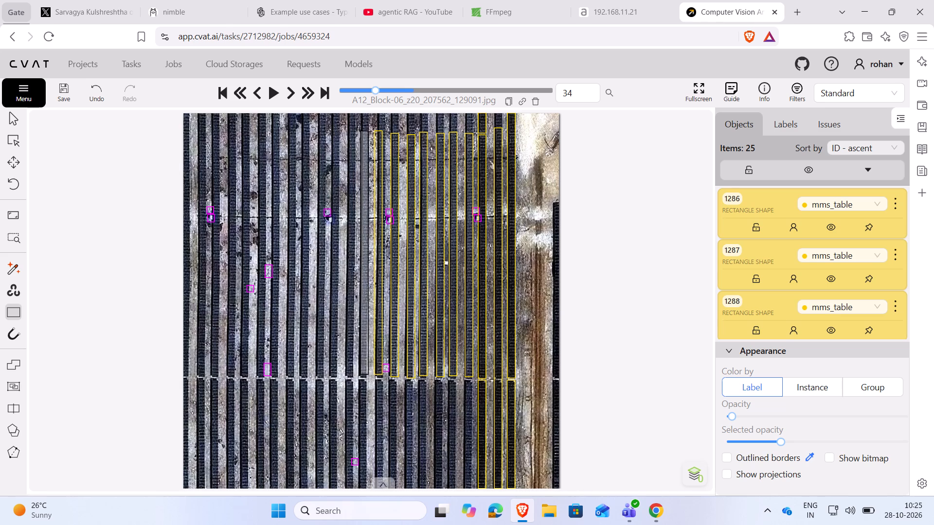
{"action": "left_click", "coordinate": [364, 253], "text": "ctrl"}
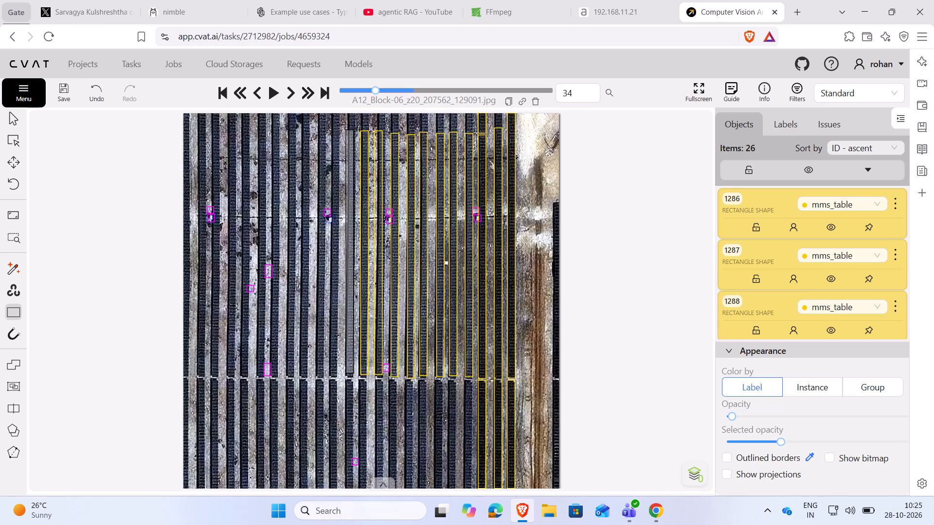
{"action": "left_click", "coordinate": [350, 257], "text": "ctrl"}
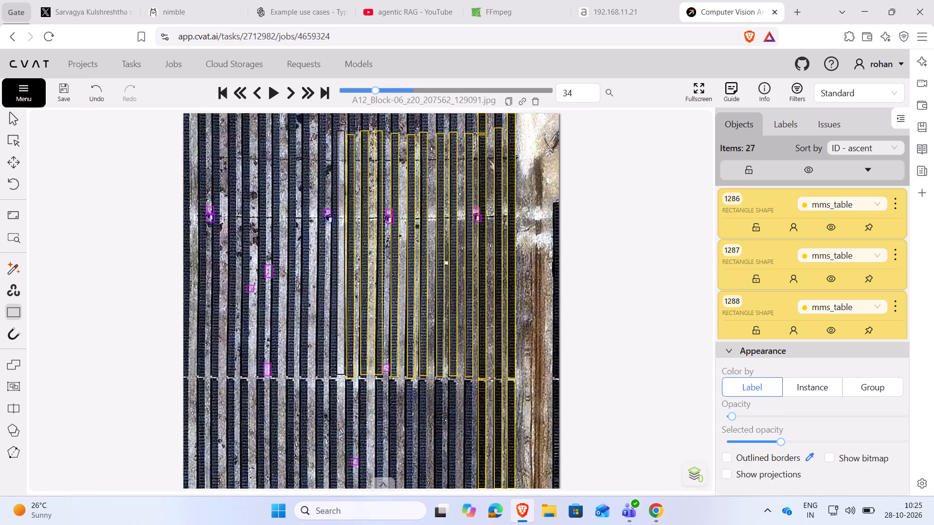
Paste eleven more copies of mms_table rectangle 1286 over the remaining unlabelled panel rows of the upper block, working leftward to the image edge.
{"action": "left_click", "coordinate": [335, 255], "text": "ctrl"}
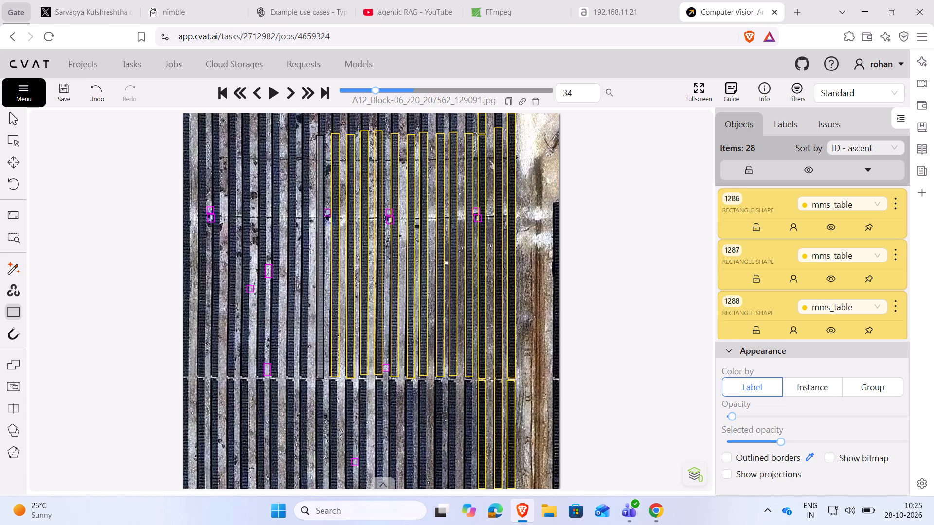
{"action": "left_click", "coordinate": [320, 257], "text": "ctrl"}
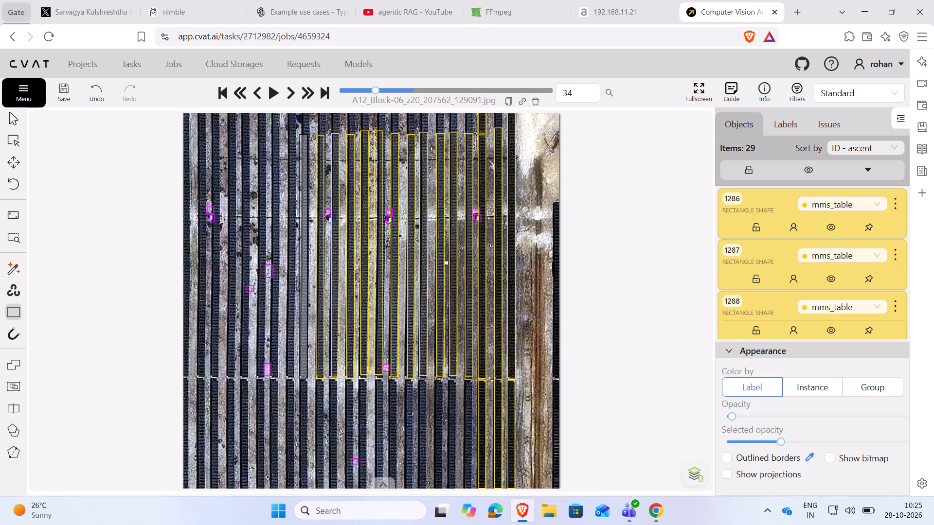
{"action": "left_click", "coordinate": [304, 255], "text": "ctrl"}
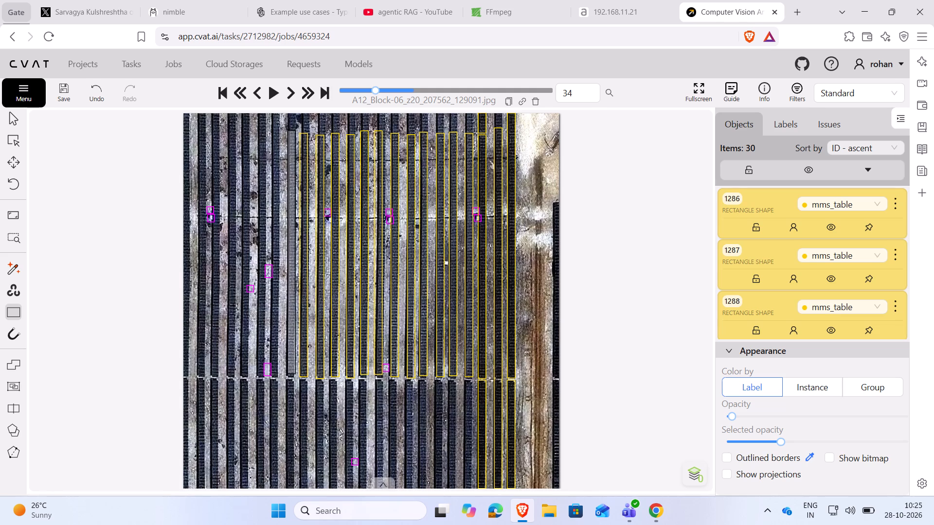
{"action": "left_click", "coordinate": [292, 252], "text": "ctrl"}
{"action": "left_click", "coordinate": [275, 256], "text": "ctrl"}
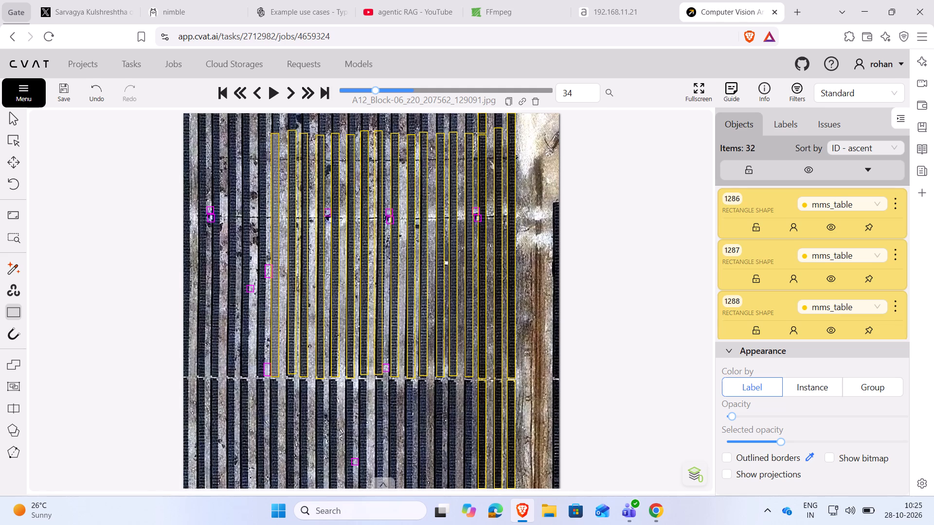
{"action": "left_click", "coordinate": [260, 255], "text": "ctrl"}
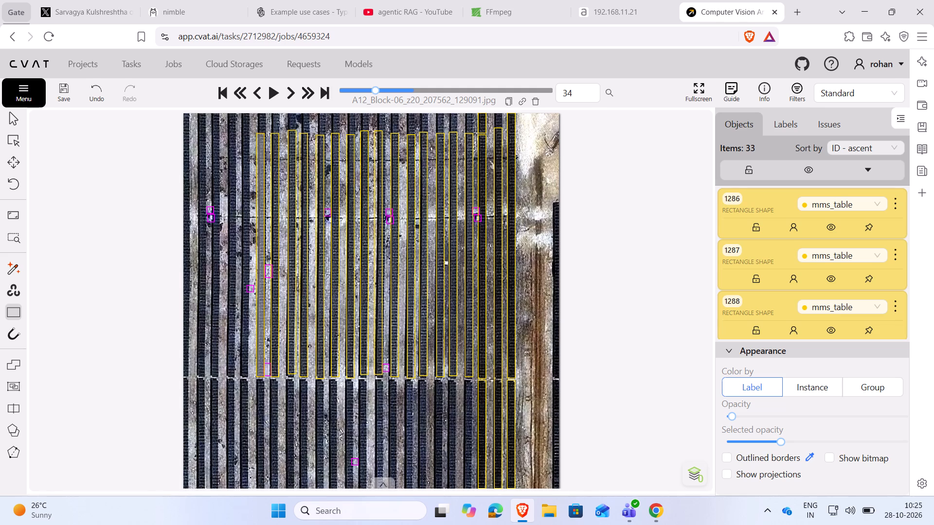
{"action": "left_click", "coordinate": [245, 253], "text": "ctrl"}
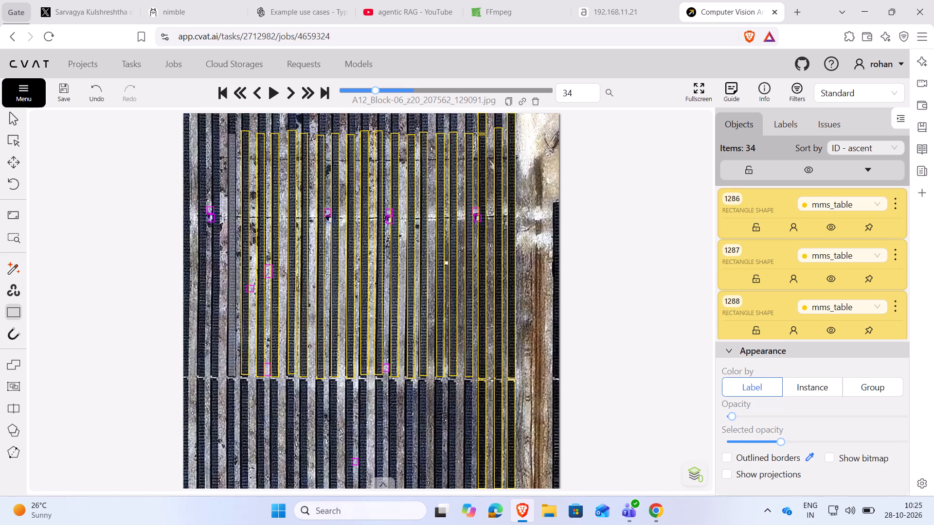
{"action": "left_click", "coordinate": [232, 253], "text": "ctrl"}
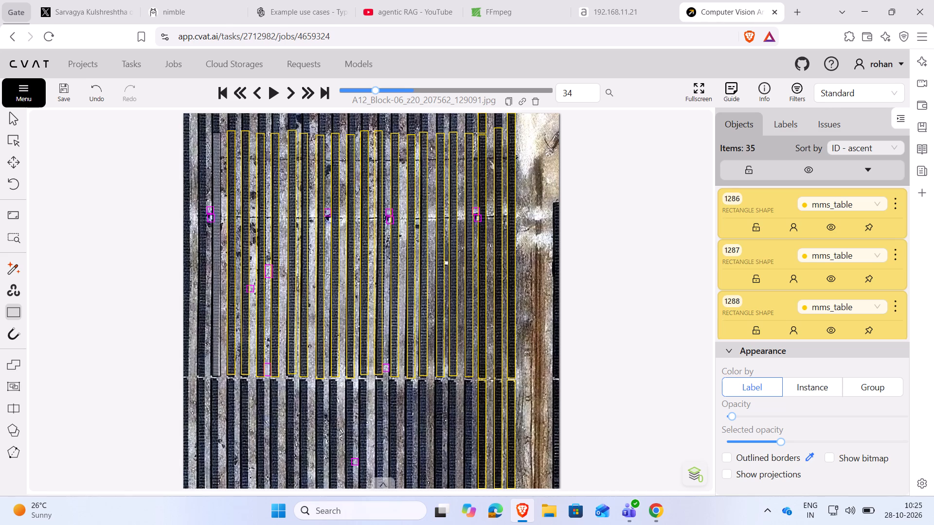
{"action": "left_click", "coordinate": [215, 255], "text": "ctrl"}
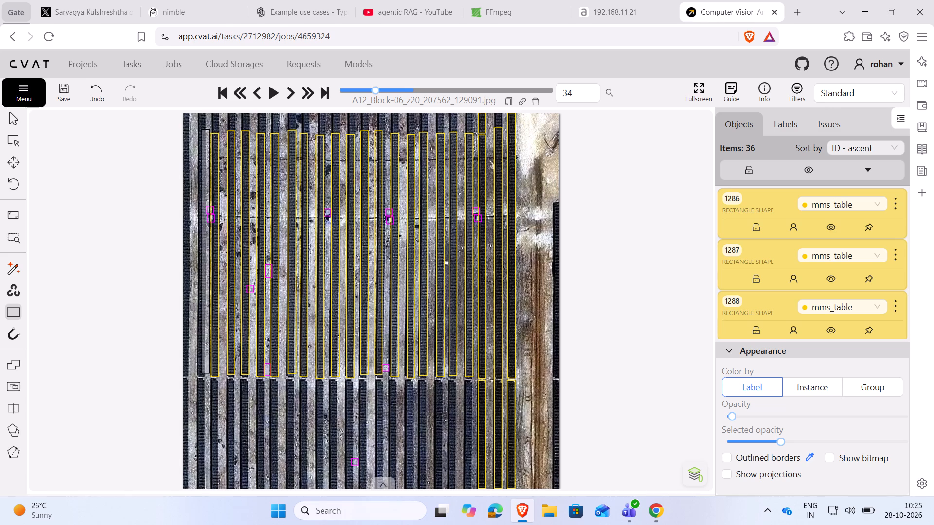
{"action": "left_click", "coordinate": [201, 255], "text": "ctrl"}
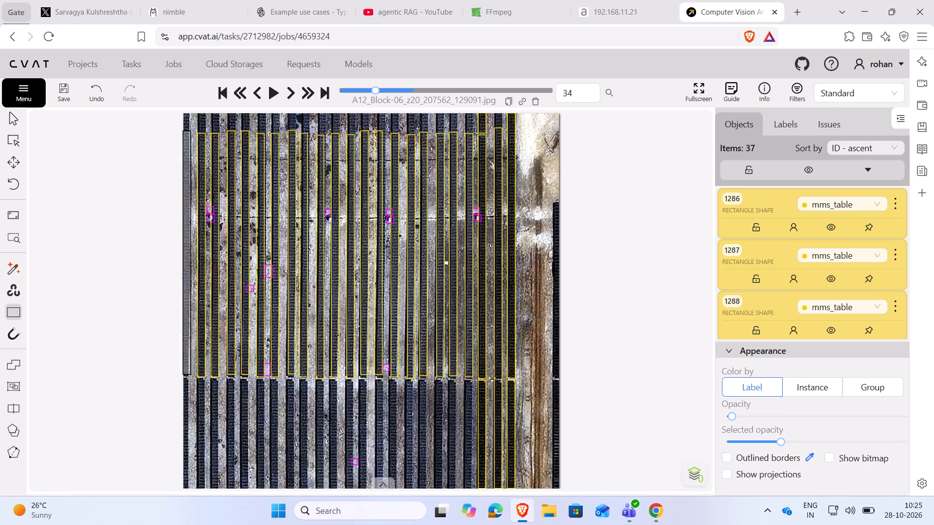
{"action": "left_click", "coordinate": [185, 254], "text": "ctrl"}
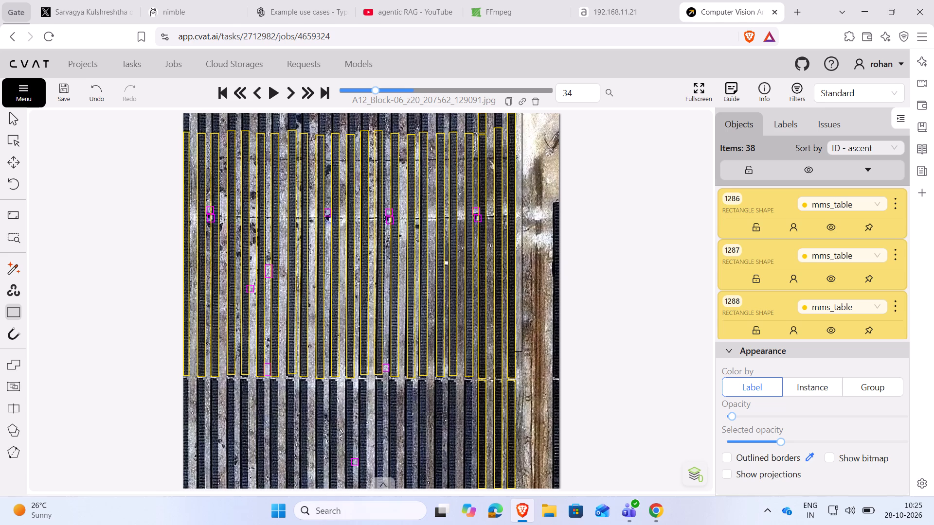
{"action": "left_click", "coordinate": [611, 251]}
Extend the ten leftmost pasted mms_table rectangles of the upper block, through 4813, up to the image's top edge.
{"action": "left_click_drag", "start_coordinate": [126, 256], "coordinate": [112, 354]}
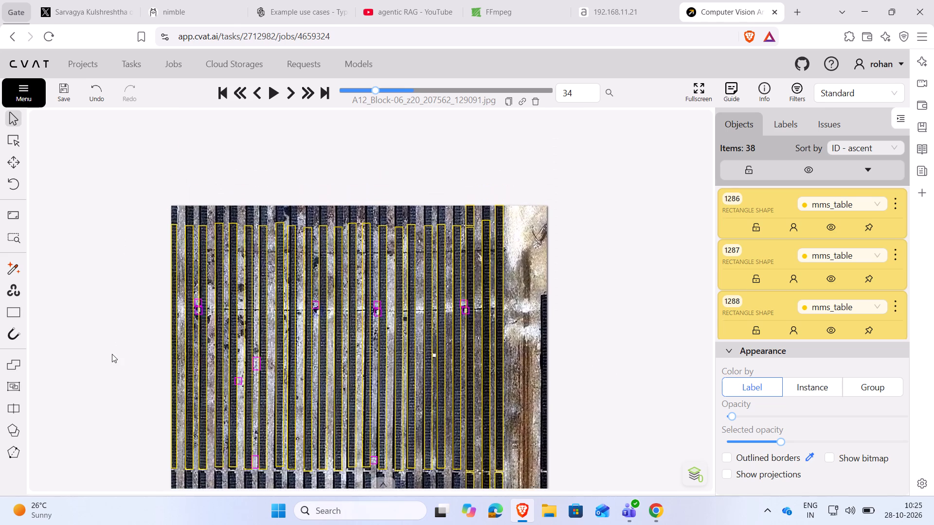
{"action": "left_click_drag", "start_coordinate": [112, 354], "coordinate": [112, 355]}
{"action": "left_click_drag", "start_coordinate": [172, 234], "coordinate": [172, 221]}
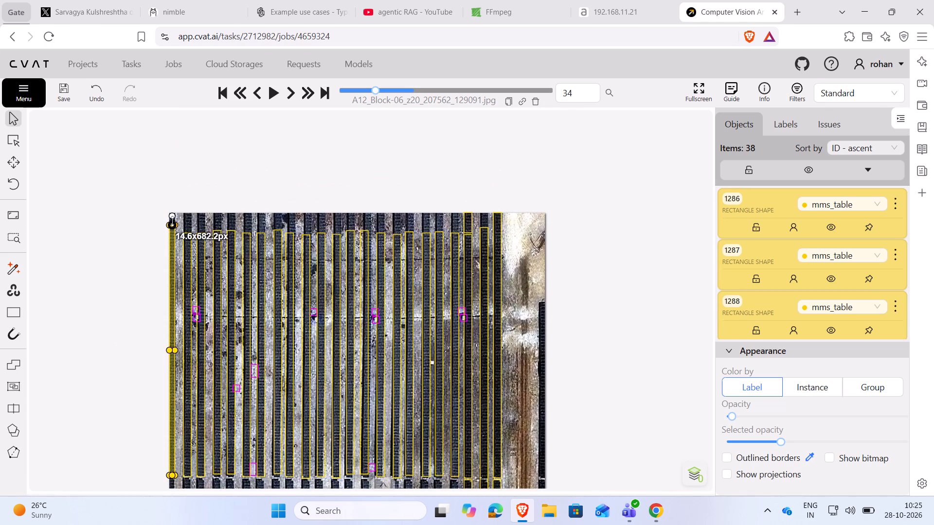
{"action": "left_click_drag", "start_coordinate": [172, 221], "coordinate": [172, 212]}
{"action": "left_click_drag", "start_coordinate": [187, 230], "coordinate": [185, 212]}
{"action": "left_click_drag", "start_coordinate": [199, 233], "coordinate": [204, 211]}
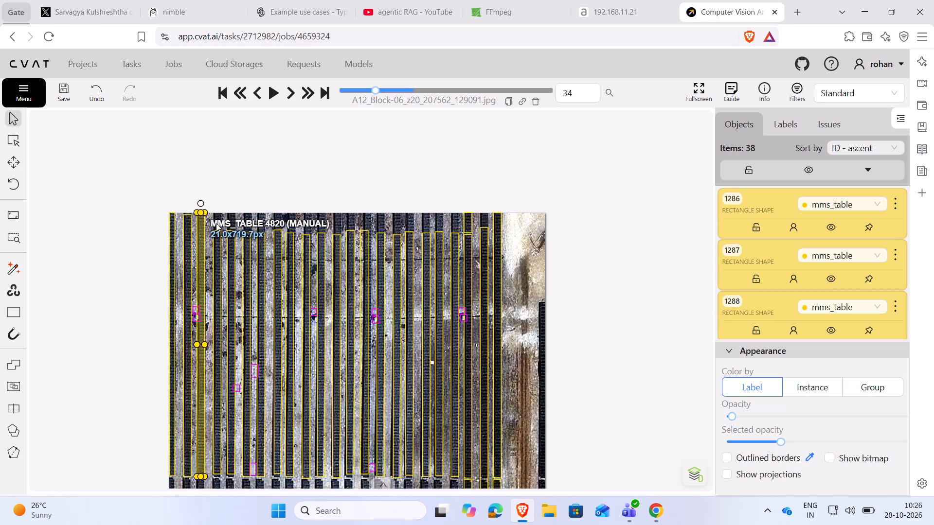
{"action": "left_click_drag", "start_coordinate": [216, 233], "coordinate": [218, 206]}
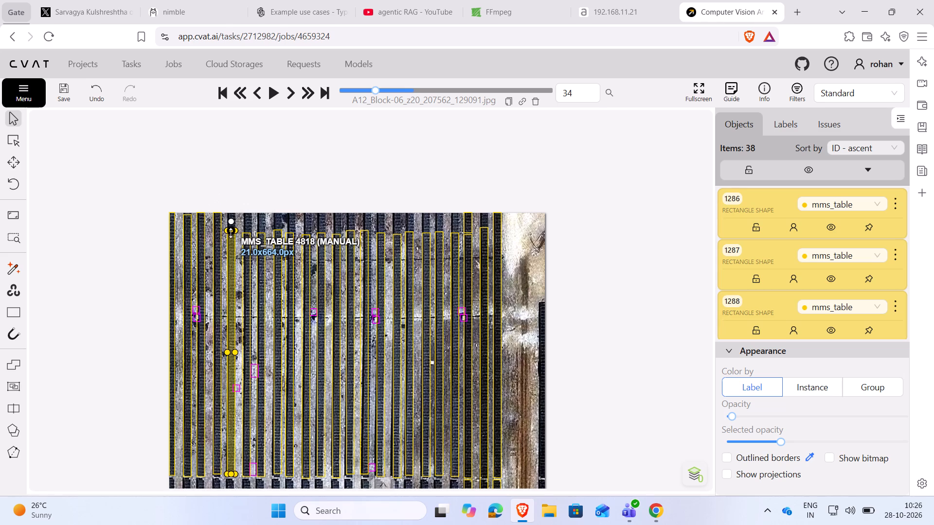
{"action": "left_click_drag", "start_coordinate": [231, 232], "coordinate": [231, 214]}
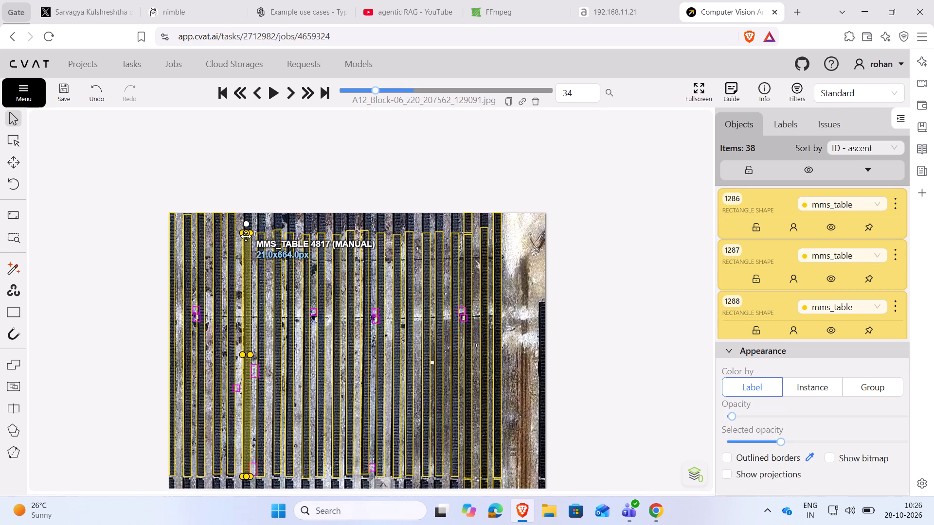
{"action": "left_click_drag", "start_coordinate": [246, 234], "coordinate": [249, 214]}
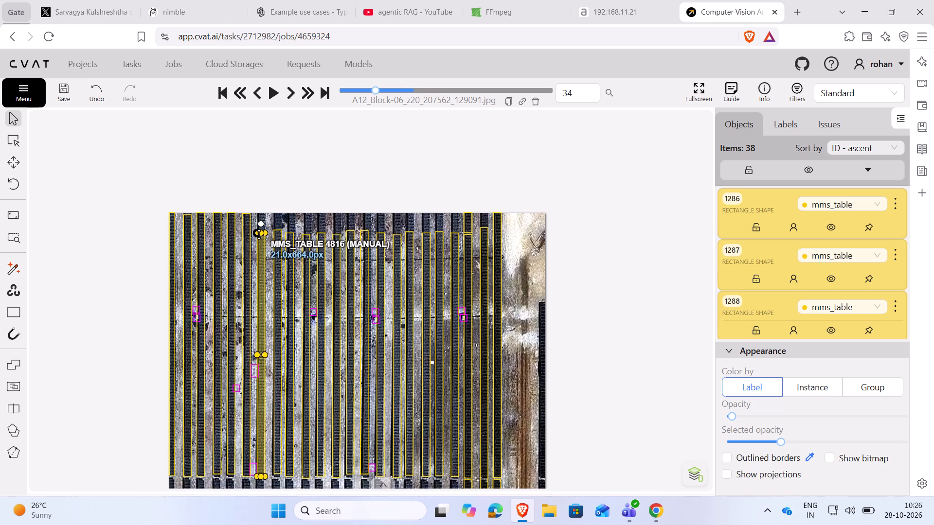
{"action": "left_click_drag", "start_coordinate": [259, 234], "coordinate": [262, 215]}
{"action": "left_click_drag", "start_coordinate": [279, 232], "coordinate": [279, 213]}
{"action": "left_click_drag", "start_coordinate": [289, 235], "coordinate": [290, 216]}
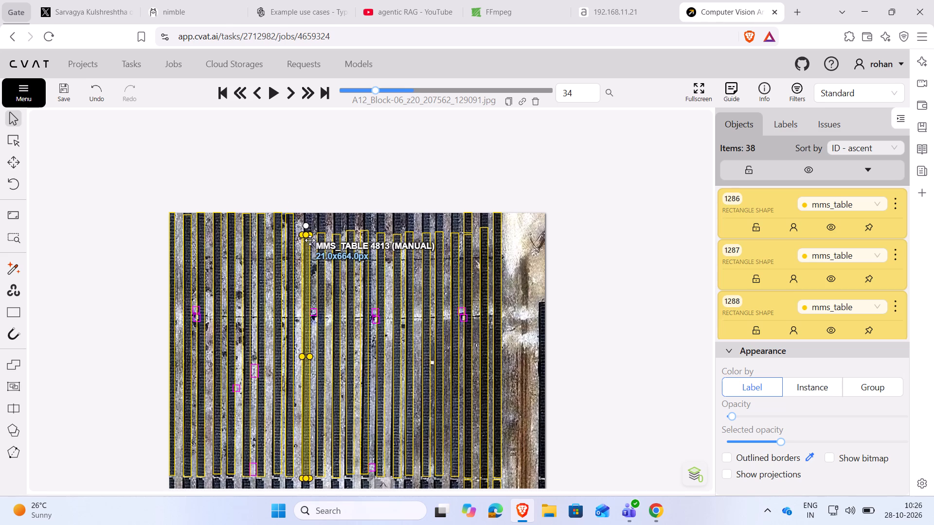
{"action": "left_click_drag", "start_coordinate": [307, 232], "coordinate": [307, 209]}
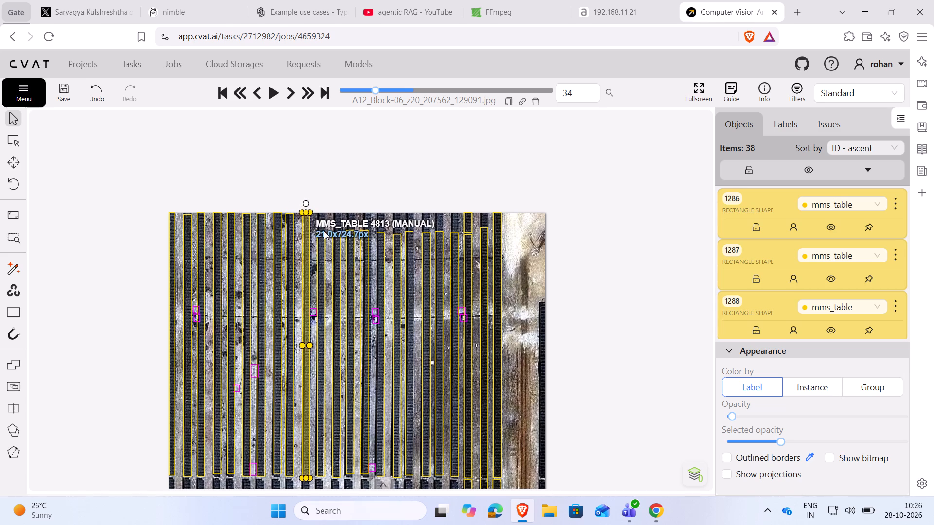
Extend the next ten pasted mms_table rectangles, 4812 through 4803, and rectangle 1288 up to the image's top edge.
{"action": "left_click_drag", "start_coordinate": [322, 232], "coordinate": [322, 213]}
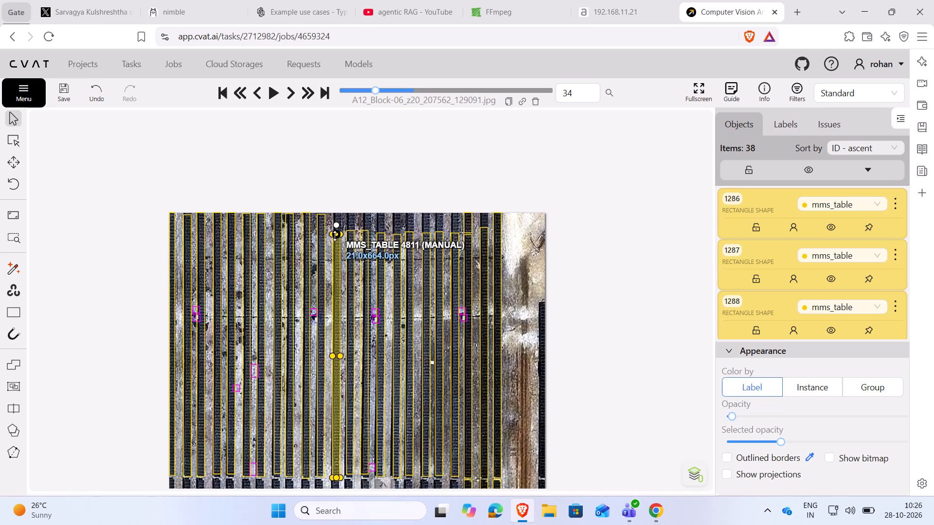
{"action": "left_click_drag", "start_coordinate": [335, 236], "coordinate": [336, 215]}
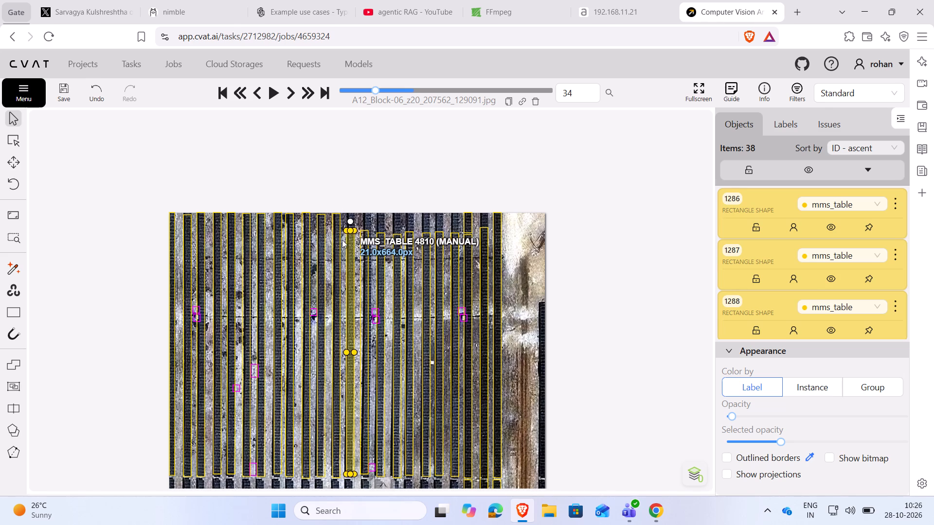
{"action": "left_click_drag", "start_coordinate": [352, 228], "coordinate": [351, 207]}
{"action": "left_click_drag", "start_coordinate": [365, 229], "coordinate": [364, 211]}
{"action": "left_click_drag", "start_coordinate": [379, 234], "coordinate": [379, 213]}
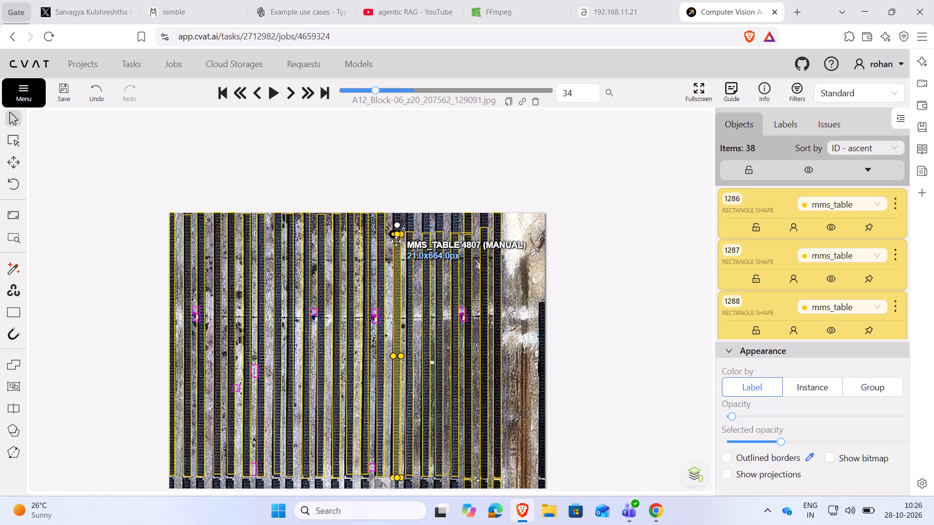
{"action": "left_click_drag", "start_coordinate": [396, 235], "coordinate": [397, 214]}
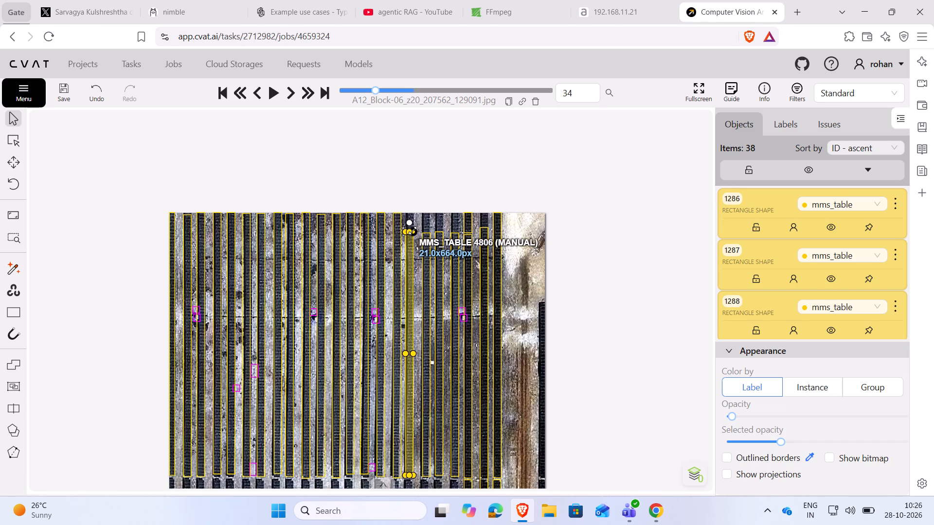
{"action": "left_click_drag", "start_coordinate": [410, 230], "coordinate": [407, 210]}
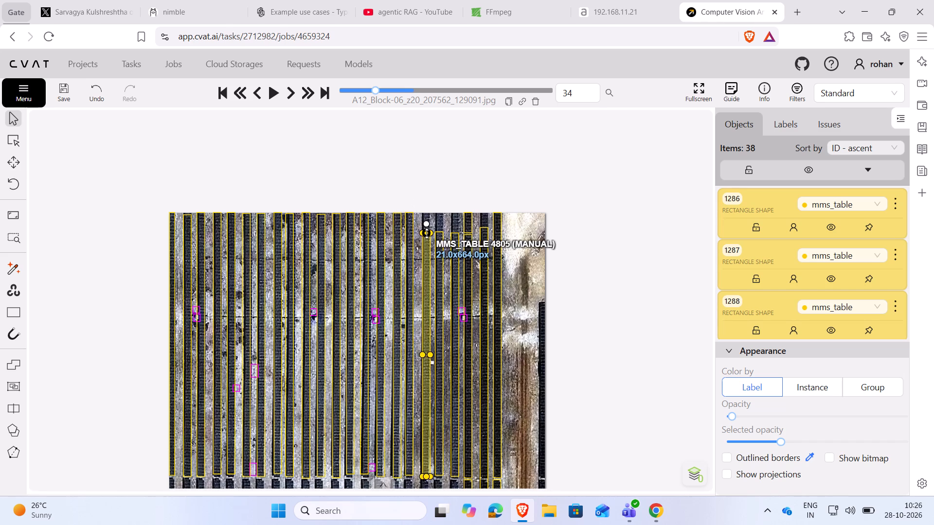
{"action": "left_click", "coordinate": [425, 229]}
{"action": "left_click_drag", "start_coordinate": [426, 233], "coordinate": [426, 213]}
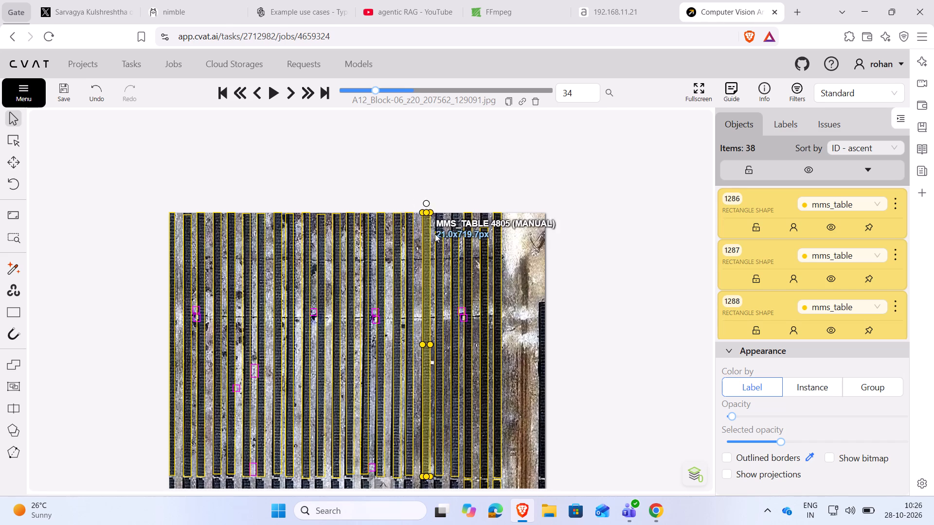
{"action": "left_click_drag", "start_coordinate": [441, 232], "coordinate": [439, 211]}
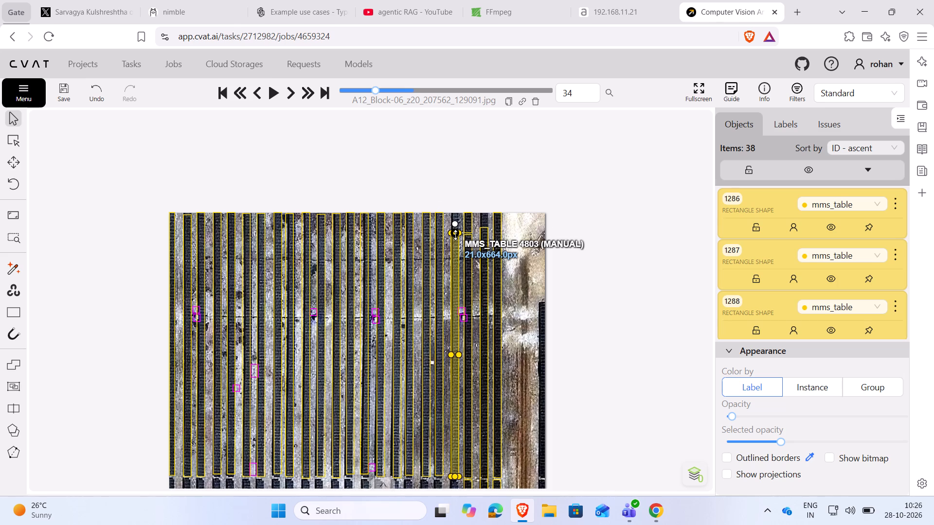
{"action": "left_click_drag", "start_coordinate": [455, 232], "coordinate": [454, 210]}
{"action": "left_click_drag", "start_coordinate": [484, 225], "coordinate": [482, 214]}
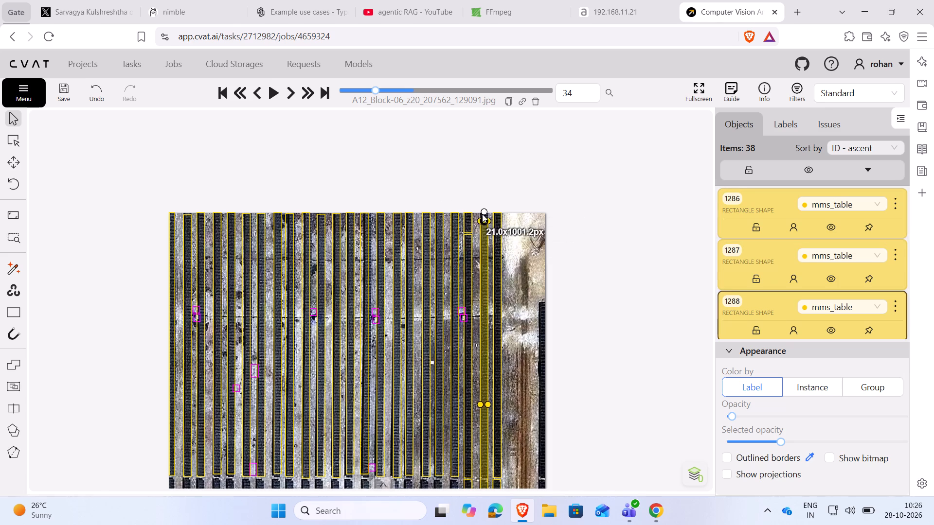
{"action": "left_click_drag", "start_coordinate": [482, 214], "coordinate": [482, 211]}
Copy the rightmost mms_table rectangle of the lower block and paste eight copies over successive unlabelled panel rows, working leftward.
{"action": "left_click_drag", "start_coordinate": [105, 343], "coordinate": [126, 231]}
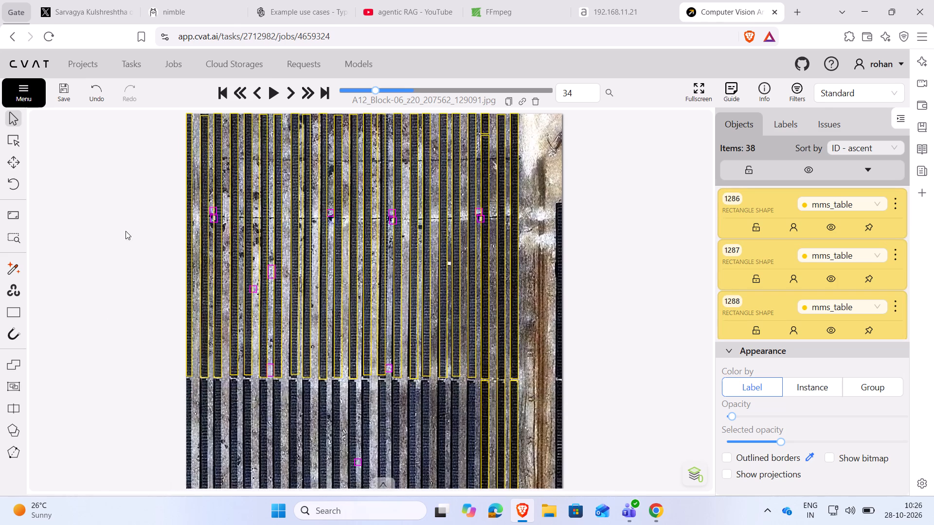
{"action": "left_click_drag", "start_coordinate": [126, 231], "coordinate": [132, 173]}
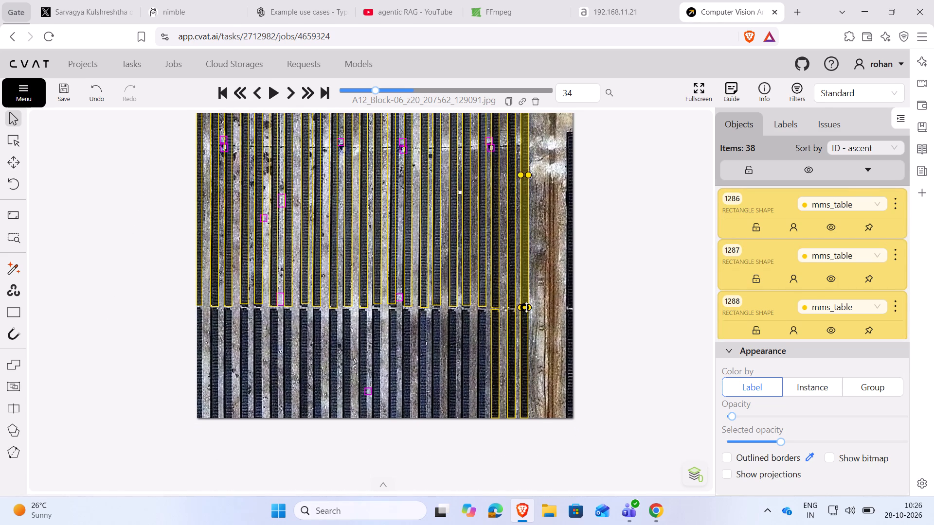
{"action": "left_click", "coordinate": [527, 321]}
{"action": "key", "text": "ctrl+c"}
{"action": "key", "text": "ctrl+v"}
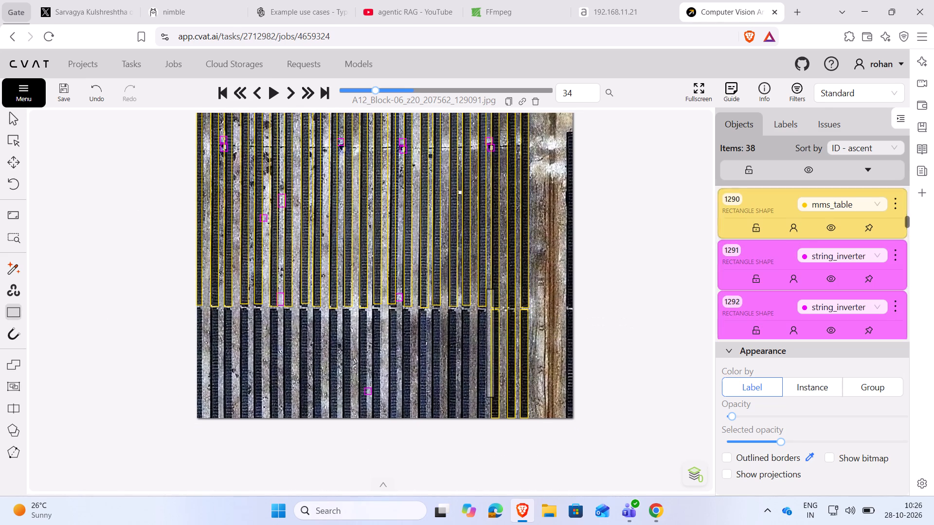
{"action": "left_click", "coordinate": [481, 366], "text": "ctrl"}
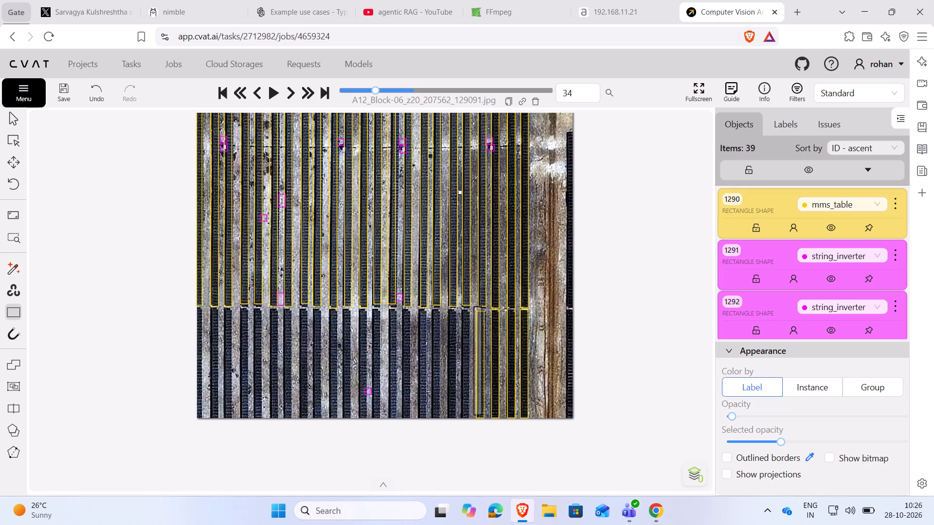
{"action": "left_click", "coordinate": [465, 365], "text": "ctrl"}
{"action": "left_click", "coordinate": [451, 366], "text": "ctrl"}
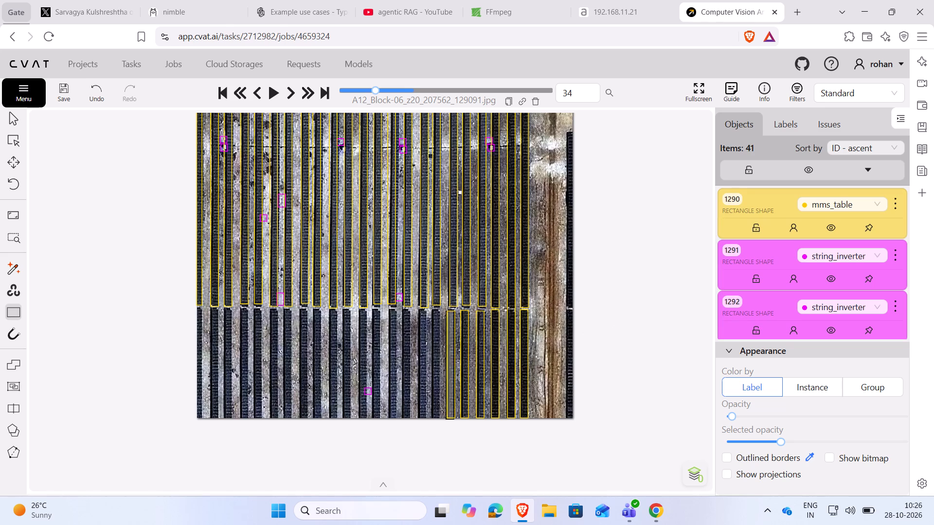
{"action": "left_click", "coordinate": [437, 364], "text": "ctrl"}
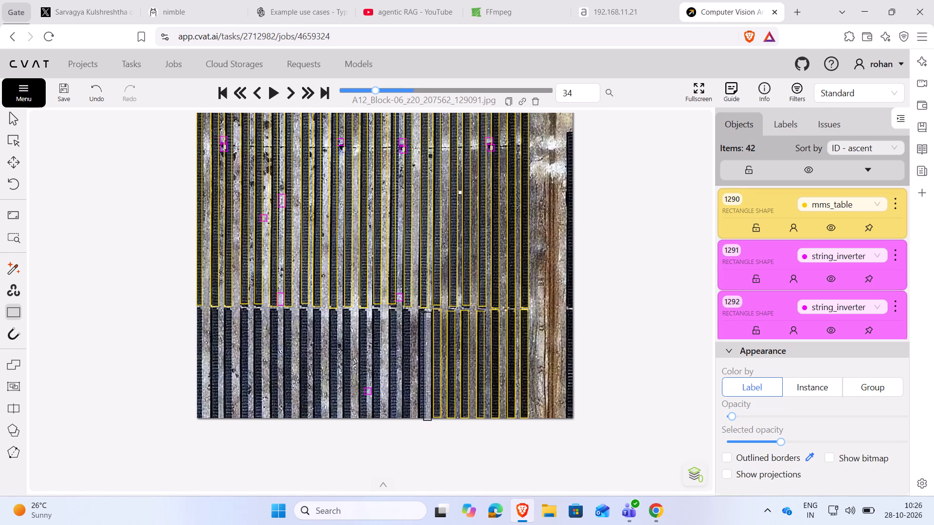
{"action": "left_click", "coordinate": [424, 364], "text": "ctrl"}
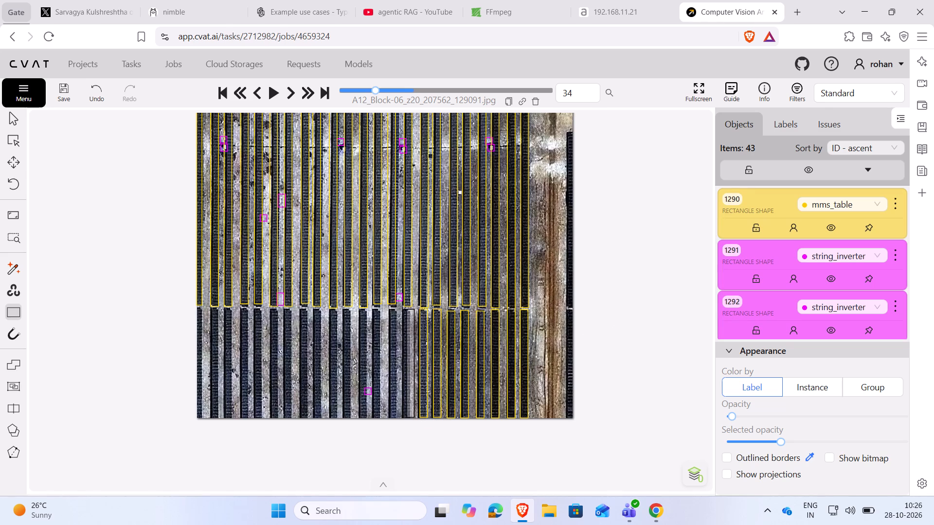
{"action": "left_click", "coordinate": [406, 362], "text": "ctrl"}
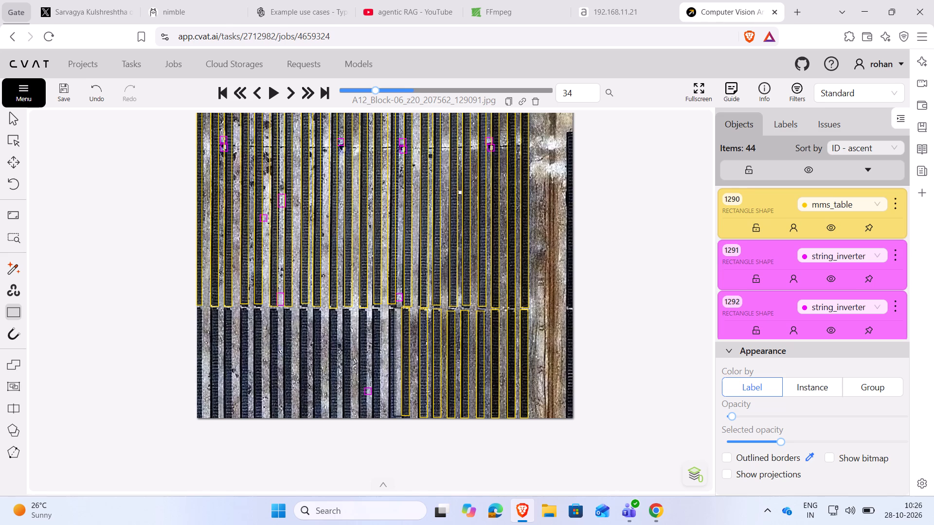
{"action": "left_click", "coordinate": [394, 362], "text": "ctrl"}
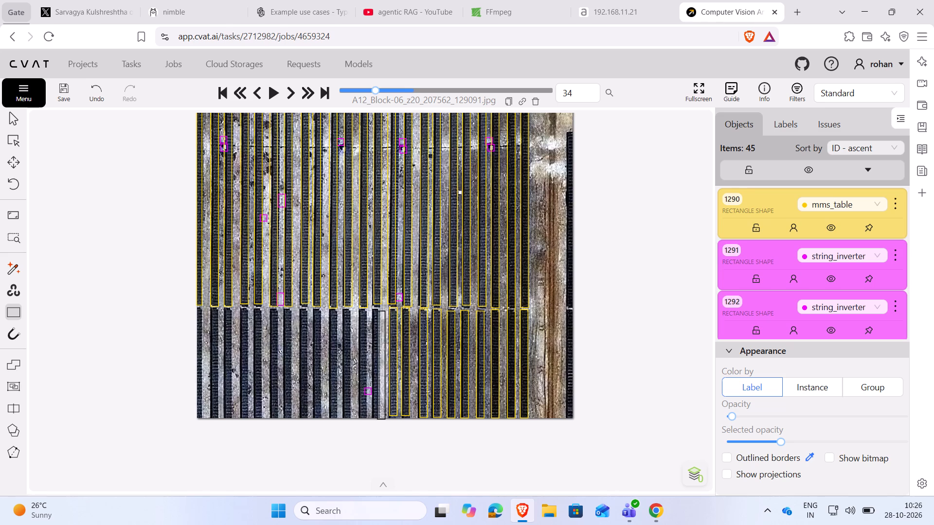
{"action": "left_click", "coordinate": [377, 364], "text": "ctrl"}
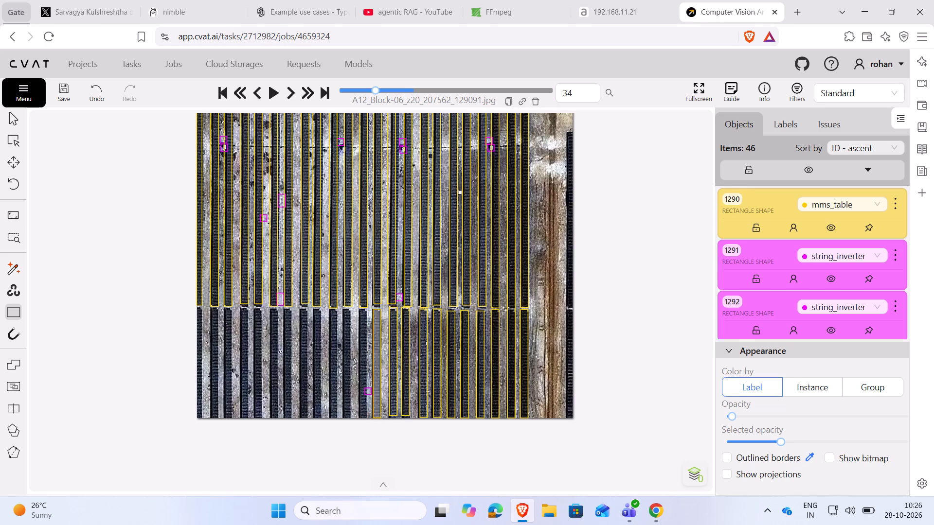
Paste twelve more copies of the mms_table rectangle over the remaining unlabelled panel rows of the lower block, out to the image's left edge.
{"action": "left_click", "coordinate": [362, 363], "text": "ctrl"}
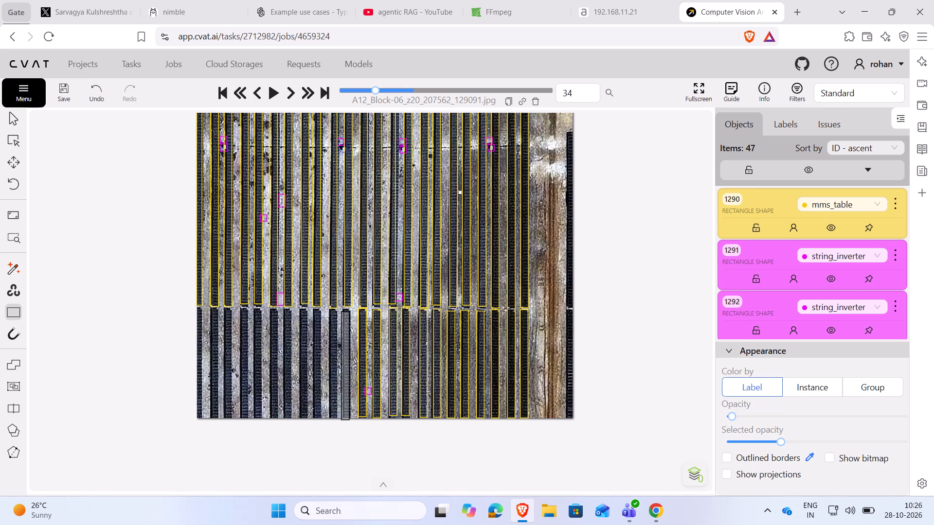
{"action": "left_click", "coordinate": [348, 366], "text": "ctrl"}
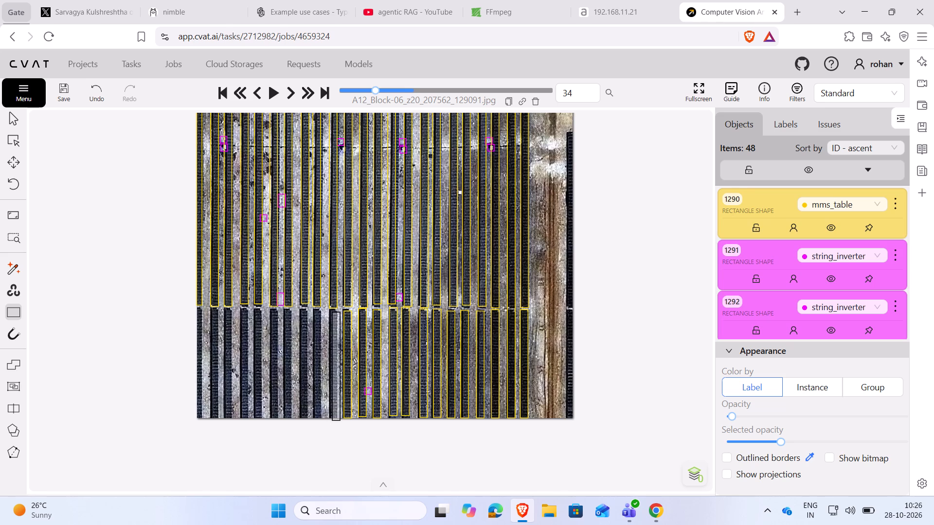
{"action": "left_click", "coordinate": [335, 365], "text": "ctrl"}
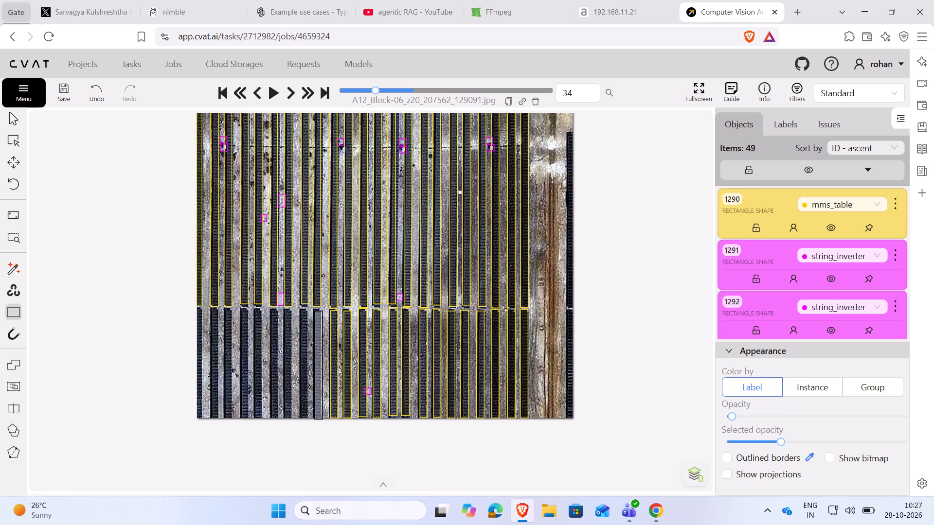
{"action": "left_click", "coordinate": [318, 365], "text": "ctrl"}
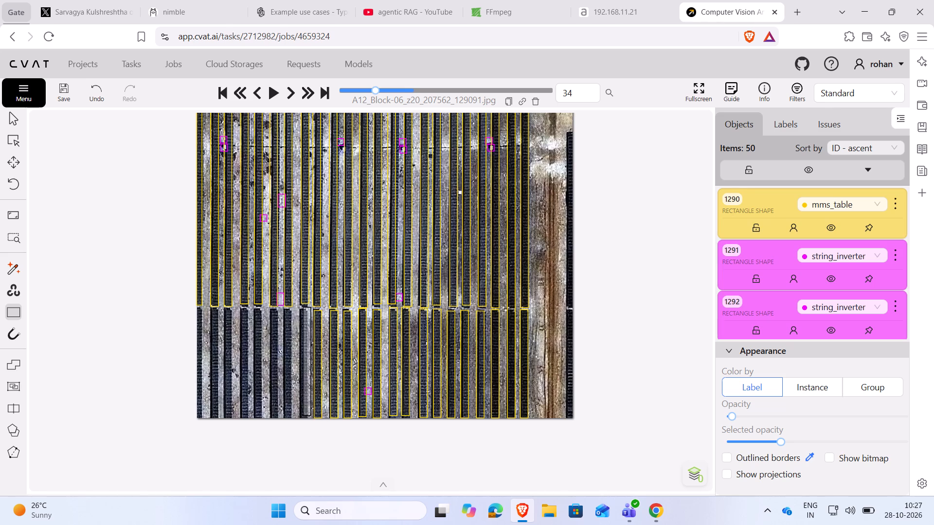
{"action": "left_click", "coordinate": [305, 364], "text": "ctrl"}
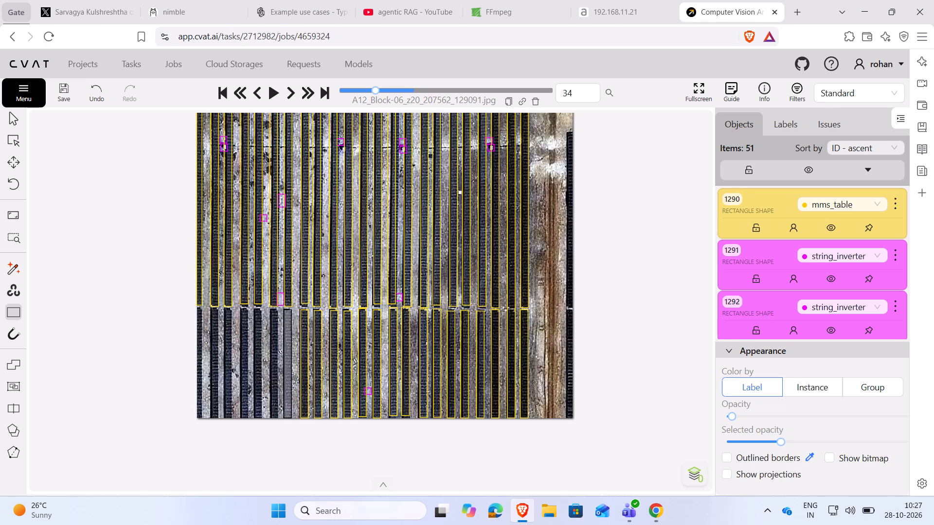
{"action": "left_click", "coordinate": [288, 364], "text": "ctrl"}
{"action": "left_click", "coordinate": [276, 364], "text": "ctrl"}
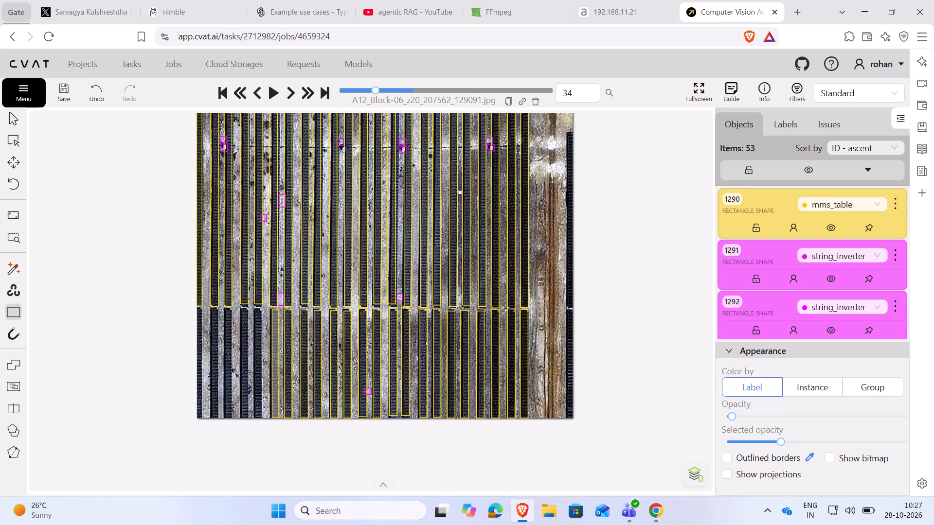
{"action": "left_click", "coordinate": [255, 361], "text": "ctrl"}
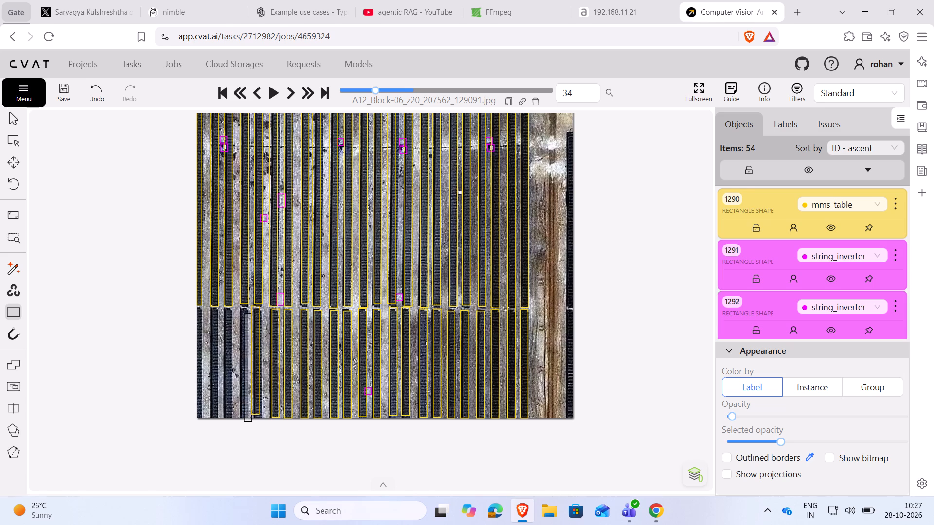
{"action": "left_click", "coordinate": [199, 363], "text": "ctrl"}
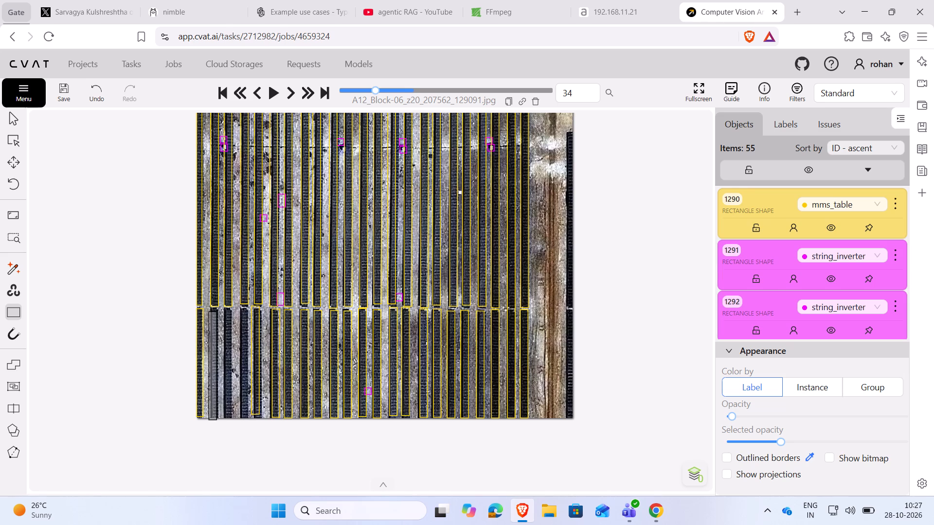
{"action": "left_click", "coordinate": [214, 365], "text": "ctrl"}
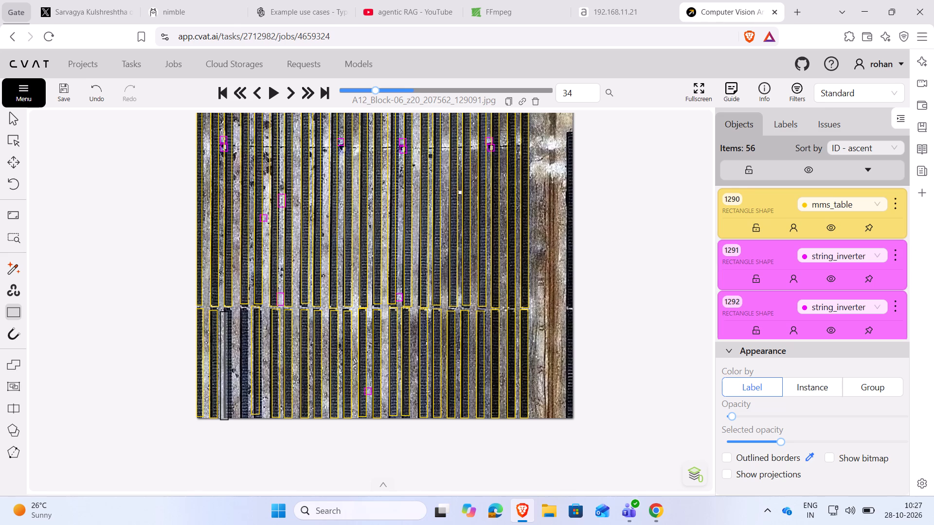
{"action": "left_click", "coordinate": [228, 364], "text": "ctrl"}
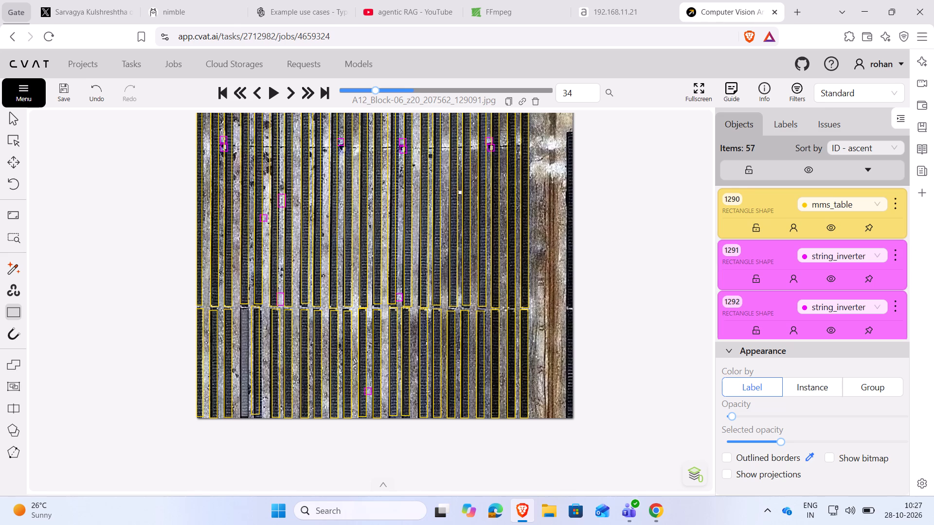
{"action": "left_click", "coordinate": [244, 364], "text": "ctrl"}
{"action": "left_click", "coordinate": [167, 365]}
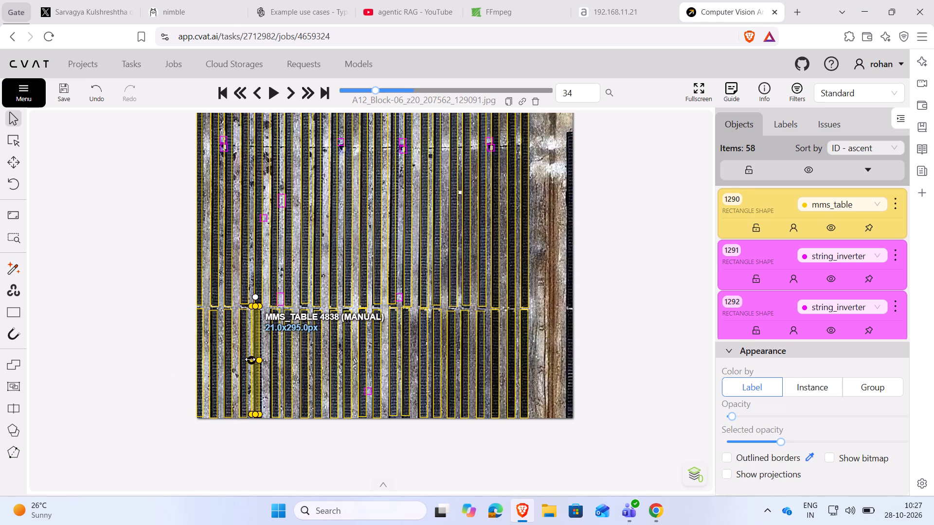
Shift mms_table rectangle 4838 in the lower block slightly to the right onto its panel row.
{"action": "left_click", "coordinate": [257, 349]}
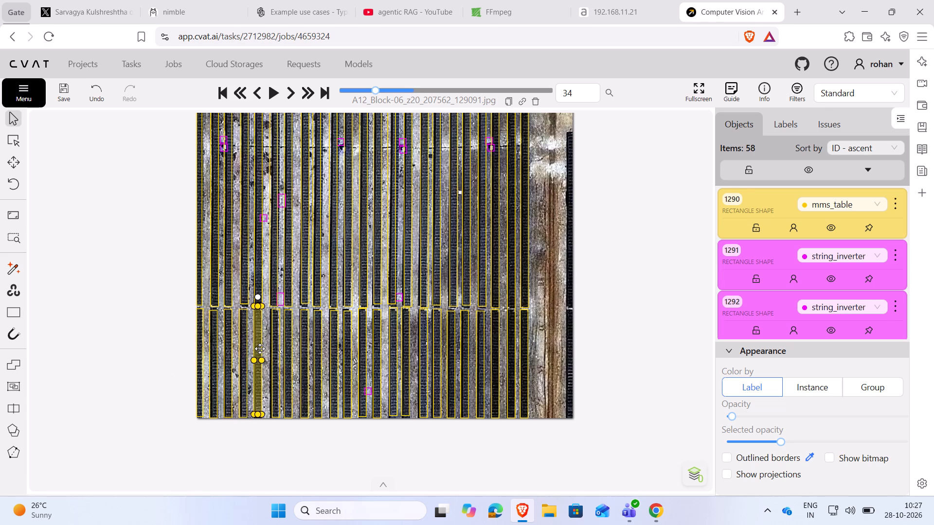
{"action": "left_click", "coordinate": [151, 414]}
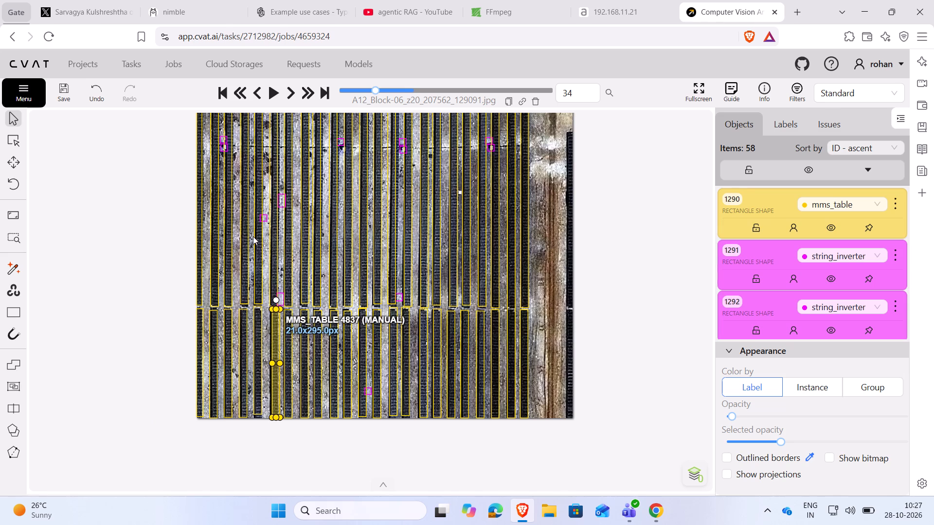
Delete the mms_table rectangle over the third panel row from the left in the upper block.
{"action": "left_click", "coordinate": [281, 203]}
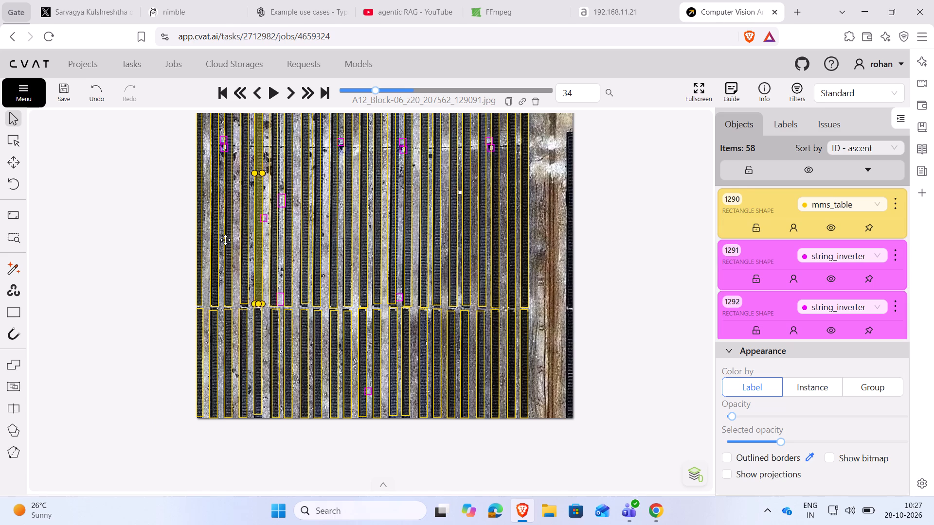
{"action": "key", "text": "Delete"}
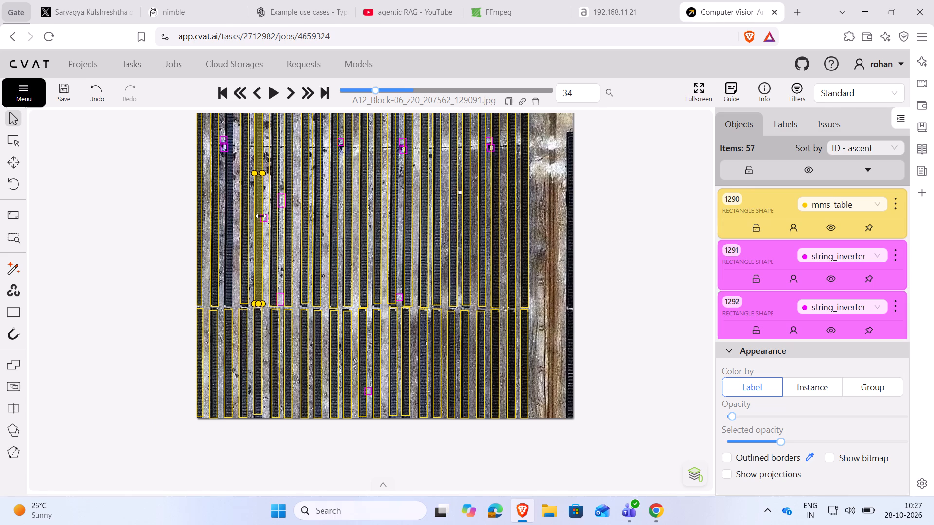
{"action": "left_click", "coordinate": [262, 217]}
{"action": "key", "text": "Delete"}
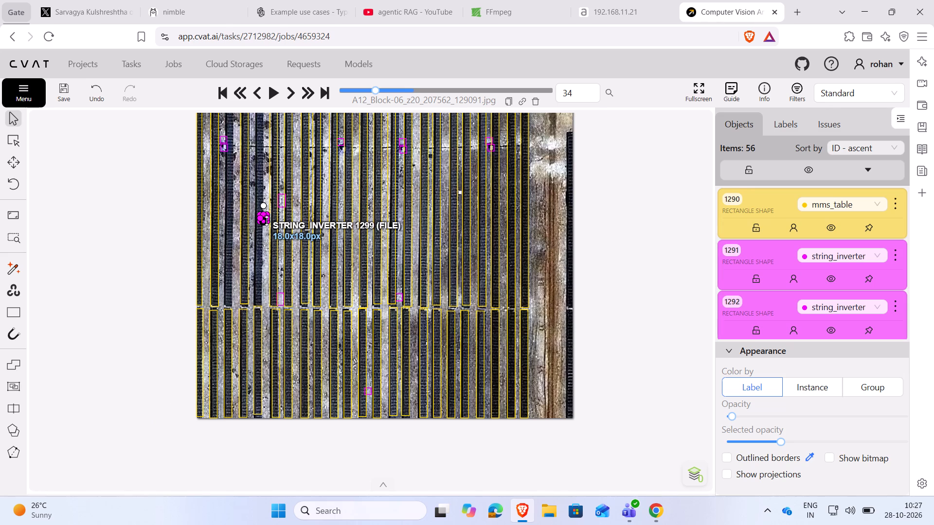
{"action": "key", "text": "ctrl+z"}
Delete string_inverter rectangles 1299, 1295, 1291 and 1292 from the upper block.
{"action": "left_click", "coordinate": [143, 227]}
{"action": "left_click", "coordinate": [260, 216]}
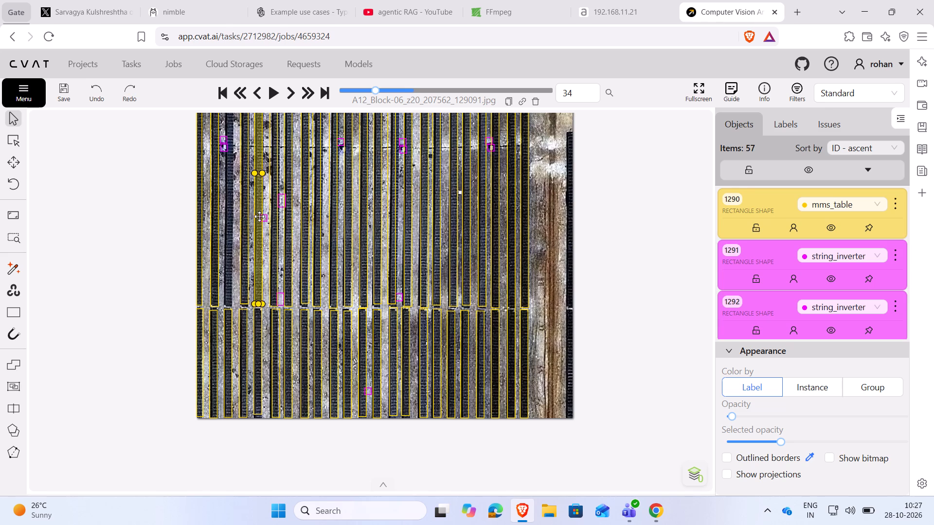
{"action": "left_click", "coordinate": [266, 219]}
{"action": "key", "text": "Delete"}
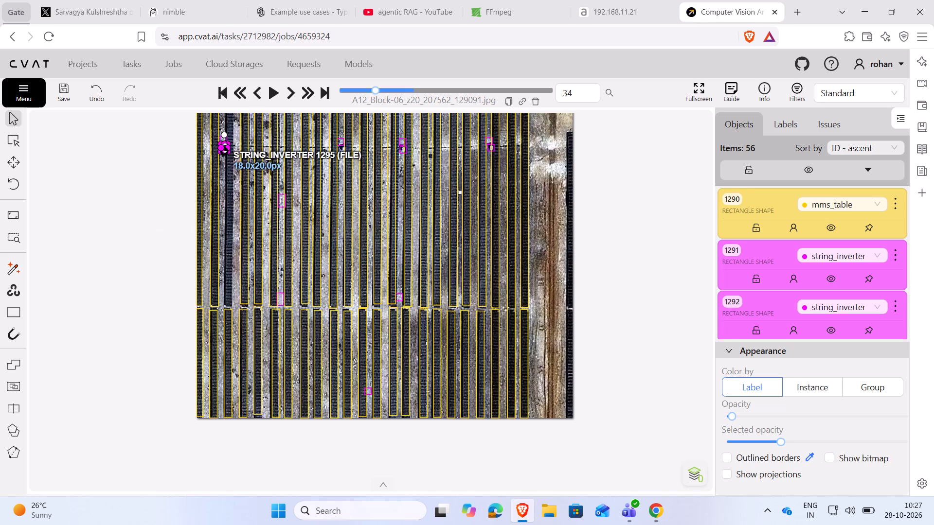
{"action": "left_click", "coordinate": [222, 143]}
{"action": "key", "text": "Delete"}
{"action": "left_click", "coordinate": [222, 148]}
{"action": "key", "text": "Delete"}
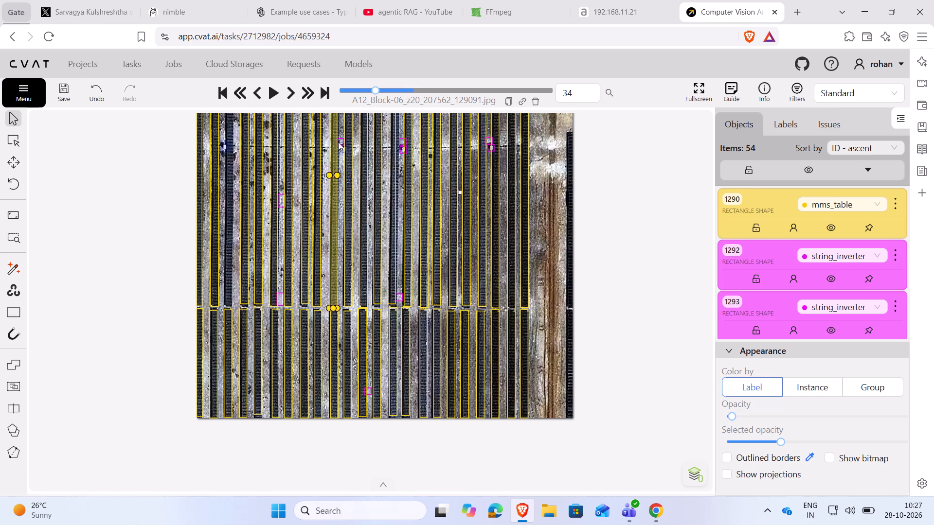
{"action": "left_click", "coordinate": [340, 140]}
{"action": "key", "text": "Delete"}
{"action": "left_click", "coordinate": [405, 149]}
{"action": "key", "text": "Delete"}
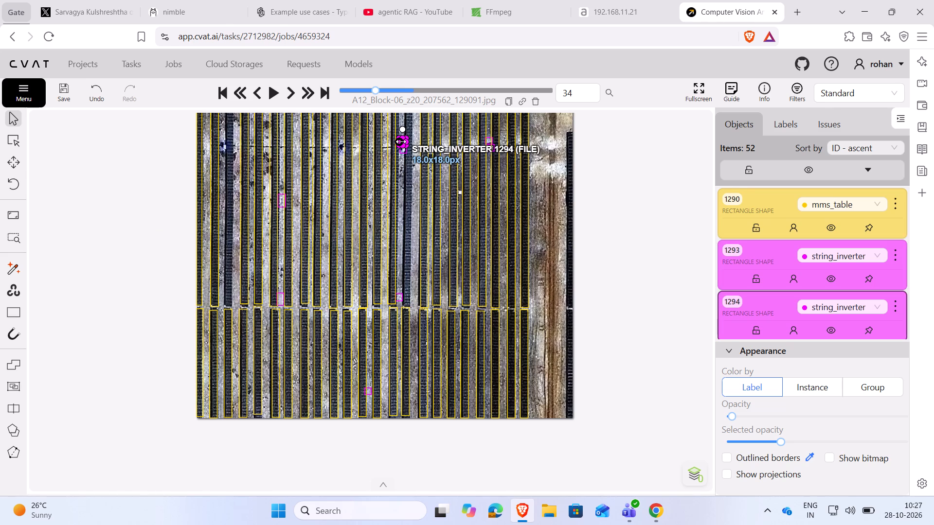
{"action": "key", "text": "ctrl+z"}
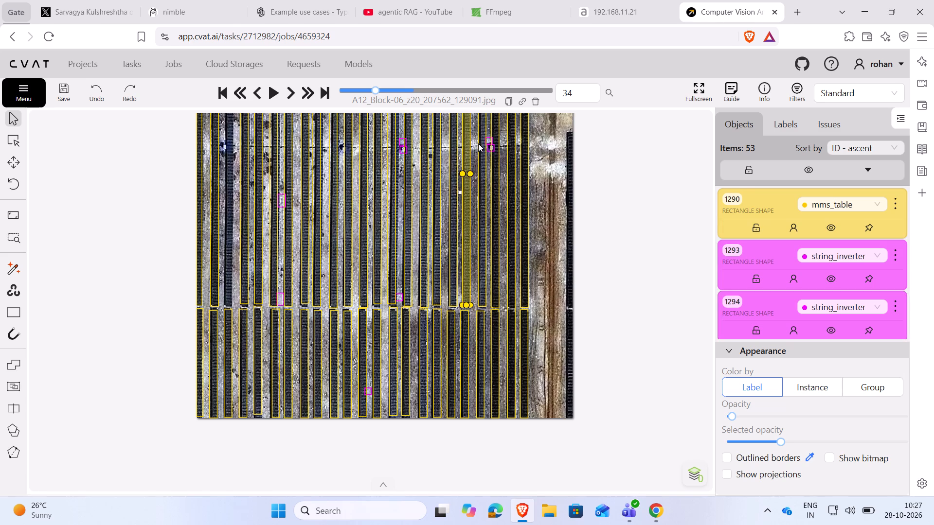
Delete five more string_inverter rectangles from the upper block, including 1293, 1294, 1297 and 1298.
{"action": "left_click", "coordinate": [490, 146]}
{"action": "key", "text": "Delete"}
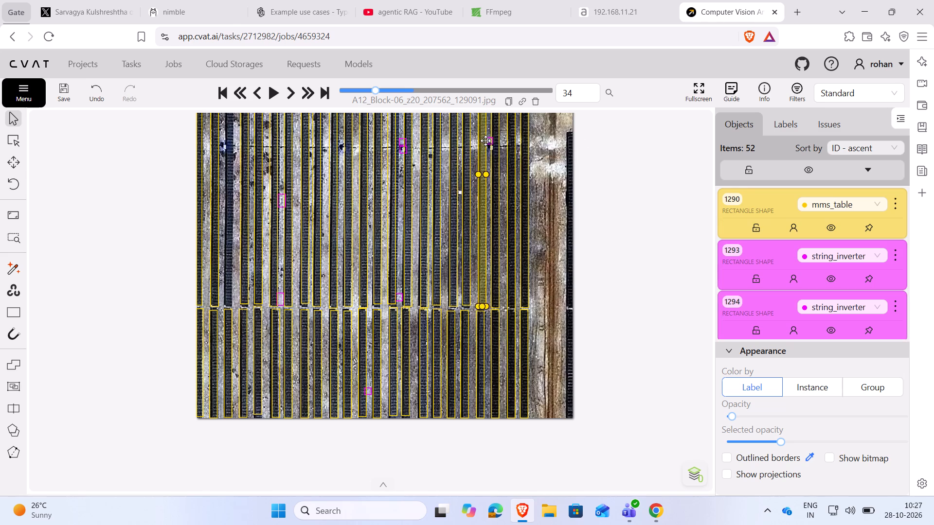
{"action": "left_click", "coordinate": [487, 140]}
{"action": "key", "text": "Delete"}
{"action": "left_click", "coordinate": [402, 143]}
{"action": "key", "text": "Delete"}
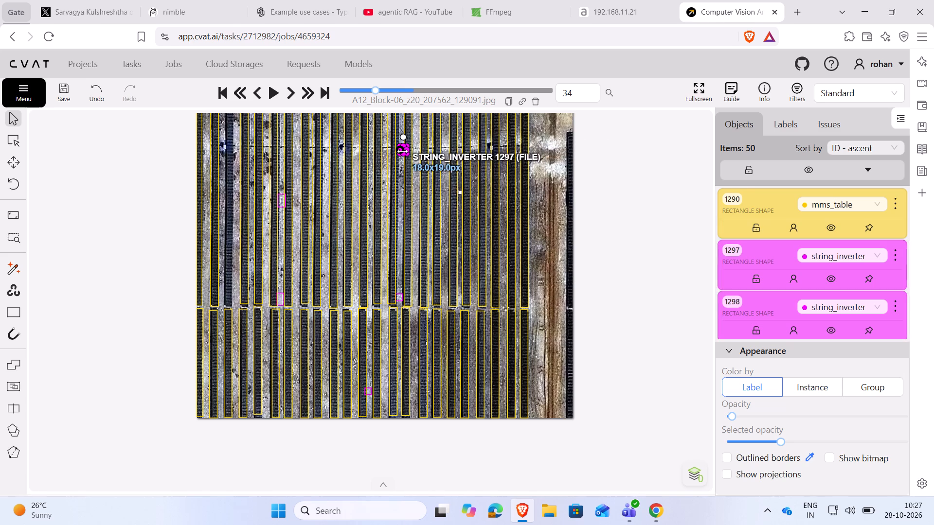
{"action": "left_click", "coordinate": [402, 151]}
{"action": "key", "text": "Delete"}
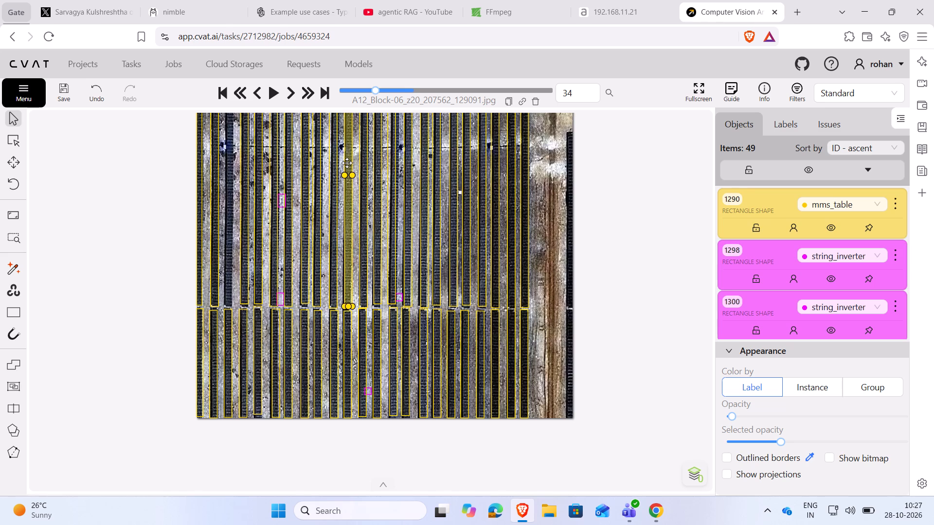
{"action": "left_click", "coordinate": [280, 203]}
{"action": "key", "text": "Delete"}
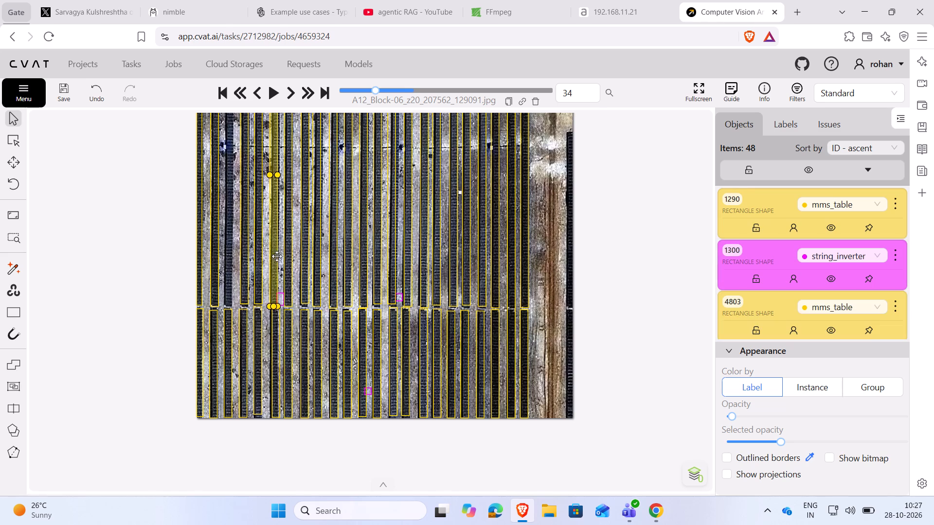
Delete the three remaining string_inverter rectangles, 1300 and 1284 in the upper block and the one in the lower block.
{"action": "left_click", "coordinate": [281, 294]}
{"action": "key", "text": "Delete"}
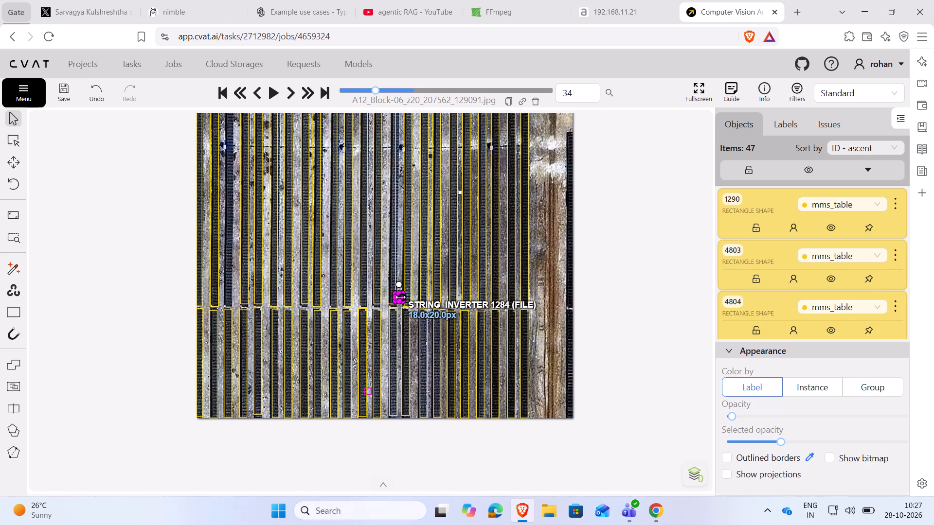
{"action": "left_click", "coordinate": [400, 297]}
{"action": "key", "text": "Delete"}
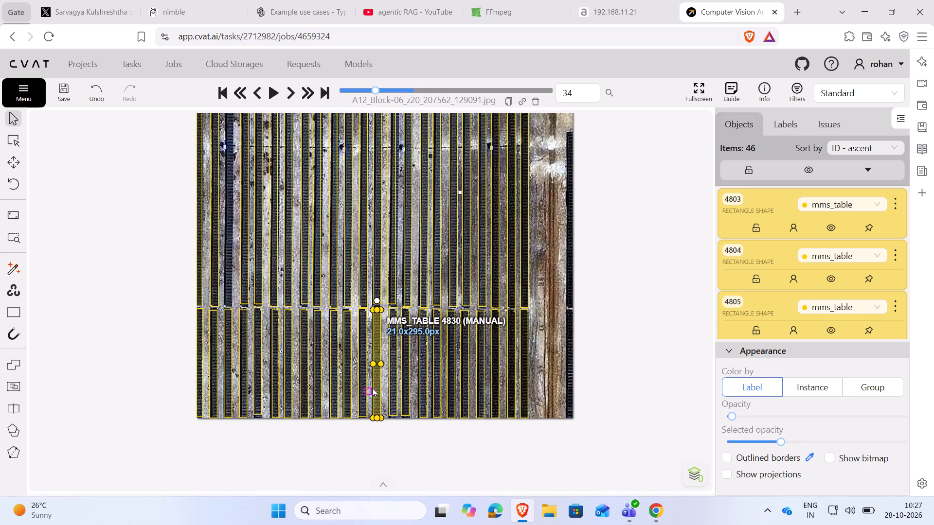
{"action": "left_click", "coordinate": [370, 389]}
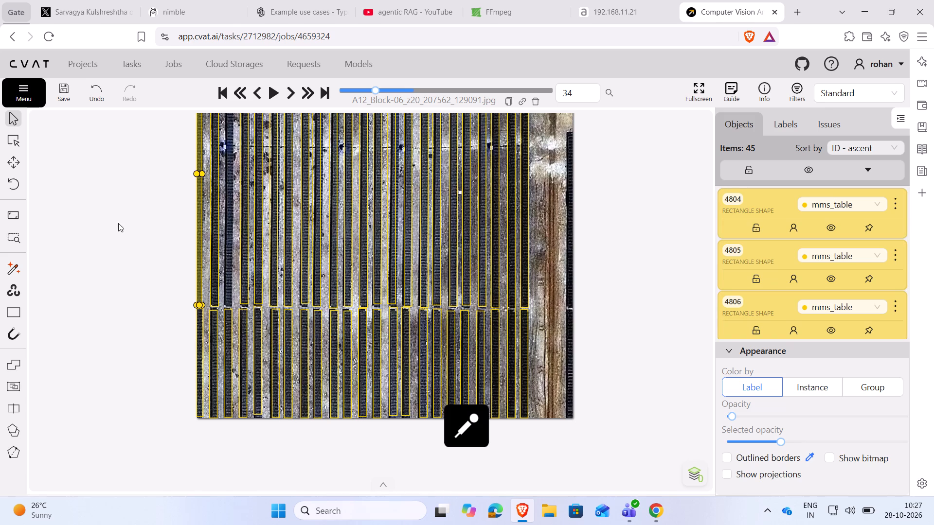
Copy the upper block's last mms_table rectangle onto the isolated far-right panel row and extend it to the row's bottom, about 19 × 767 px.
{"action": "scroll", "coordinate": [121, 232], "scroll_direction": "down", "scroll_amount": 2}
{"action": "scroll", "coordinate": [121, 232], "scroll_direction": "up", "scroll_amount": 1}
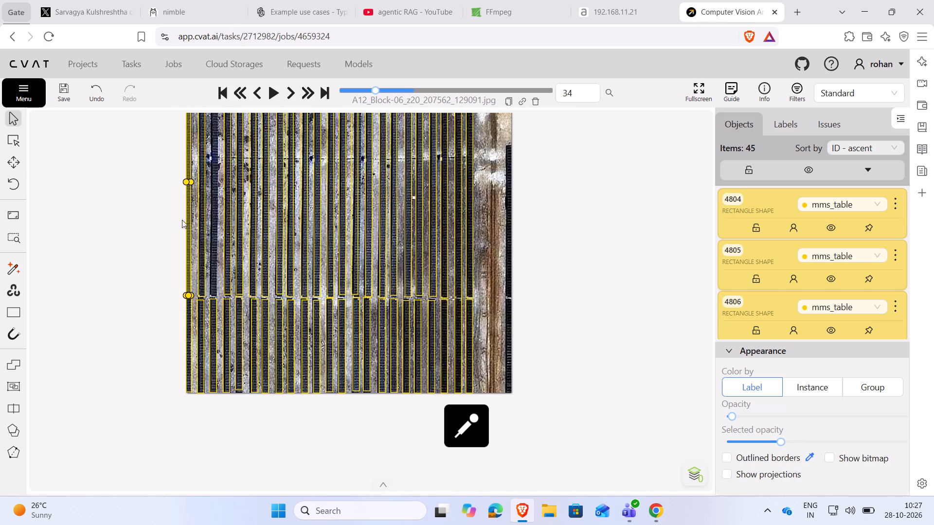
{"action": "left_click", "coordinate": [468, 260]}
{"action": "key", "text": "ctrl+c"}
{"action": "key", "text": "ctrl+v"}
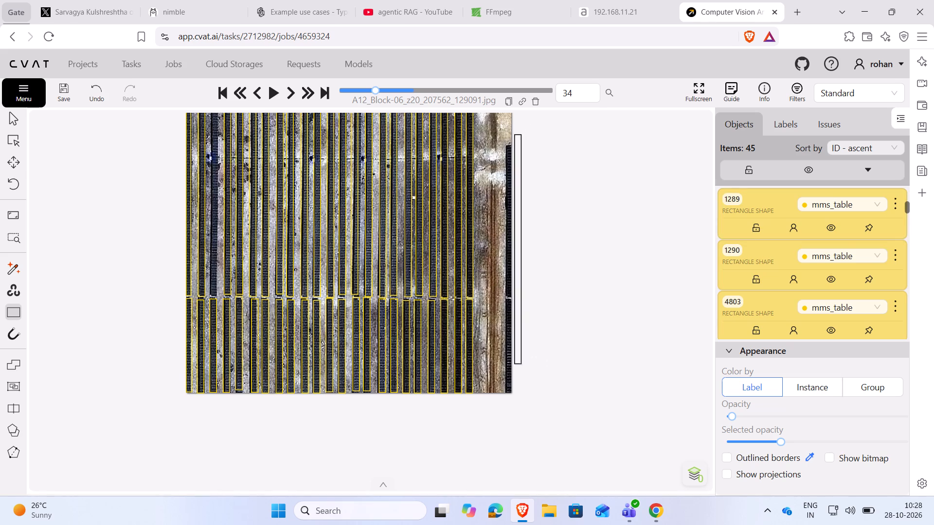
{"action": "left_click", "coordinate": [508, 262], "text": "ctrl"}
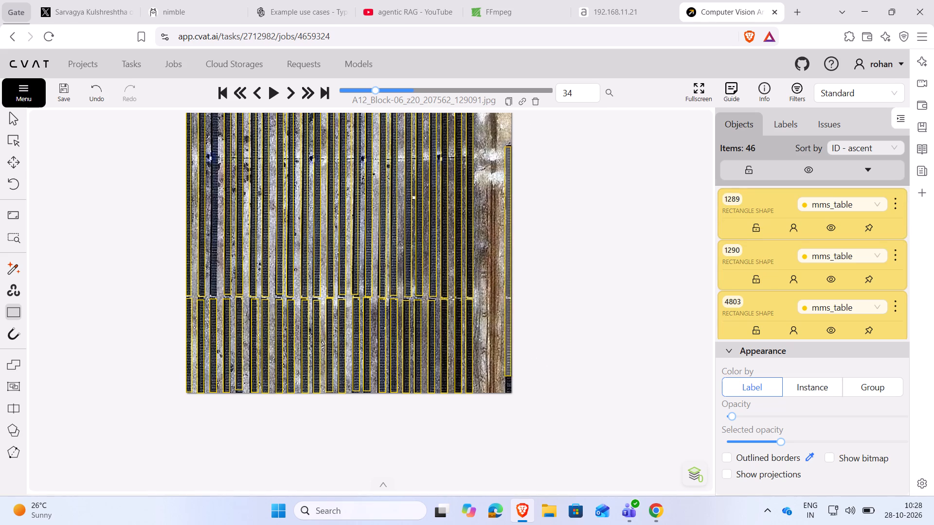
{"action": "left_click", "coordinate": [559, 260]}
{"action": "left_click_drag", "start_coordinate": [508, 381], "coordinate": [508, 388]}
{"action": "left_click_drag", "start_coordinate": [506, 382], "coordinate": [509, 396]}
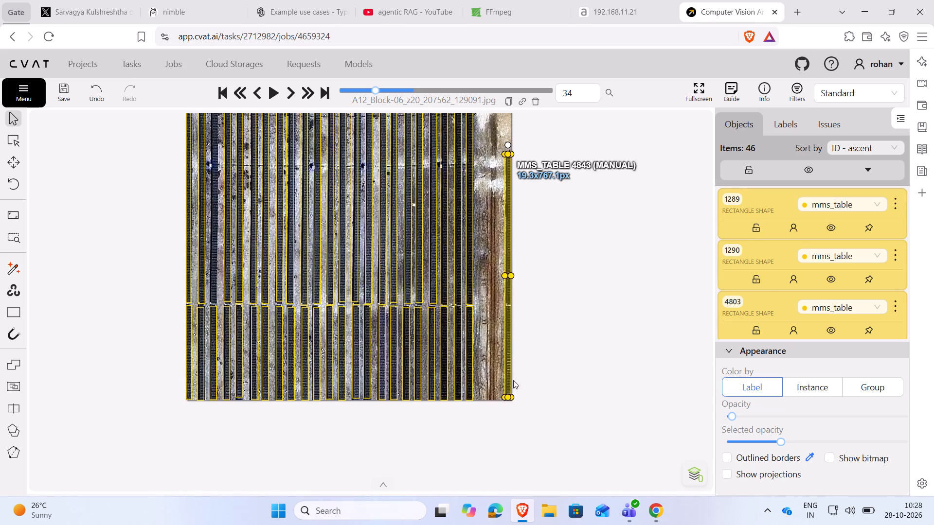
{"action": "left_click", "coordinate": [572, 320]}
Paste a copy of mms_table 4843 onto the third panel row from the left in the upper block and save the job.
{"action": "scroll", "coordinate": [8, 268], "scroll_direction": "up", "scroll_amount": 2}
{"action": "scroll", "coordinate": [0, 228], "scroll_direction": "down", "scroll_amount": 1}
{"action": "left_click_drag", "start_coordinate": [6, 150], "coordinate": [24, 244]}
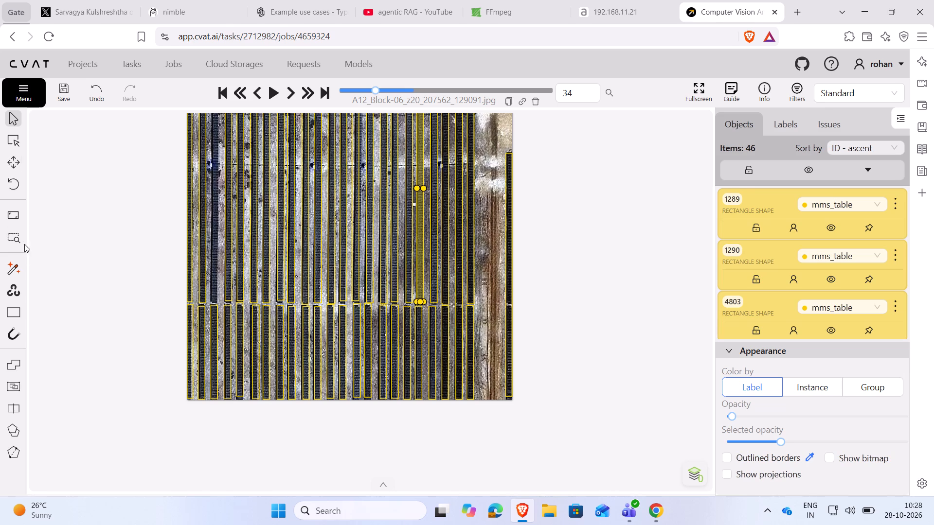
{"action": "left_click_drag", "start_coordinate": [24, 244], "coordinate": [25, 251]}
{"action": "left_click_drag", "start_coordinate": [89, 205], "coordinate": [80, 268]}
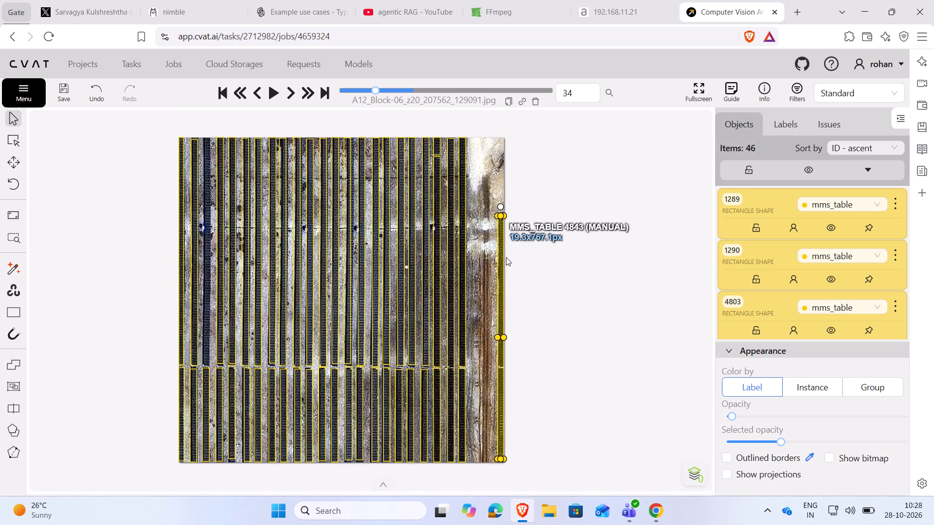
{"action": "left_click", "coordinate": [501, 254]}
{"action": "key", "text": "ctrl+c"}
{"action": "key", "text": "ctrl+v"}
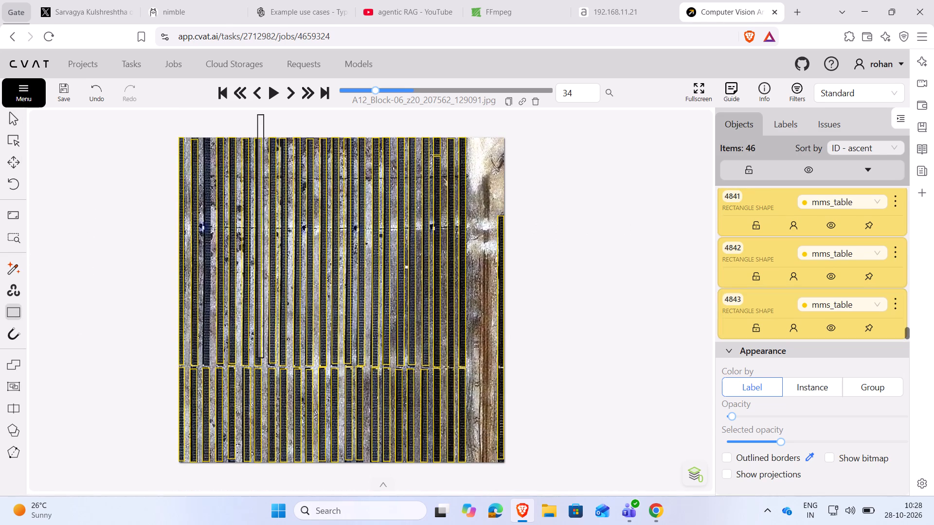
{"action": "left_click", "coordinate": [206, 242], "text": "ctrl"}
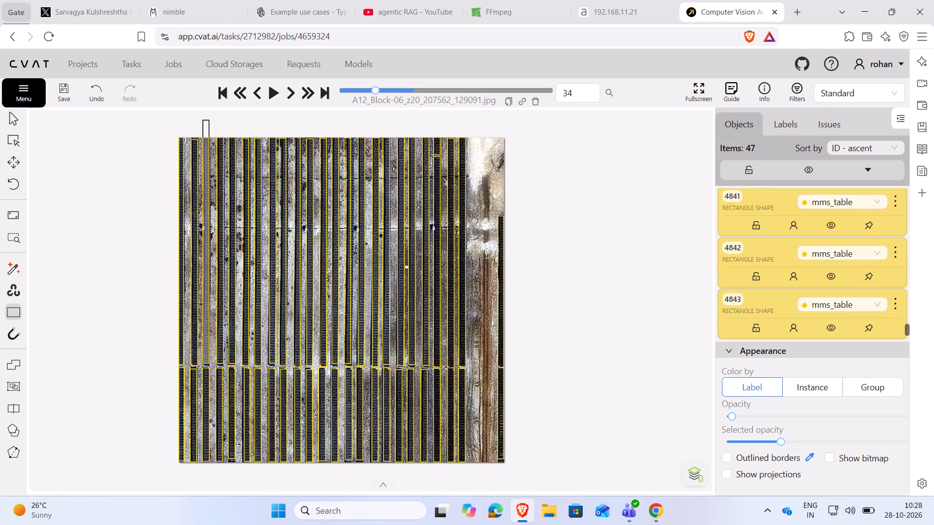
{"action": "left_click", "coordinate": [92, 275]}
{"action": "key", "text": "ctrl+s"}
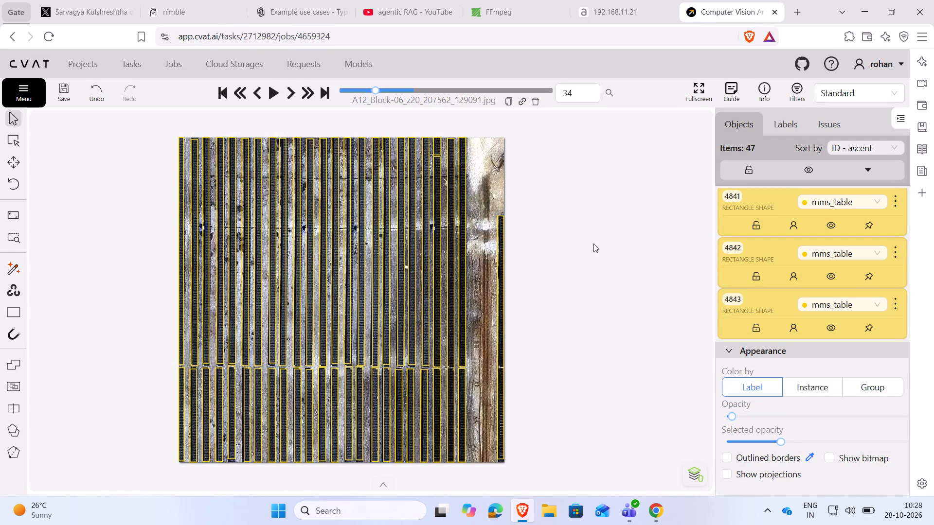
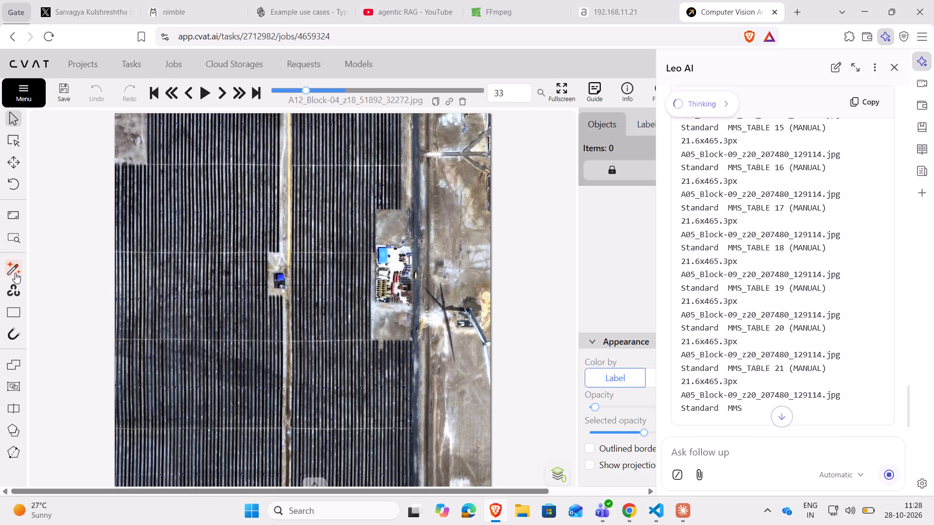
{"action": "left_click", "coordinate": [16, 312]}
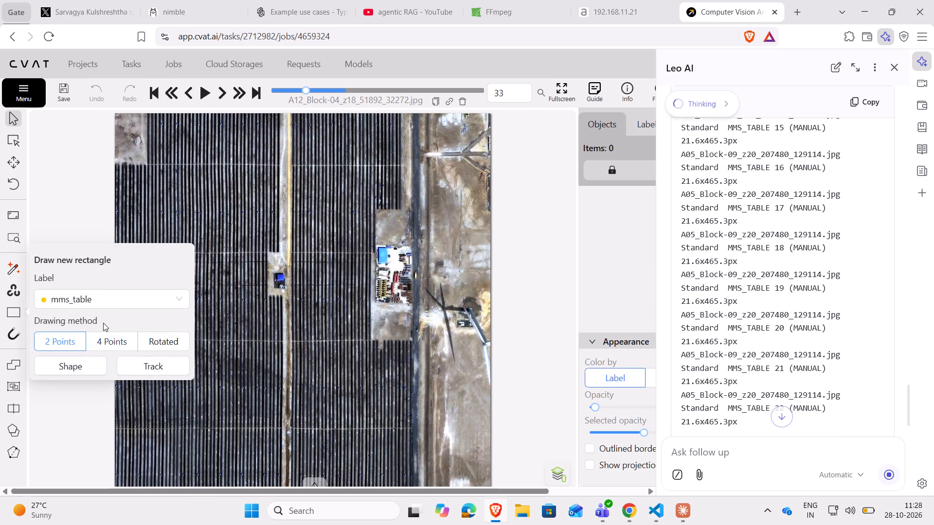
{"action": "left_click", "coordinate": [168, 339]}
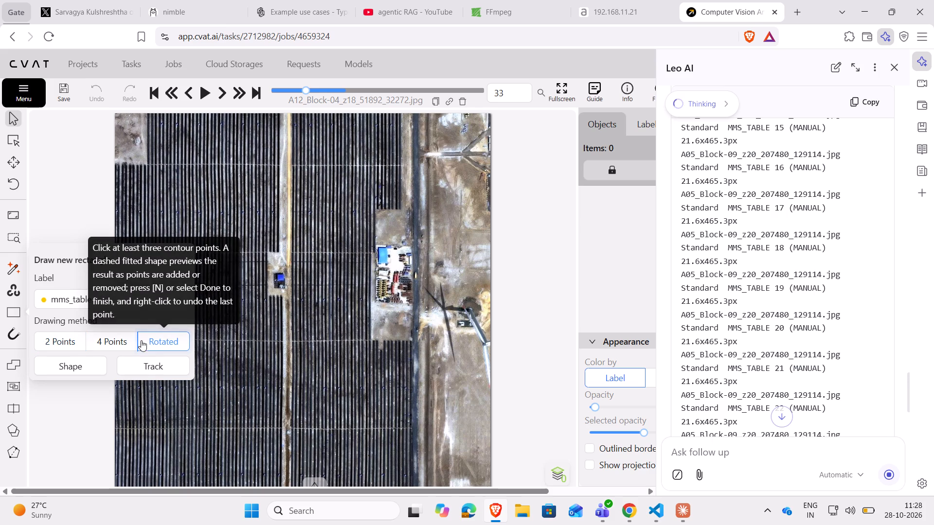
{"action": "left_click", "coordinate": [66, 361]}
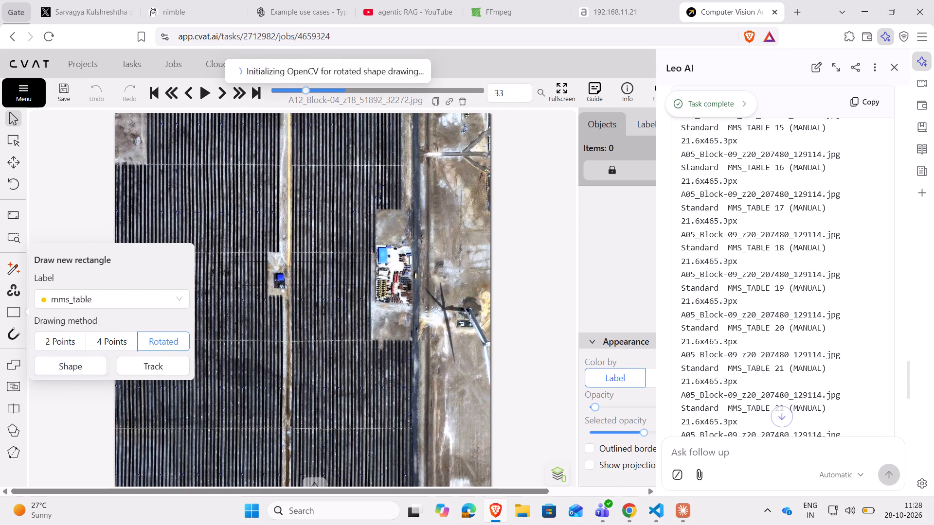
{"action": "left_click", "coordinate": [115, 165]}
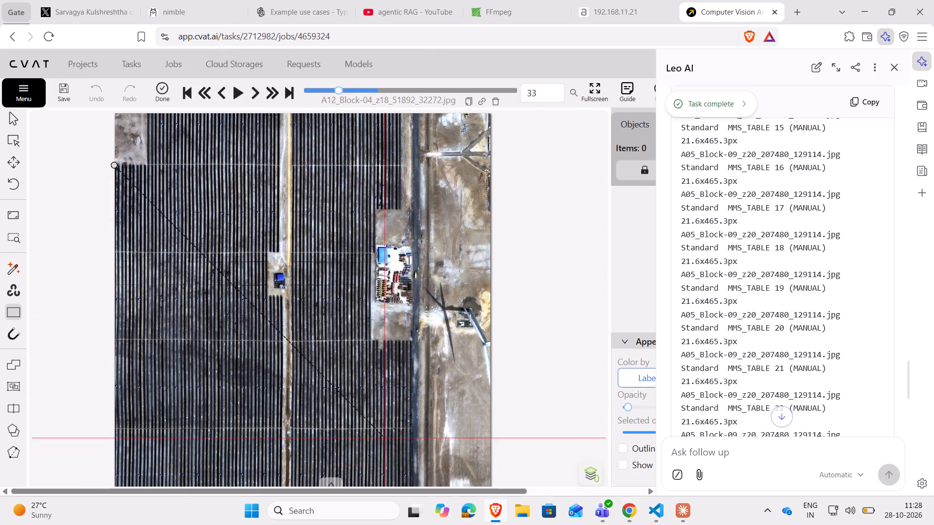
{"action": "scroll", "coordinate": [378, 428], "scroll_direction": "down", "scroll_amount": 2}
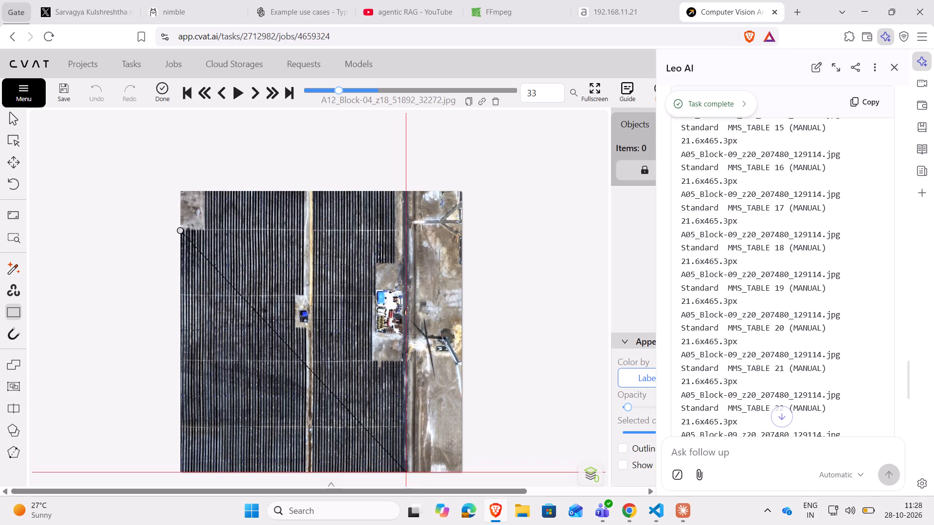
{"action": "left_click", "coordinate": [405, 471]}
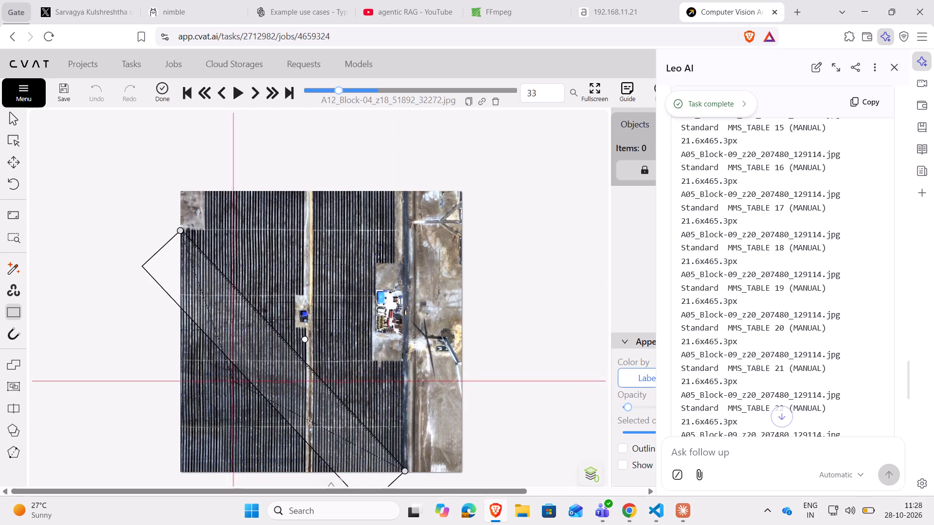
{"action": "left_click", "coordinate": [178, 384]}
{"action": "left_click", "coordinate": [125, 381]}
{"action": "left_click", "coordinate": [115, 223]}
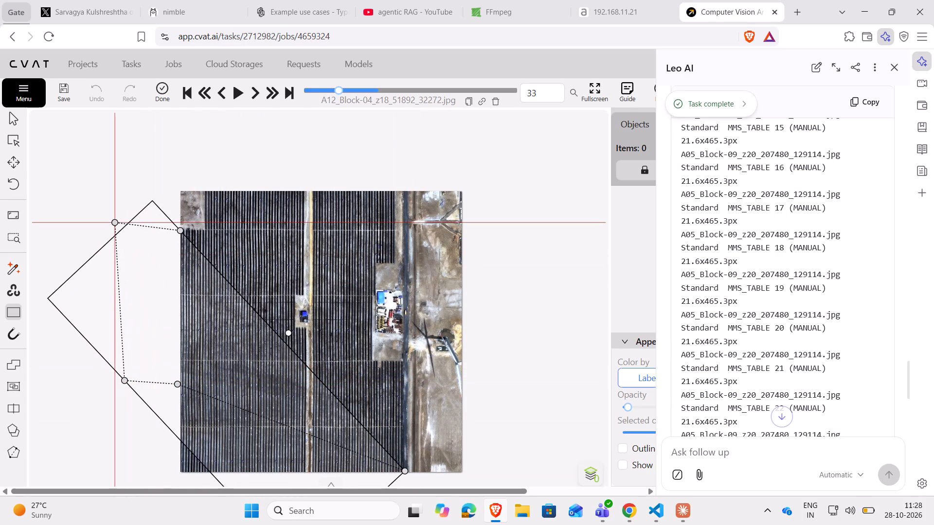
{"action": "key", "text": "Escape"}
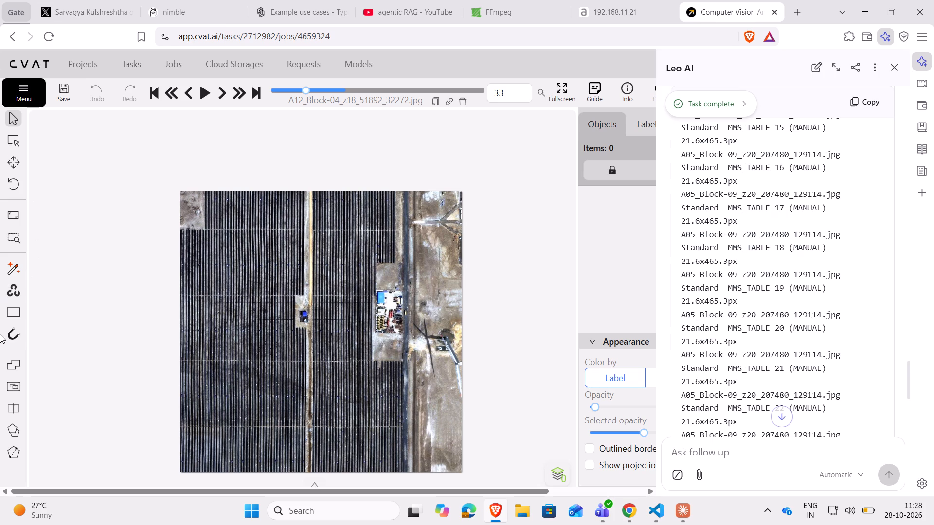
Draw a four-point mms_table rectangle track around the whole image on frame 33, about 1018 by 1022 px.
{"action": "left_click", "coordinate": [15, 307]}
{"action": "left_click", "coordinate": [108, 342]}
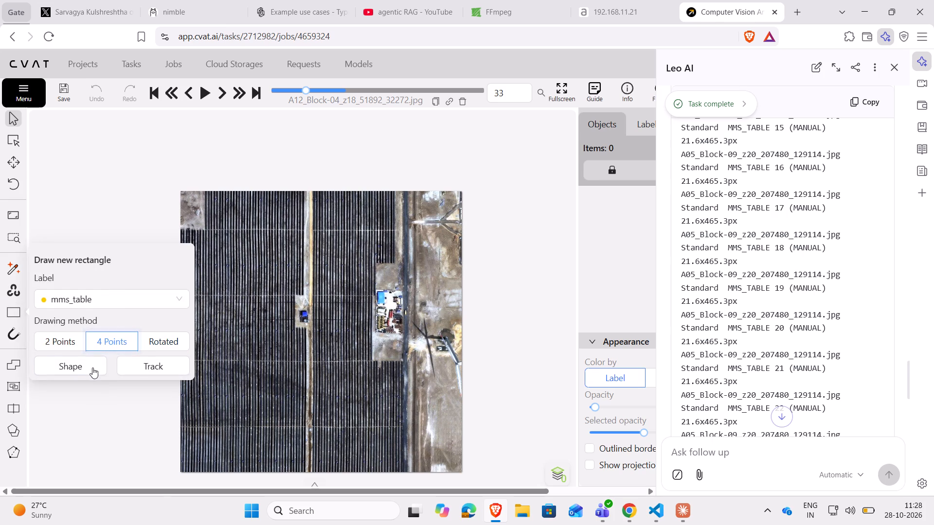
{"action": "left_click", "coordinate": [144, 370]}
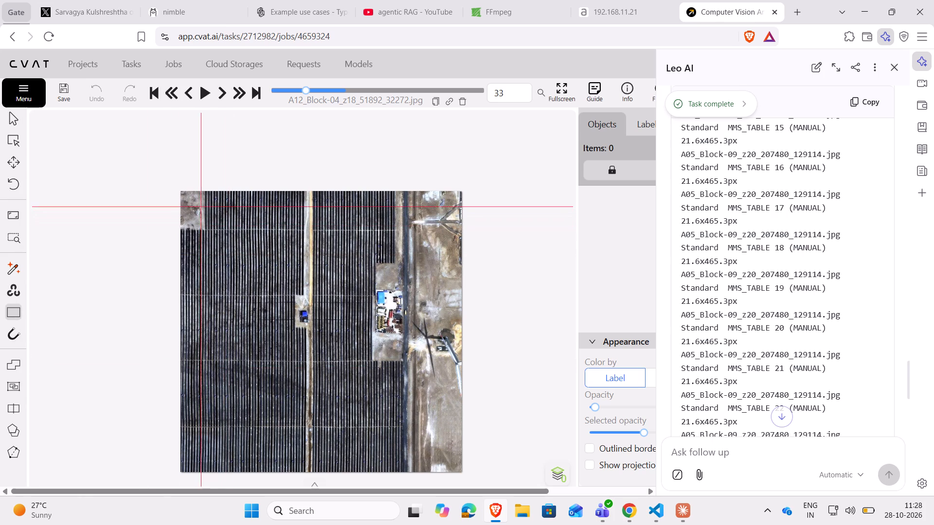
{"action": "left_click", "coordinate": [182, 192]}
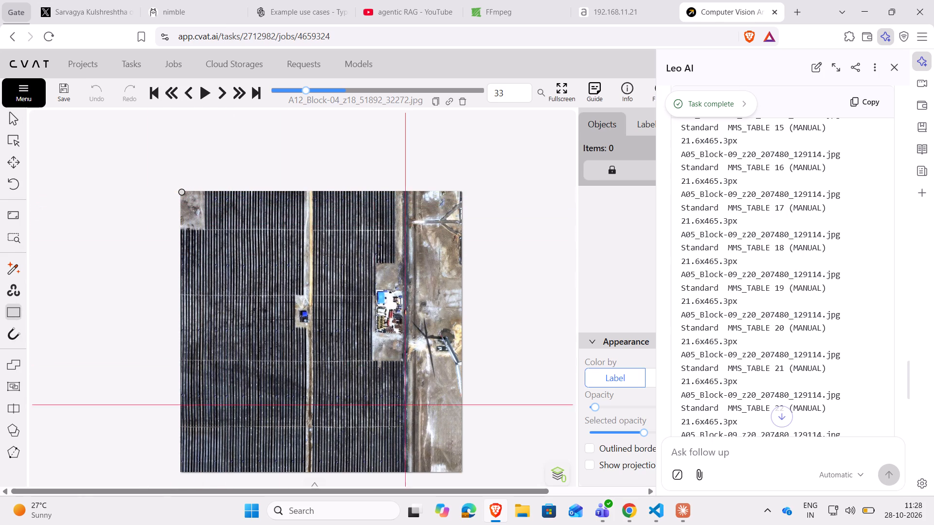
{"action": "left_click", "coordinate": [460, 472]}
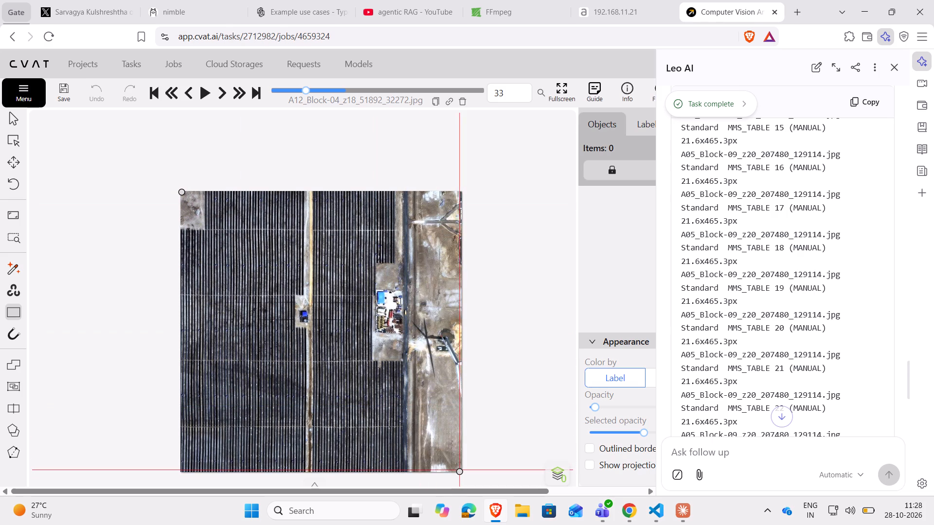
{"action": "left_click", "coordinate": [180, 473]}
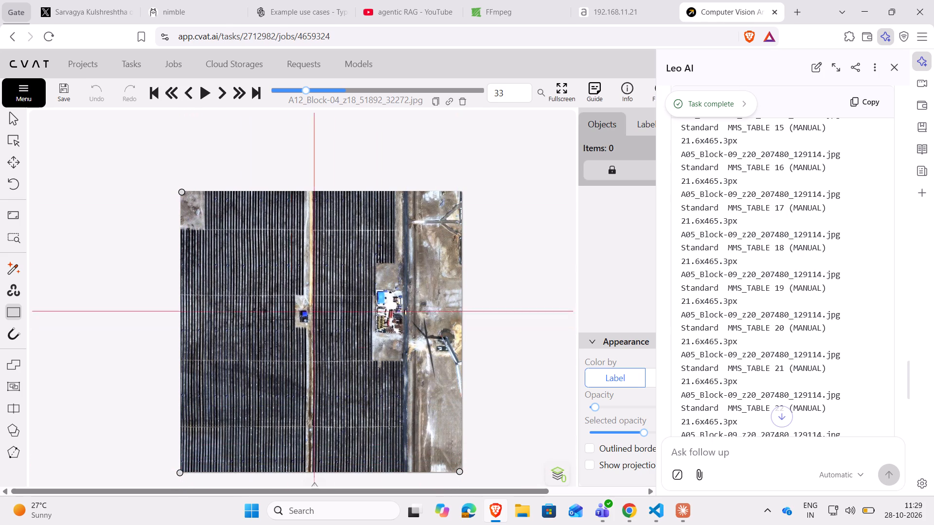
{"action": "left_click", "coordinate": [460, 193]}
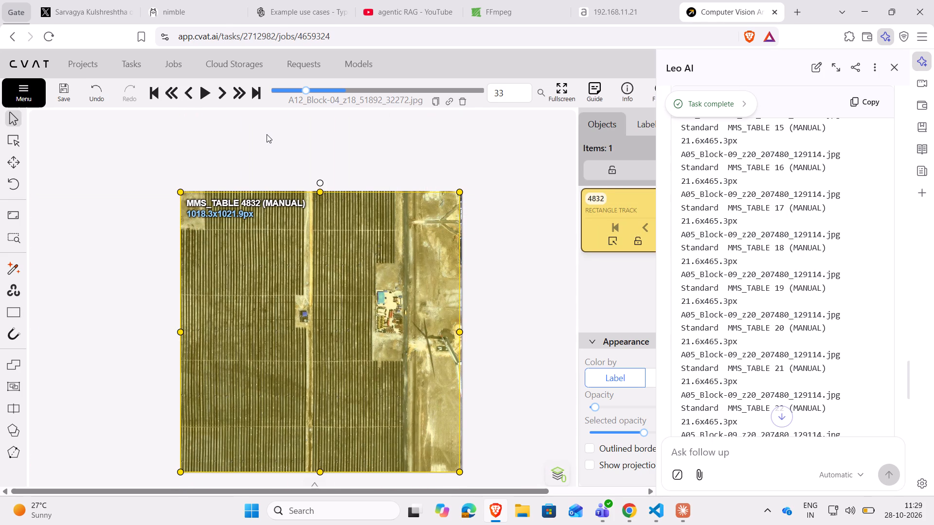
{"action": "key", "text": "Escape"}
Close the Leo AI assistant to free up the annotation workspace.
{"action": "left_click", "coordinate": [895, 67]}
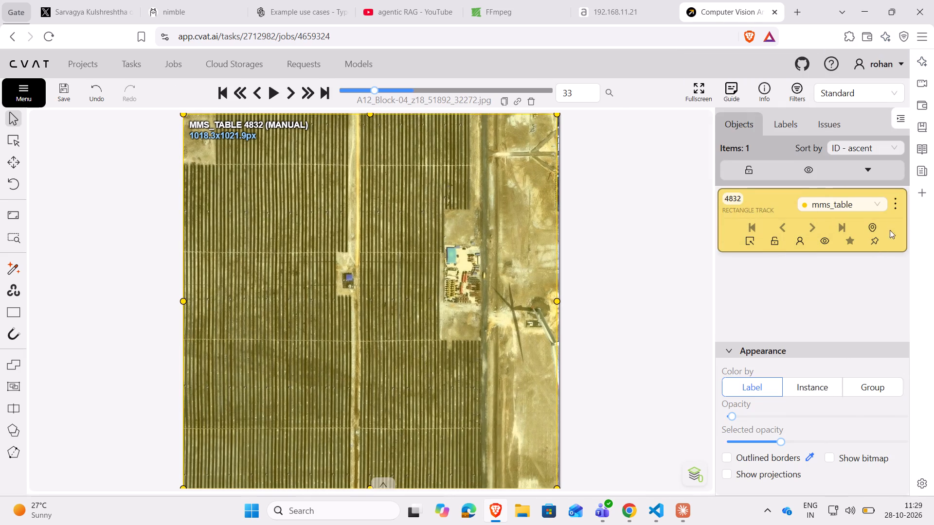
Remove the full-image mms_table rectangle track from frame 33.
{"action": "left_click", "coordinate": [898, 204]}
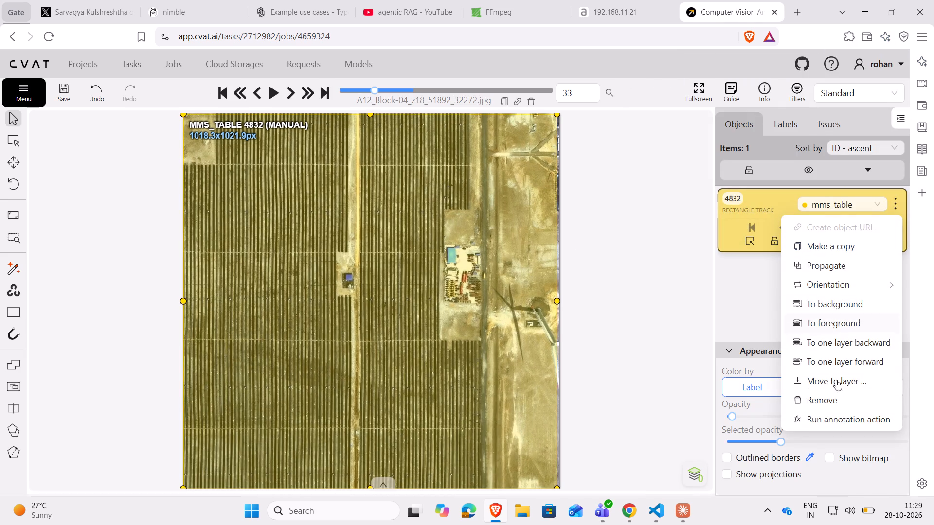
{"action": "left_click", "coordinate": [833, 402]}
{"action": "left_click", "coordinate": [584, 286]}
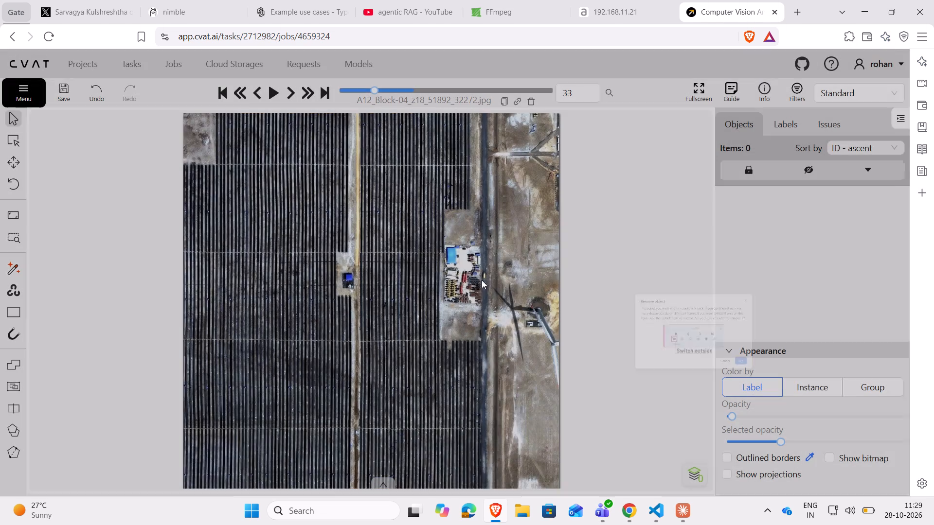
Draw a two-point rectangle shape labelled idt around the small blue unit beside the central road, about 54 by 75 px.
{"action": "scroll", "coordinate": [153, 180], "scroll_direction": "down", "scroll_amount": 1}
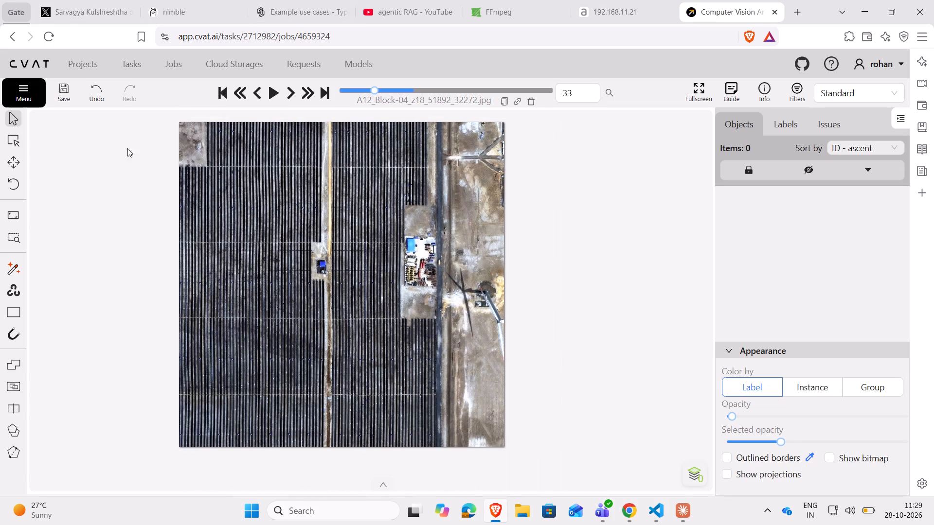
{"action": "left_click", "coordinate": [6, 312]}
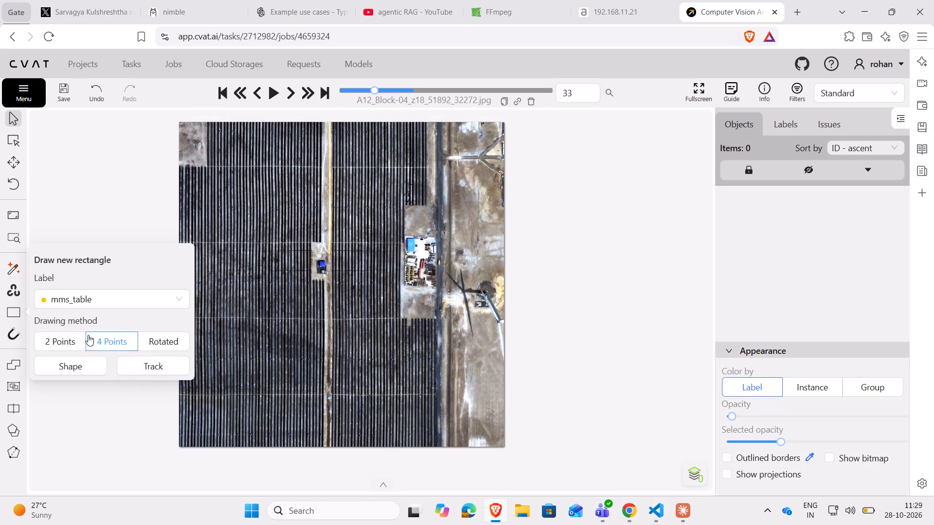
{"action": "left_click", "coordinate": [112, 301]}
{"action": "left_click", "coordinate": [70, 358]}
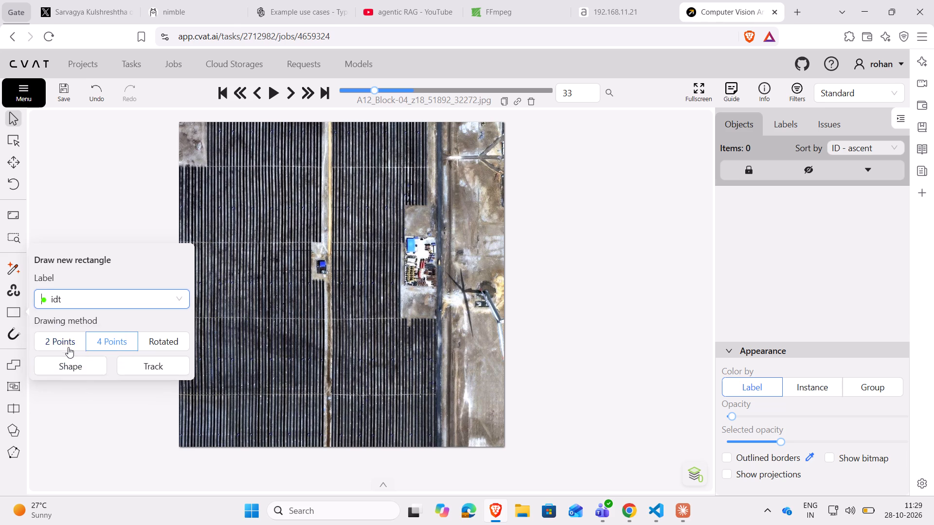
{"action": "left_click", "coordinate": [64, 339]}
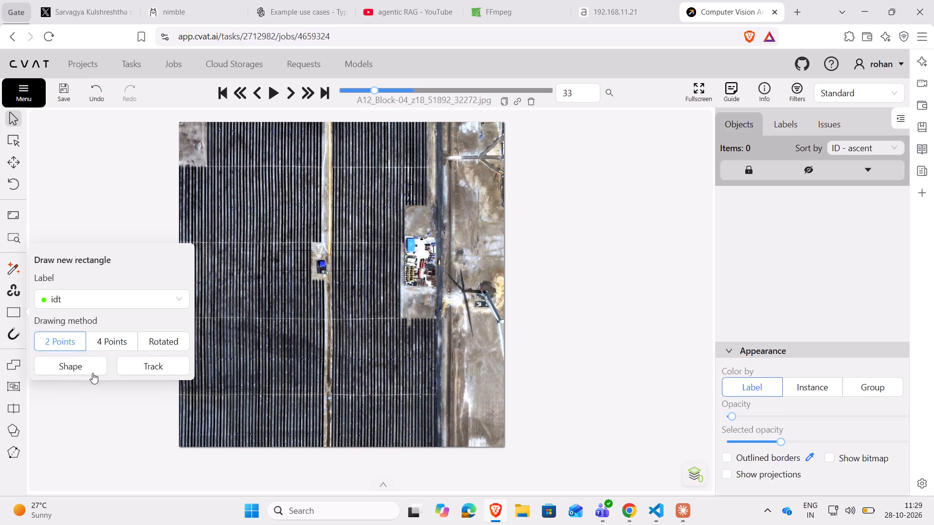
{"action": "left_click", "coordinate": [90, 358]}
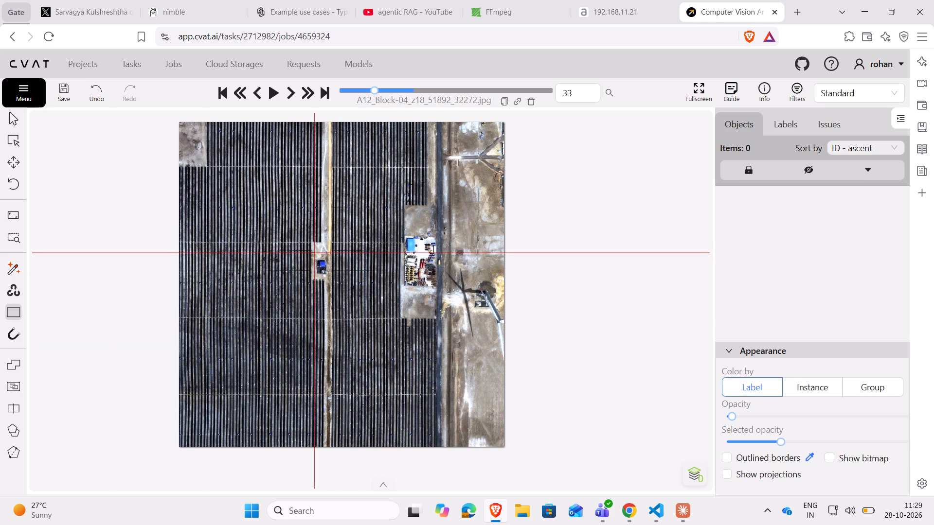
{"action": "left_click", "coordinate": [314, 252]}
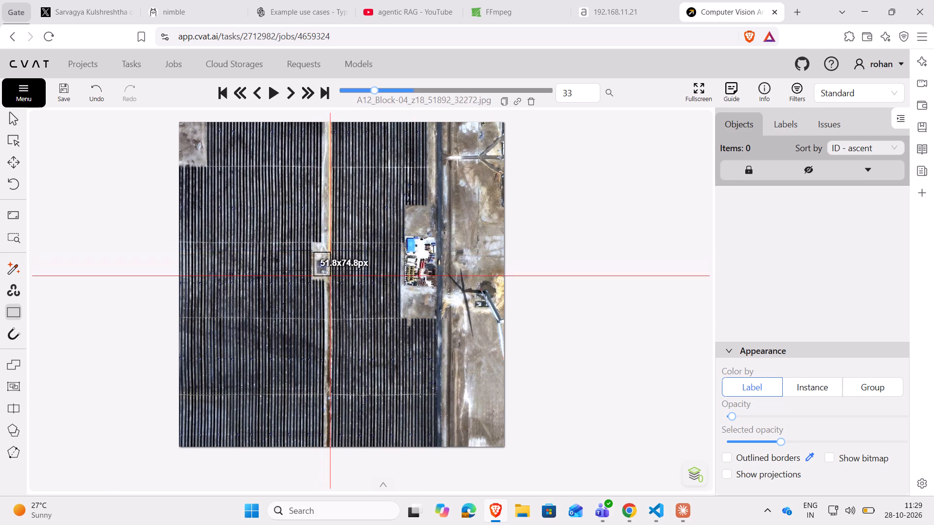
{"action": "left_click", "coordinate": [331, 276]}
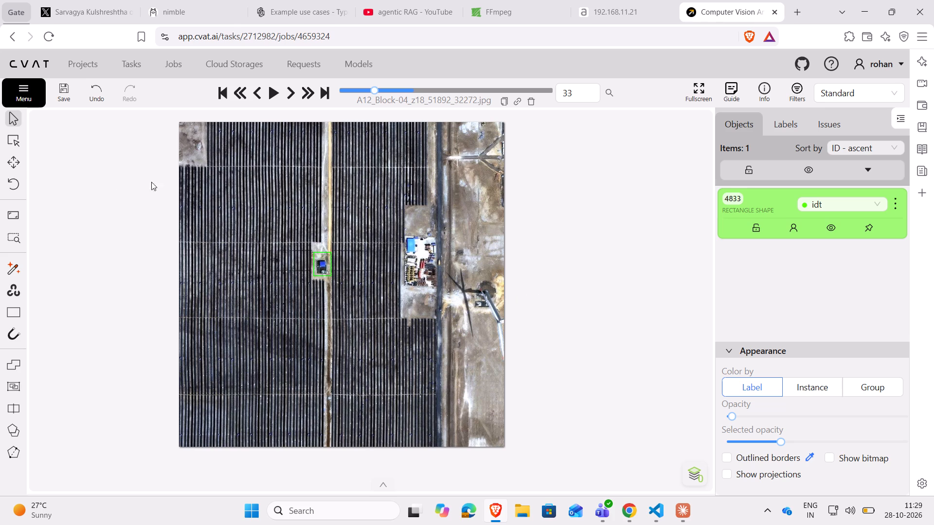
Draw a two-point rectangle shape labelled wtg around the lower wind turbine at the image's right edge, about 131 by 251 px.
{"action": "left_click", "coordinate": [15, 310]}
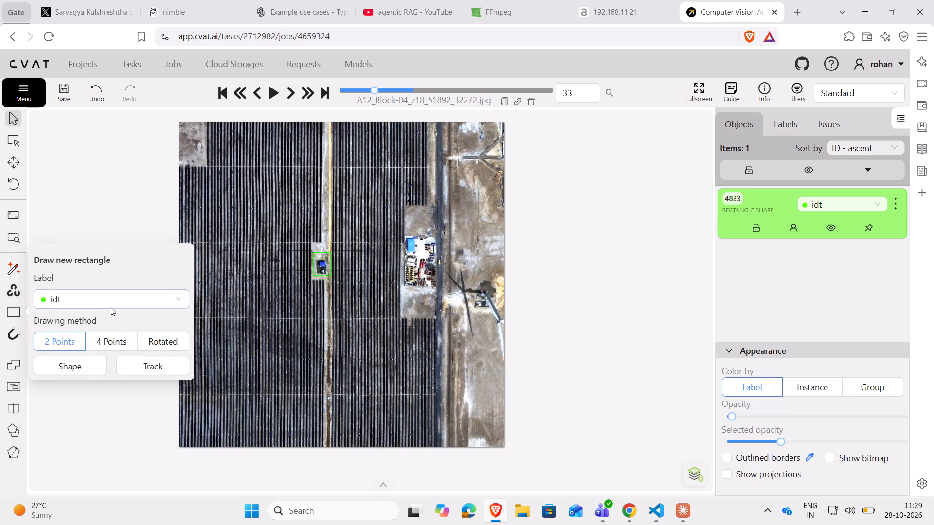
{"action": "left_click", "coordinate": [116, 298]}
{"action": "left_click", "coordinate": [65, 387]}
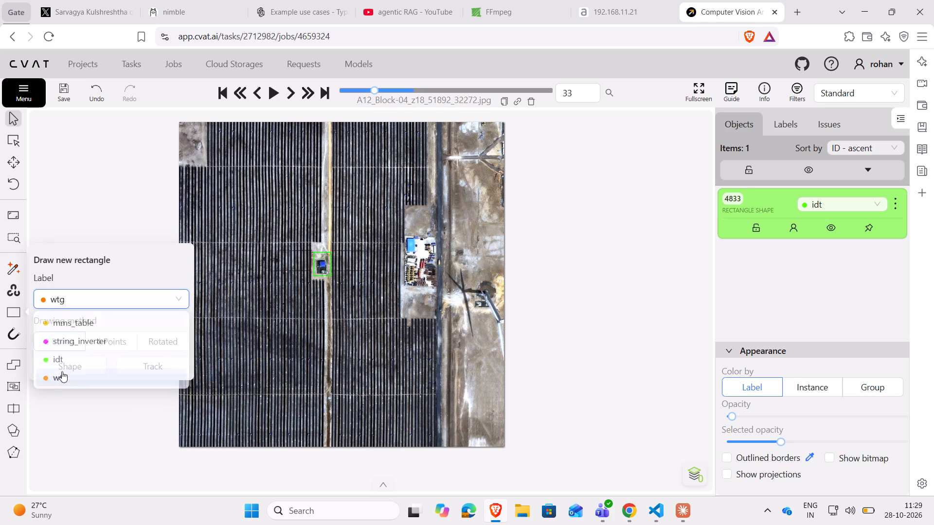
{"action": "left_click", "coordinate": [62, 371]}
{"action": "left_click", "coordinate": [463, 276]}
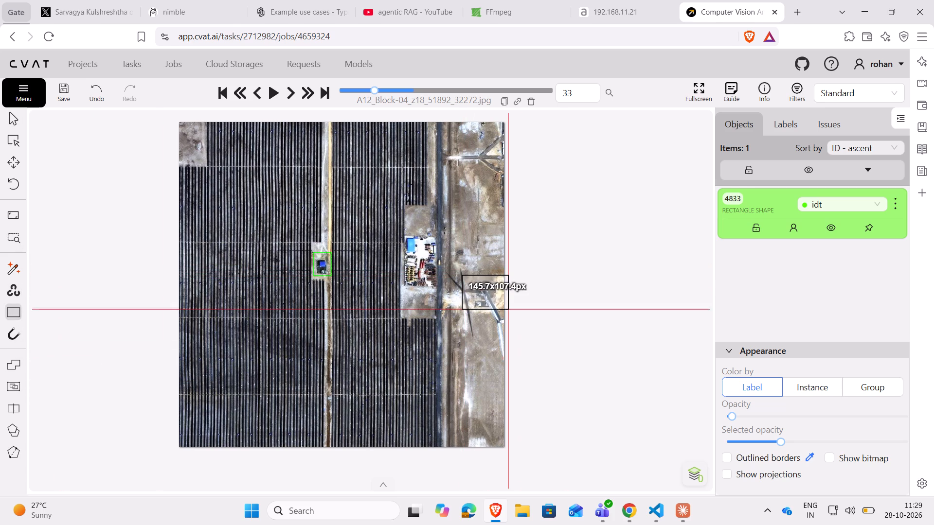
{"action": "left_click", "coordinate": [508, 355]}
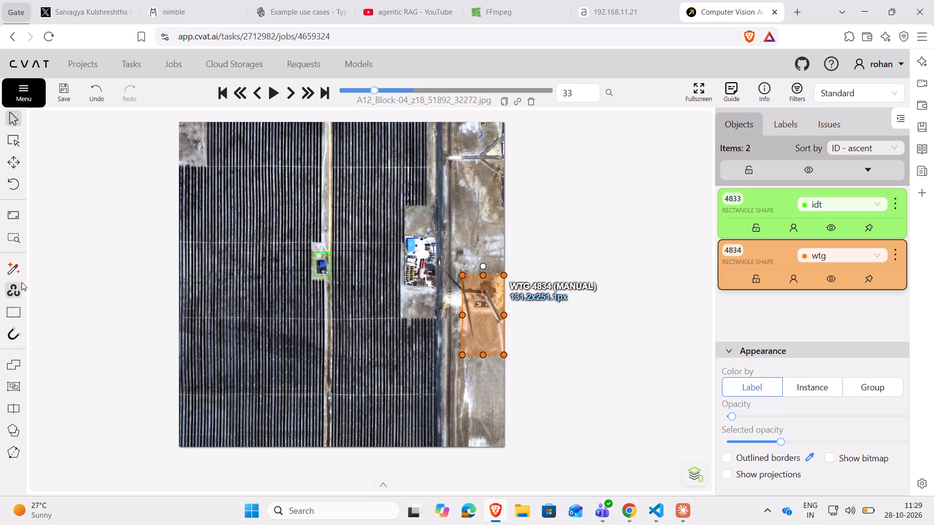
Draw a four-point mms_table rectangle shape over the panel block left of the central road, about 414 by 880 px, and select it.
{"action": "left_click", "coordinate": [9, 312]}
{"action": "left_click", "coordinate": [73, 306]}
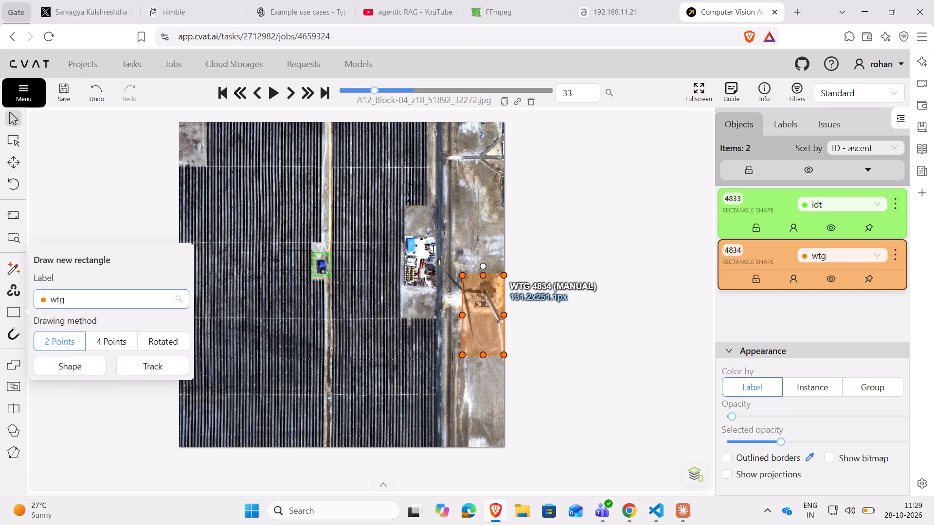
{"action": "left_click", "coordinate": [68, 323]}
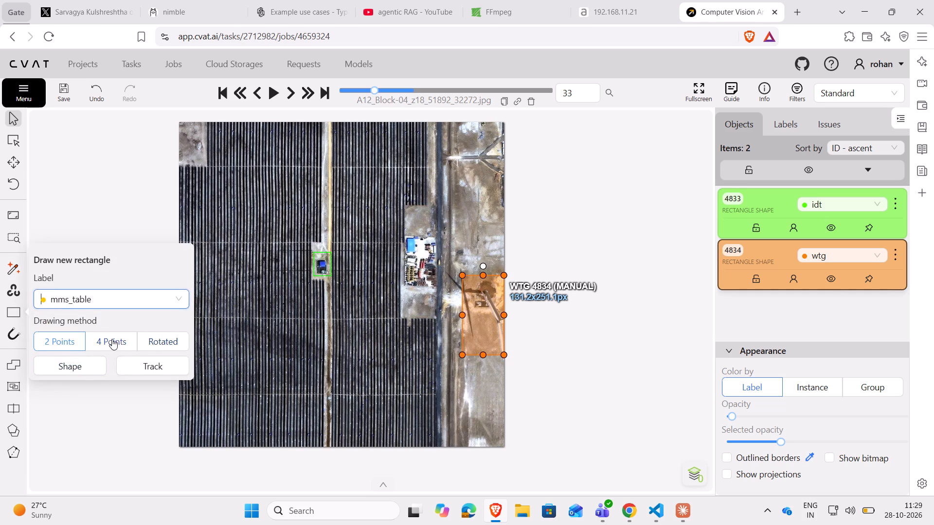
{"action": "left_click", "coordinate": [112, 339]}
{"action": "left_click", "coordinate": [79, 367]}
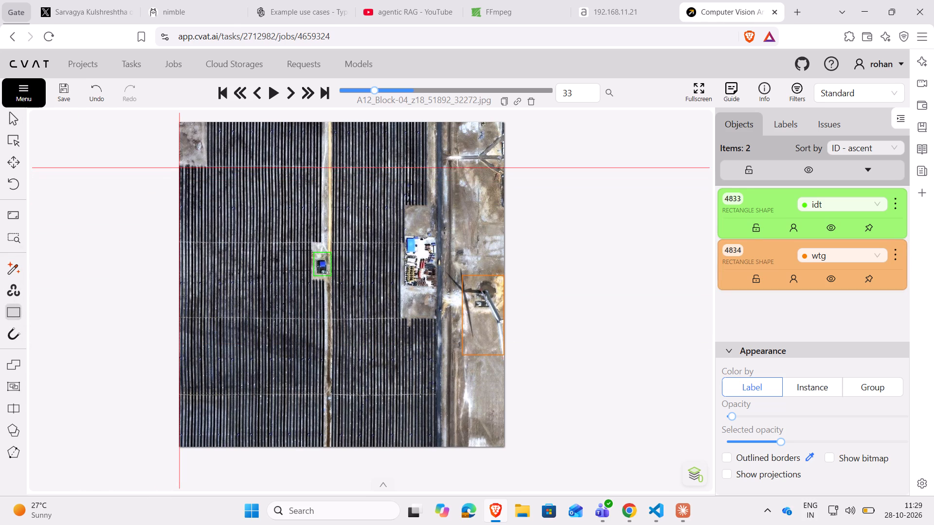
{"action": "left_click", "coordinate": [180, 168]}
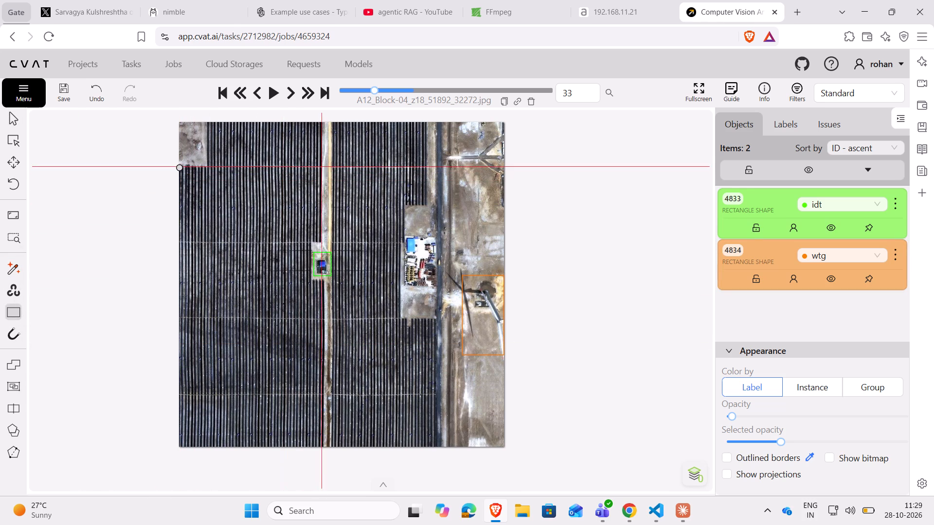
{"action": "left_click", "coordinate": [309, 168]}
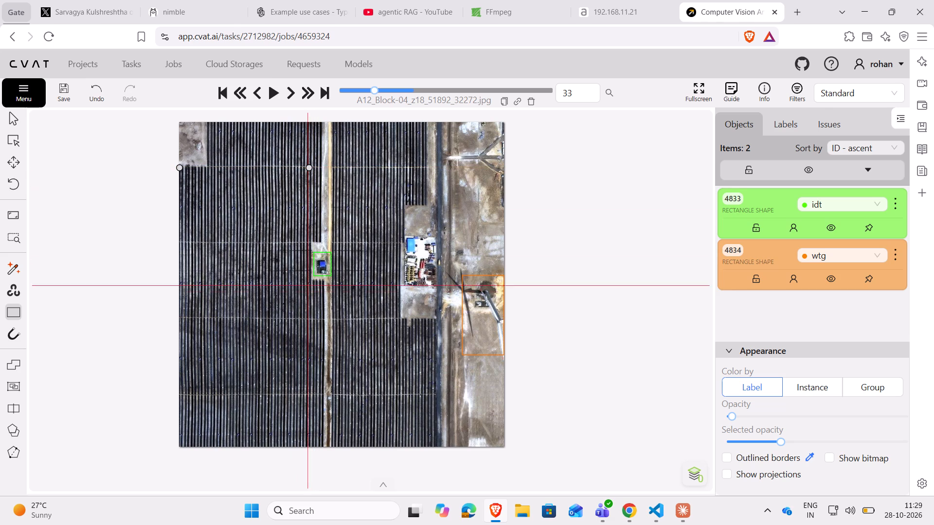
{"action": "left_click", "coordinate": [311, 447]}
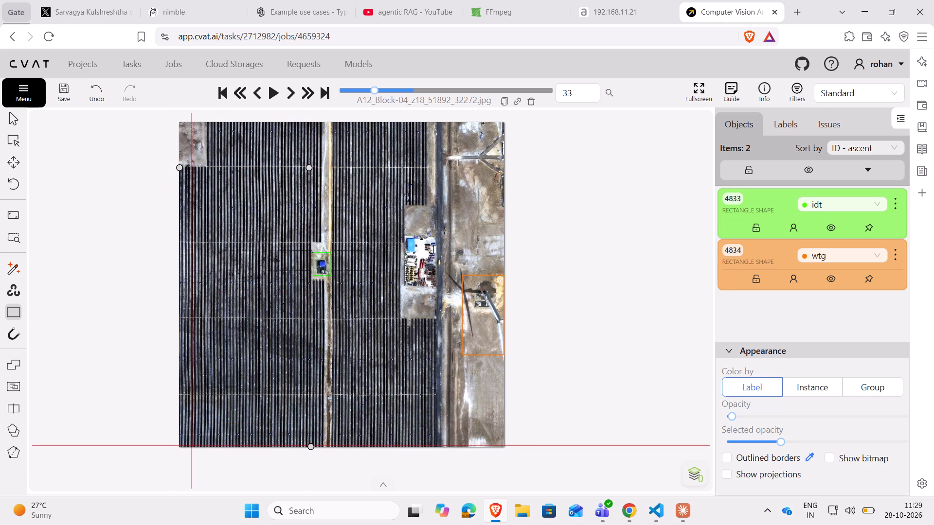
{"action": "left_click", "coordinate": [180, 447]}
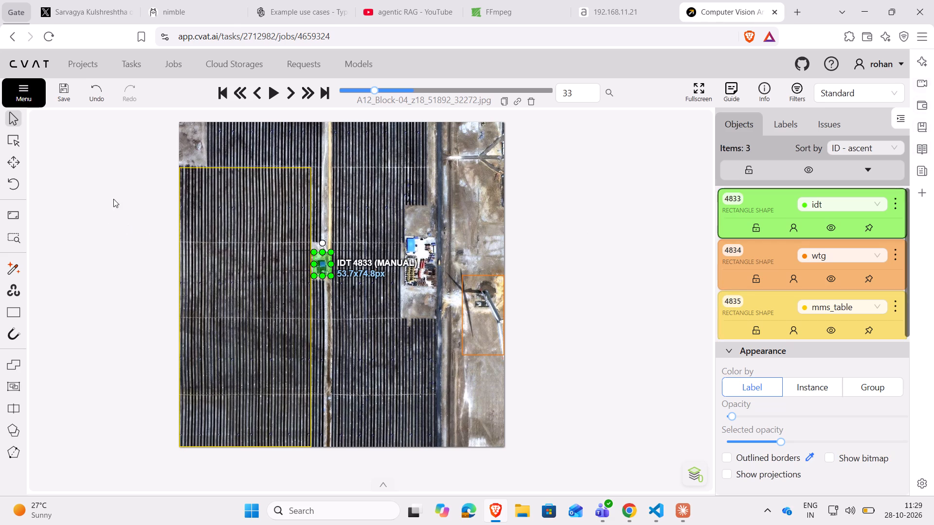
{"action": "left_click", "coordinate": [246, 255]}
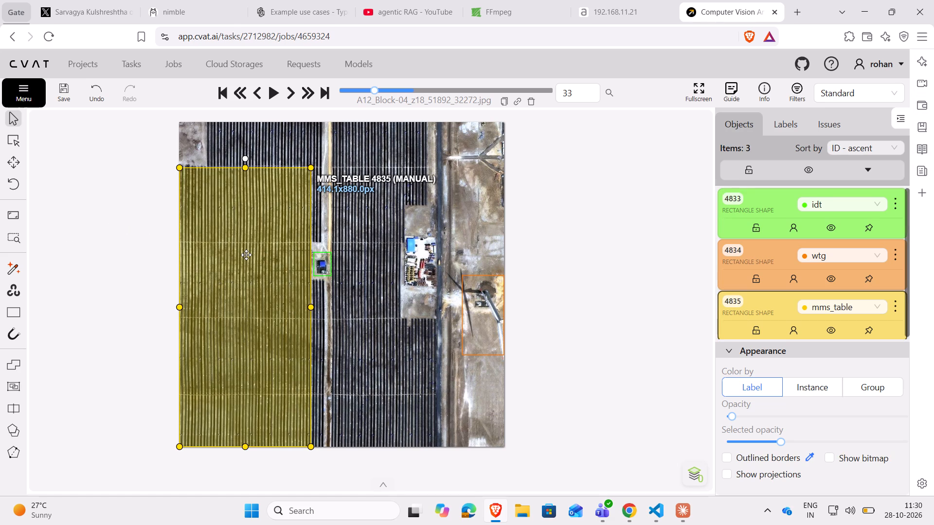
Draw a second four-point mms_table rectangle shape over the panel rows between the central road and the substation, down to the image's bottom edge.
{"action": "left_click", "coordinate": [10, 310]}
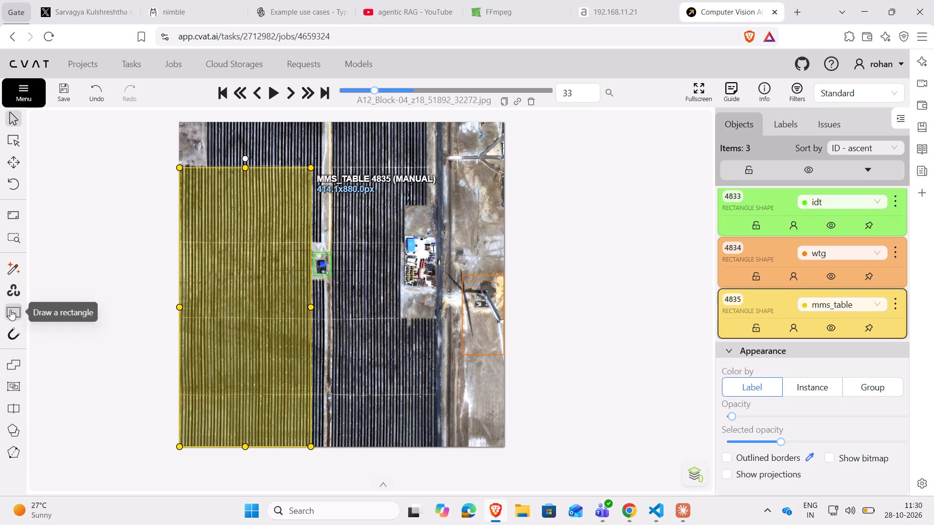
{"action": "left_click", "coordinate": [83, 366]}
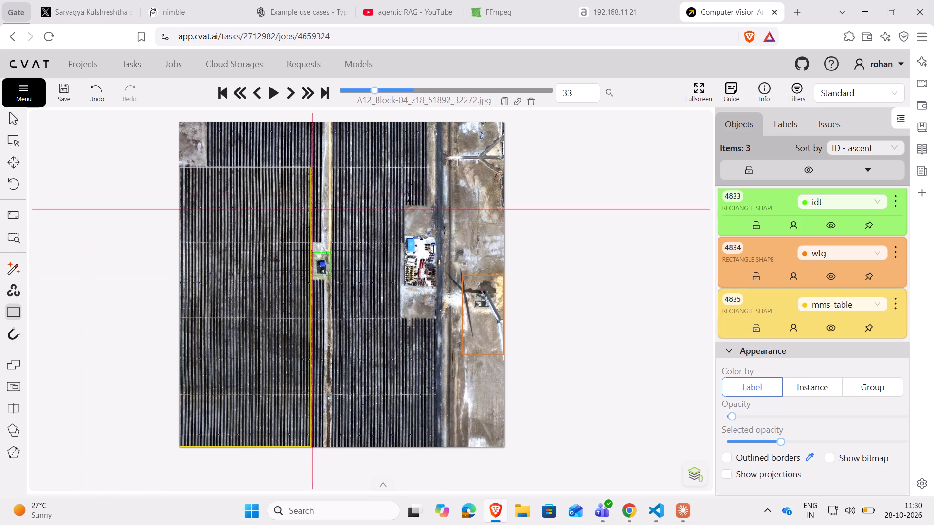
{"action": "left_click", "coordinate": [334, 168]}
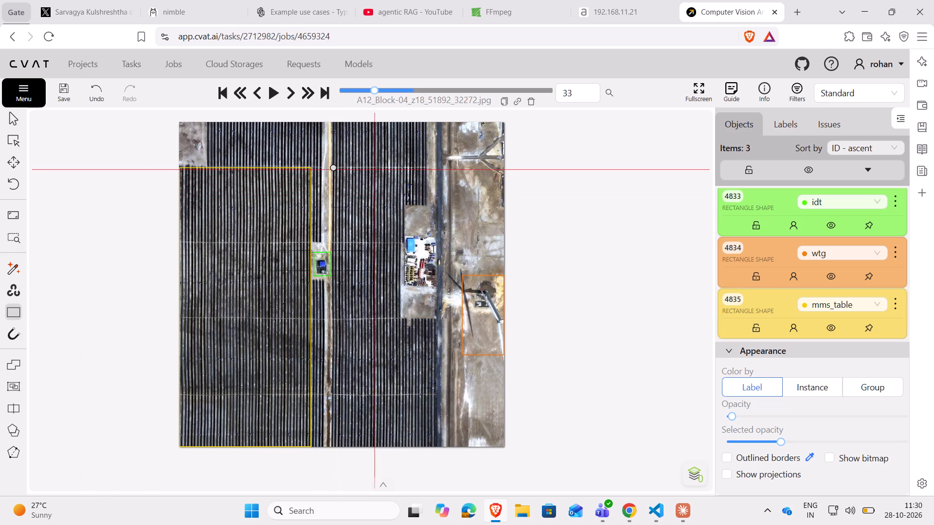
{"action": "left_click", "coordinate": [401, 165]}
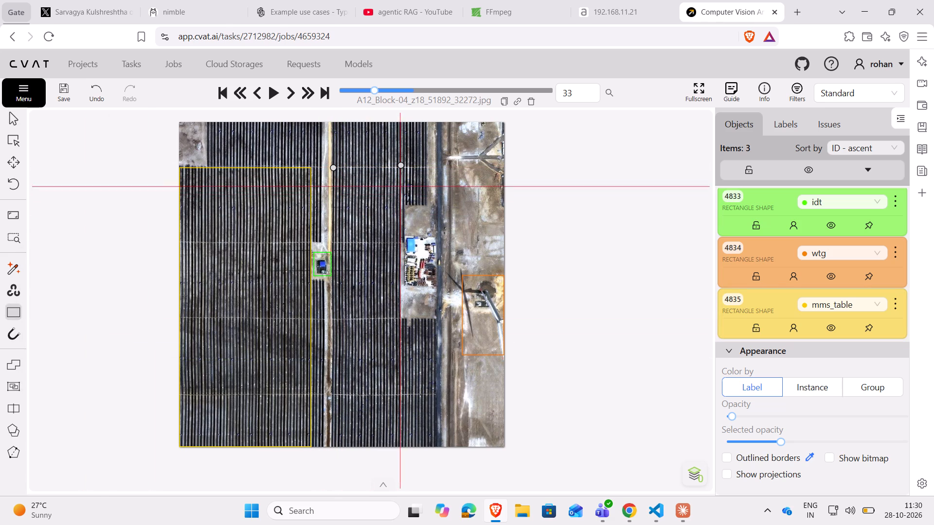
{"action": "left_click", "coordinate": [398, 443]}
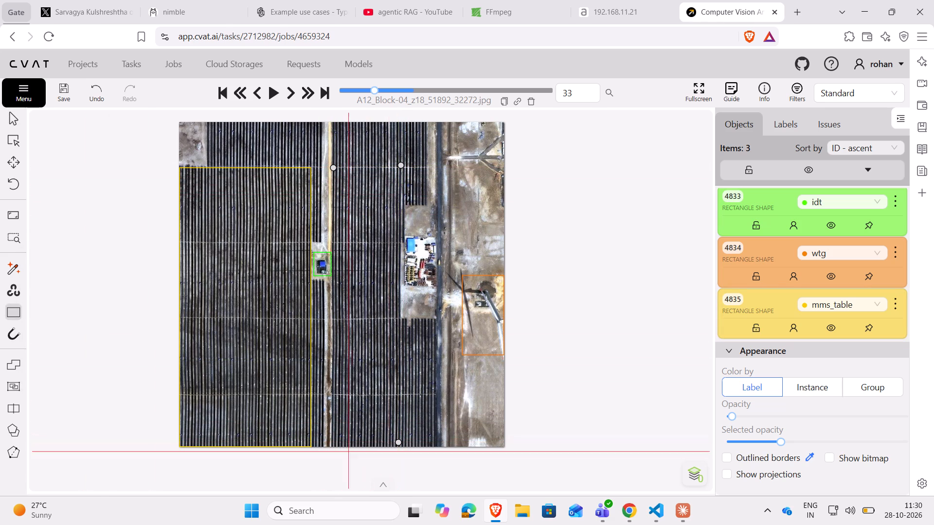
{"action": "left_click", "coordinate": [334, 446]}
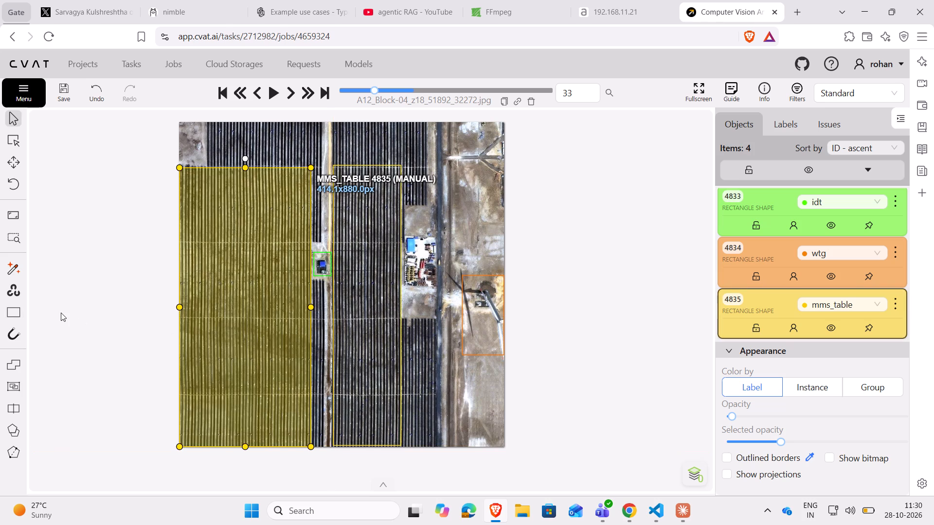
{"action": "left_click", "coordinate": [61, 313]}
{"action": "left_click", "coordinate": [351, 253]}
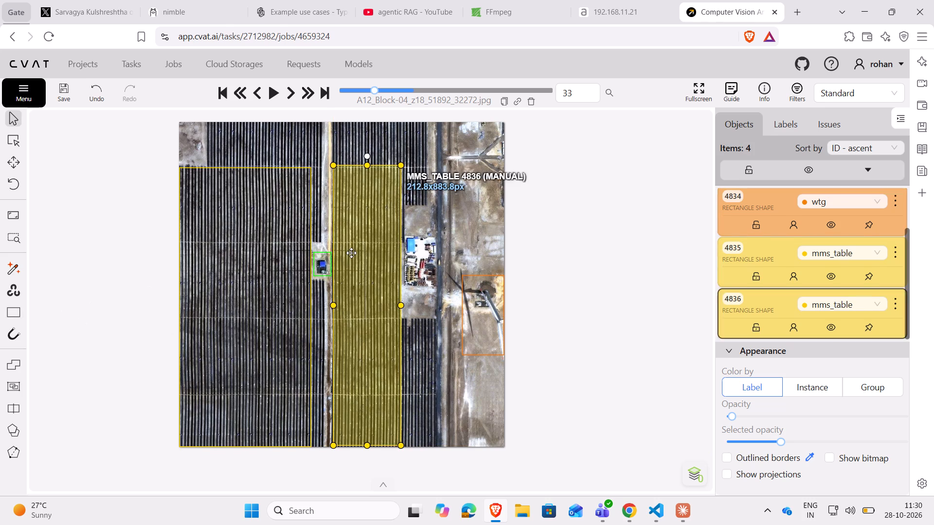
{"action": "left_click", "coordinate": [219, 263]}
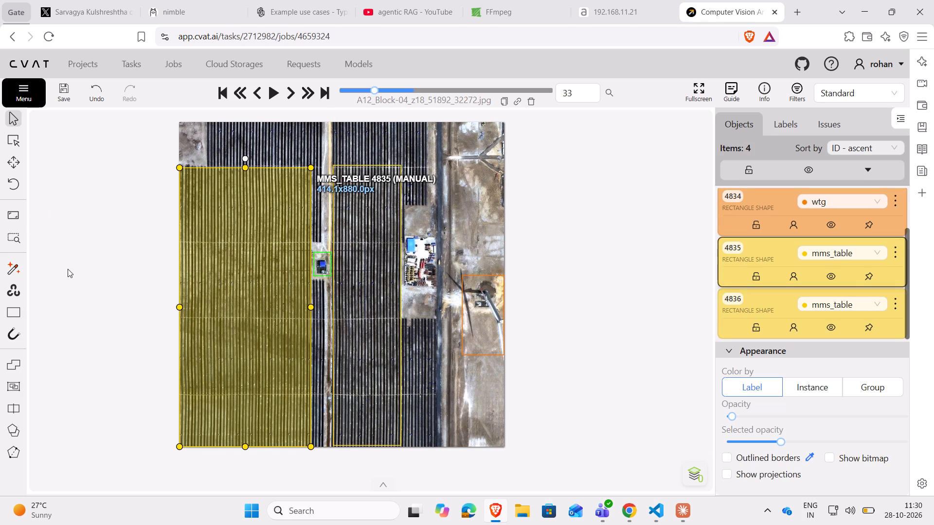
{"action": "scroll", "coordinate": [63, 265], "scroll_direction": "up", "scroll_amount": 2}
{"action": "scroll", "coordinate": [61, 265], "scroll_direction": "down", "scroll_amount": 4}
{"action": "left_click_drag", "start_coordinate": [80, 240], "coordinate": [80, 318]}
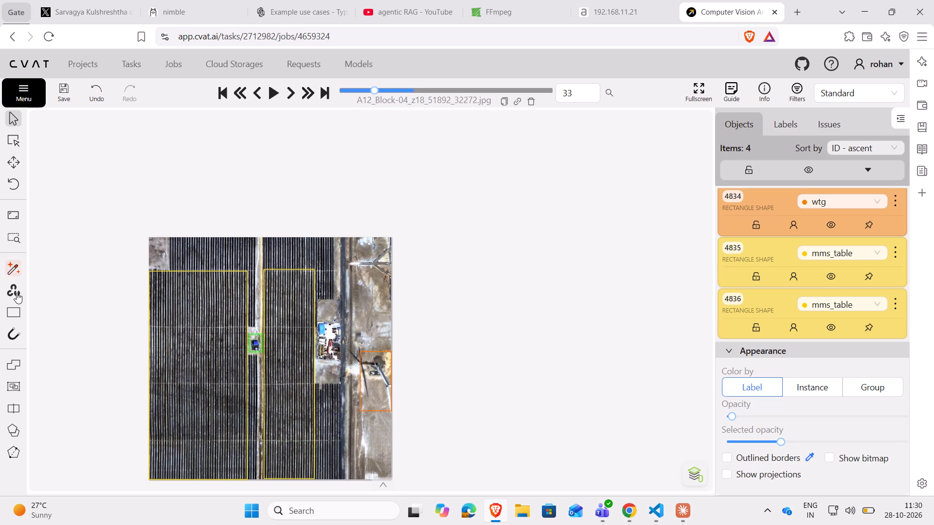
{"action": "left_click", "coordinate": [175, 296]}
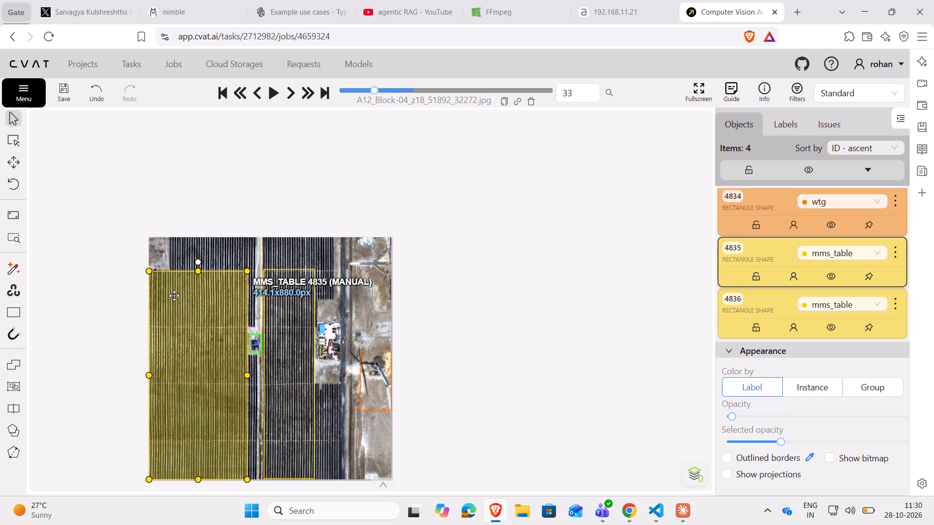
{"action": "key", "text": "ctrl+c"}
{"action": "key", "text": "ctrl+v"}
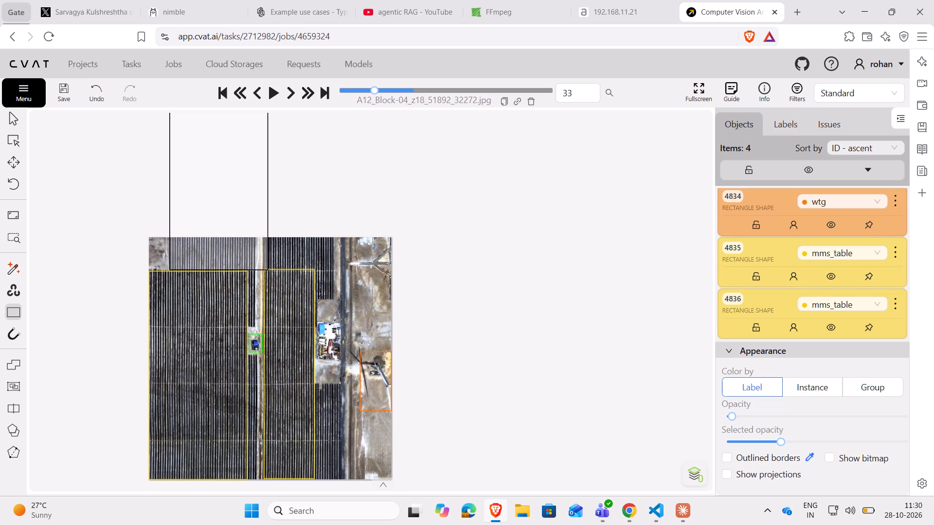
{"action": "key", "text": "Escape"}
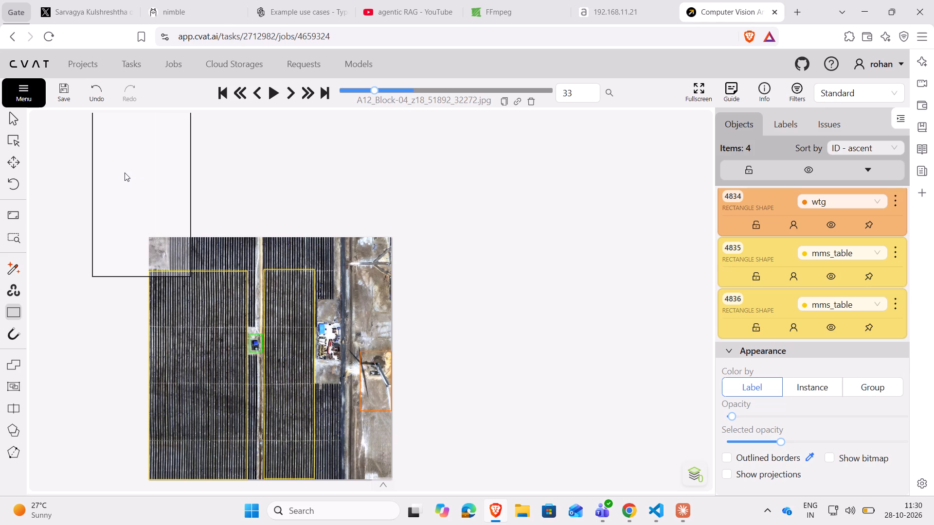
Draw a four-point mms_table rectangle shape over the upper panel rows left of the central road, up to the image's top edge, about 329 by 141 px.
{"action": "left_click", "coordinate": [19, 318]}
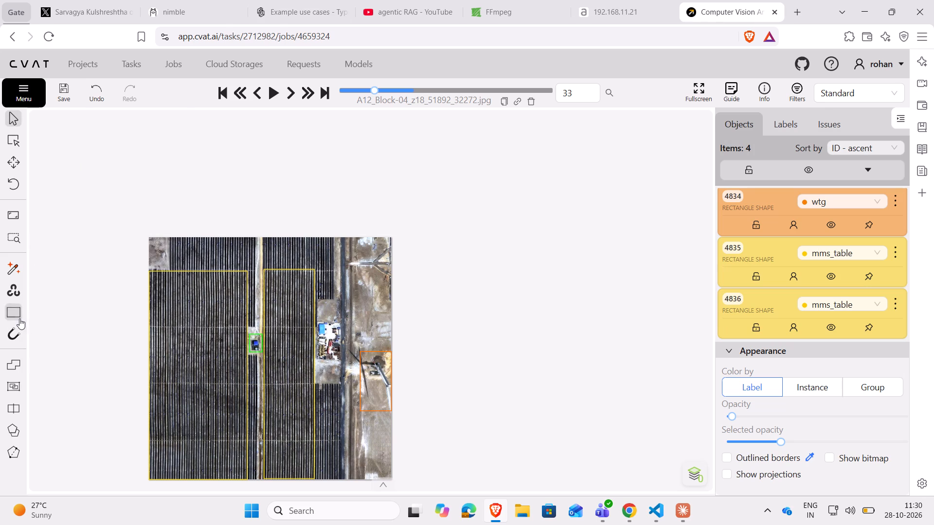
{"action": "left_click", "coordinate": [74, 360]}
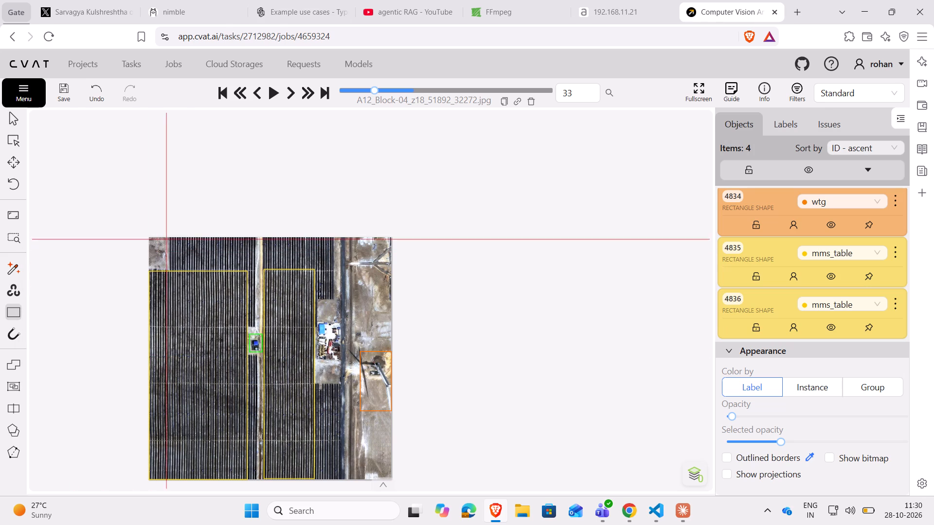
{"action": "left_click", "coordinate": [169, 238]}
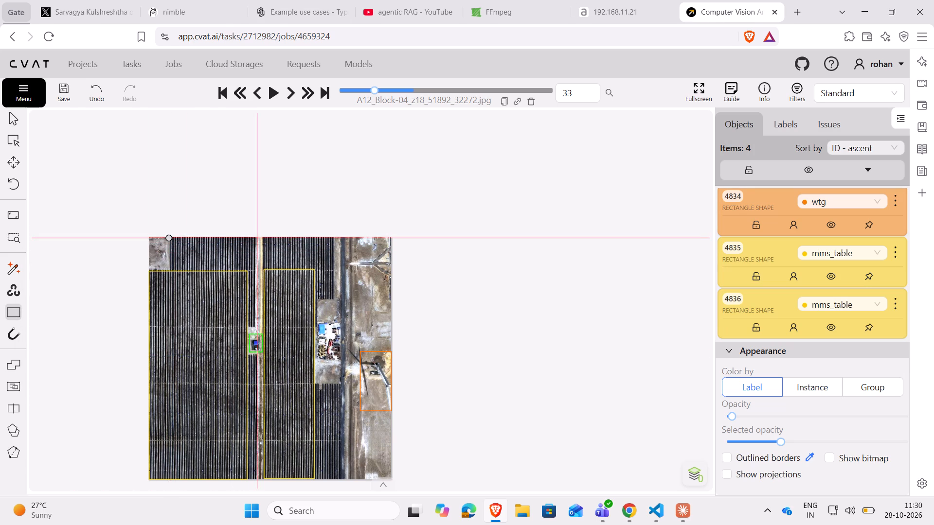
{"action": "left_click", "coordinate": [246, 240]}
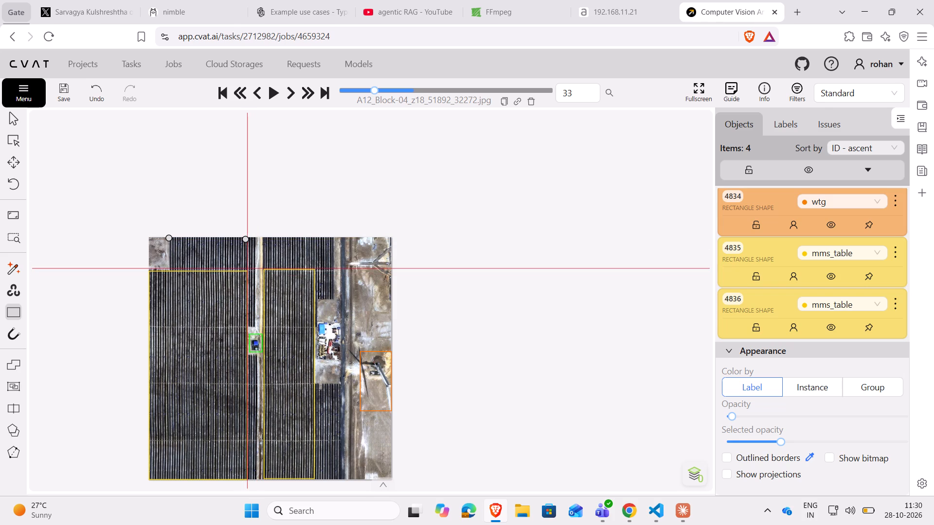
{"action": "left_click", "coordinate": [247, 272]}
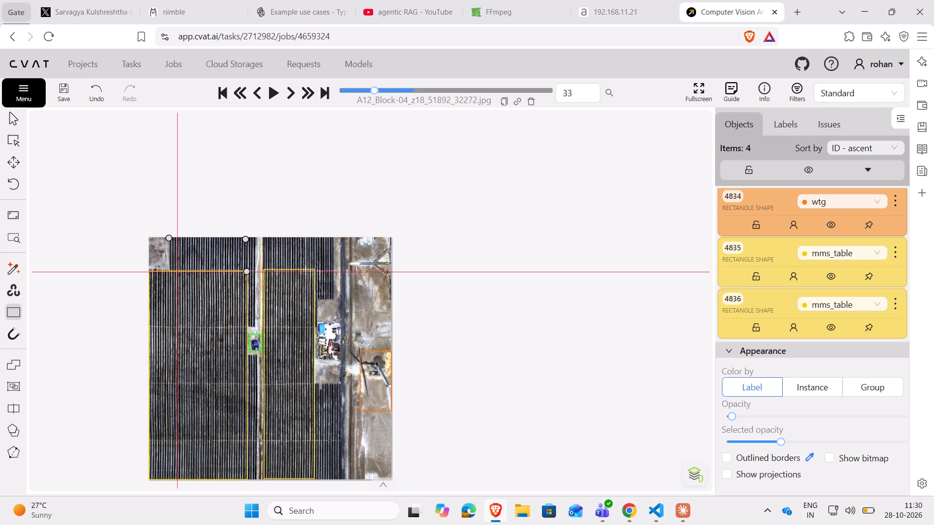
{"action": "left_click", "coordinate": [170, 271]}
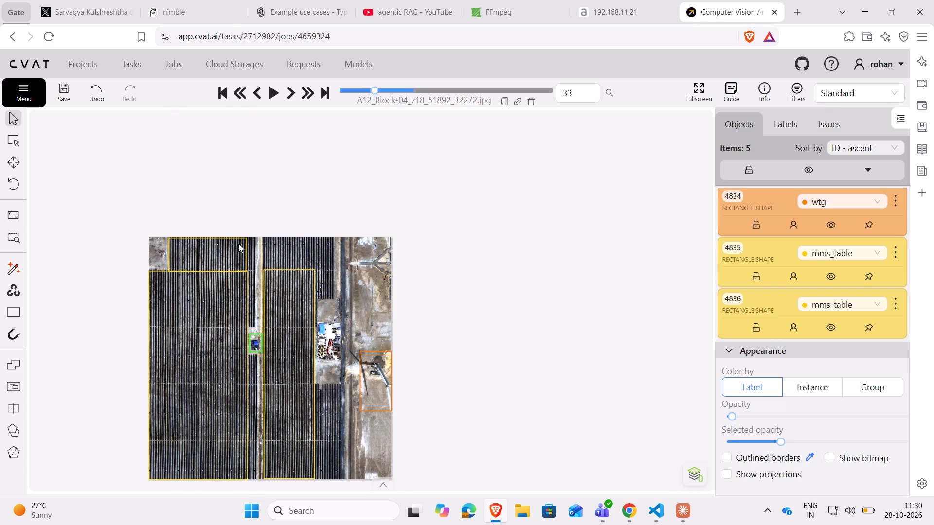
Draw a four-point mms_table rectangle shape over the upper panel rows just right of the central road, about 213 by 138 px.
{"action": "left_click", "coordinate": [12, 311]}
{"action": "left_click", "coordinate": [72, 364]}
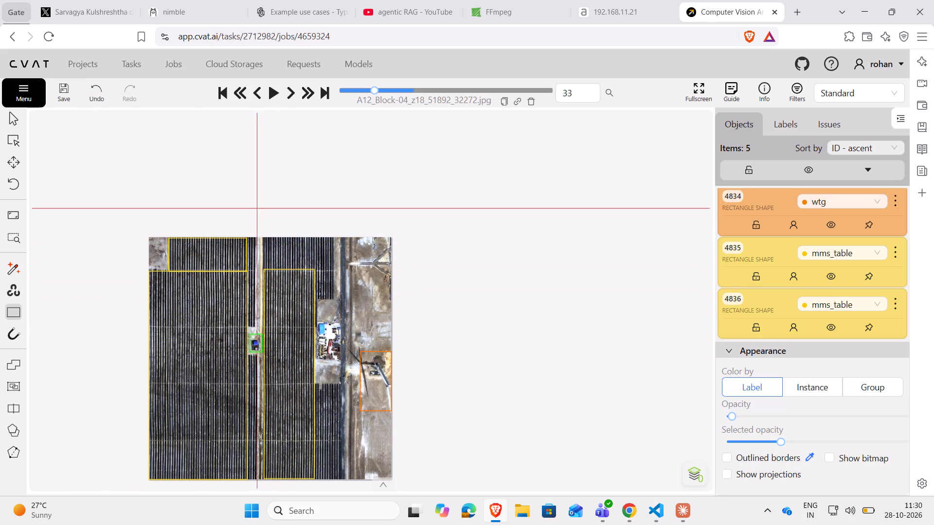
{"action": "left_click", "coordinate": [264, 237]}
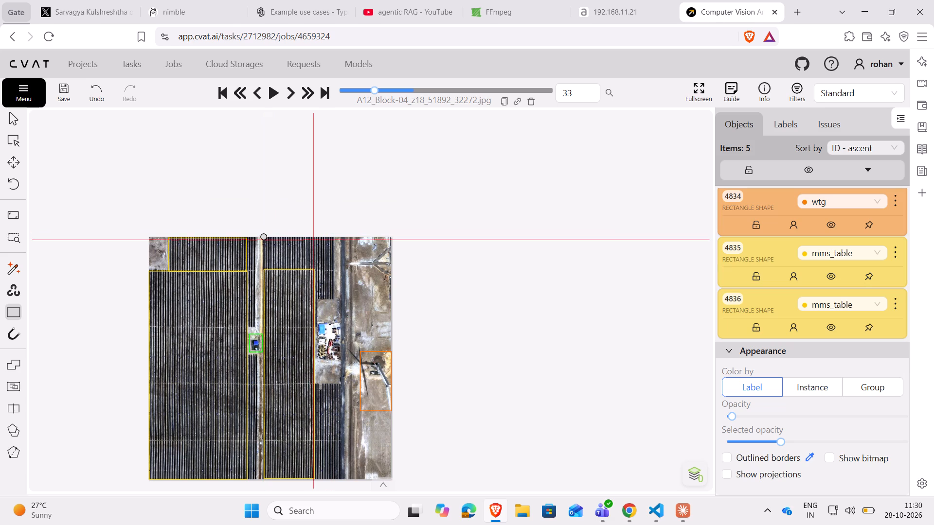
{"action": "left_click", "coordinate": [314, 237]}
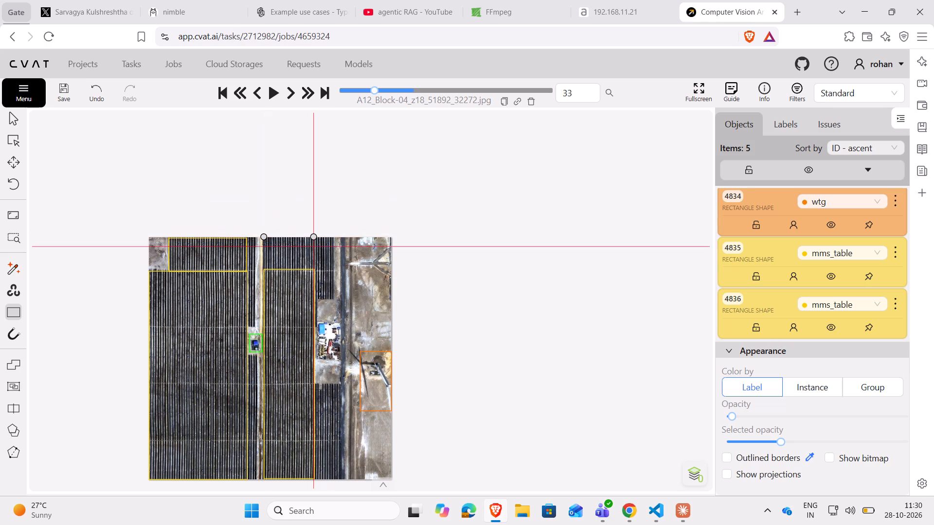
{"action": "left_click", "coordinate": [315, 270]}
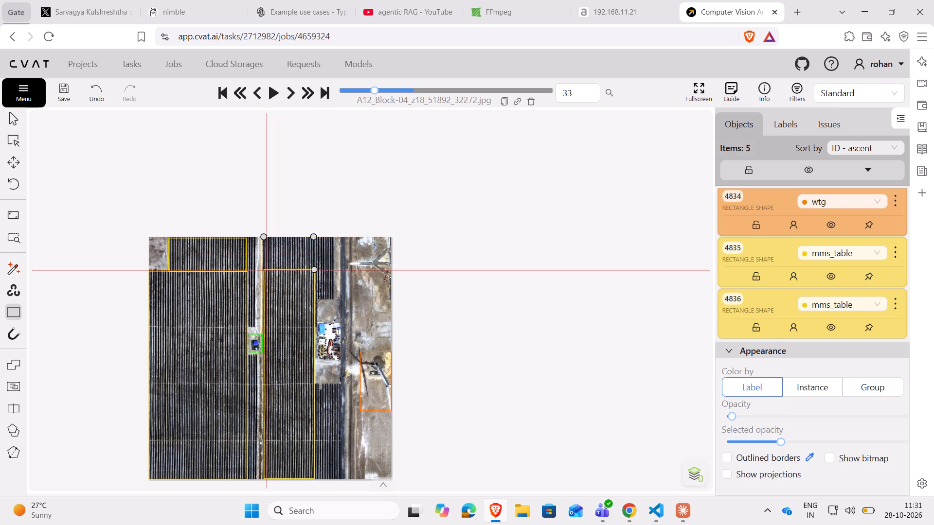
{"action": "left_click", "coordinate": [265, 270]}
{"action": "left_click", "coordinate": [179, 199]}
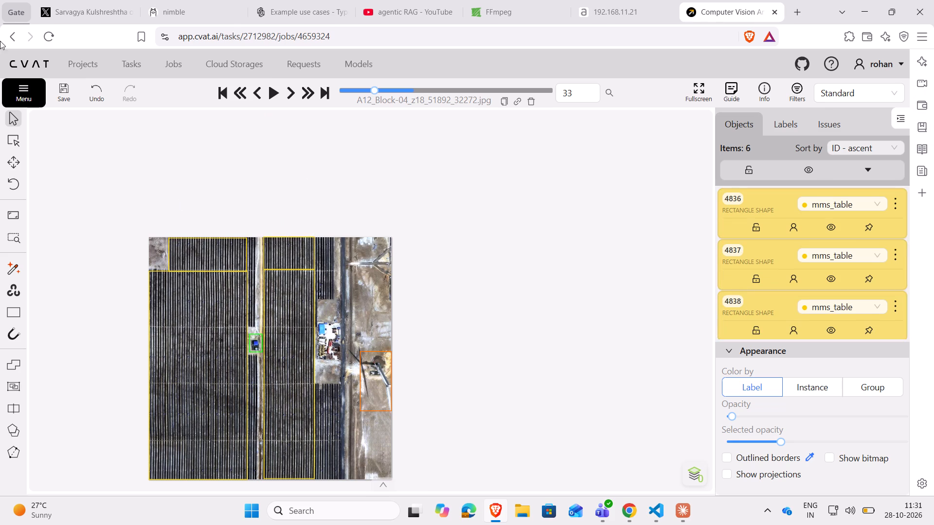
Set the drawing method for new rectangles to 2 Points.
{"action": "left_click", "coordinate": [5, 313]}
{"action": "left_click", "coordinate": [48, 339]}
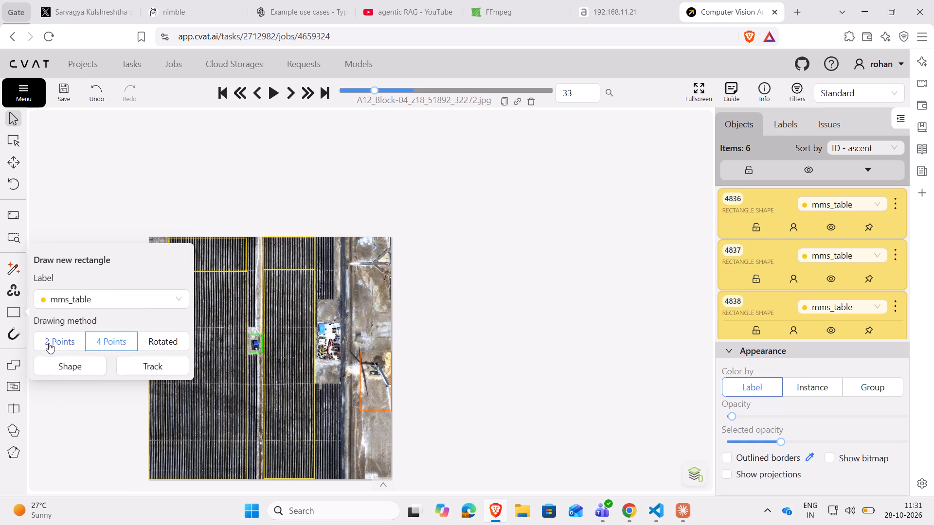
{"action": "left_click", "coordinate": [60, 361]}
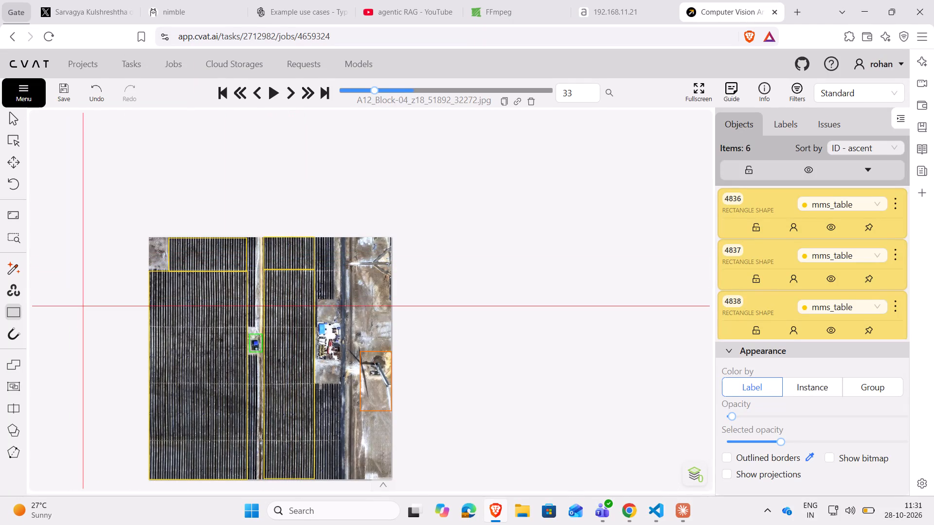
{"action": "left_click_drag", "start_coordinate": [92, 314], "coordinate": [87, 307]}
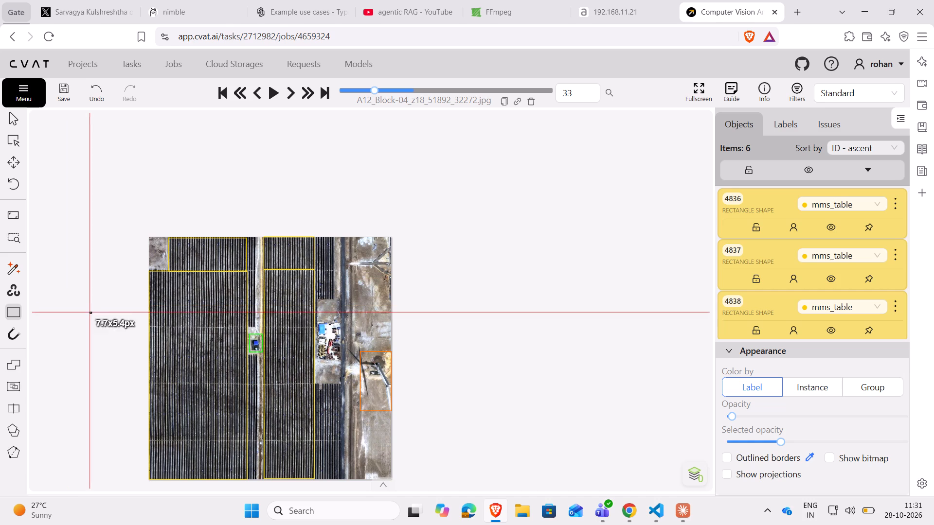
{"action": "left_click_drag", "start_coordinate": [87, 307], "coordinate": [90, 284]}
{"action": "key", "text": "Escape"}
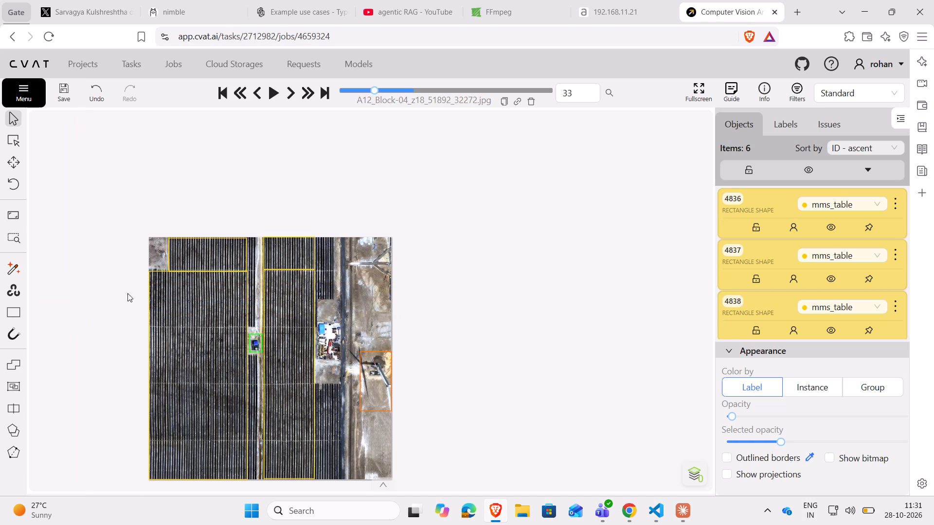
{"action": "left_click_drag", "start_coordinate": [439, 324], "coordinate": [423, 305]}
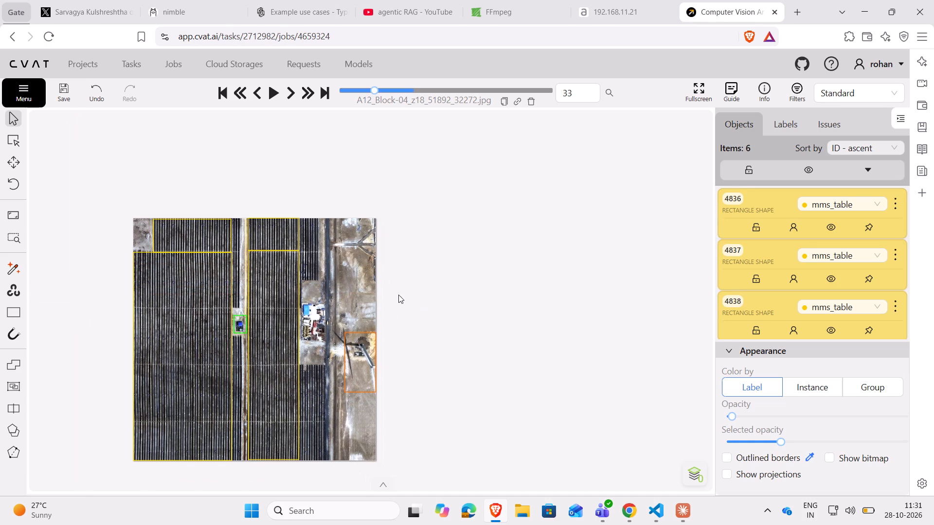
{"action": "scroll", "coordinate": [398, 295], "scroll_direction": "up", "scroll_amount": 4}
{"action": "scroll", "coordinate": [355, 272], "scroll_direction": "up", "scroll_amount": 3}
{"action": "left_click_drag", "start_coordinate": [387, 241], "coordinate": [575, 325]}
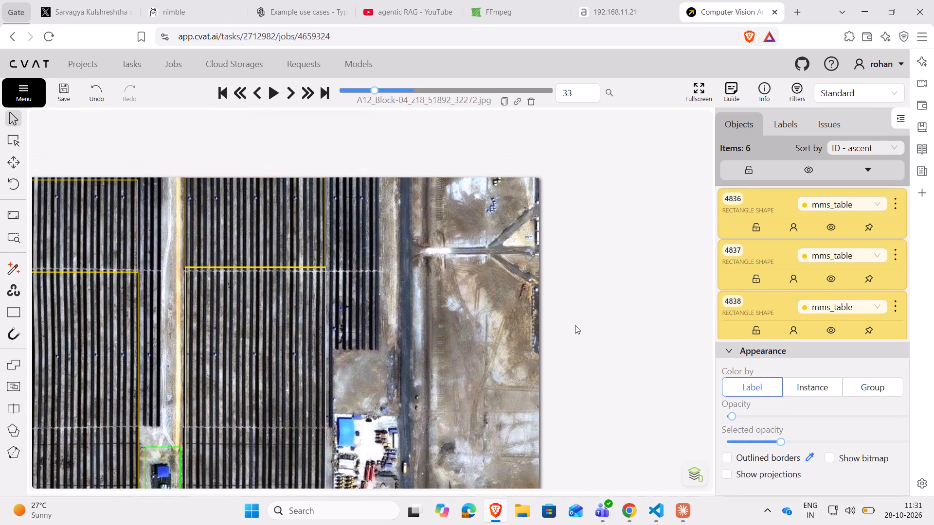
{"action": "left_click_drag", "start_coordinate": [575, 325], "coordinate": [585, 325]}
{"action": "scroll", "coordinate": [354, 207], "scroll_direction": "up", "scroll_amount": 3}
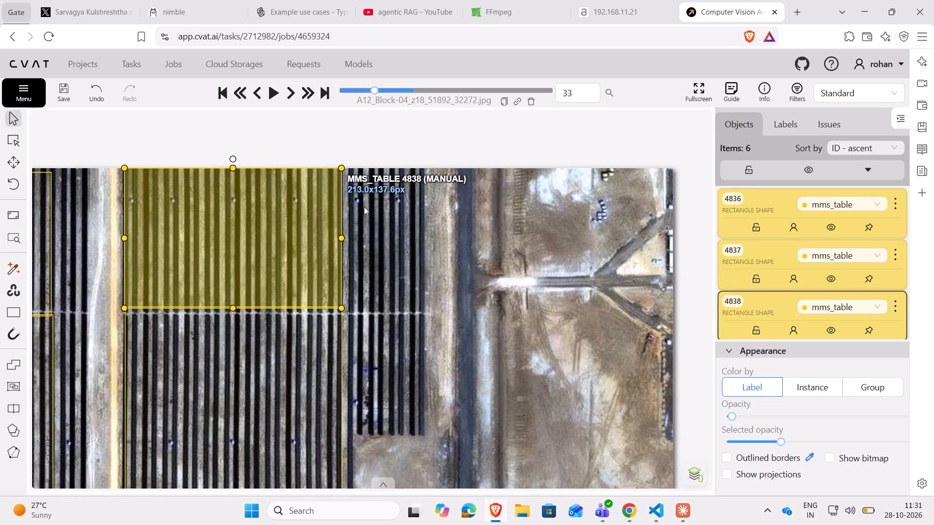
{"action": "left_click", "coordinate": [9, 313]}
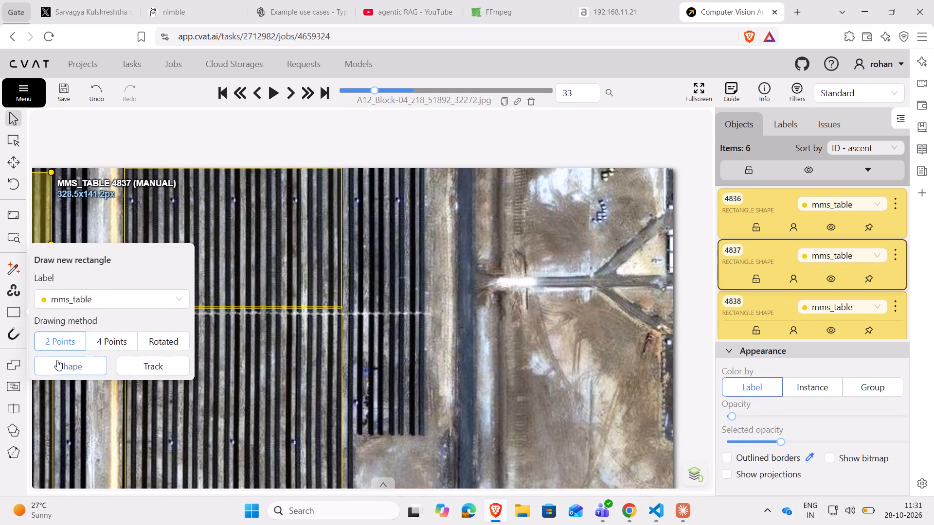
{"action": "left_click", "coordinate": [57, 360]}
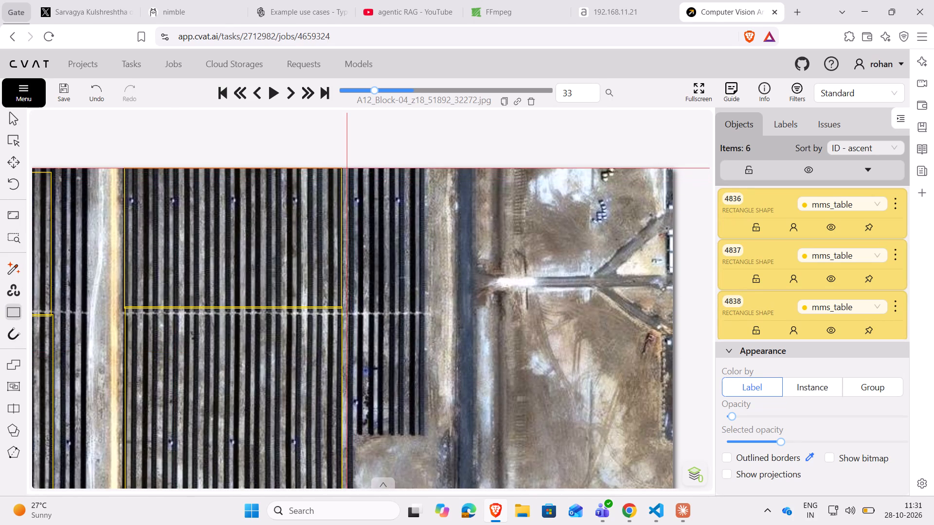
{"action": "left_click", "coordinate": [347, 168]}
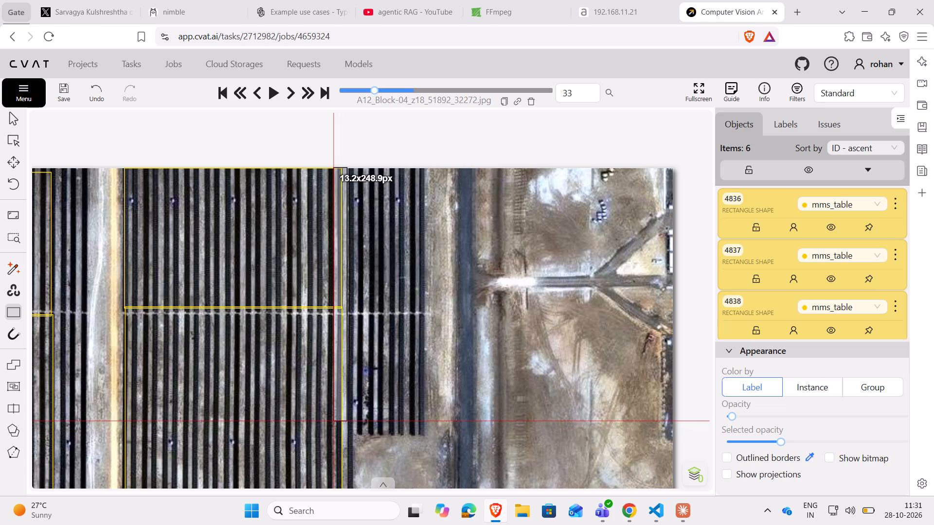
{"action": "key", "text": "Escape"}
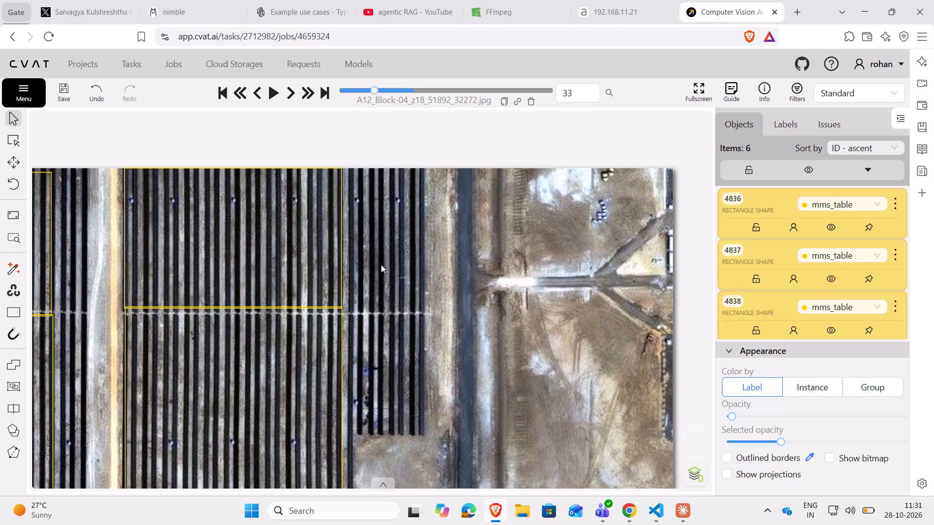
Draw a two-point mms_table rectangle shape over the first narrow panel row above the substation and narrow it to about 7 by 261 px.
{"action": "scroll", "coordinate": [338, 261], "scroll_direction": "up", "scroll_amount": 2}
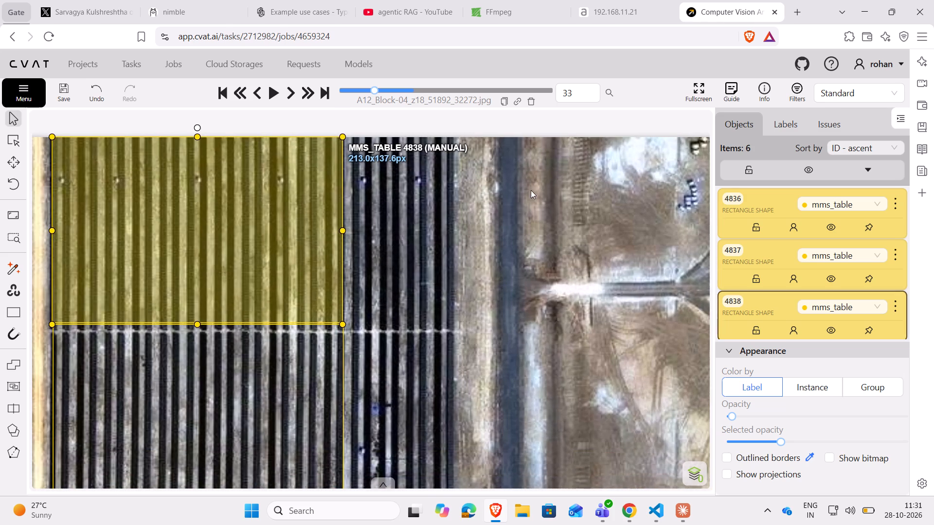
{"action": "left_click_drag", "start_coordinate": [534, 130], "coordinate": [483, 137]}
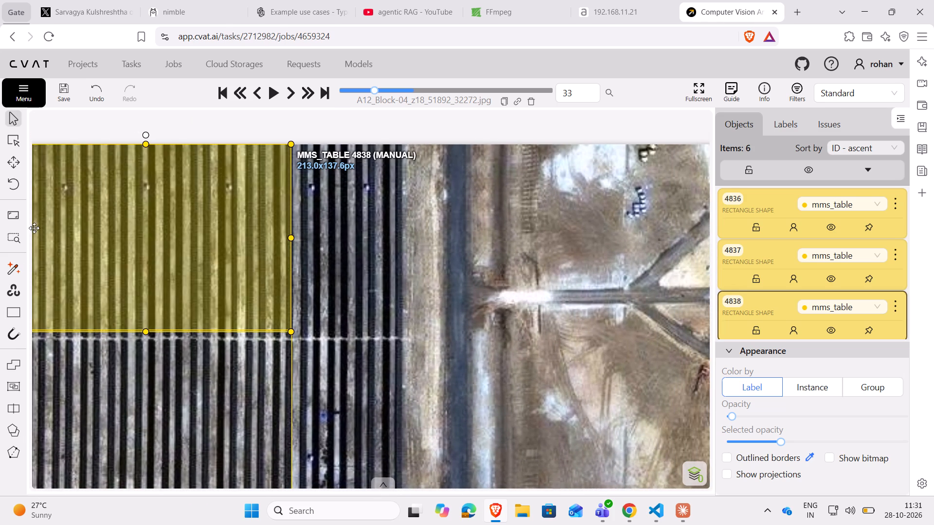
{"action": "left_click", "coordinate": [12, 317]}
{"action": "left_click", "coordinate": [66, 367]}
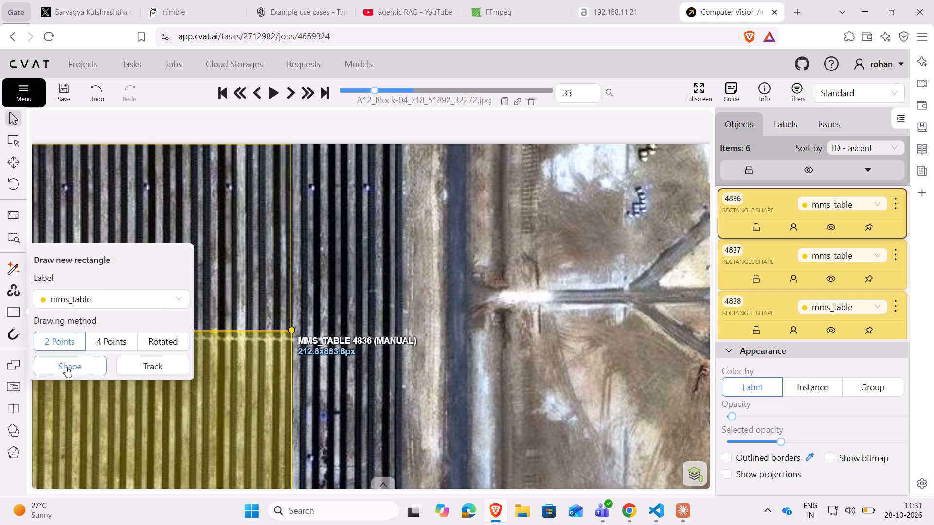
{"action": "scroll", "coordinate": [427, 163], "scroll_direction": "down", "scroll_amount": 1}
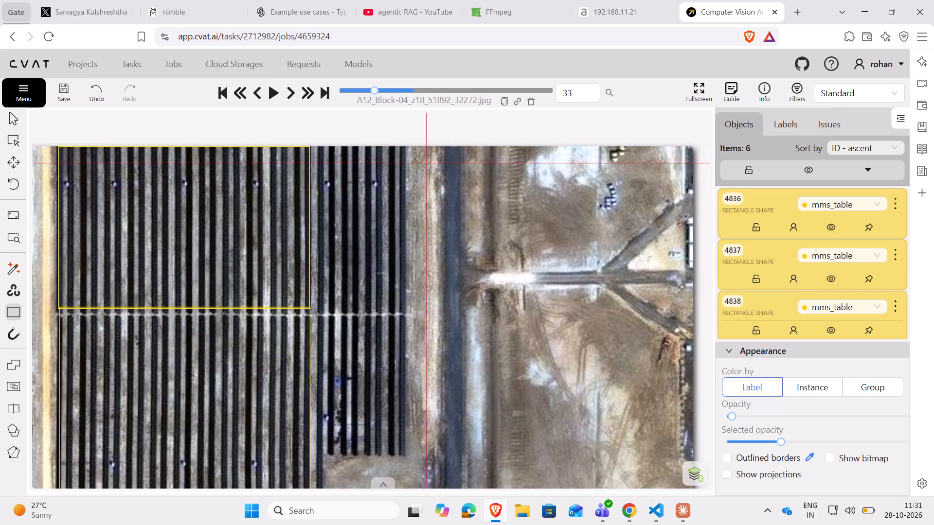
{"action": "left_click", "coordinate": [320, 147]}
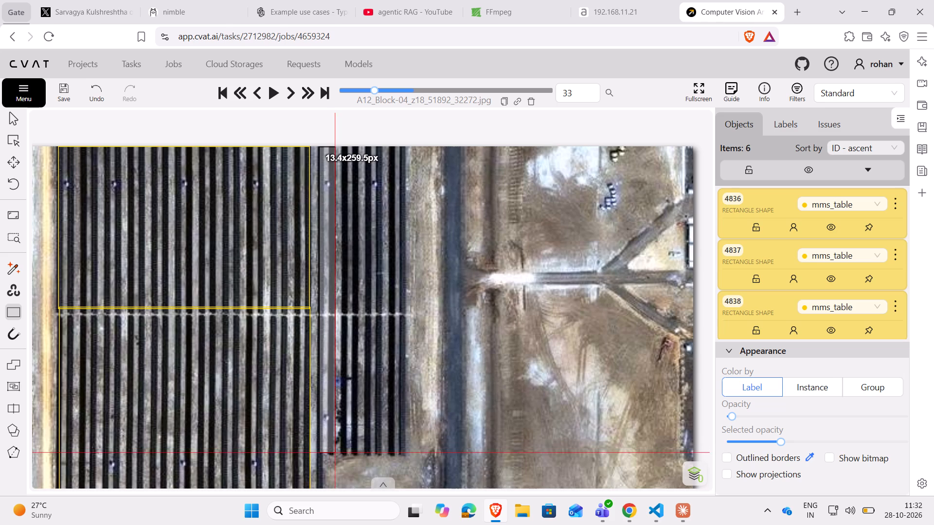
{"action": "left_click", "coordinate": [334, 455]}
{"action": "left_click", "coordinate": [321, 427]}
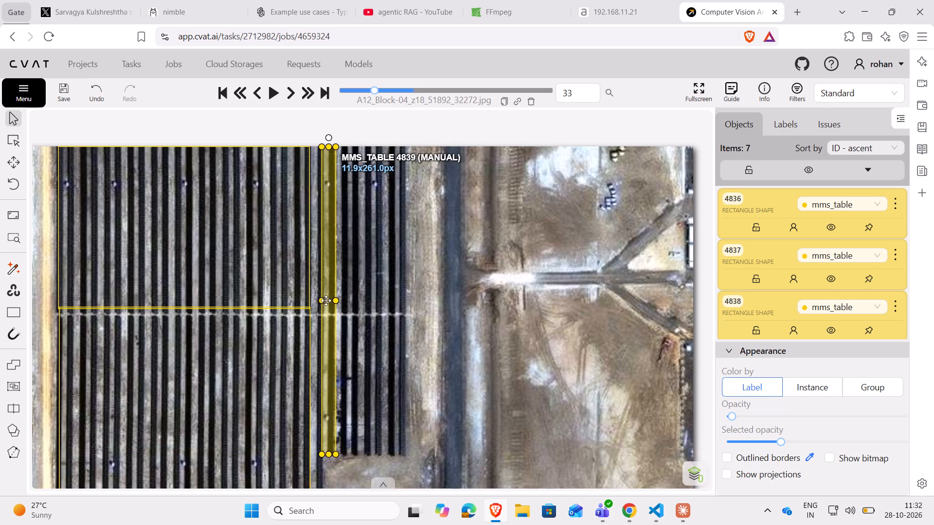
{"action": "left_click_drag", "start_coordinate": [320, 302], "coordinate": [325, 306]}
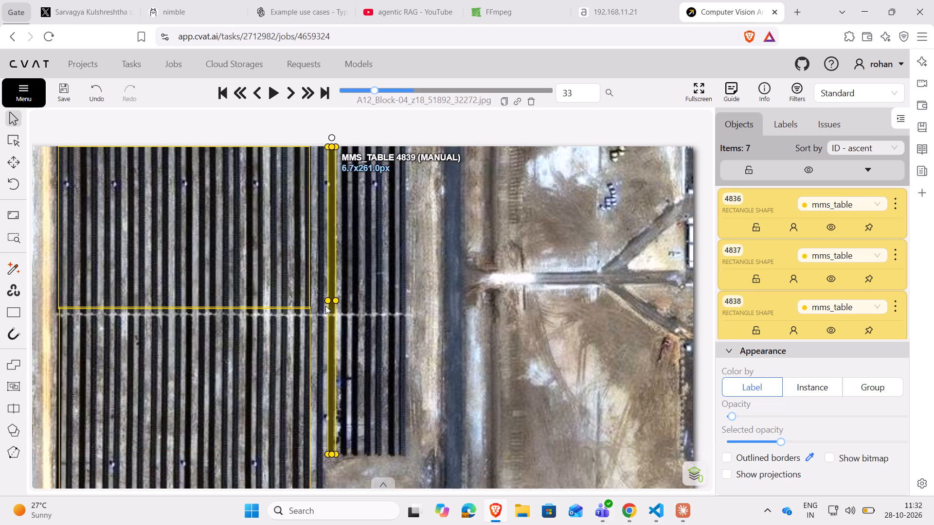
Copy the narrow mms_table rectangle and paste it over the six panel rows to its right, above the equipment yard.
{"action": "left_click", "coordinate": [449, 140]}
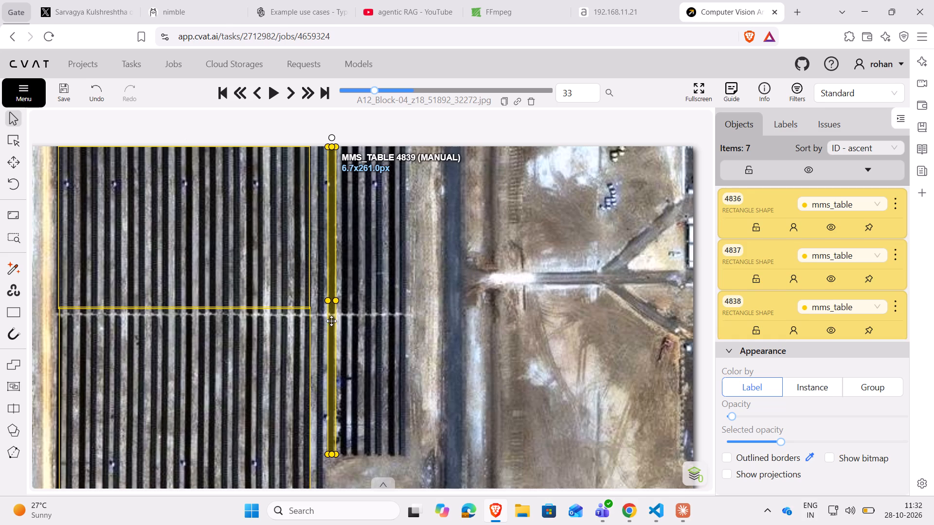
{"action": "left_click", "coordinate": [330, 318]}
{"action": "key", "text": "ctrl+c"}
{"action": "key", "text": "ctrl+v"}
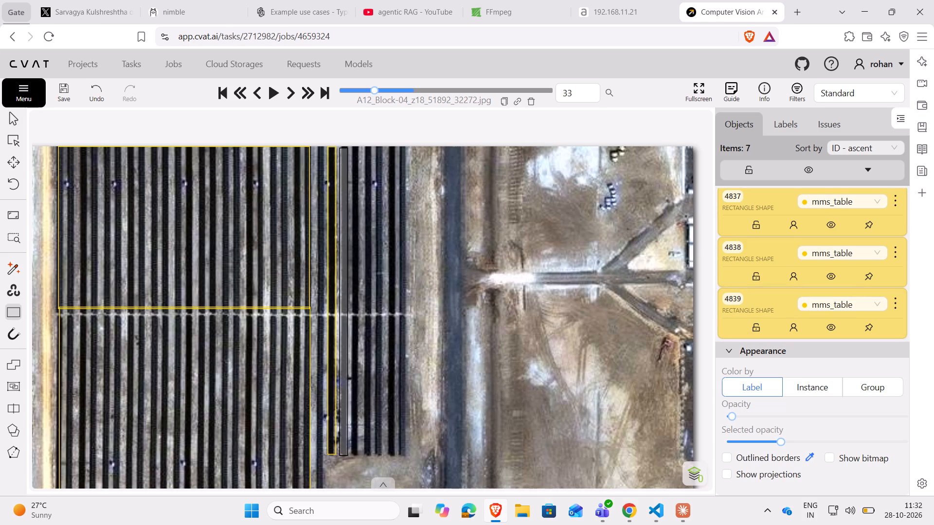
{"action": "left_click", "coordinate": [344, 302], "text": "ctrl"}
{"action": "left_click", "coordinate": [355, 302], "text": "ctrl"}
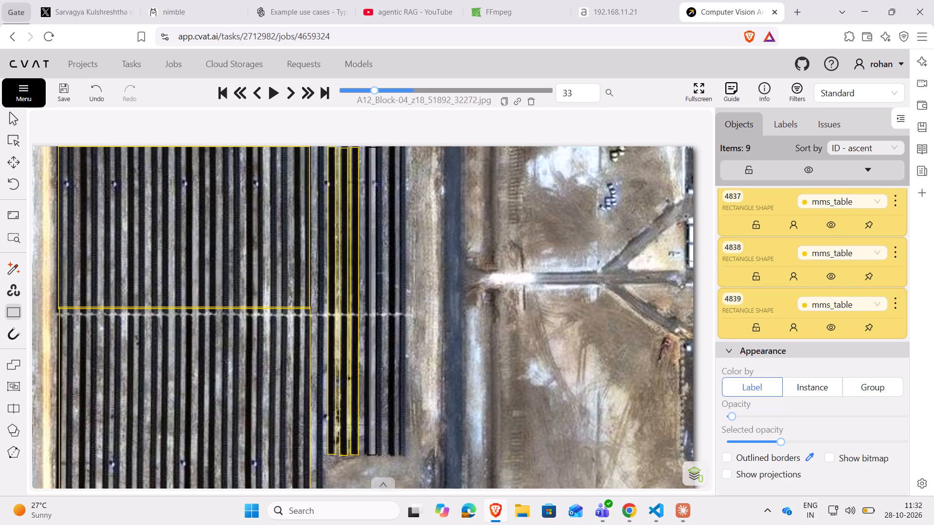
{"action": "left_click", "coordinate": [368, 303], "text": "ctrl"}
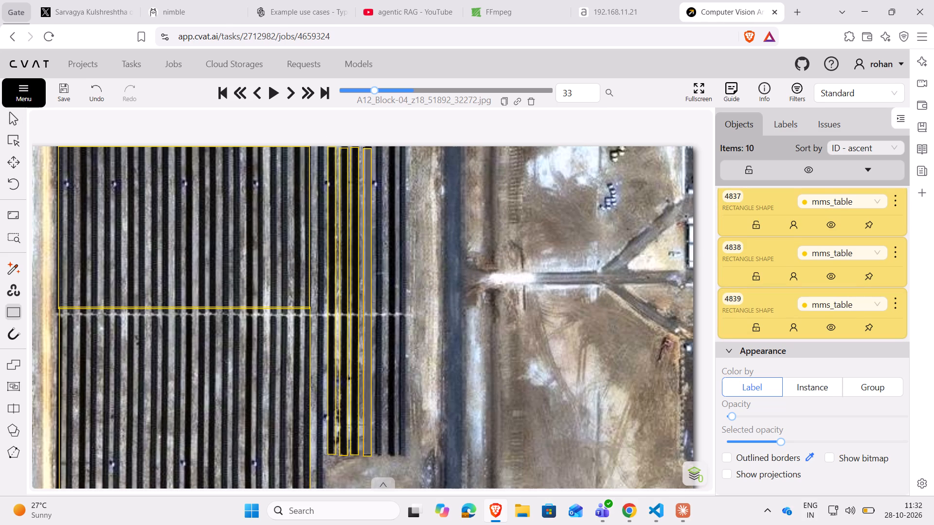
{"action": "left_click", "coordinate": [379, 303], "text": "ctrl"}
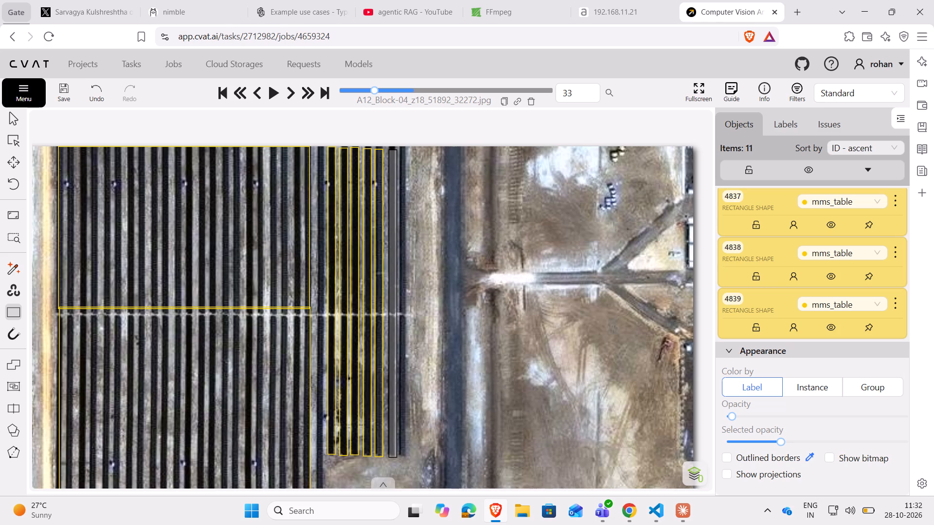
{"action": "left_click", "coordinate": [391, 303], "text": "ctrl"}
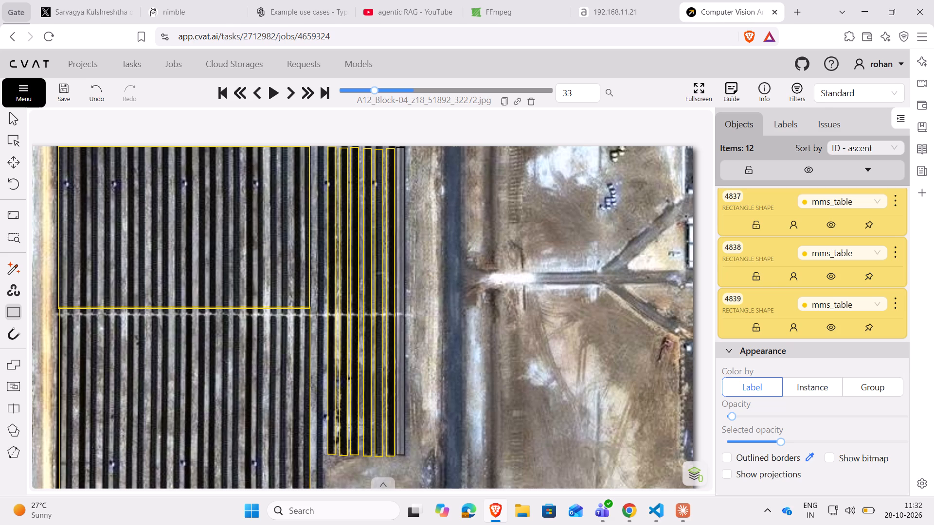
{"action": "left_click", "coordinate": [401, 301], "text": "ctrl"}
Paste another copy on the row just left of the first narrow rectangle and extend it down to the cable line beside the equipment yard.
{"action": "scroll", "coordinate": [392, 308], "scroll_direction": "down", "scroll_amount": 2}
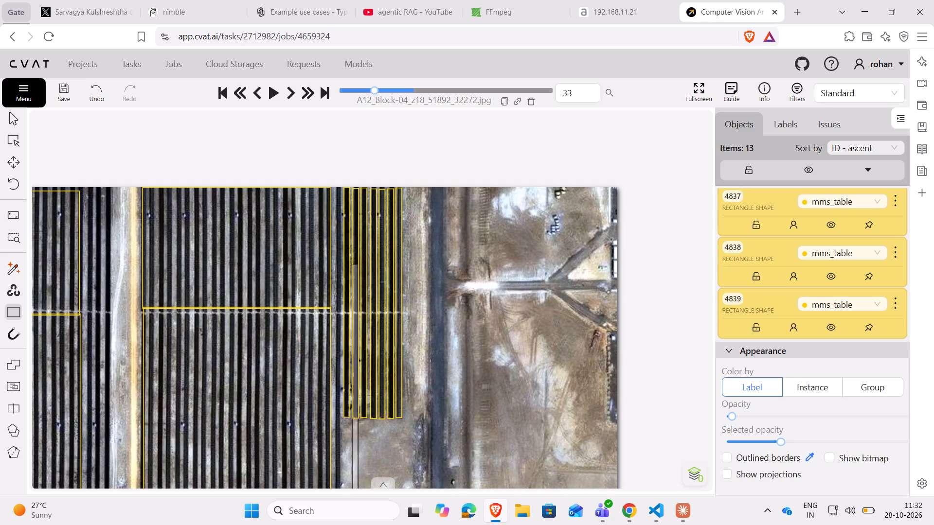
{"action": "left_click", "coordinate": [339, 304]}
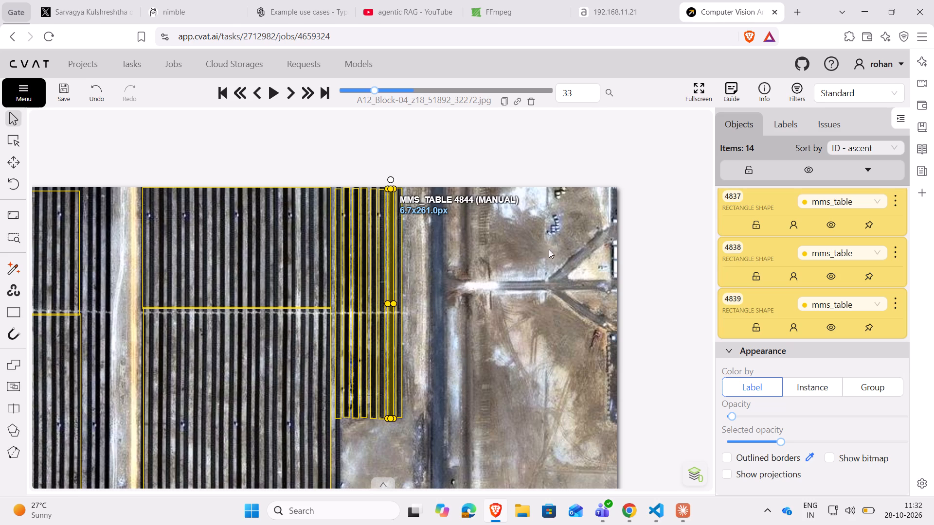
{"action": "left_click", "coordinate": [648, 255]}
{"action": "left_click_drag", "start_coordinate": [522, 360], "coordinate": [521, 130]}
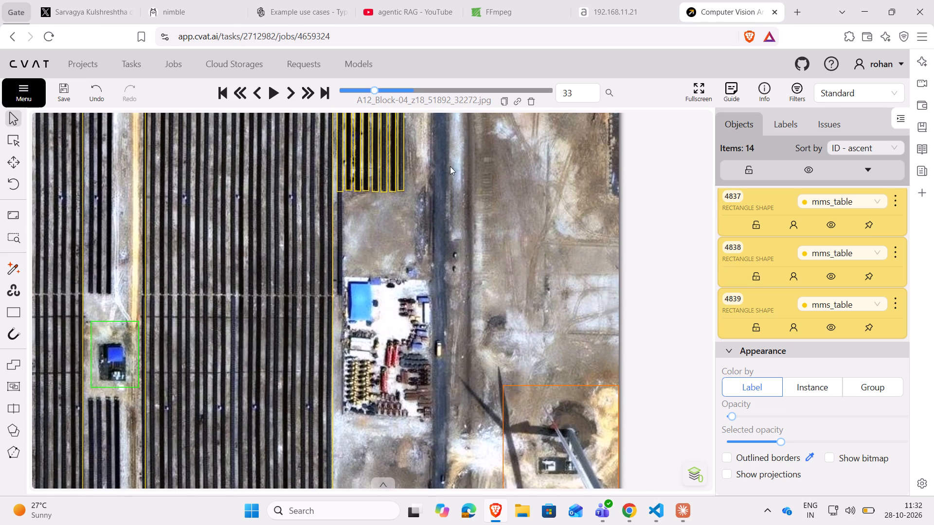
{"action": "left_click_drag", "start_coordinate": [340, 192], "coordinate": [340, 267]}
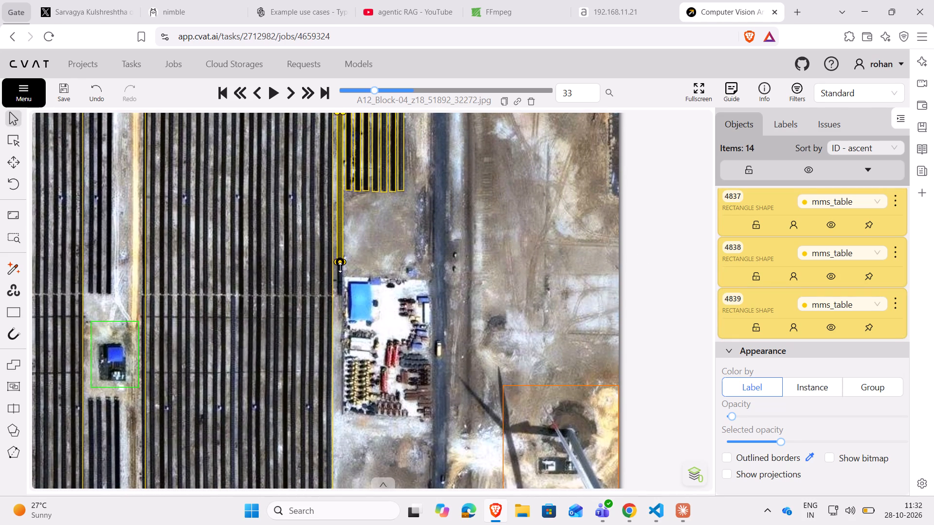
{"action": "left_click_drag", "start_coordinate": [340, 267], "coordinate": [339, 292]}
{"action": "left_click", "coordinate": [613, 237]}
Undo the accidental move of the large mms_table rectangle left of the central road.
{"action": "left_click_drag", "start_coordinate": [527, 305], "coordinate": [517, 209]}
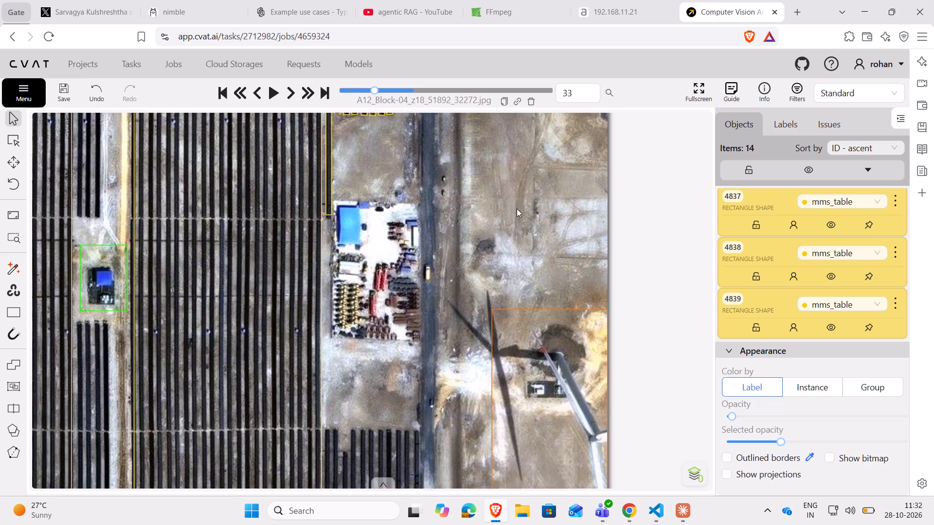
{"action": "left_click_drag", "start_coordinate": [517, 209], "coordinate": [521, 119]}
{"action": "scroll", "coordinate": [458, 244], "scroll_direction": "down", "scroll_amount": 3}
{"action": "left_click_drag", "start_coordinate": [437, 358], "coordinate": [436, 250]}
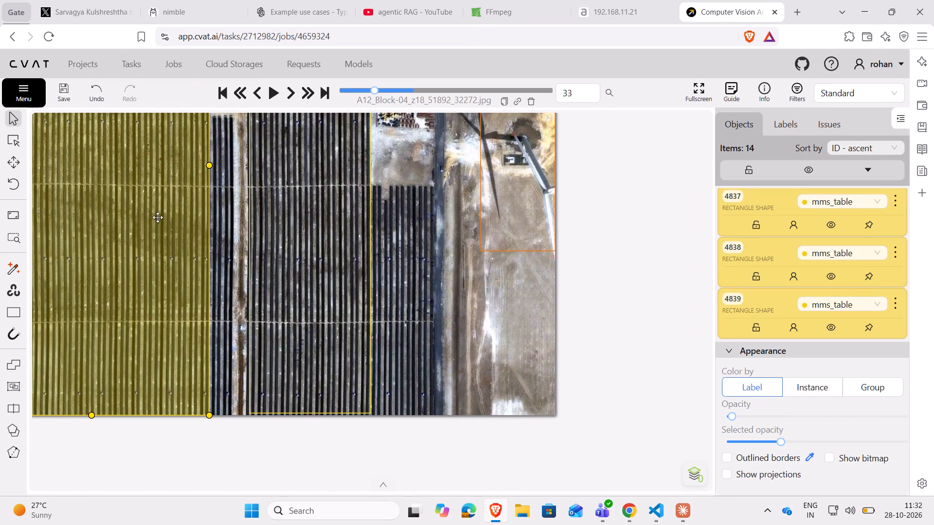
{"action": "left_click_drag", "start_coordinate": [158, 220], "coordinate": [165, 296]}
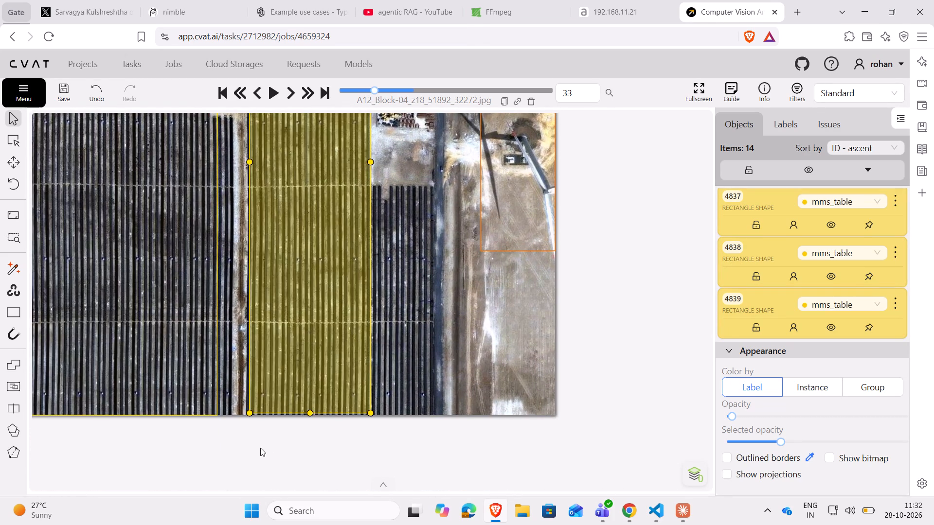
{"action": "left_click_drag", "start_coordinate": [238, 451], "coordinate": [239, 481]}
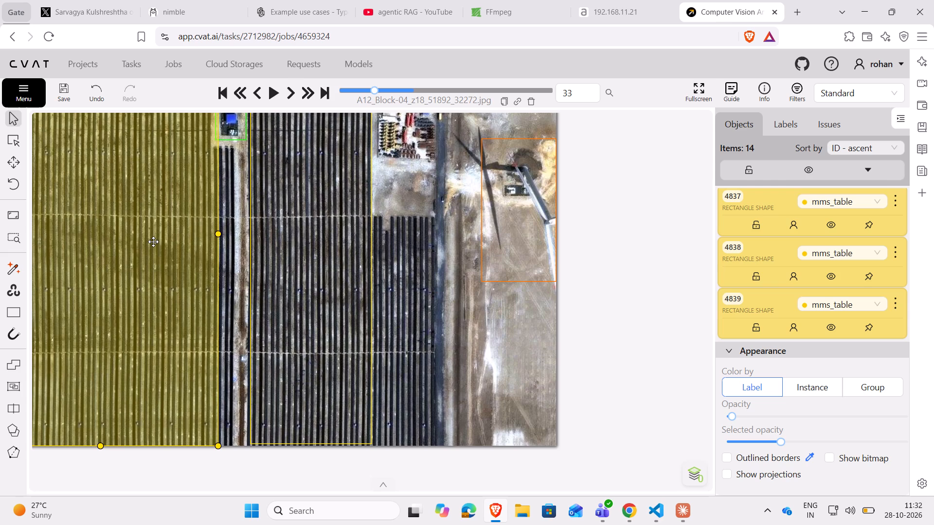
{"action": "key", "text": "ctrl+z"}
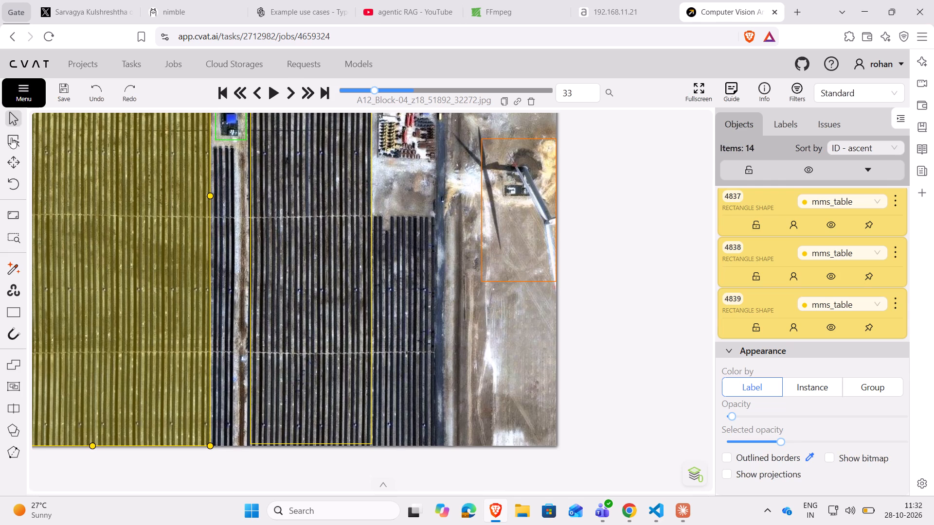
Draw a two-point mms_table rectangle shape over the first narrow panel row below the idt box, down to the image's bottom edge.
{"action": "left_click", "coordinate": [11, 310]}
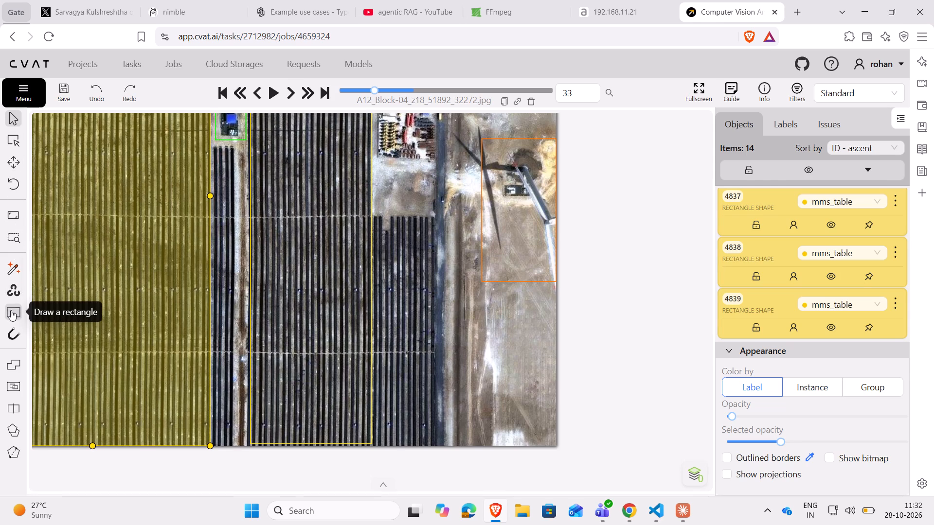
{"action": "left_click", "coordinate": [76, 363]}
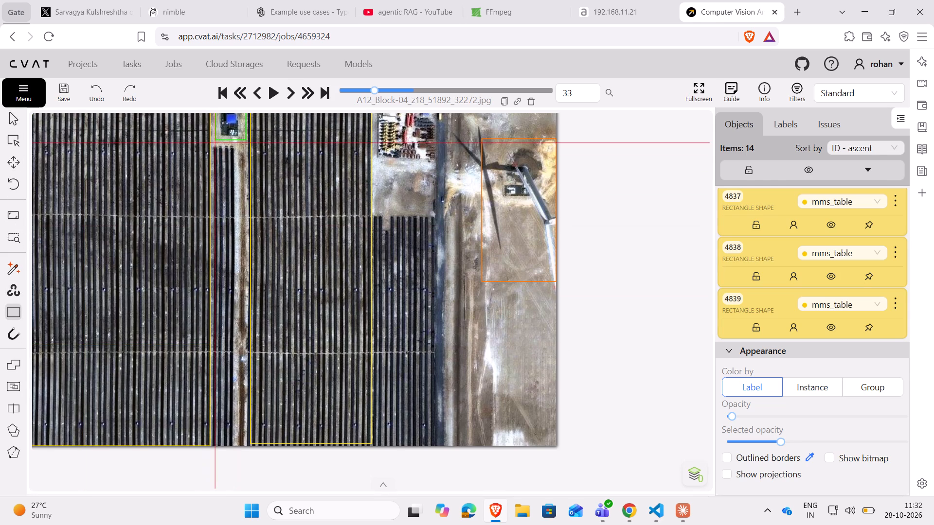
{"action": "left_click", "coordinate": [215, 150]}
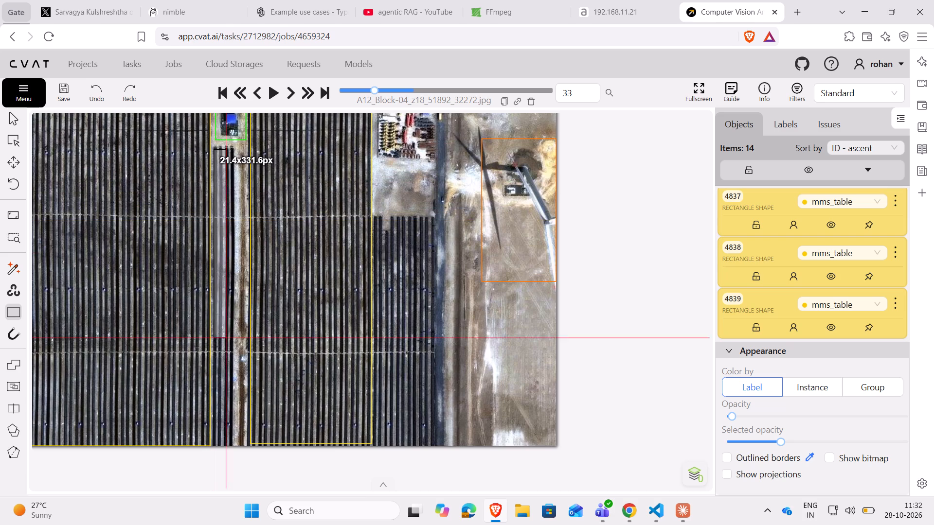
{"action": "left_click", "coordinate": [216, 445]}
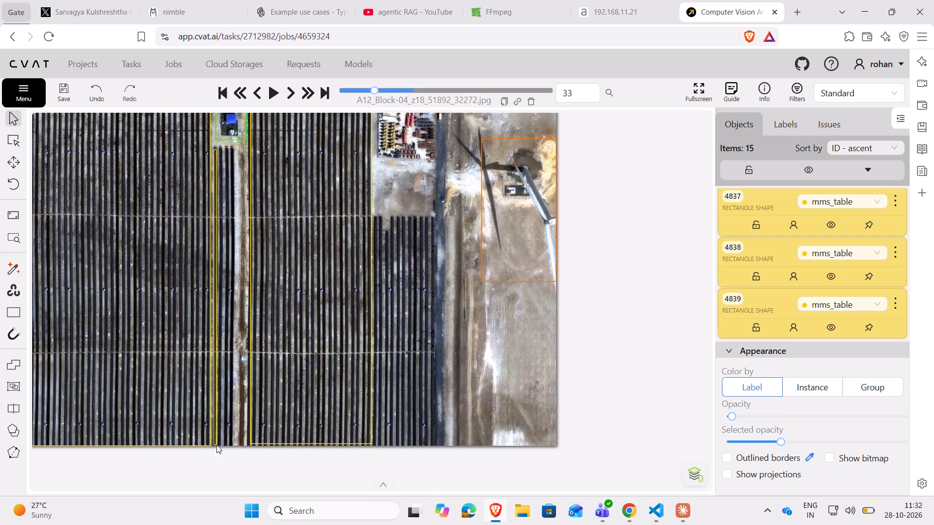
{"action": "scroll", "coordinate": [208, 340], "scroll_direction": "up", "scroll_amount": 3}
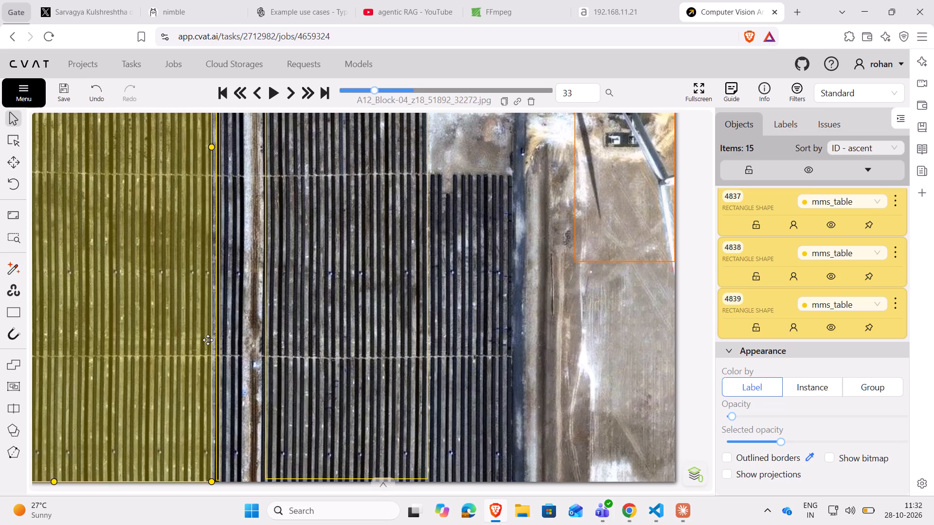
{"action": "left_click", "coordinate": [222, 274]}
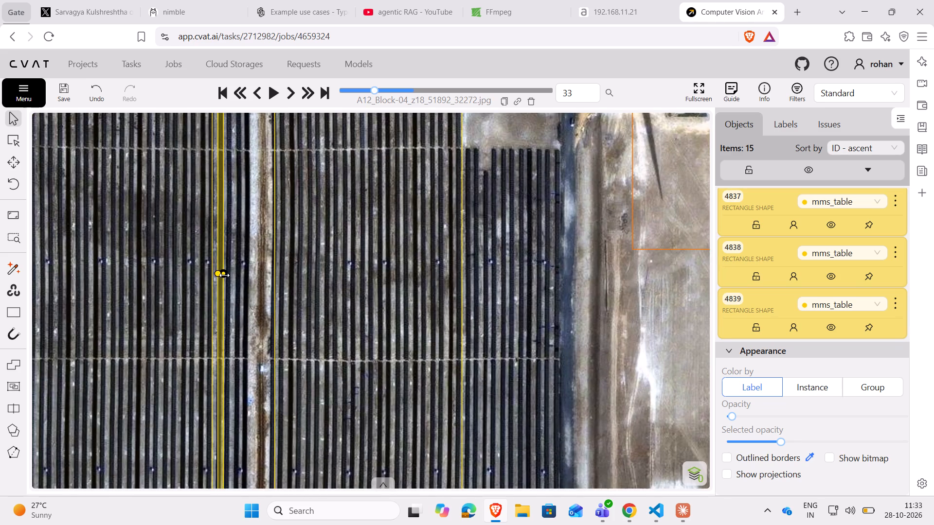
{"action": "left_click", "coordinate": [219, 274]}
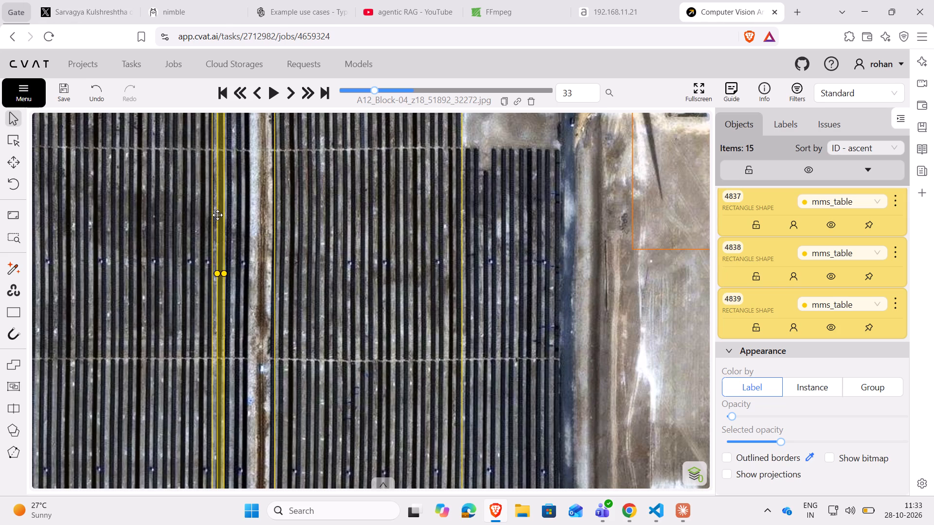
Copy this narrow mms_table rectangle and paste three copies over the remaining panel rows below the idt box.
{"action": "left_click", "coordinate": [217, 215]}
{"action": "key", "text": "ctrl+c"}
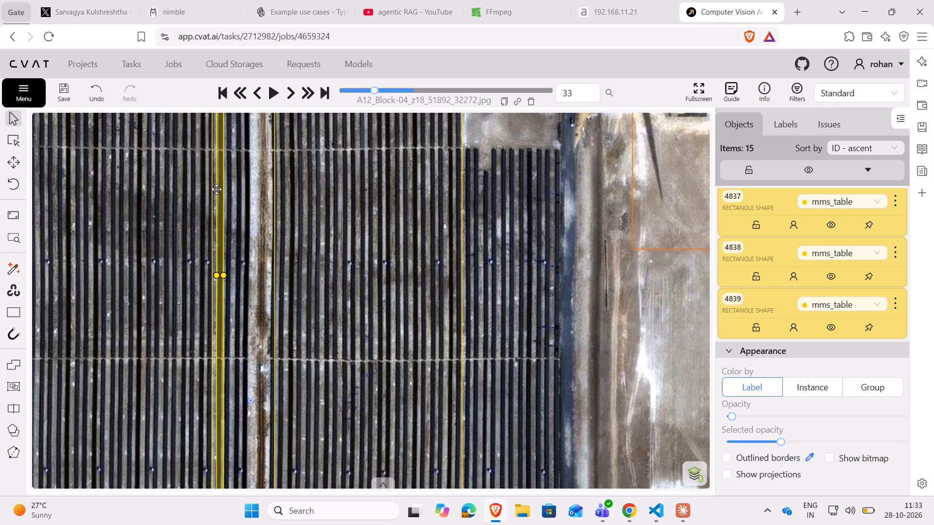
{"action": "key", "text": "ctrl+v"}
{"action": "left_click_drag", "start_coordinate": [229, 198], "coordinate": [232, 204], "text": "ctrl"}
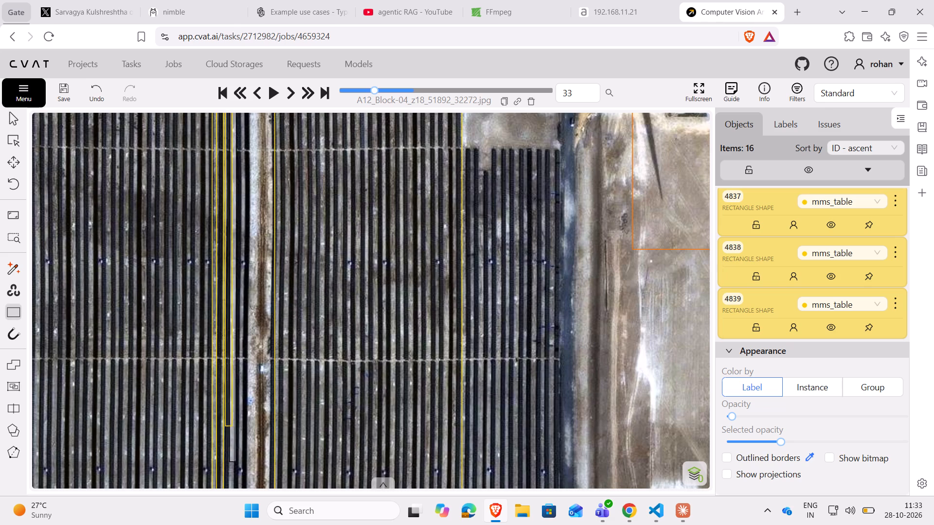
{"action": "left_click", "coordinate": [247, 296], "text": "ctrl"}
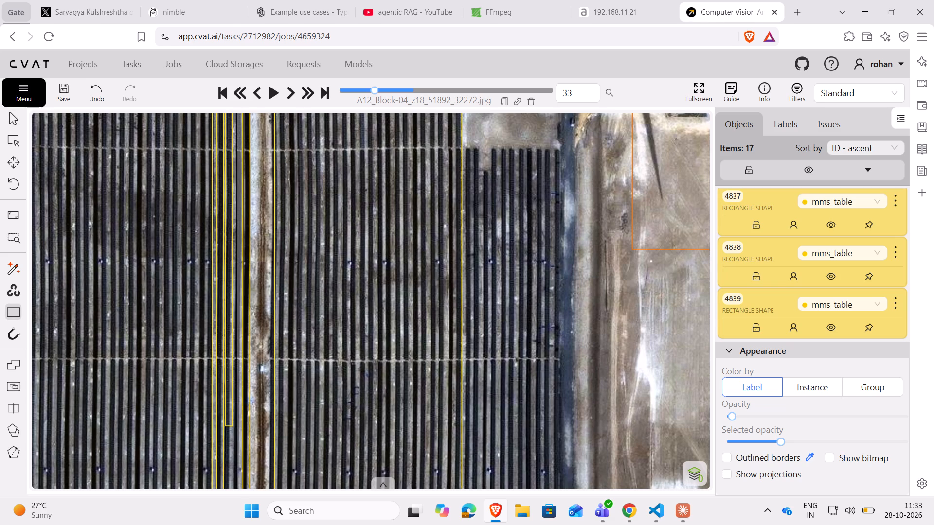
{"action": "left_click", "coordinate": [238, 296], "text": "ctrl"}
{"action": "key", "text": "Escape"}
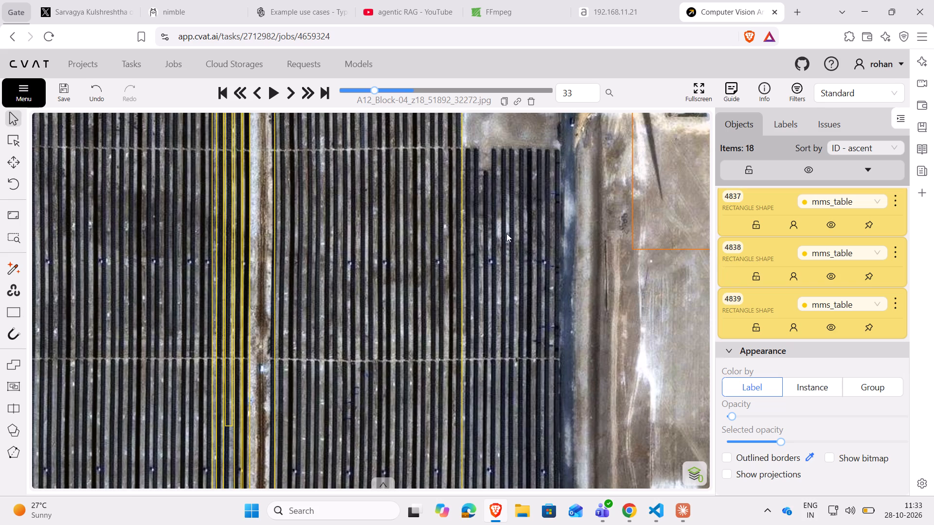
Extend the short pasted mms_table rectangle below the idt box down to the image's bottom edge.
{"action": "scroll", "coordinate": [339, 250], "scroll_direction": "down", "scroll_amount": 2}
{"action": "left_click_drag", "start_coordinate": [255, 385], "coordinate": [255, 386]}
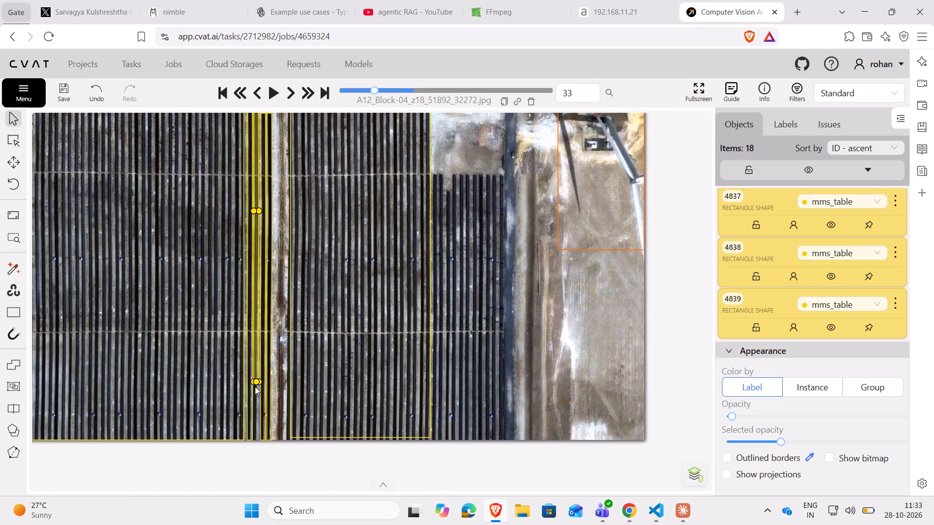
{"action": "left_click_drag", "start_coordinate": [255, 386], "coordinate": [251, 441]}
{"action": "left_click", "coordinate": [250, 352]}
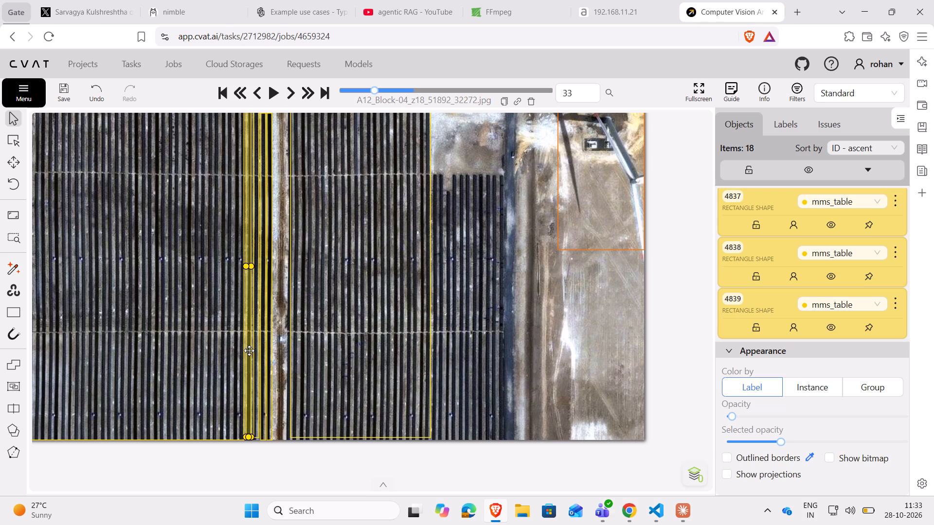
{"action": "left_click", "coordinate": [213, 458]}
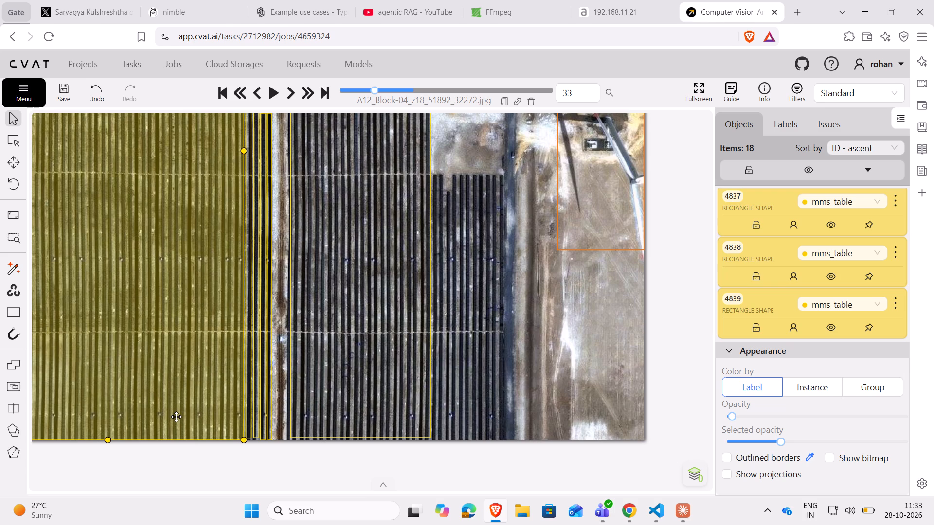
Draw a two-point mms_table rectangle shape over the first narrow row below the equipment yard, about 8 by 406 px, and select it.
{"action": "scroll", "coordinate": [176, 417], "scroll_direction": "down", "scroll_amount": 4}
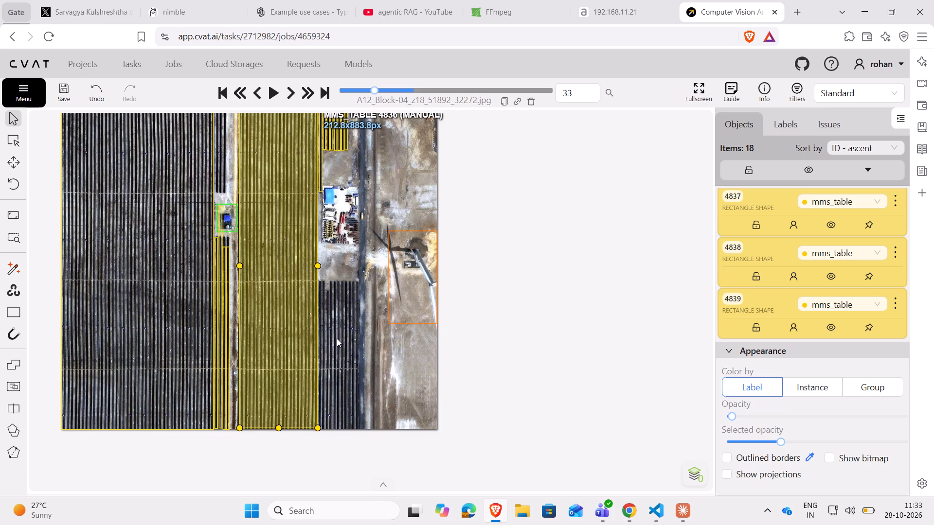
{"action": "scroll", "coordinate": [332, 327], "scroll_direction": "up", "scroll_amount": 4}
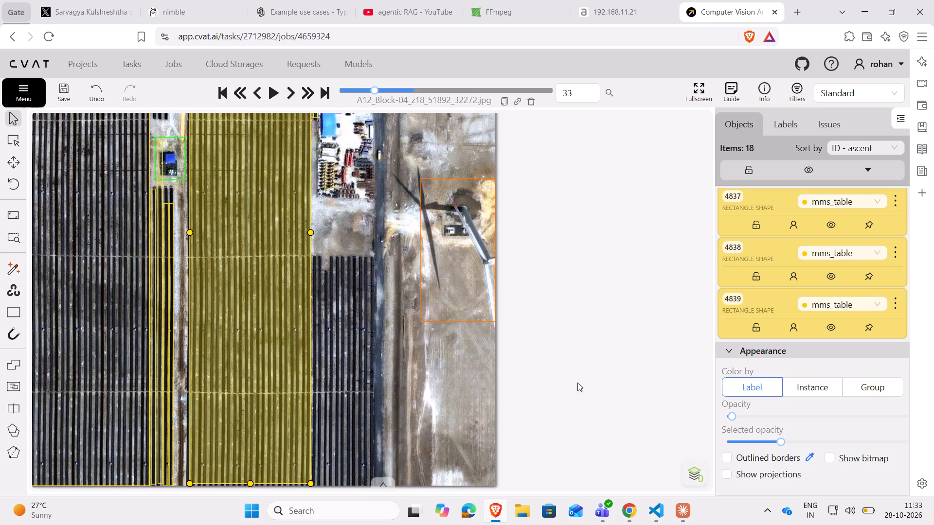
{"action": "left_click_drag", "start_coordinate": [616, 381], "coordinate": [613, 301]}
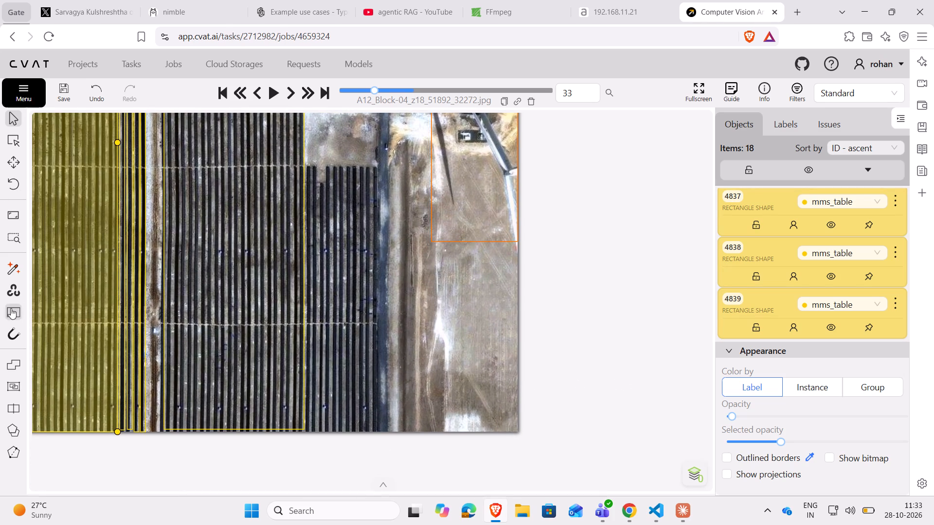
{"action": "left_click", "coordinate": [10, 307]}
{"action": "left_click", "coordinate": [96, 366]}
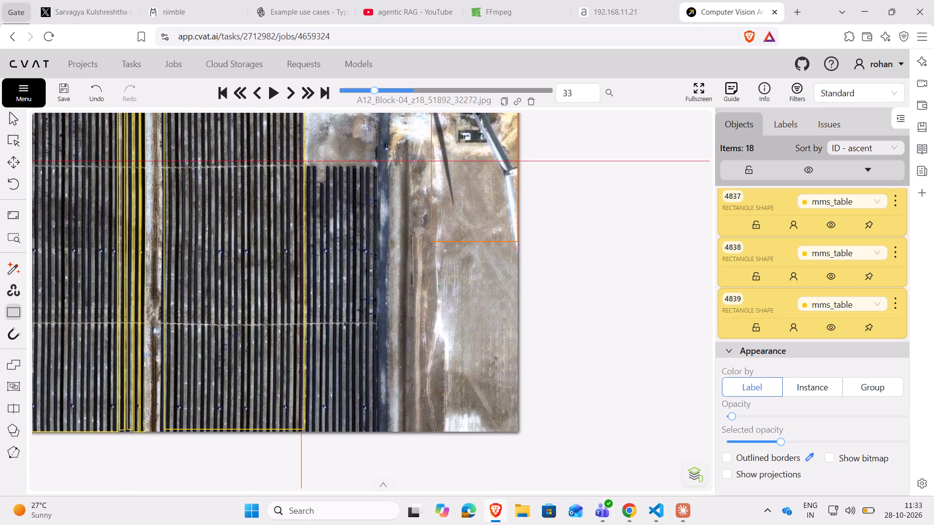
{"action": "left_click", "coordinate": [308, 167]}
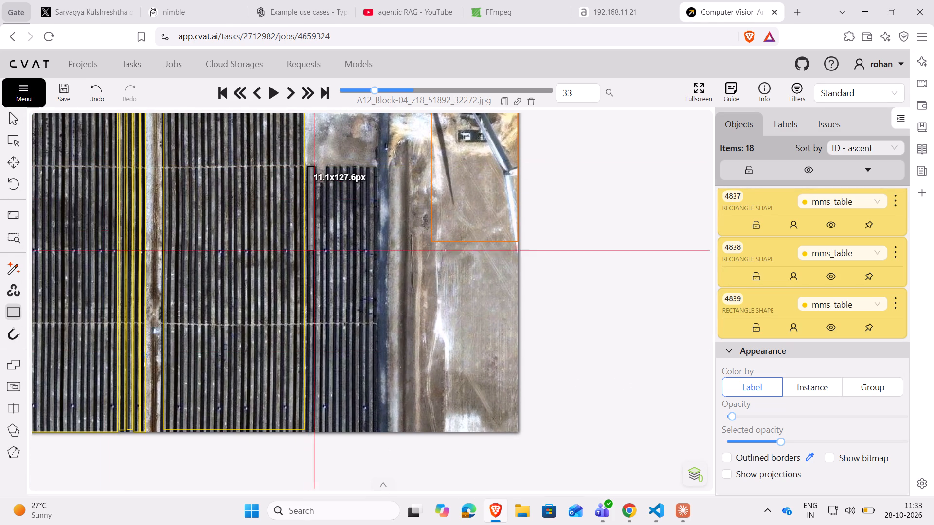
{"action": "left_click", "coordinate": [313, 434]}
{"action": "left_click", "coordinate": [309, 383]}
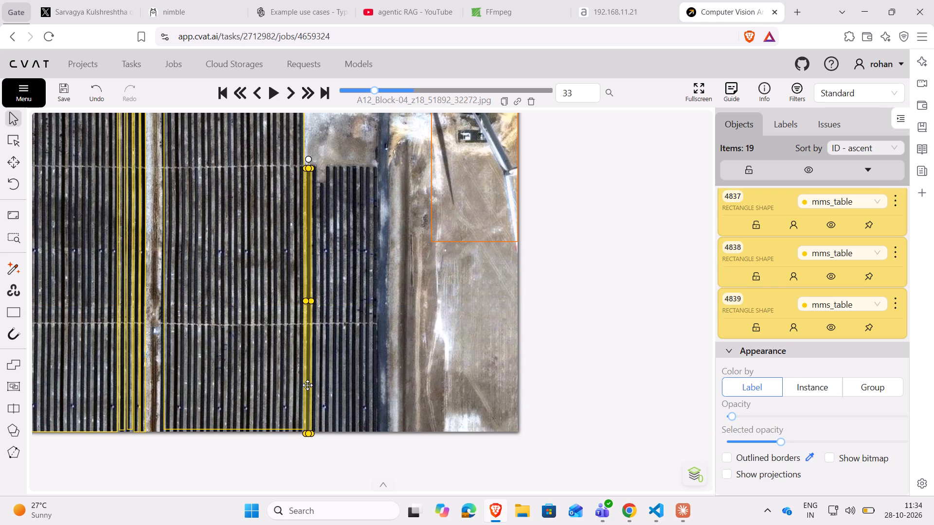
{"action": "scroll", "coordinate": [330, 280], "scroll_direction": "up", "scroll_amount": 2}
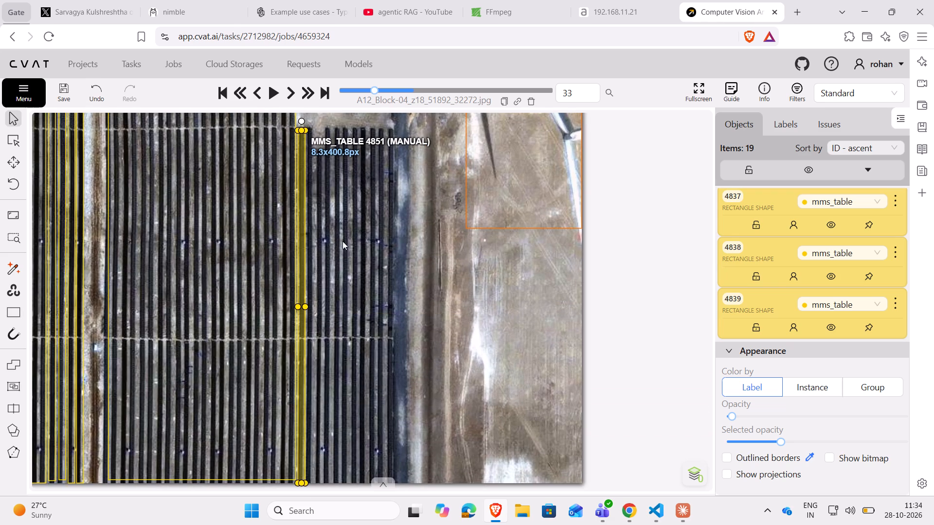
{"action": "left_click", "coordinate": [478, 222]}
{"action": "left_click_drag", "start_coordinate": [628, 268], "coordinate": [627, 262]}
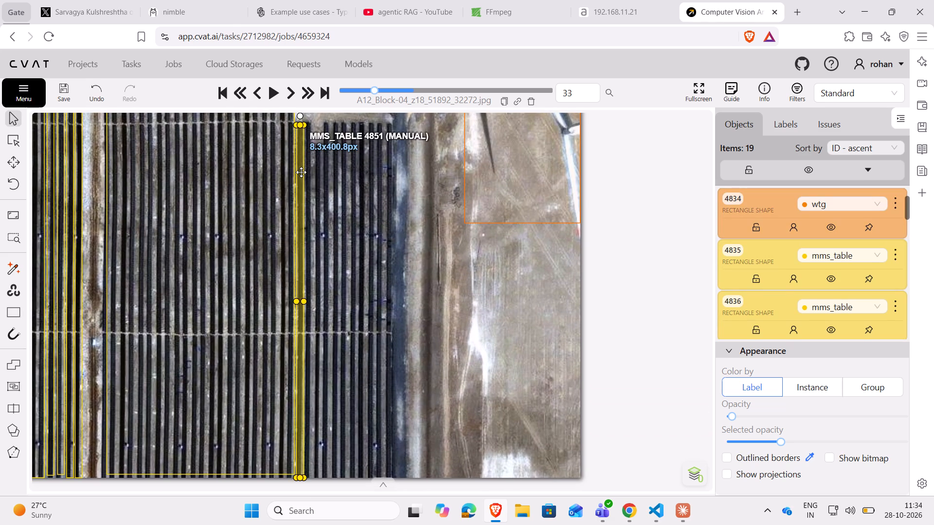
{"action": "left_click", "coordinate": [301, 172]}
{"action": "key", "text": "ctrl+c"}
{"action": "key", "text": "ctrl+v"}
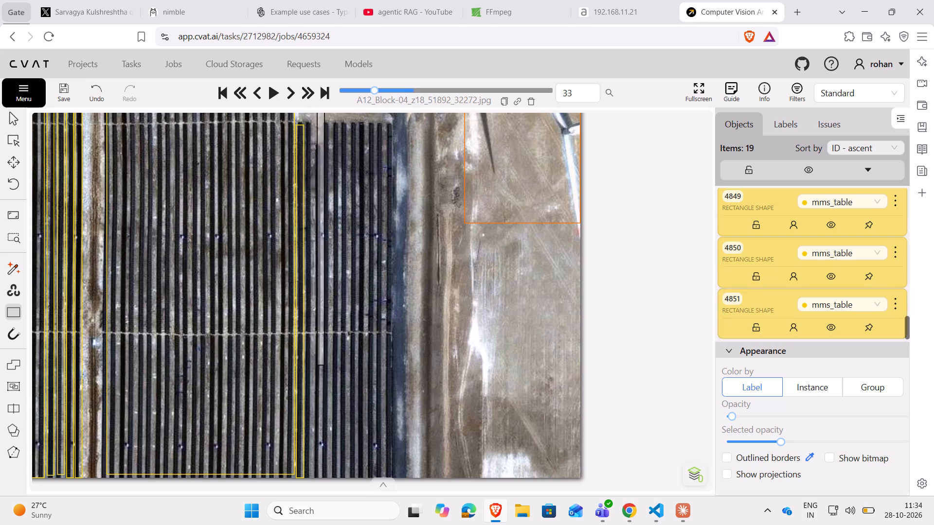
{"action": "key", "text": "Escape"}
Copy the narrow mms_table rectangle below the equipment yard and paste ten copies over the remaining panel rows there, including the shorter row.
{"action": "left_click", "coordinate": [300, 300]}
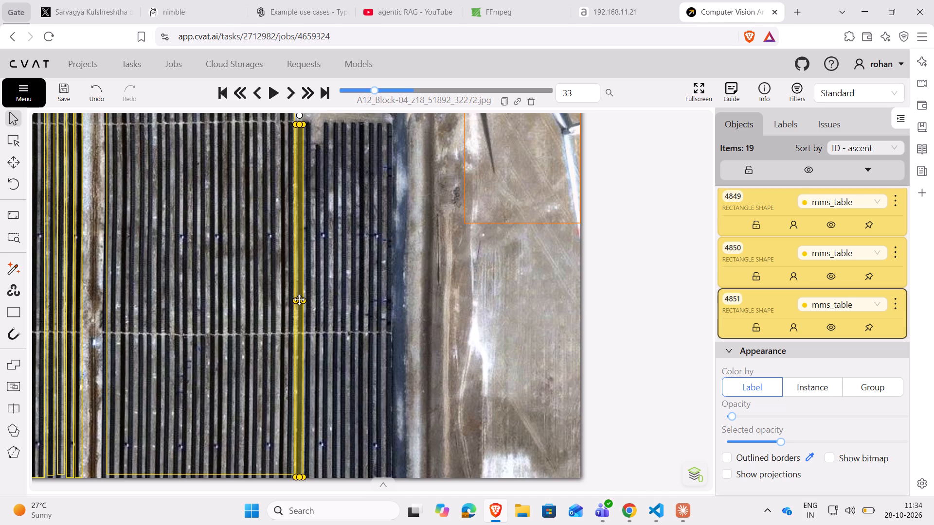
{"action": "key", "text": "ctrl+c"}
{"action": "key", "text": "ctrl+v"}
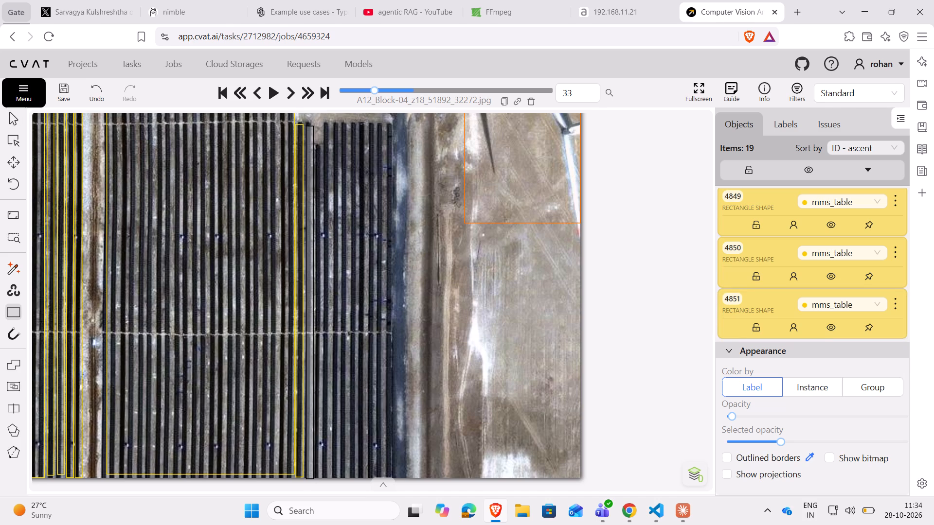
{"action": "left_click", "coordinate": [310, 301], "text": "ctrl"}
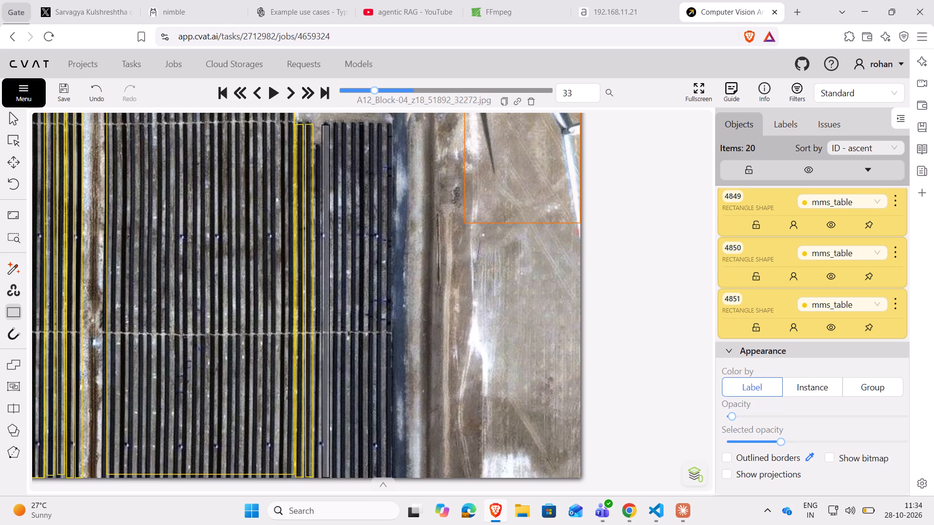
{"action": "left_click", "coordinate": [327, 300], "text": "ctrl"}
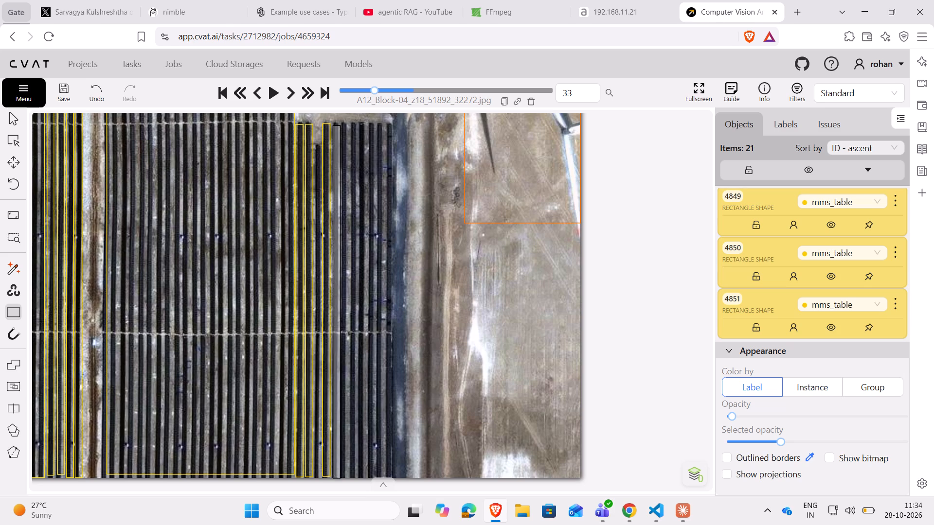
{"action": "left_click", "coordinate": [337, 302], "text": "ctrl"}
{"action": "left_click", "coordinate": [345, 300], "text": "ctrl"}
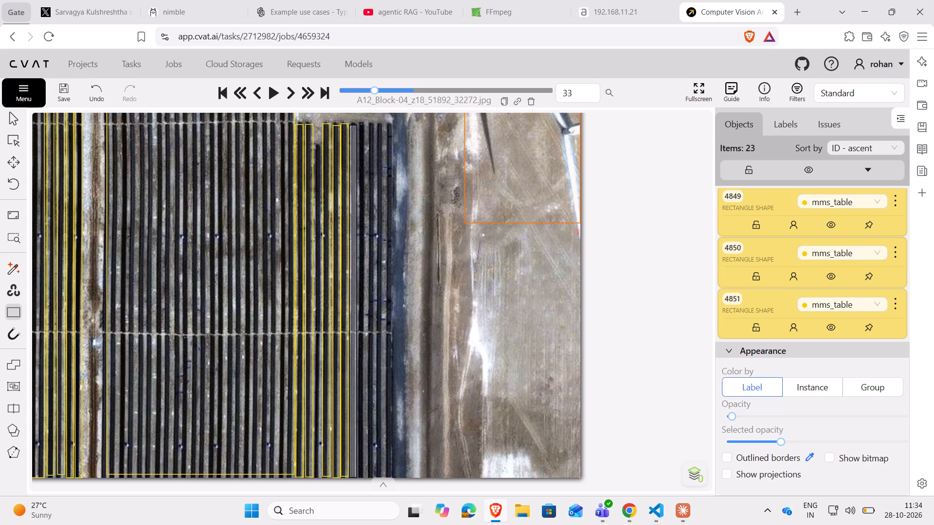
{"action": "left_click", "coordinate": [356, 303], "text": "ctrl"}
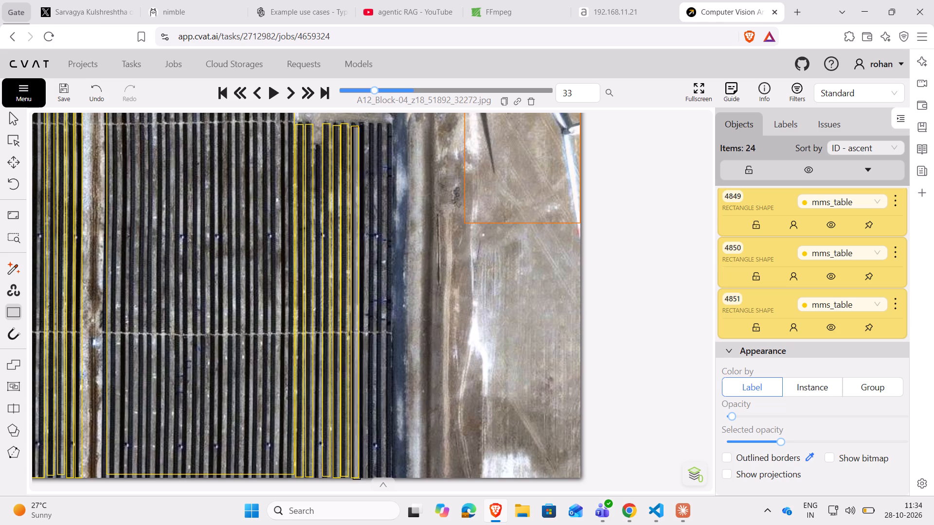
{"action": "left_click", "coordinate": [364, 298], "text": "ctrl"}
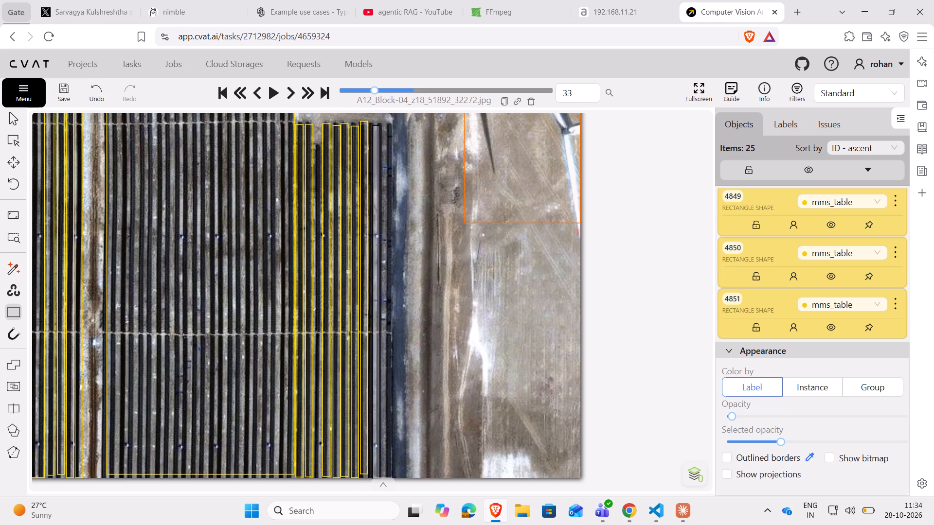
{"action": "left_click", "coordinate": [374, 300], "text": "ctrl"}
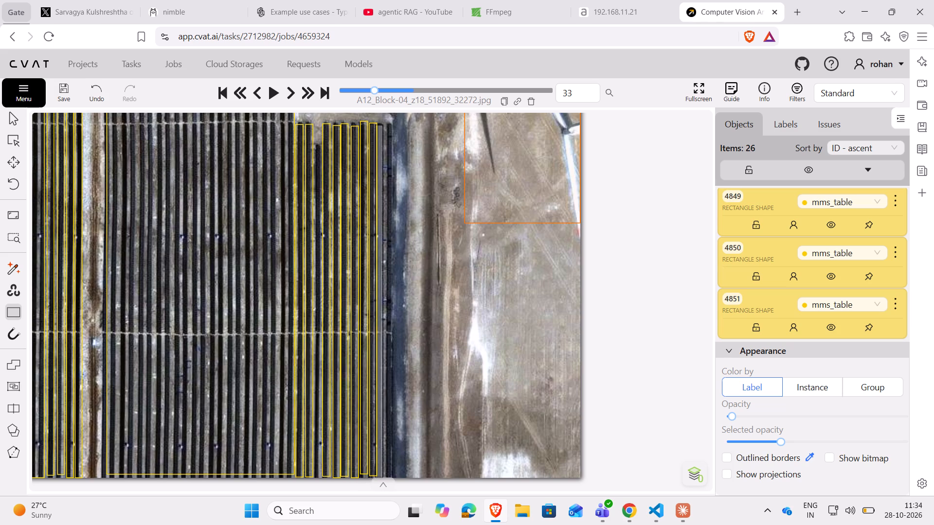
{"action": "left_click", "coordinate": [381, 300], "text": "ctrl"}
{"action": "left_click", "coordinate": [391, 301], "text": "ctrl"}
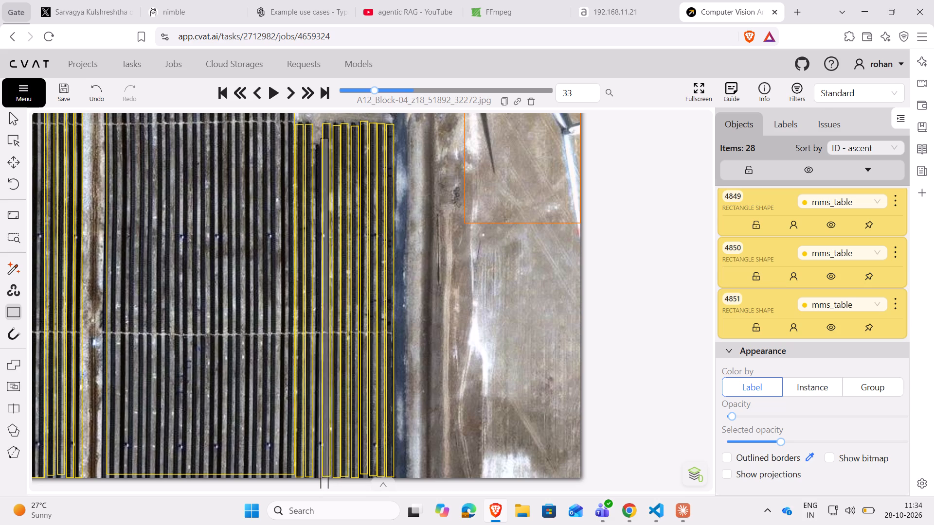
{"action": "left_click", "coordinate": [318, 320], "text": "ctrl"}
Draw a two-point string_inverter rectangle shape, about 6.5 by 13.9 px, over the upper line's first inverter at the image's left edge.
{"action": "scroll", "coordinate": [365, 377], "scroll_direction": "down", "scroll_amount": 3}
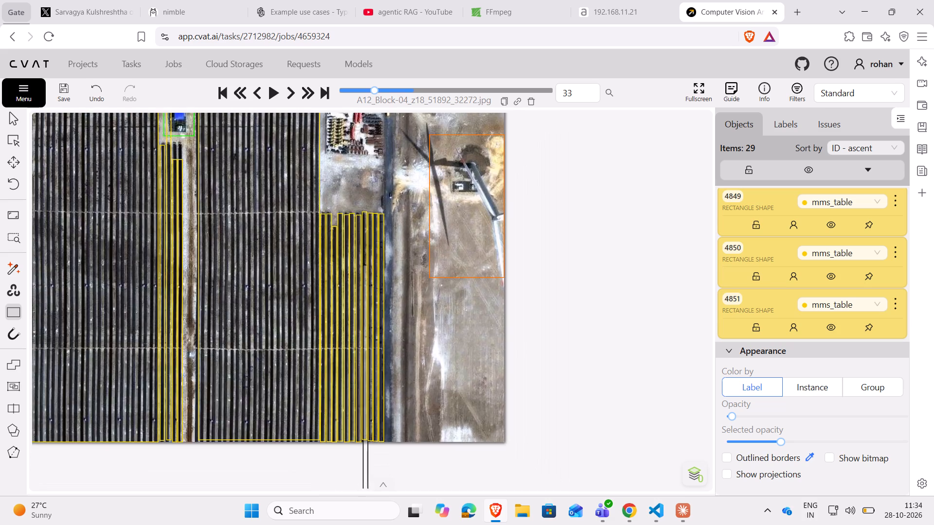
{"action": "scroll", "coordinate": [367, 389], "scroll_direction": "down", "scroll_amount": 2}
{"action": "left_click", "coordinate": [563, 277]}
{"action": "left_click_drag", "start_coordinate": [524, 258], "coordinate": [632, 365]}
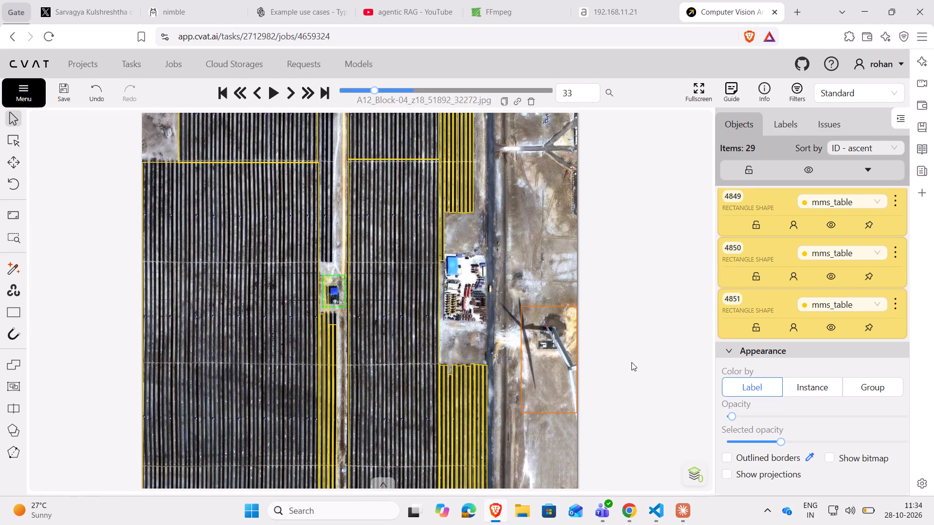
{"action": "scroll", "coordinate": [135, 251], "scroll_direction": "down", "scroll_amount": 6}
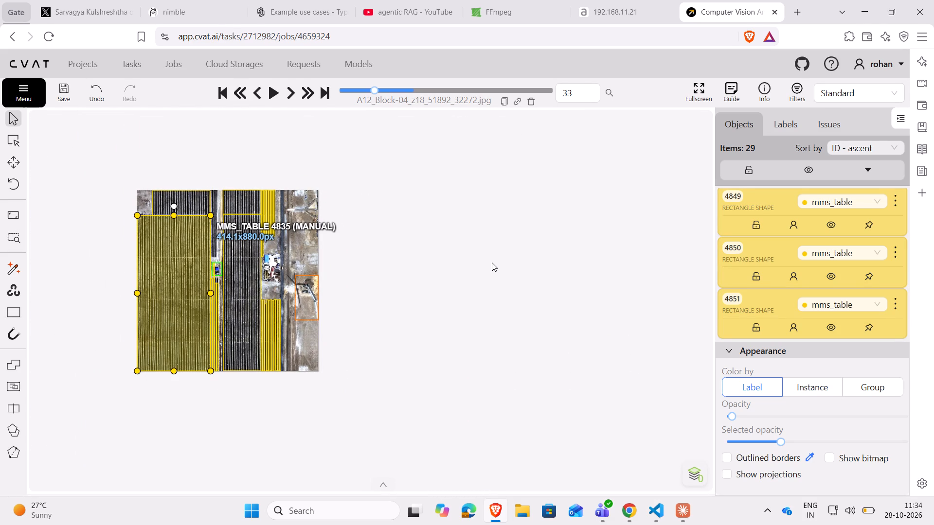
{"action": "key", "text": "ctrl+c"}
{"action": "scroll", "coordinate": [259, 351], "scroll_direction": "up", "scroll_amount": 4}
{"action": "scroll", "coordinate": [219, 338], "scroll_direction": "up", "scroll_amount": 5}
{"action": "left_click_drag", "start_coordinate": [163, 459], "coordinate": [418, 457]}
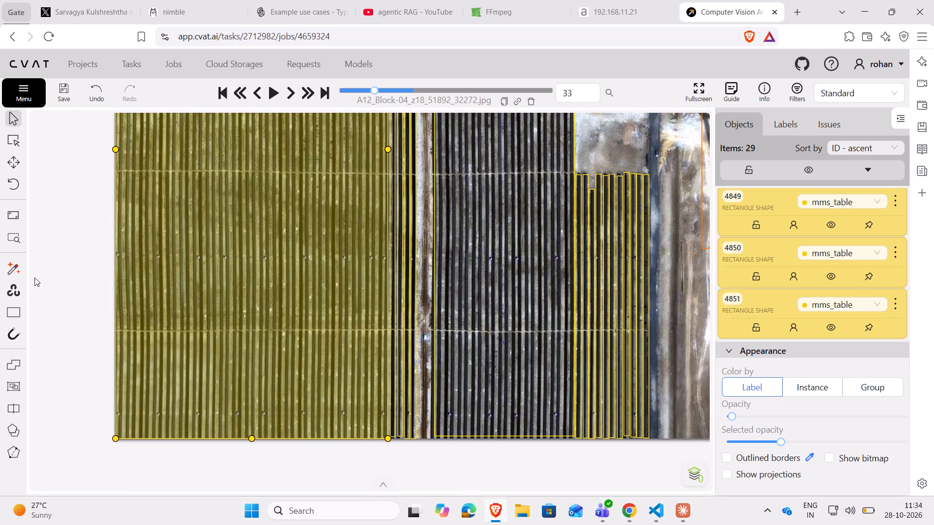
{"action": "left_click", "coordinate": [8, 315]}
{"action": "left_click", "coordinate": [88, 297]}
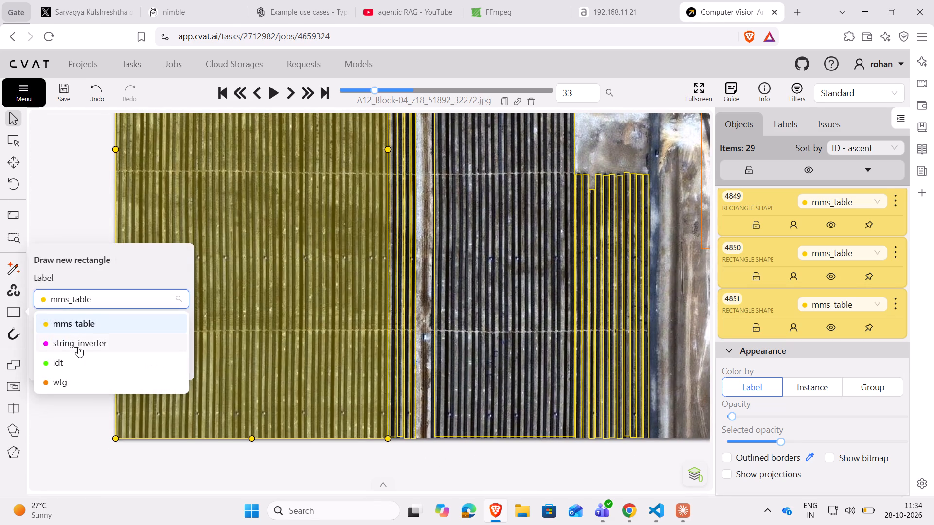
{"action": "left_click", "coordinate": [78, 347]}
{"action": "left_click", "coordinate": [60, 372]}
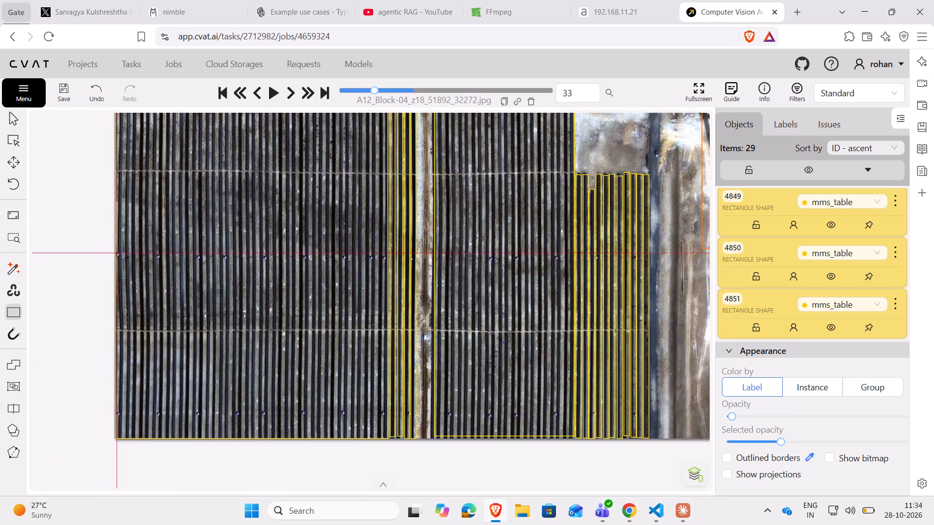
{"action": "left_click_drag", "start_coordinate": [116, 250], "coordinate": [122, 258]}
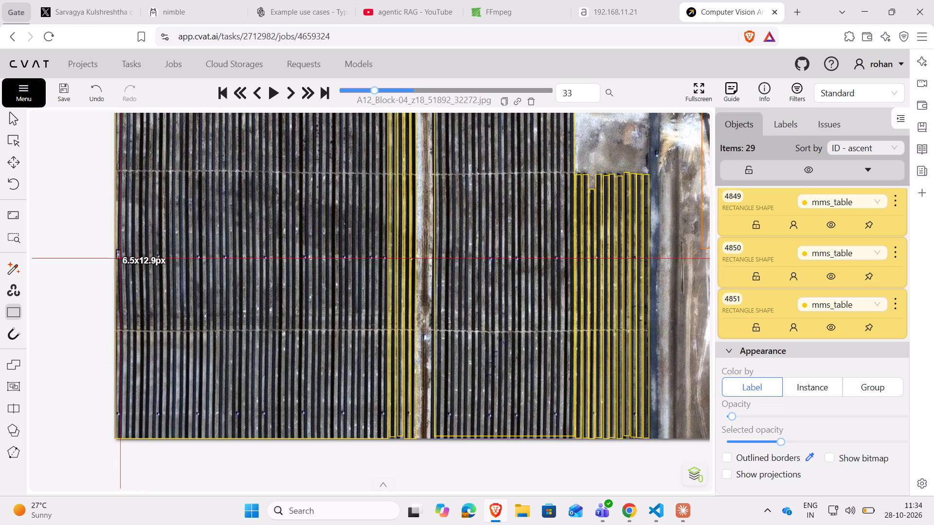
{"action": "left_click", "coordinate": [121, 259]}
Copy the string_inverter rectangle and paste eleven copies along the upper inverter line, eight in the large left block and three across the dirt track.
{"action": "left_click", "coordinate": [120, 254]}
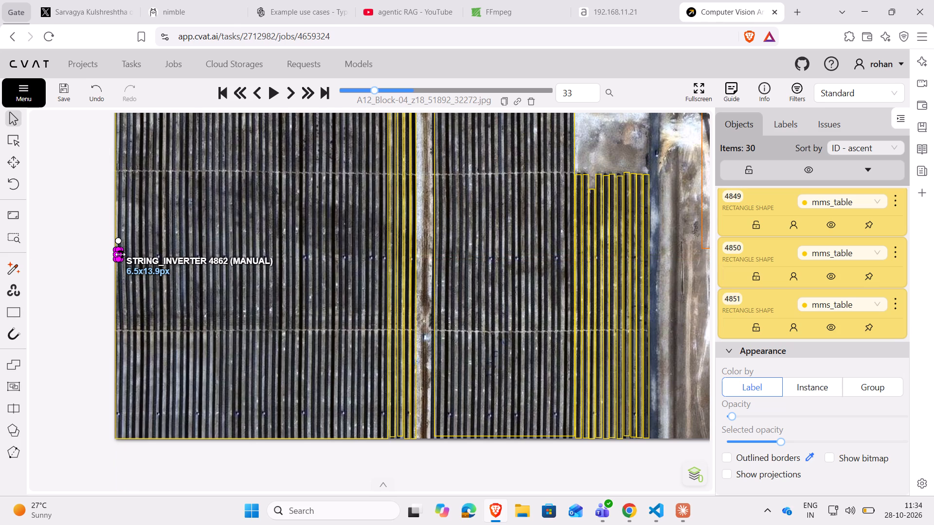
{"action": "key", "text": "ctrl+c"}
{"action": "key", "text": "ctrl+v"}
{"action": "left_click", "coordinate": [159, 256], "text": "ctrl"}
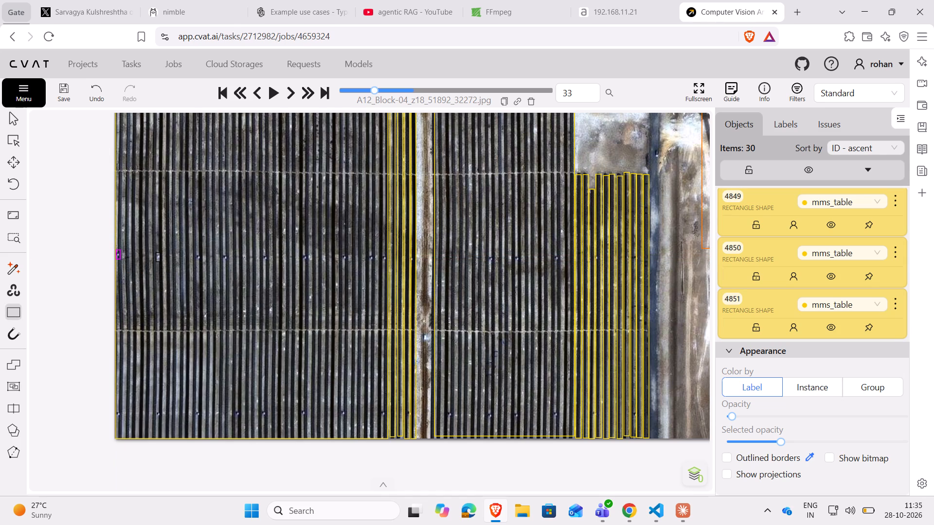
{"action": "left_click", "coordinate": [199, 259], "text": "ctrl"}
{"action": "left_click", "coordinate": [227, 257], "text": "ctrl"}
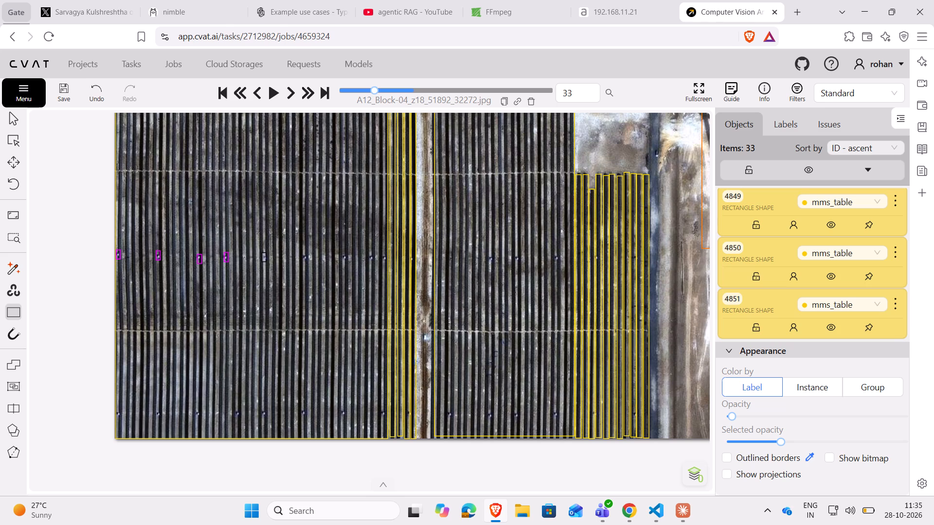
{"action": "left_click", "coordinate": [264, 257], "text": "ctrl"}
{"action": "left_click", "coordinate": [304, 258], "text": "ctrl"}
{"action": "left_click", "coordinate": [346, 258], "text": "ctrl"}
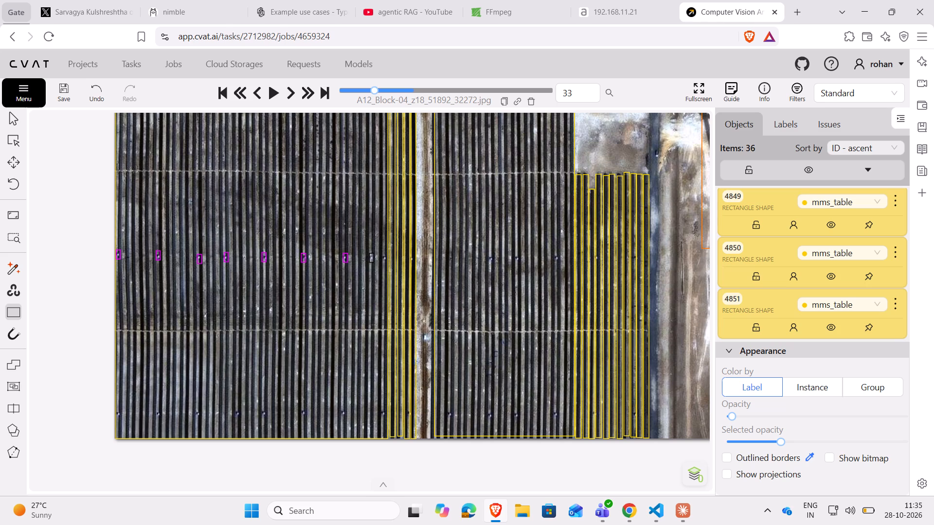
{"action": "left_click", "coordinate": [370, 257], "text": "ctrl"}
{"action": "left_click", "coordinate": [384, 259], "text": "ctrl"}
{"action": "left_click", "coordinate": [517, 258], "text": "ctrl"}
{"action": "left_click", "coordinate": [490, 260], "text": "ctrl"}
{"action": "left_click", "coordinate": [555, 258], "text": "ctrl"}
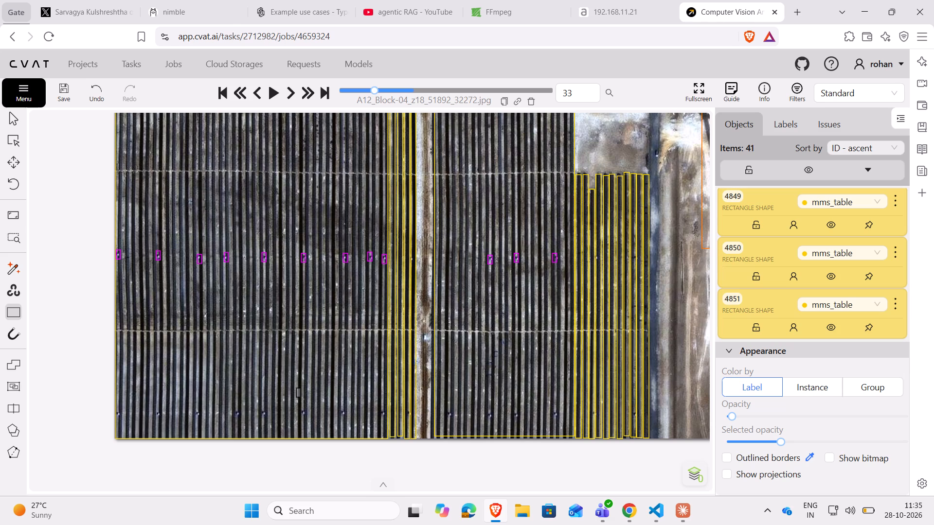
Paste twelve string_inverter copies along the bottom inverter line, eight in the large left block and four across the dirt track.
{"action": "left_click", "coordinate": [118, 413], "text": "ctrl"}
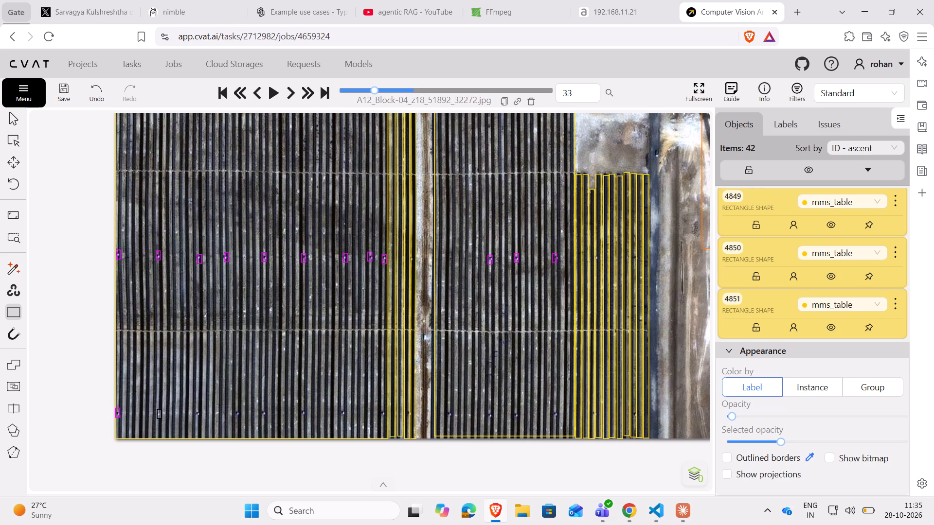
{"action": "left_click", "coordinate": [156, 414], "text": "ctrl"}
{"action": "left_click", "coordinate": [198, 414], "text": "ctrl"}
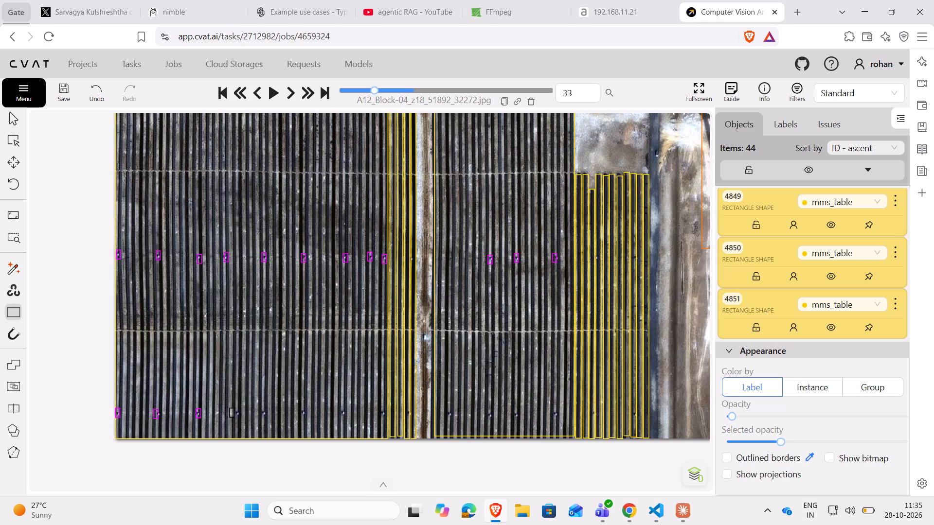
{"action": "left_click", "coordinate": [236, 414], "text": "ctrl"}
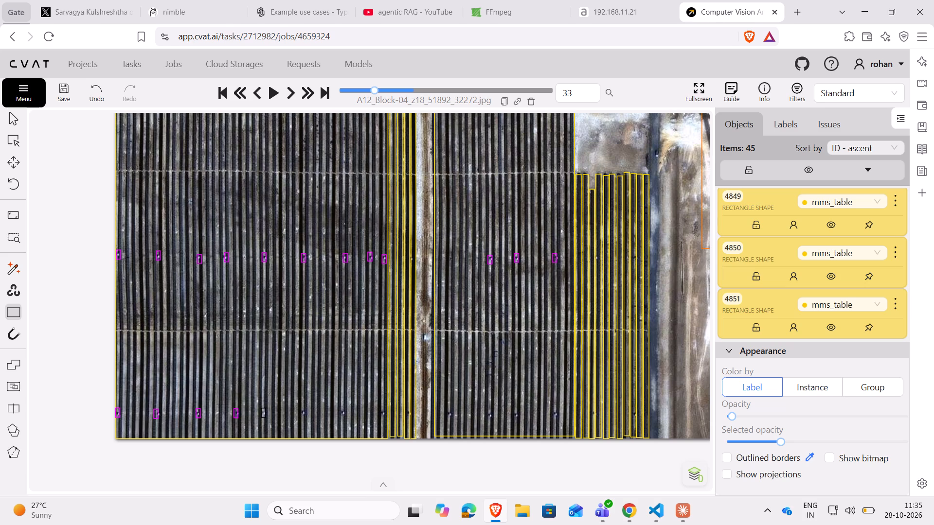
{"action": "left_click", "coordinate": [264, 413], "text": "ctrl"}
{"action": "left_click", "coordinate": [304, 412], "text": "ctrl"}
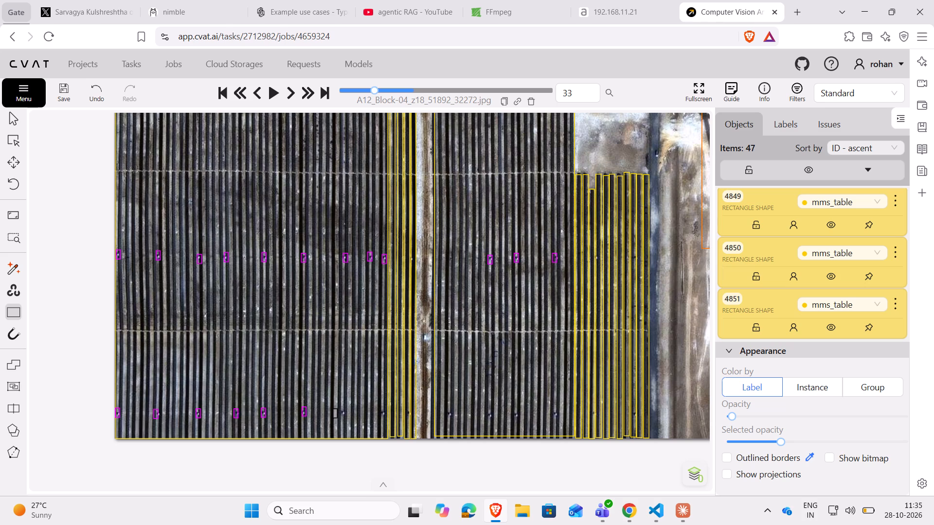
{"action": "left_click", "coordinate": [344, 414], "text": "ctrl"}
{"action": "left_click", "coordinate": [381, 415], "text": "ctrl"}
{"action": "left_click", "coordinate": [449, 414], "text": "ctrl"}
{"action": "left_click", "coordinate": [488, 414], "text": "ctrl"}
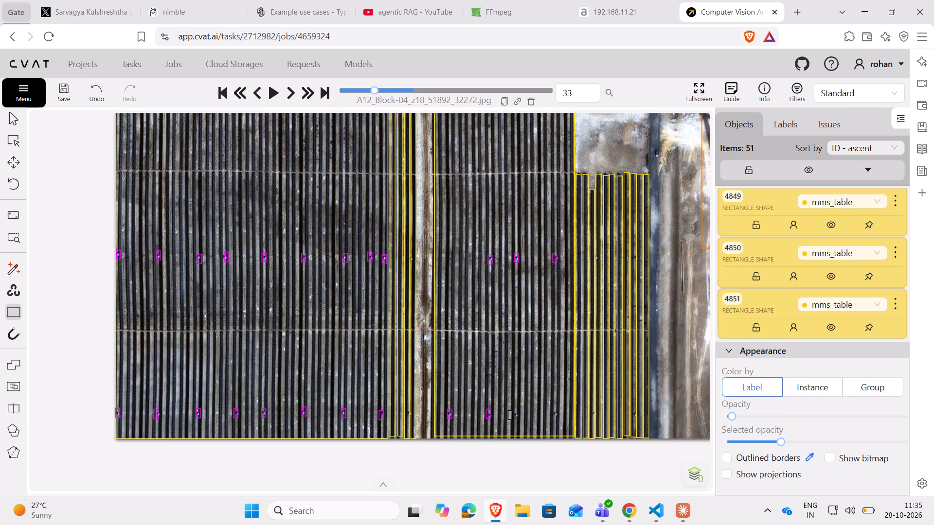
{"action": "left_click", "coordinate": [516, 416], "text": "ctrl"}
{"action": "left_click", "coordinate": [555, 416], "text": "ctrl"}
Copy a string_inverter rectangle and paste twelve copies along the inverter line just below the green-boxed station, eight before and four beyond the dirt track.
{"action": "left_click_drag", "start_coordinate": [66, 206], "coordinate": [79, 359]}
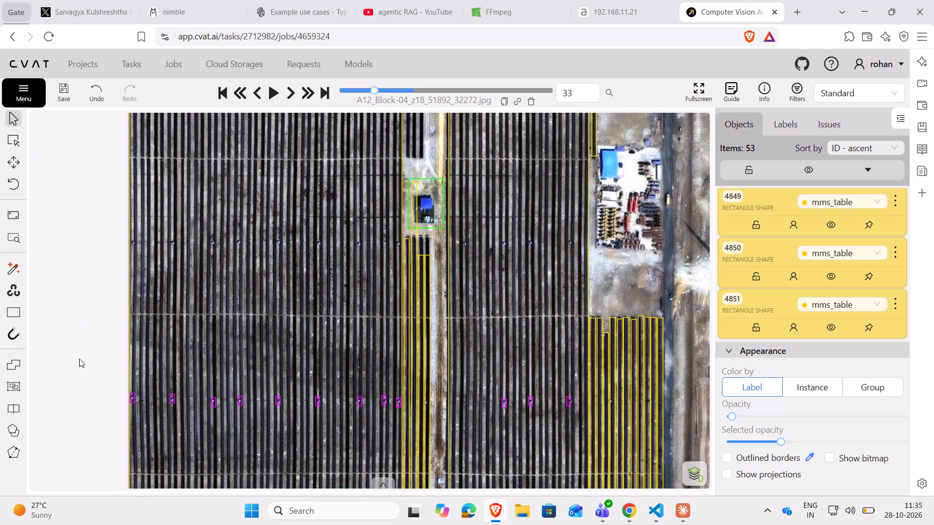
{"action": "left_click_drag", "start_coordinate": [79, 359], "coordinate": [80, 441]}
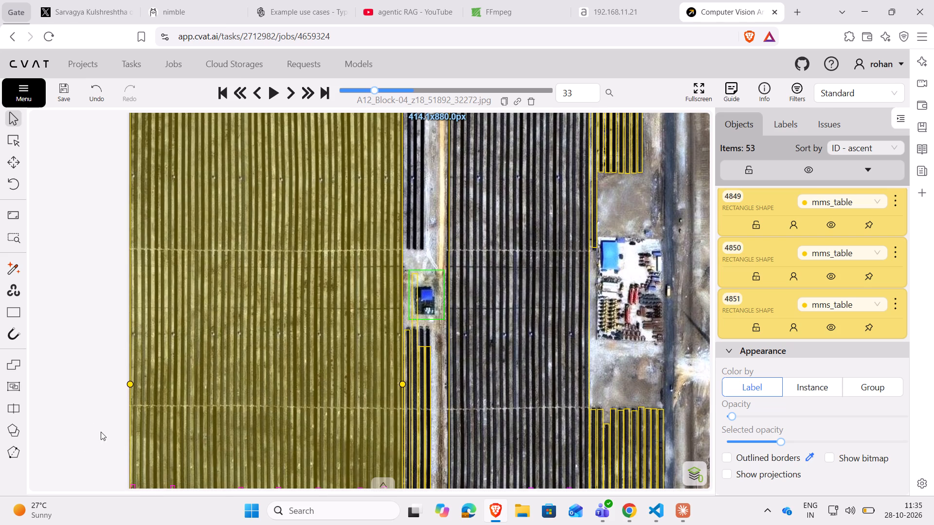
{"action": "left_click", "coordinate": [74, 466]}
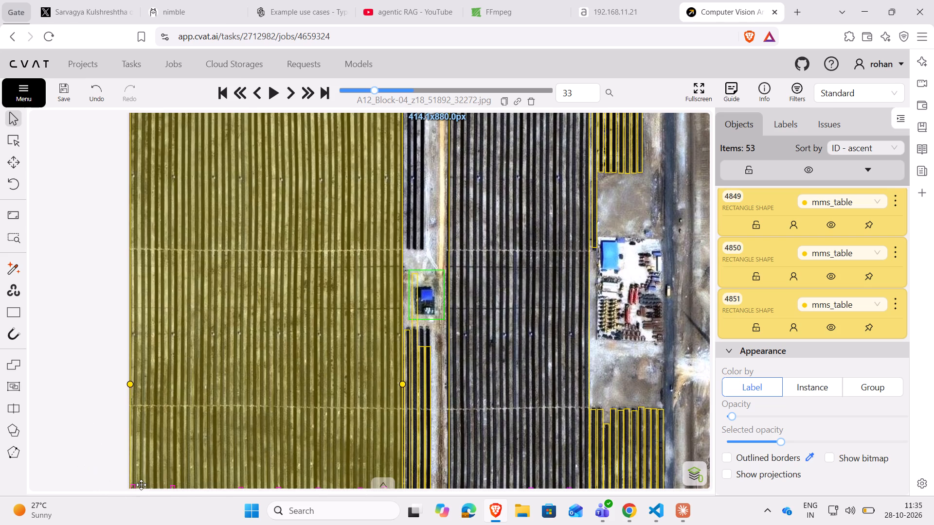
{"action": "left_click", "coordinate": [132, 488]}
{"action": "key", "text": "ctrl+c"}
{"action": "key", "text": "ctrl+v"}
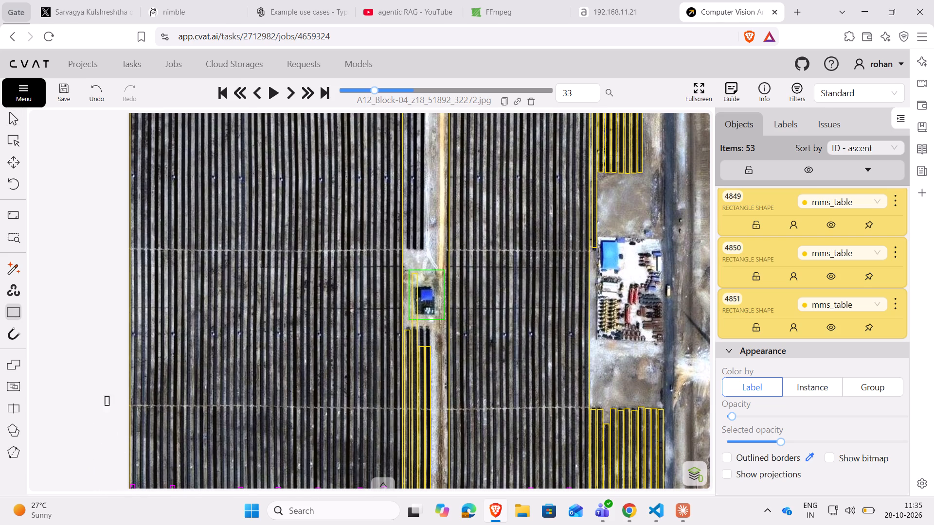
{"action": "left_click", "coordinate": [134, 334], "text": "ctrl"}
{"action": "left_click", "coordinate": [174, 333], "text": "ctrl"}
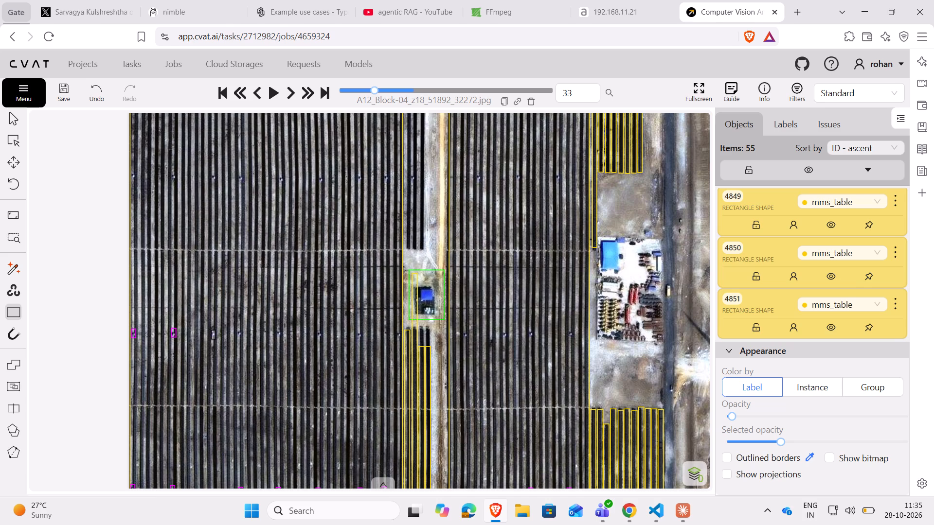
{"action": "left_click", "coordinate": [215, 335], "text": "ctrl"}
{"action": "left_click", "coordinate": [241, 332], "text": "ctrl"}
{"action": "left_click", "coordinate": [278, 335], "text": "ctrl"}
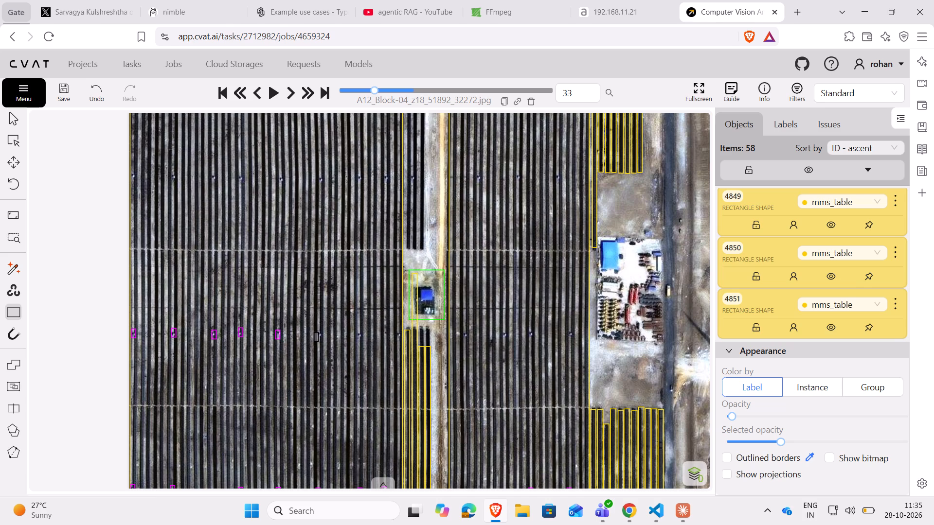
{"action": "left_click", "coordinate": [319, 336], "text": "ctrl"}
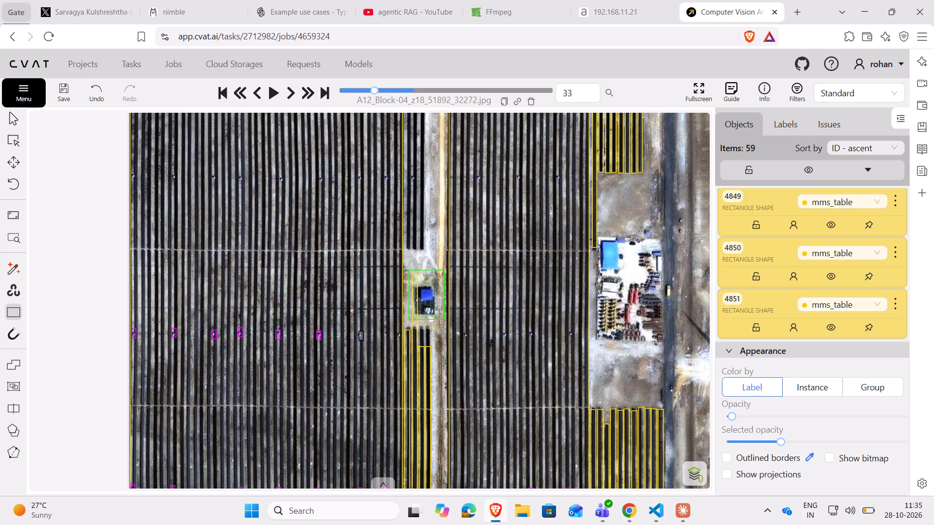
{"action": "left_click", "coordinate": [361, 336], "text": "ctrl"}
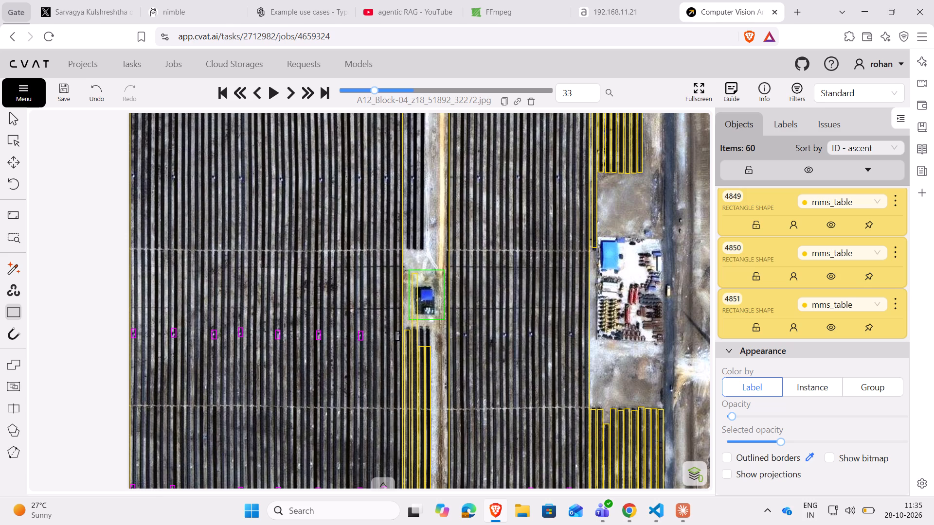
{"action": "left_click", "coordinate": [397, 336], "text": "ctrl"}
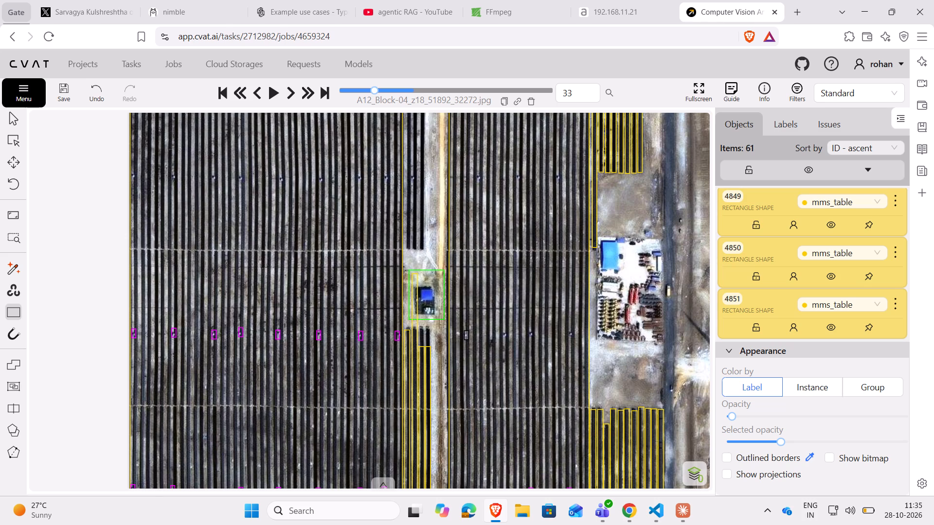
{"action": "left_click", "coordinate": [465, 336], "text": "ctrl"}
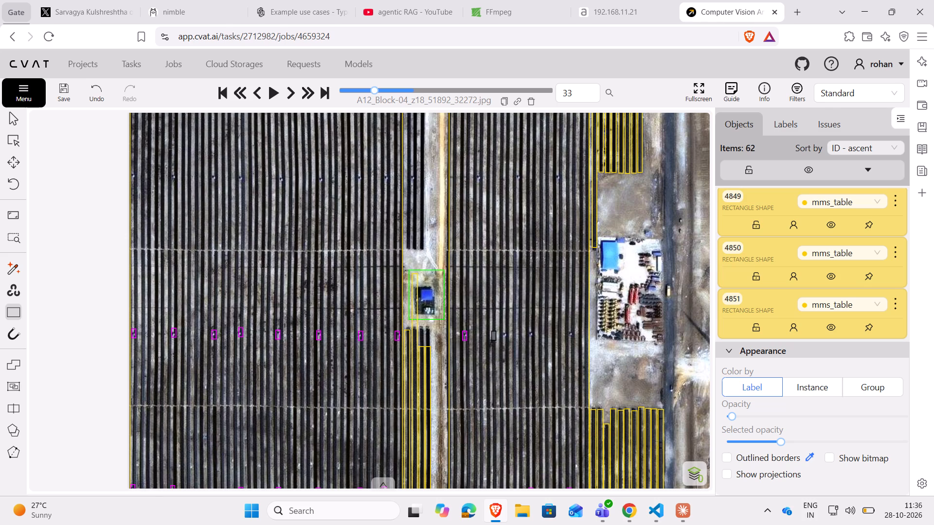
{"action": "left_click", "coordinate": [504, 336], "text": "ctrl"}
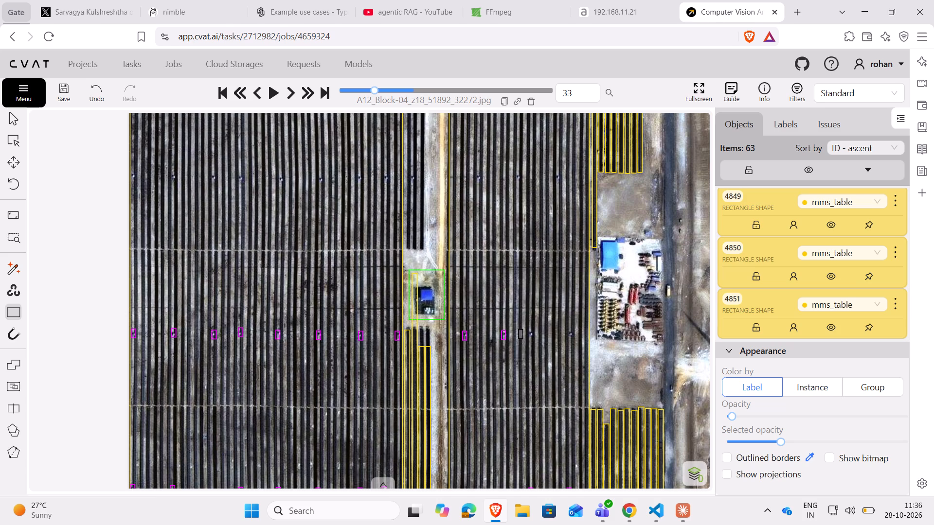
{"action": "left_click", "coordinate": [531, 334], "text": "ctrl"}
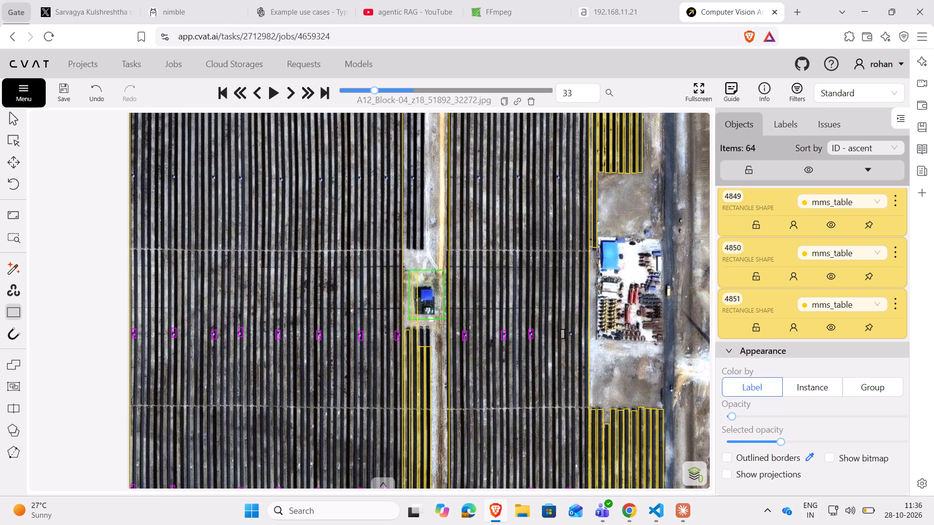
{"action": "left_click", "coordinate": [571, 334], "text": "ctrl"}
Paste eleven string_inverter copies along the inverter line above the green-boxed station, eight in the left block and three across the dirt track.
{"action": "left_click", "coordinate": [135, 178], "text": "ctrl"}
{"action": "left_click", "coordinate": [173, 175], "text": "ctrl"}
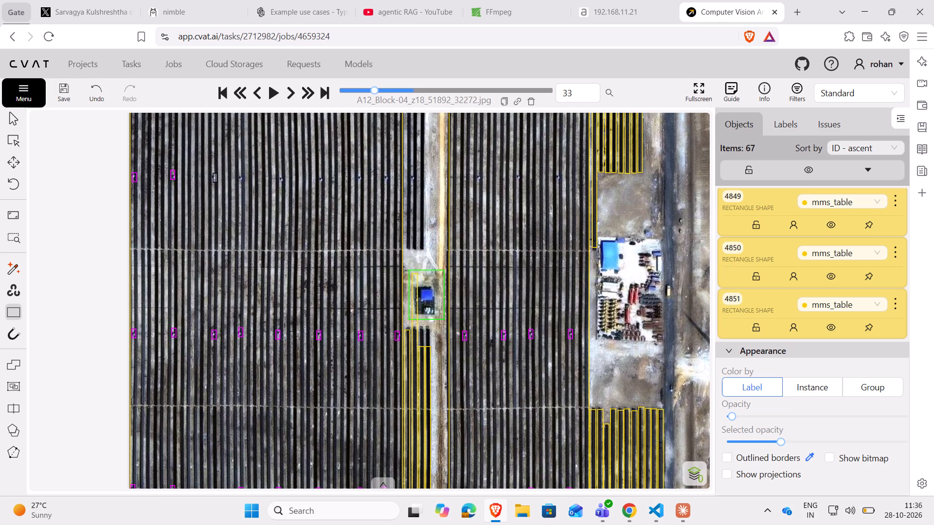
{"action": "left_click", "coordinate": [214, 178], "text": "ctrl"}
{"action": "left_click", "coordinate": [242, 179], "text": "ctrl"}
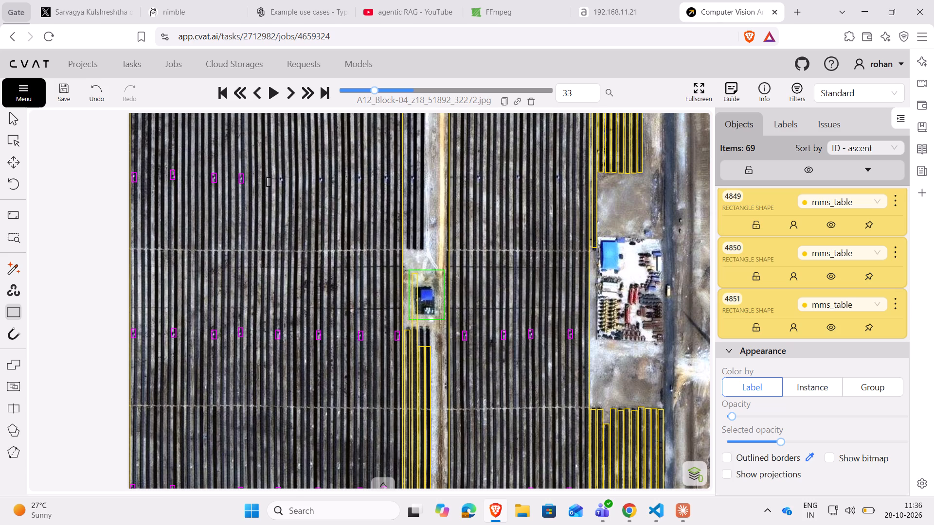
{"action": "left_click", "coordinate": [281, 181], "text": "ctrl"}
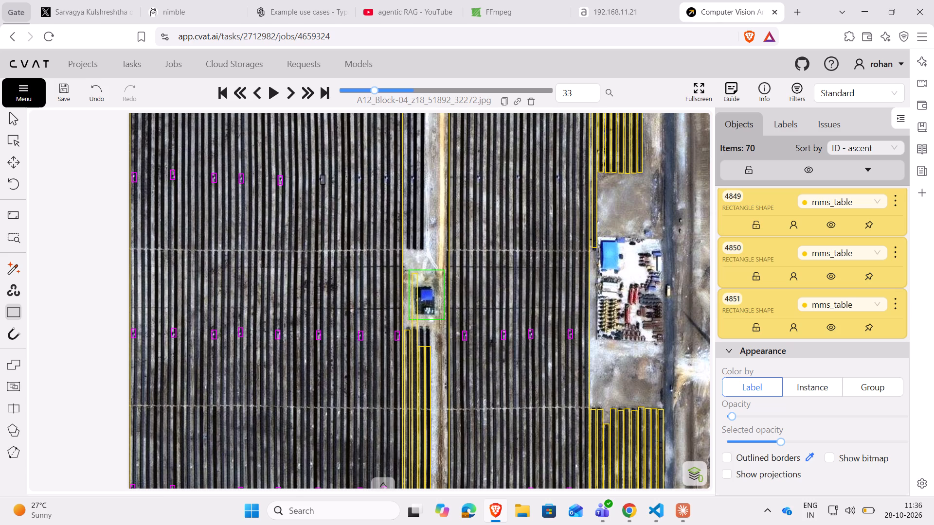
{"action": "left_click", "coordinate": [322, 180], "text": "ctrl"}
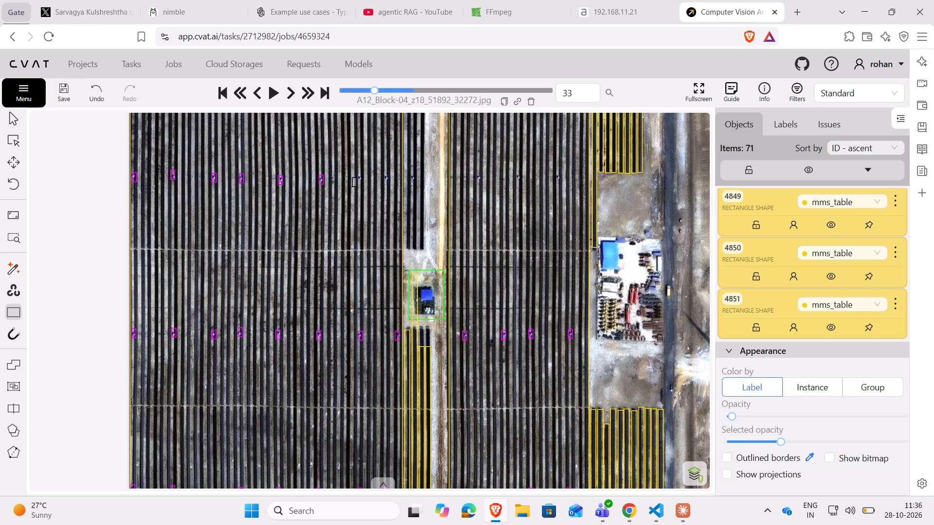
{"action": "left_click", "coordinate": [360, 175], "text": "ctrl"}
{"action": "left_click", "coordinate": [386, 178], "text": "ctrl"}
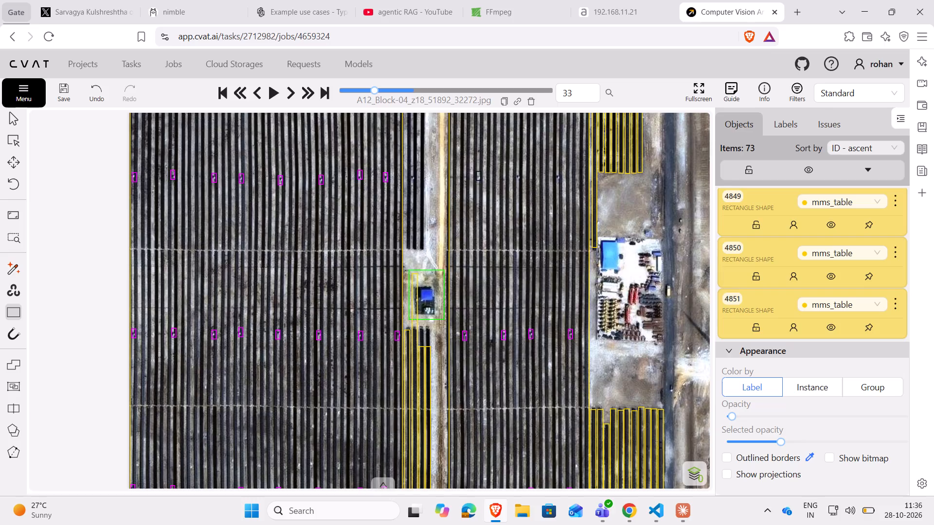
{"action": "left_click", "coordinate": [479, 179], "text": "ctrl"}
{"action": "left_click", "coordinate": [521, 176], "text": "ctrl"}
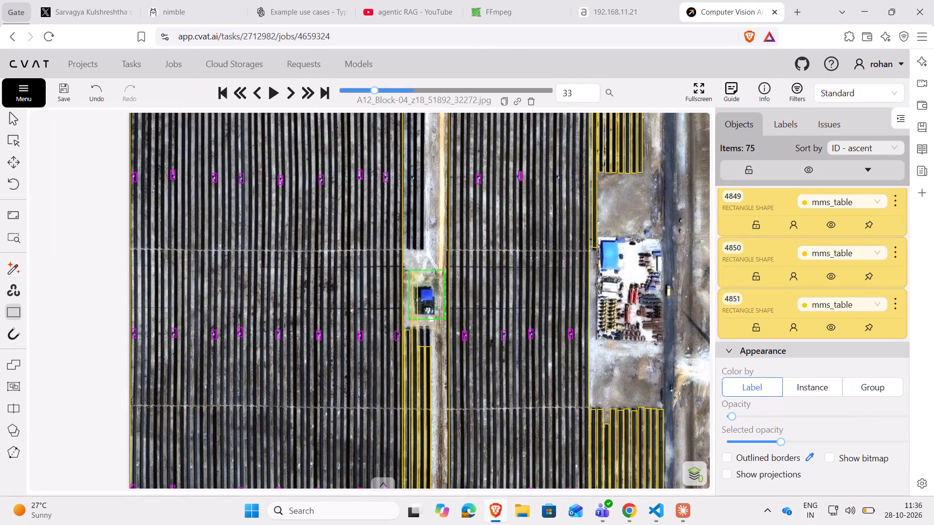
{"action": "left_click", "coordinate": [559, 177], "text": "ctrl"}
Copy a string_inverter rectangle and paste ten copies along the topmost inverter line, six in the left block and four across the dirt track.
{"action": "scroll", "coordinate": [353, 256], "scroll_direction": "down", "scroll_amount": 2}
{"action": "left_click_drag", "start_coordinate": [103, 239], "coordinate": [79, 355]}
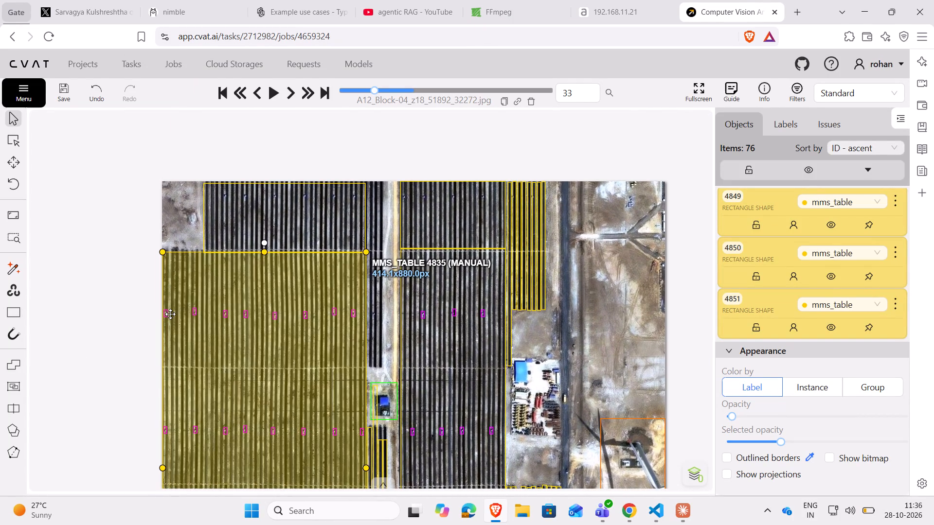
{"action": "left_click", "coordinate": [167, 314]}
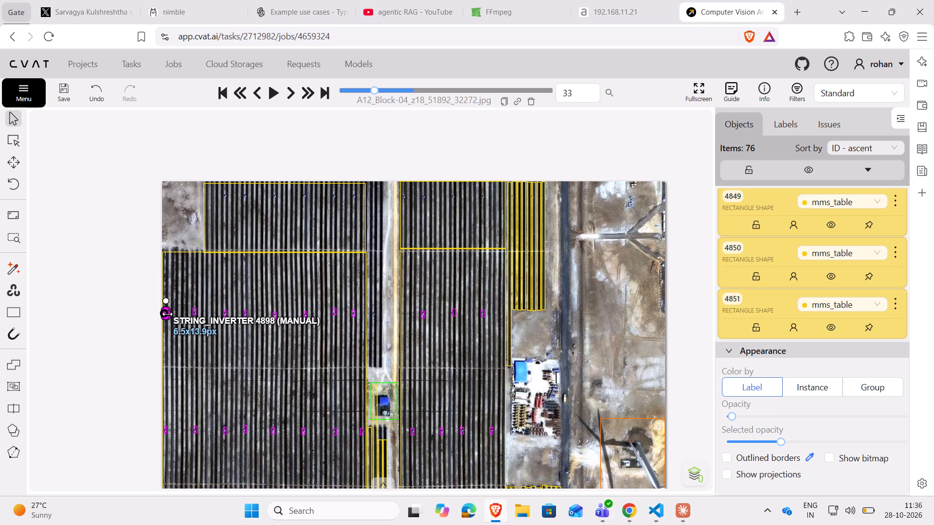
{"action": "key", "text": "ctrl+c"}
{"action": "key", "text": "ctrl+v"}
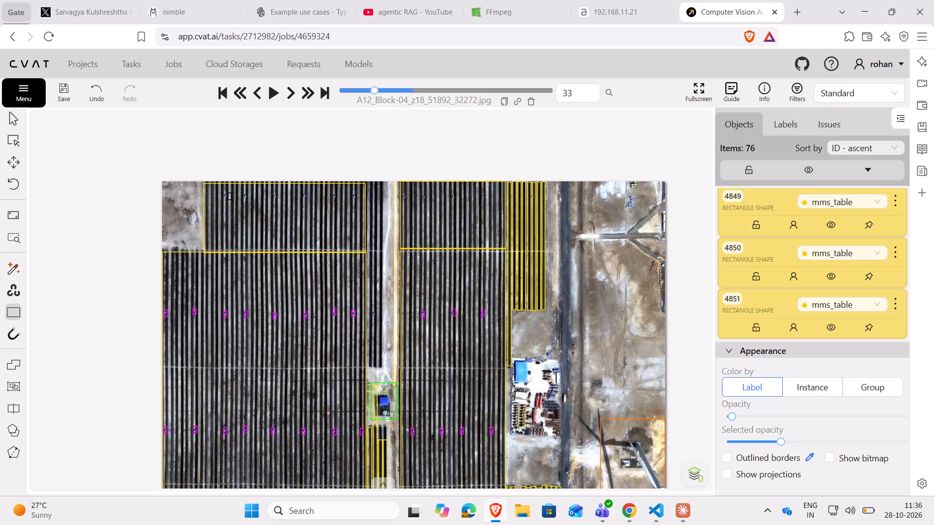
{"action": "left_click", "coordinate": [224, 196], "text": "ctrl"}
{"action": "left_click", "coordinate": [245, 196], "text": "ctrl"}
{"action": "left_click", "coordinate": [274, 196], "text": "ctrl"}
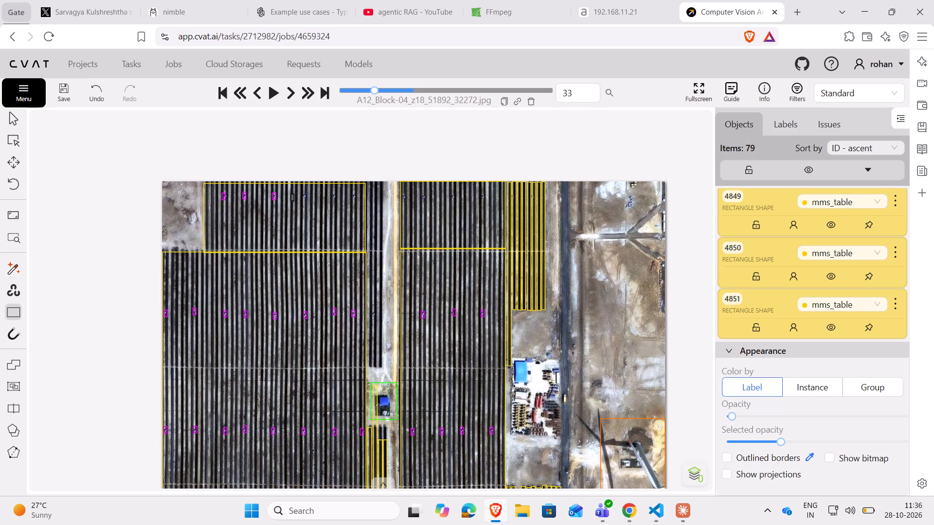
{"action": "left_click", "coordinate": [303, 195], "text": "ctrl"}
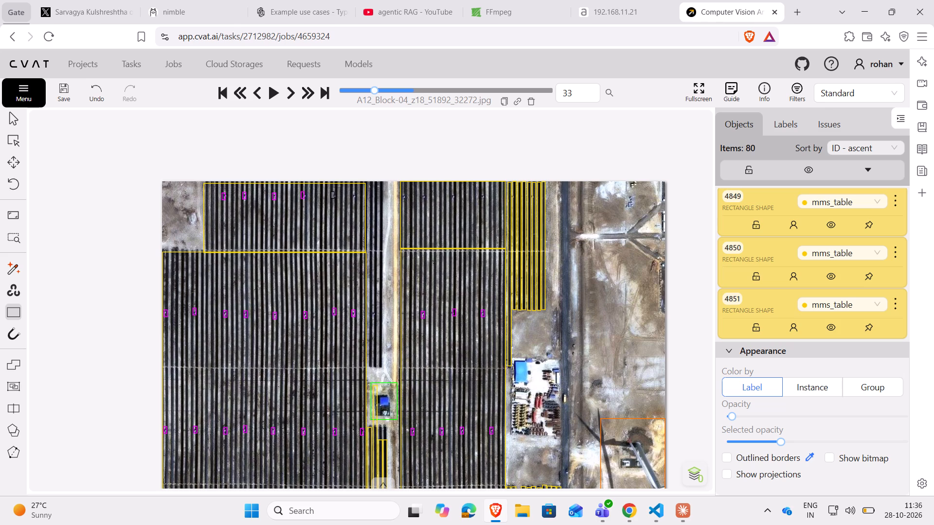
{"action": "left_click", "coordinate": [337, 194], "text": "ctrl"}
{"action": "left_click", "coordinate": [355, 195], "text": "ctrl"}
{"action": "left_click", "coordinate": [404, 198], "text": "ctrl"}
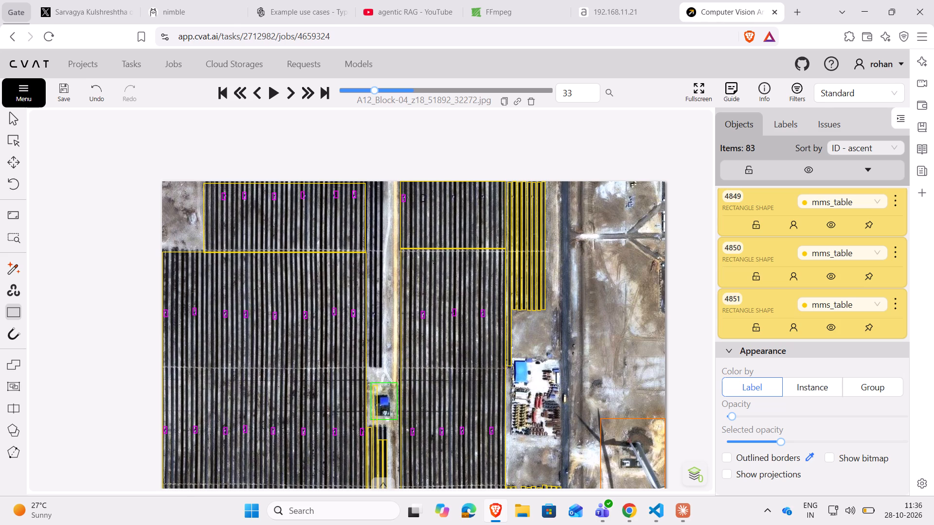
{"action": "left_click", "coordinate": [425, 197], "text": "ctrl"}
{"action": "left_click", "coordinate": [451, 197], "text": "ctrl"}
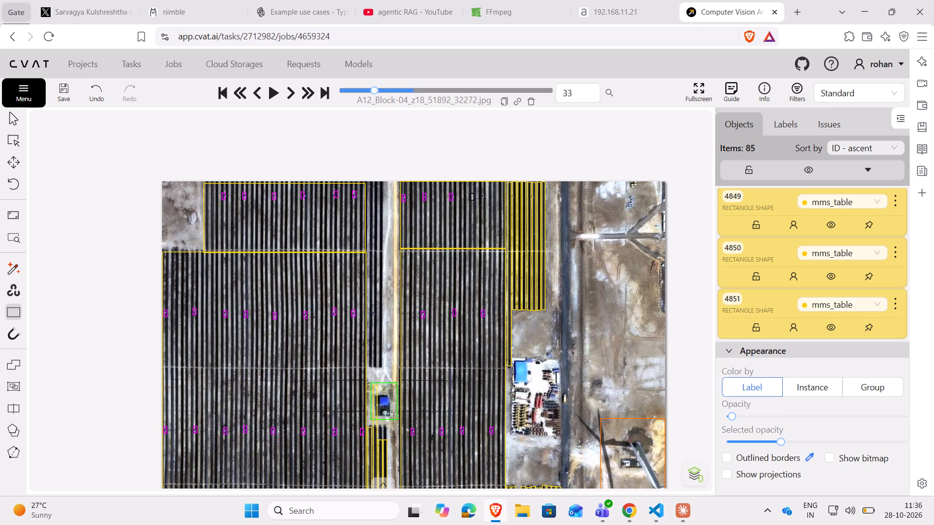
{"action": "left_click", "coordinate": [483, 197], "text": "ctrl"}
Save the annotations.
{"action": "scroll", "coordinate": [114, 266], "scroll_direction": "down", "scroll_amount": 5}
{"action": "left_click_drag", "start_coordinate": [97, 336], "coordinate": [94, 259]}
{"action": "scroll", "coordinate": [94, 259], "scroll_direction": "up", "scroll_amount": 2}
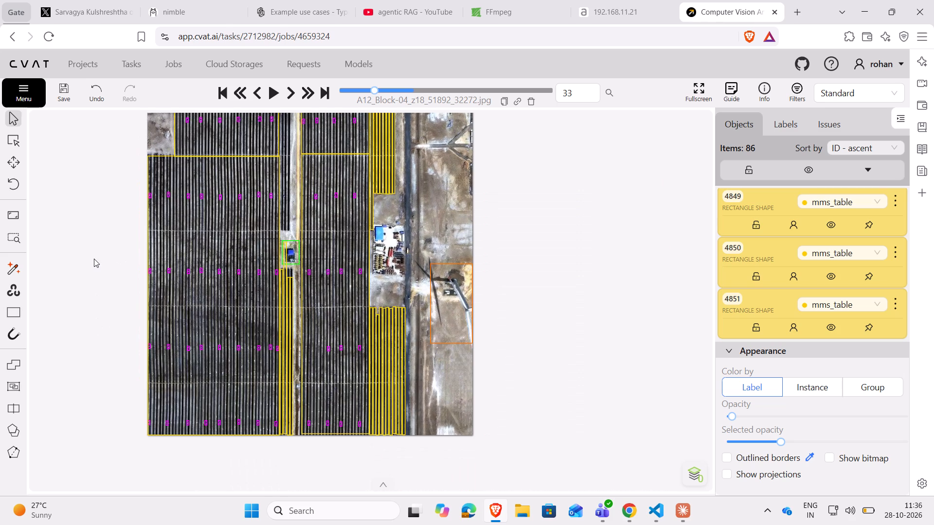
{"action": "key", "text": "ctrl+s"}
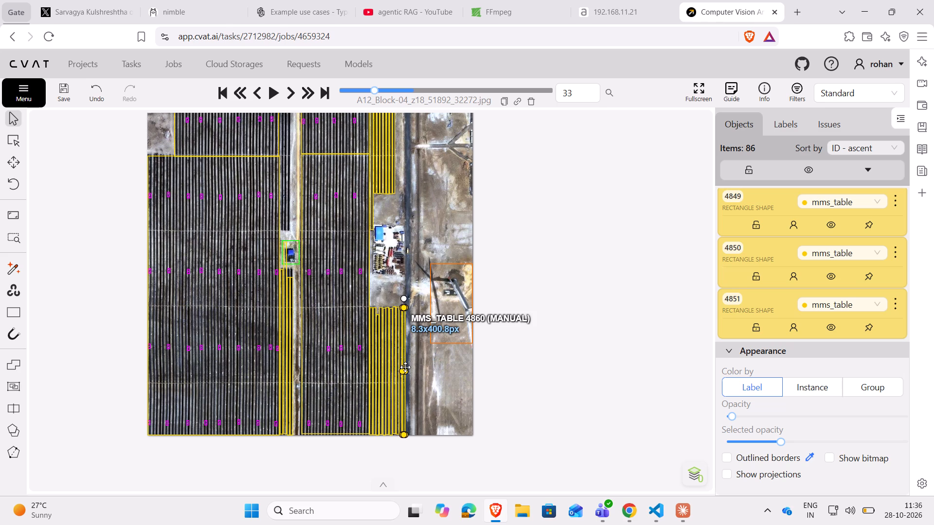
Delete the eleven narrow mms_table strips covering the small lower block of panel rows beside the paved road.
{"action": "left_click", "coordinate": [405, 367]}
{"action": "left_click", "coordinate": [397, 365], "text": "ctrl"}
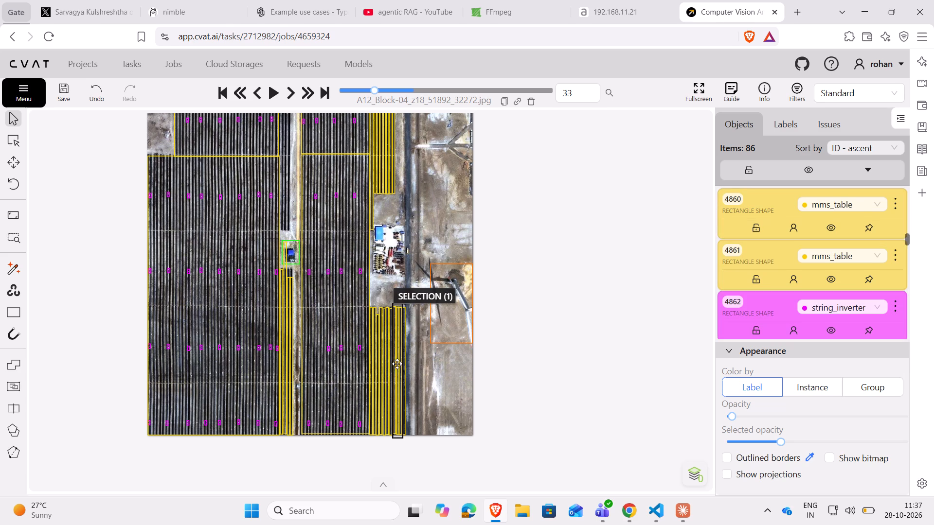
{"action": "left_click", "coordinate": [396, 360]}
{"action": "key", "text": "Delete"}
{"action": "left_click", "coordinate": [396, 360]}
{"action": "key", "text": "Delete"}
{"action": "left_click", "coordinate": [390, 351]}
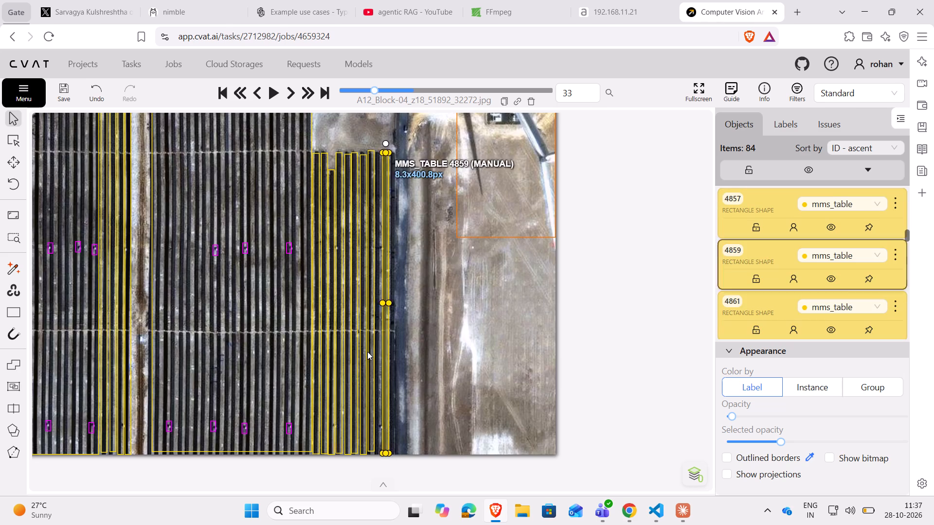
{"action": "left_click", "coordinate": [359, 350]}
{"action": "key", "text": "Delete"}
{"action": "left_click", "coordinate": [321, 345]}
{"action": "key", "text": "Delete"}
{"action": "left_click", "coordinate": [341, 344]}
{"action": "key", "text": "Delete"}
{"action": "left_click", "coordinate": [357, 345]}
{"action": "key", "text": "Delete"}
{"action": "left_click", "coordinate": [373, 343]}
{"action": "left_click", "coordinate": [385, 345]}
{"action": "key", "text": "Delete"}
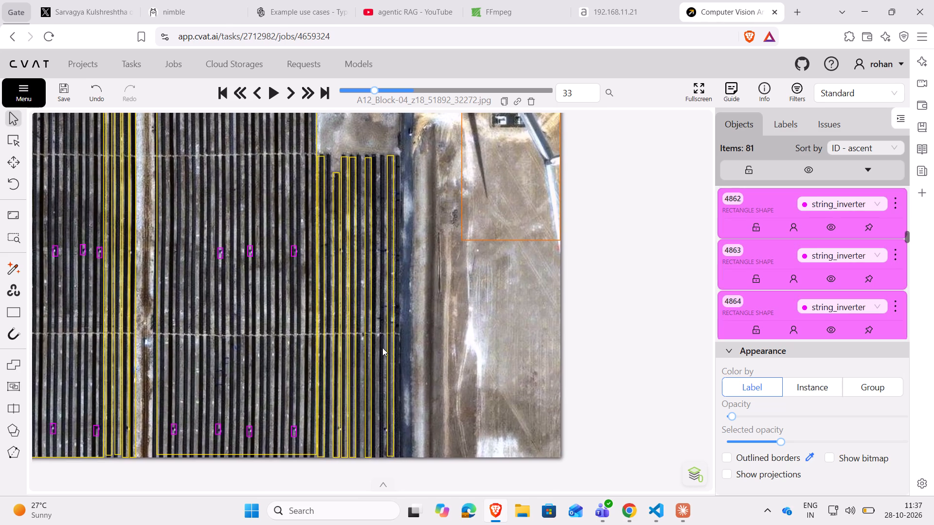
{"action": "left_click", "coordinate": [391, 348]}
{"action": "key", "text": "Delete"}
{"action": "left_click", "coordinate": [367, 348]}
{"action": "key", "text": "Delete"}
{"action": "left_click", "coordinate": [351, 349]}
{"action": "key", "text": "Delete"}
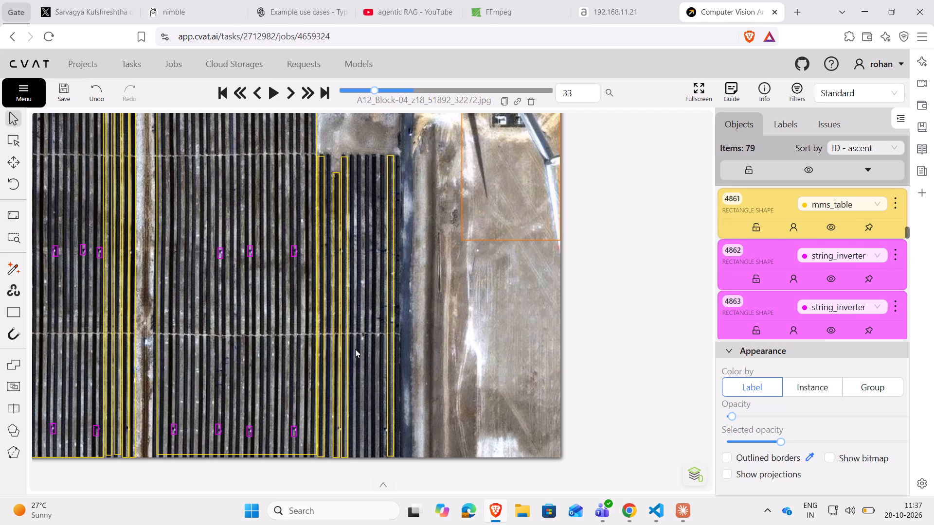
{"action": "left_click", "coordinate": [355, 349]}
{"action": "key", "text": "Delete"}
{"action": "left_click", "coordinate": [345, 352]}
{"action": "key", "text": "Delete"}
{"action": "left_click", "coordinate": [340, 352]}
{"action": "key", "text": "Delete"}
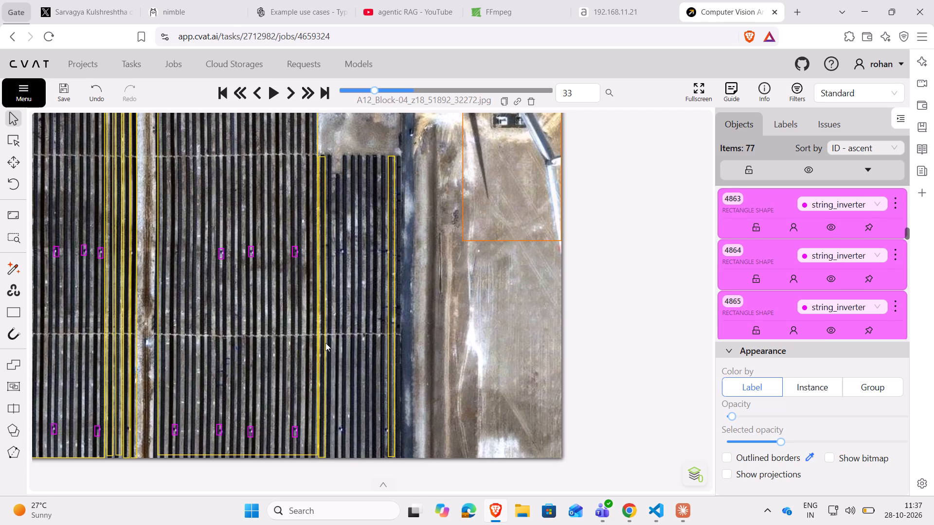
{"action": "left_click", "coordinate": [322, 339]}
{"action": "key", "text": "Delete"}
{"action": "left_click", "coordinate": [392, 340]}
{"action": "key", "text": "Delete"}
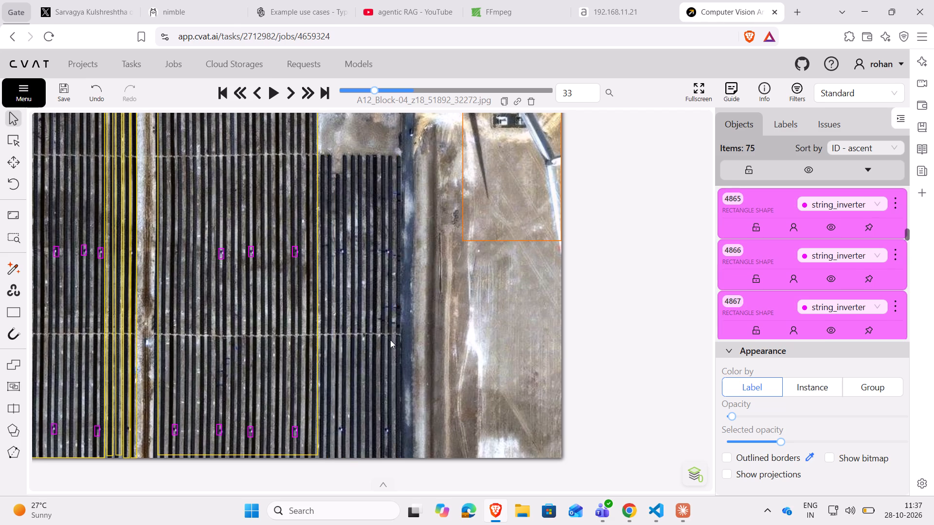
Draw one four-point mms_table rectangle shape, about 115 × 402 px, over the whole lower block of panel rows beside the paved road.
{"action": "left_click", "coordinate": [0, 318]}
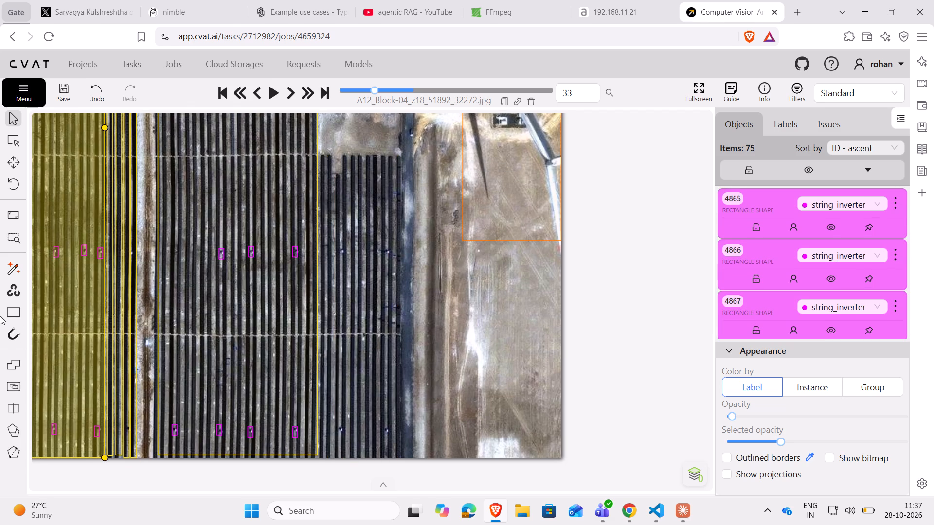
{"action": "left_click", "coordinate": [18, 313]}
{"action": "left_click", "coordinate": [105, 339]}
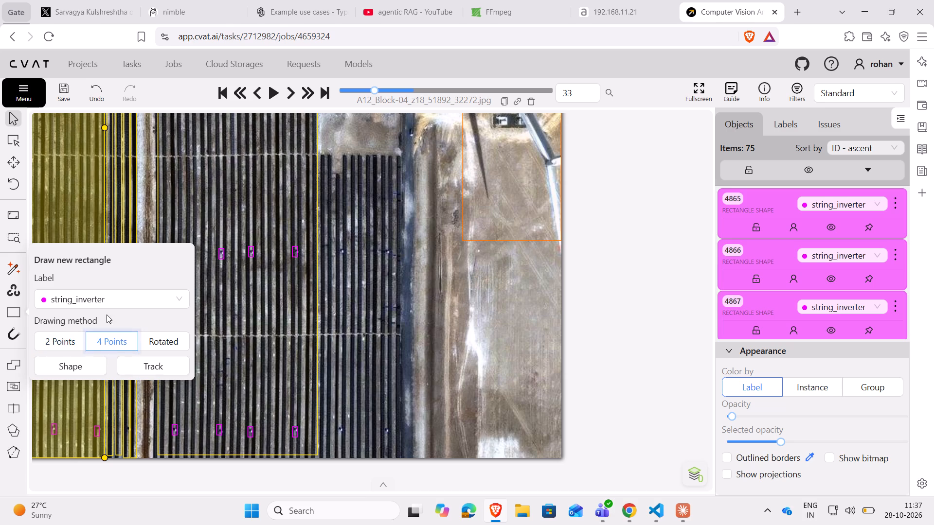
{"action": "left_click", "coordinate": [105, 303]}
{"action": "left_click", "coordinate": [92, 318]}
{"action": "left_click", "coordinate": [80, 370]}
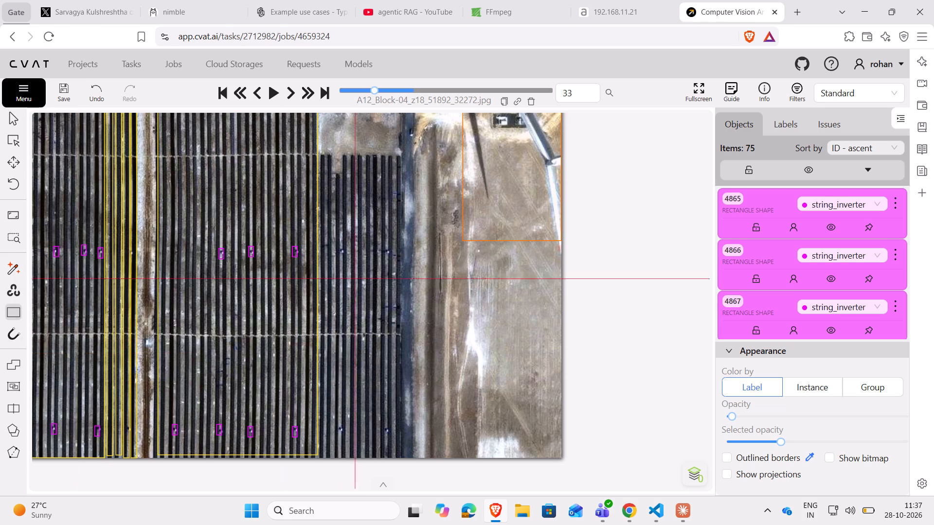
{"action": "left_click", "coordinate": [321, 157]}
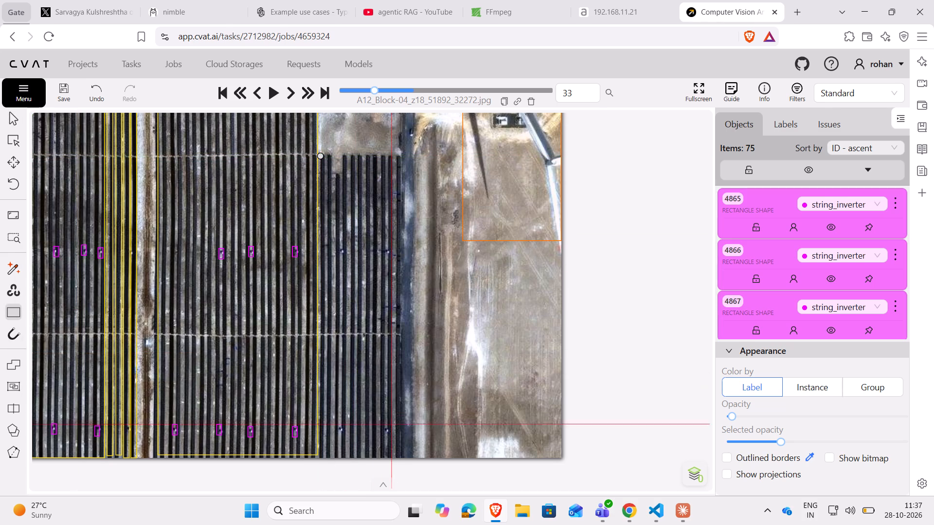
{"action": "left_click", "coordinate": [404, 458]}
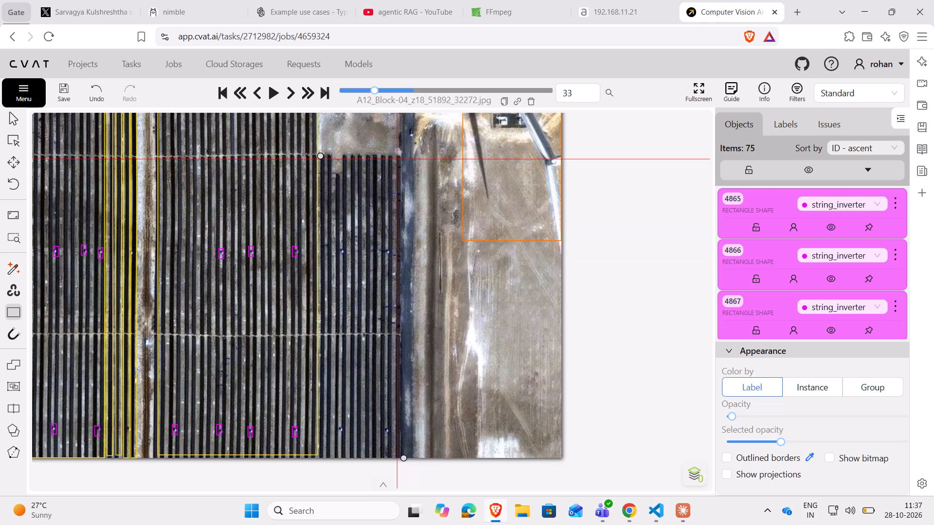
{"action": "left_click", "coordinate": [400, 158]}
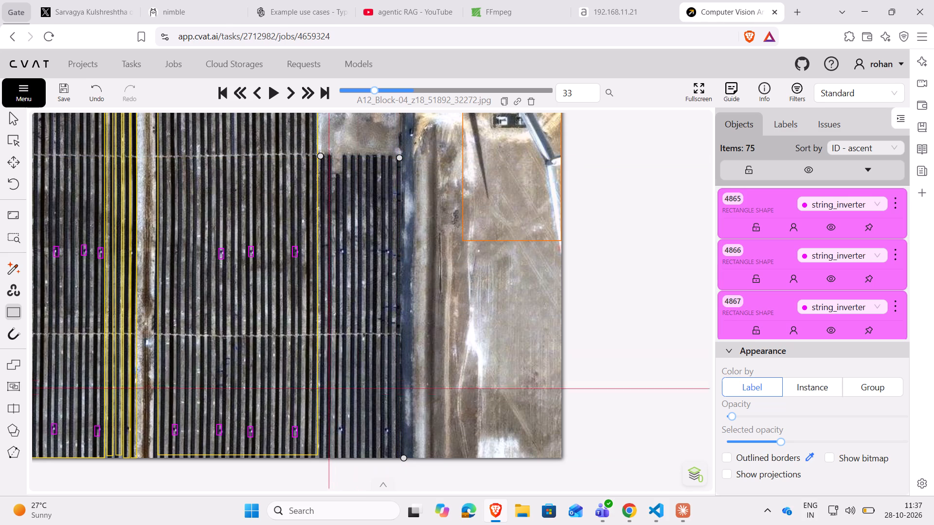
{"action": "left_click", "coordinate": [318, 457]}
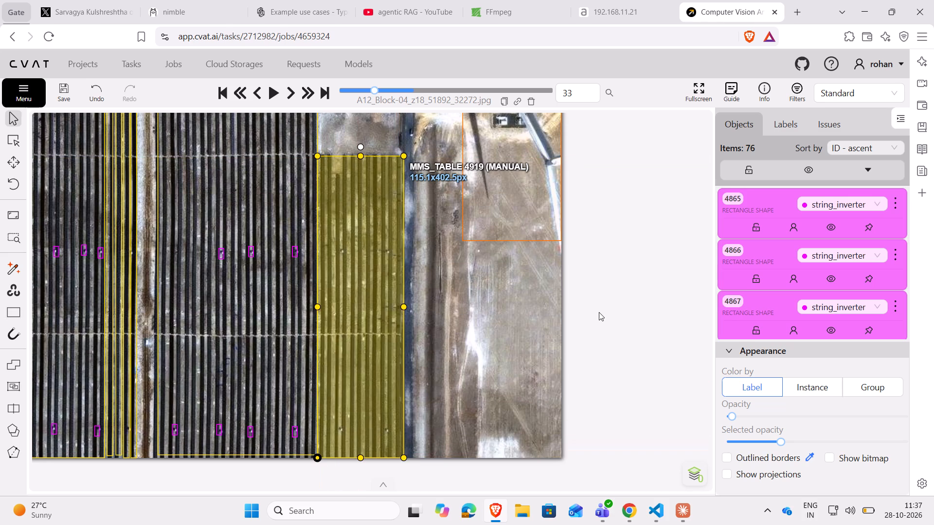
Deselect the new rectangle and save the annotations.
{"action": "left_click", "coordinate": [619, 309]}
{"action": "key", "text": "ctrl+s"}
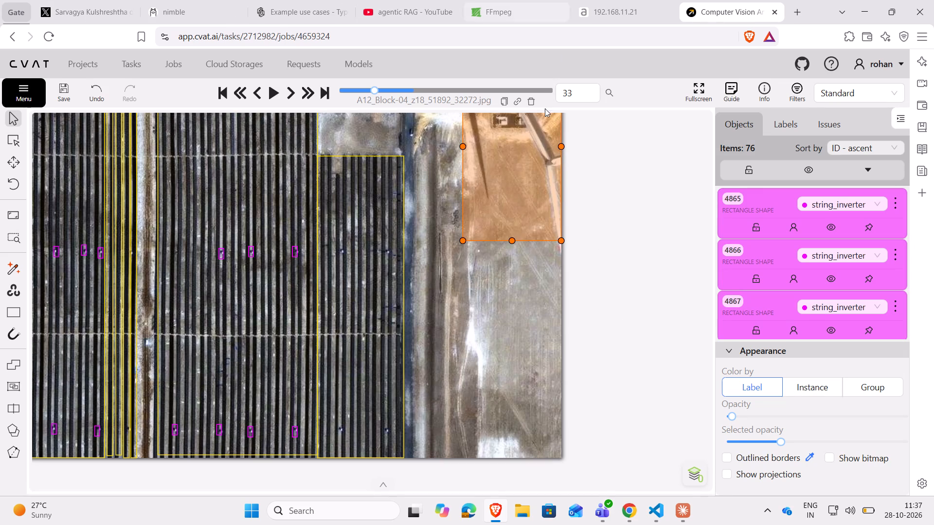
{"action": "scroll", "coordinate": [449, 249], "scroll_direction": "down", "scroll_amount": 5}
{"action": "scroll", "coordinate": [366, 255], "scroll_direction": "down", "scroll_amount": 2}
{"action": "left_click_drag", "start_coordinate": [133, 226], "coordinate": [120, 289]}
{"action": "key", "text": "ctrl+s"}
Delete the eight narrow mms_table strips covering the small upper block of panel rows near the paved road.
{"action": "left_click_drag", "start_coordinate": [539, 182], "coordinate": [522, 336]}
{"action": "scroll", "coordinate": [365, 283], "scroll_direction": "up", "scroll_amount": 9}
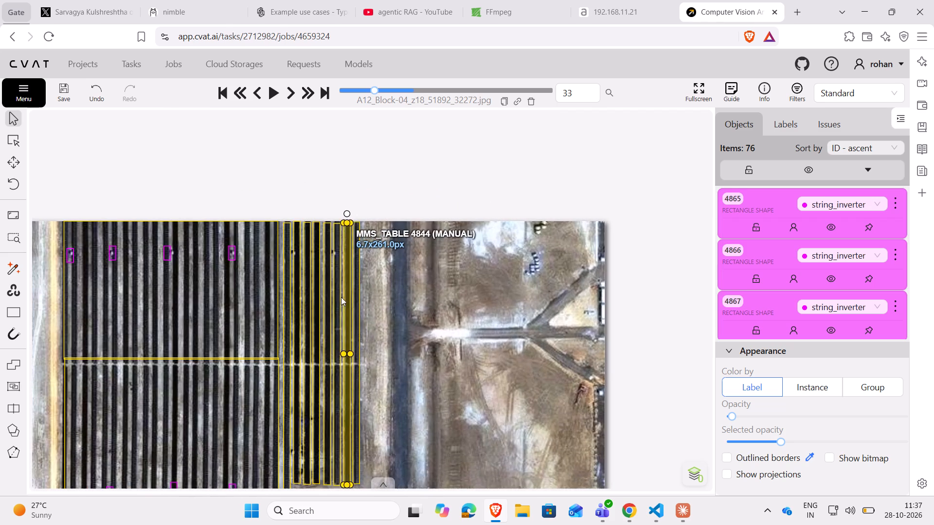
{"action": "left_click", "coordinate": [305, 383]}
{"action": "key", "text": "Delete"}
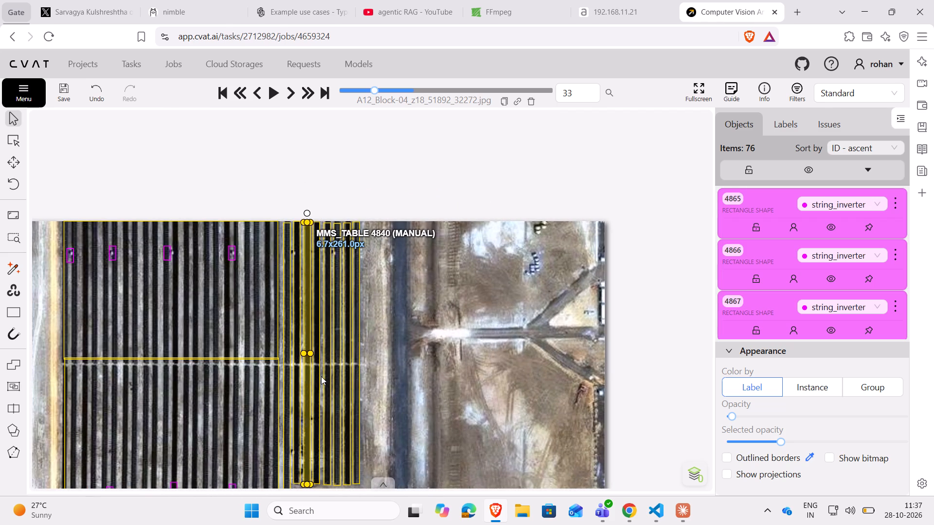
{"action": "left_click", "coordinate": [321, 376]}
{"action": "key", "text": "Delete"}
{"action": "left_click", "coordinate": [329, 375]}
{"action": "key", "text": "Delete"}
{"action": "left_click", "coordinate": [352, 375]}
{"action": "key", "text": "Delete"}
{"action": "left_click", "coordinate": [357, 375]}
{"action": "key", "text": "Delete"}
{"action": "left_click", "coordinate": [334, 377]}
{"action": "key", "text": "Delete"}
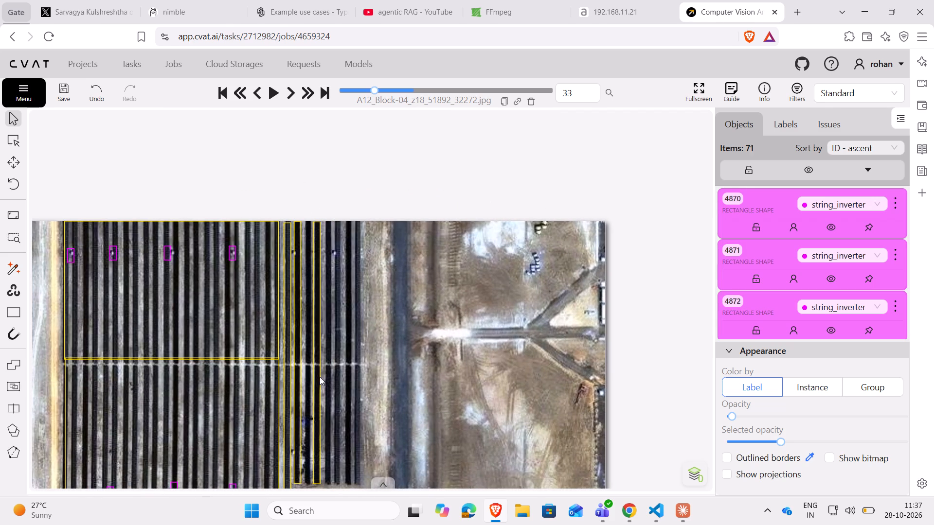
{"action": "left_click", "coordinate": [319, 377]}
{"action": "key", "text": "Delete"}
{"action": "left_click", "coordinate": [299, 380]}
{"action": "key", "text": "Delete"}
{"action": "left_click", "coordinate": [285, 381]}
{"action": "key", "text": "Delete"}
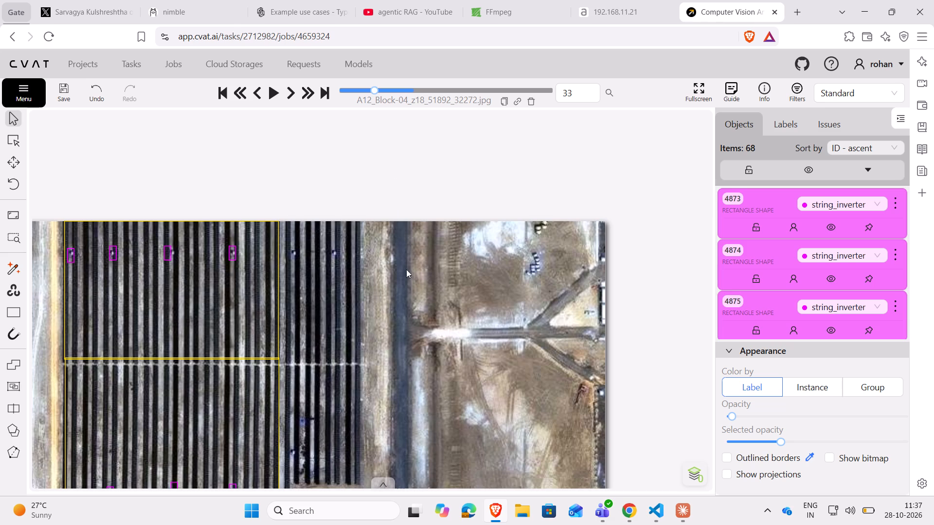
Draw one four-point mms_table rectangle shape, about 74 × 262 px, over the small upper block of panel rows near the paved road.
{"action": "left_click_drag", "start_coordinate": [410, 293], "coordinate": [430, 219]}
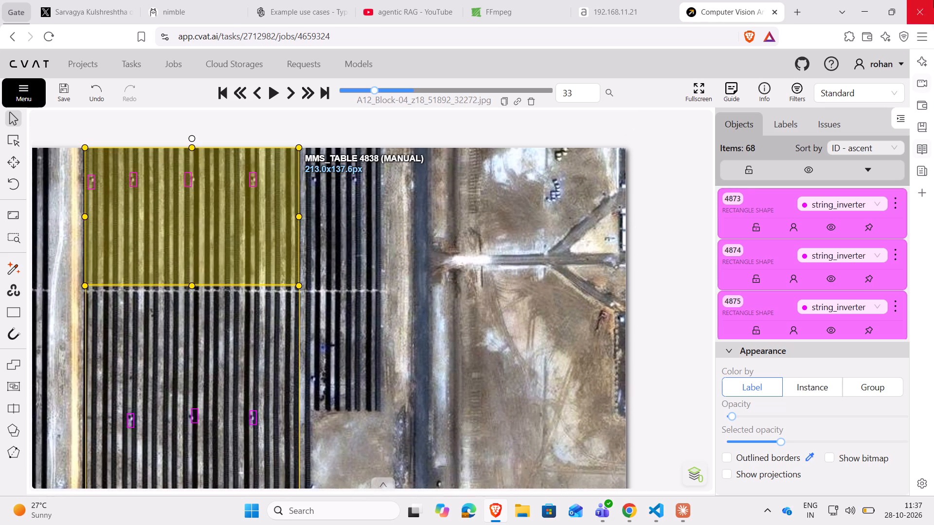
{"action": "left_click", "coordinate": [13, 318]}
{"action": "left_click", "coordinate": [57, 369]}
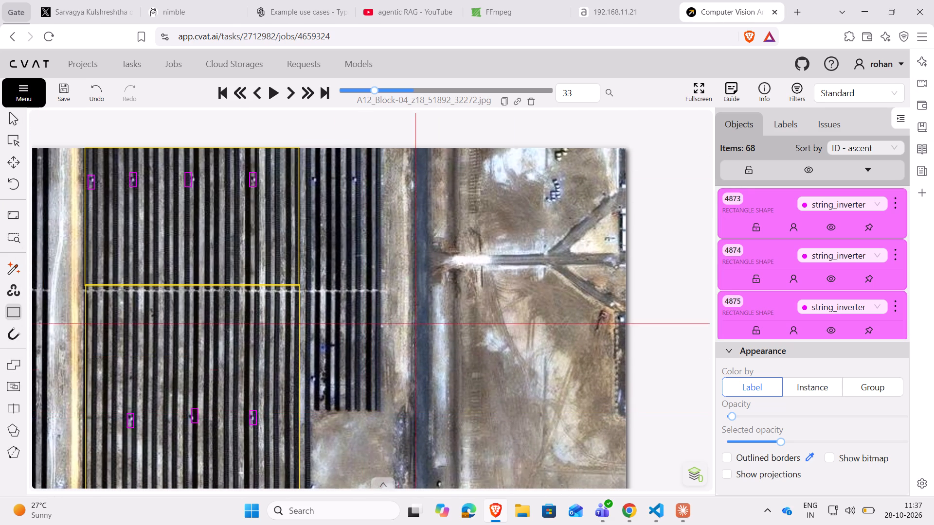
{"action": "scroll", "coordinate": [308, 270], "scroll_direction": "up", "scroll_amount": 3}
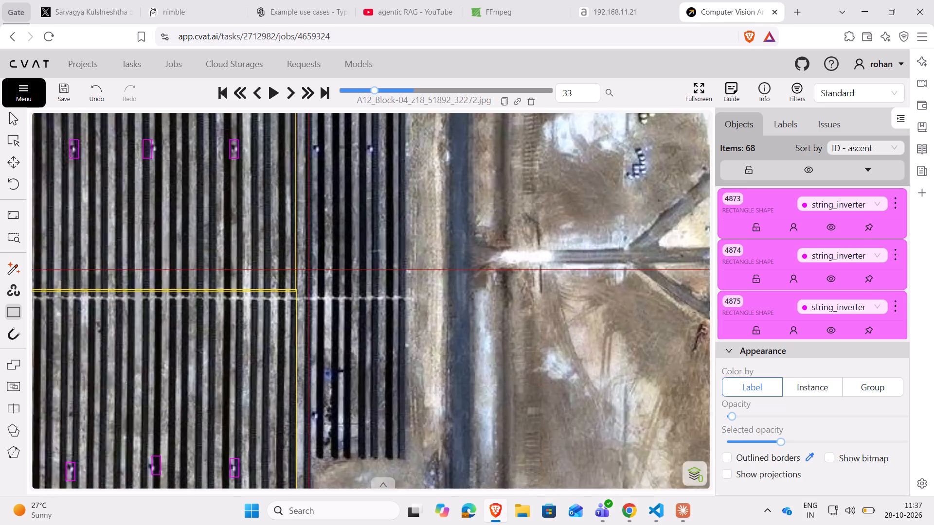
{"action": "scroll", "coordinate": [310, 270], "scroll_direction": "down", "scroll_amount": 4}
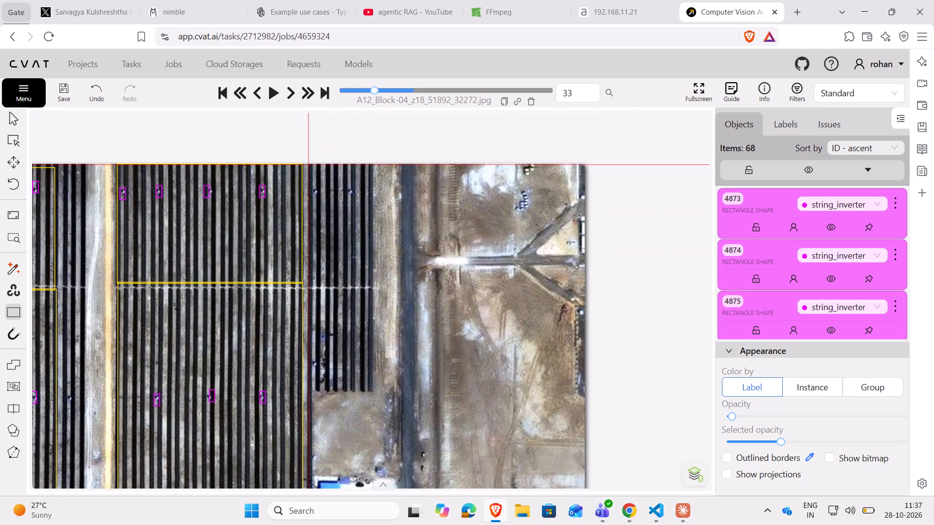
{"action": "left_click", "coordinate": [308, 165]}
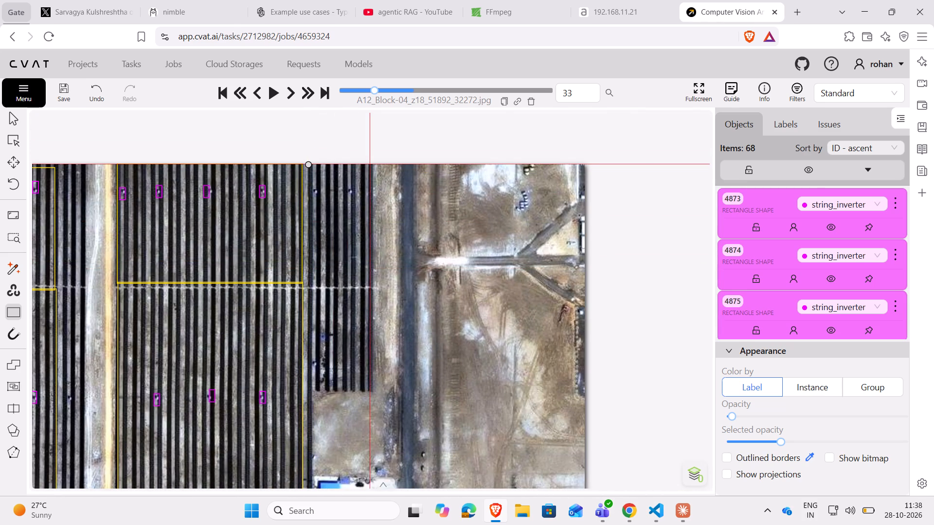
{"action": "left_click", "coordinate": [371, 164]}
{"action": "left_click", "coordinate": [373, 392]}
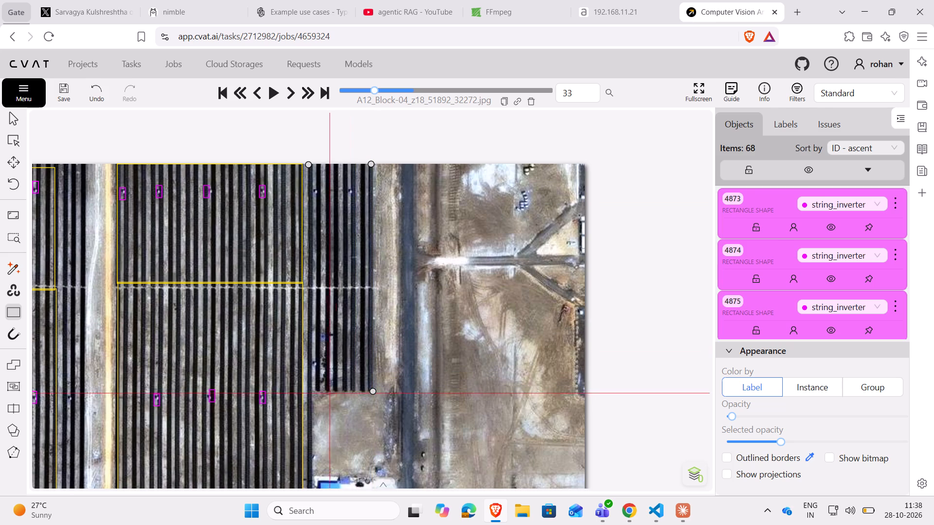
{"action": "left_click", "coordinate": [316, 390]}
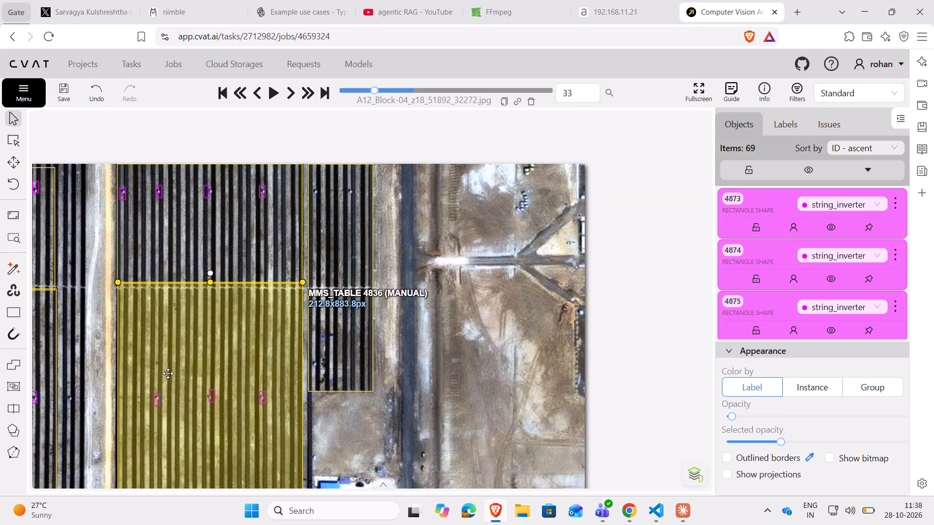
Adjust the new mms_table rectangle to fit the small upper block, about 65.5 × 264.5 px, and save the annotations.
{"action": "scroll", "coordinate": [556, 272], "scroll_direction": "down", "scroll_amount": 4}
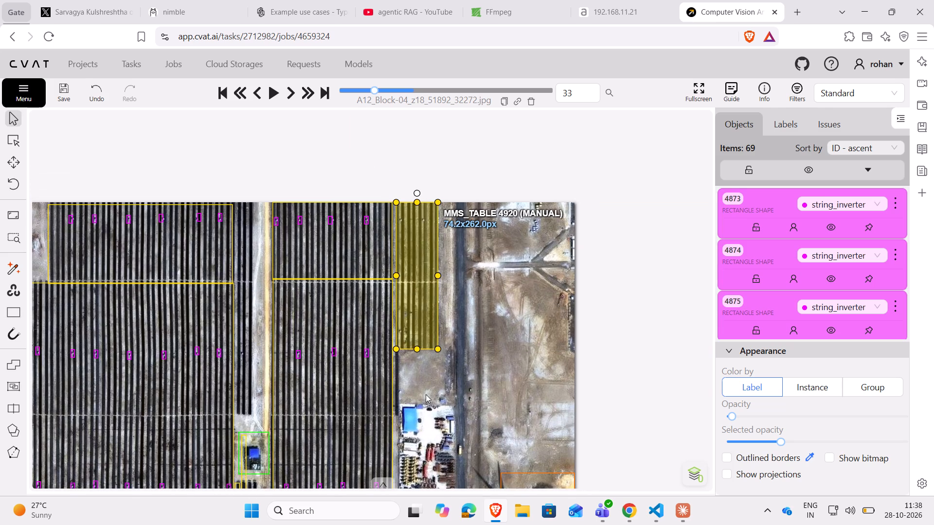
{"action": "left_click_drag", "start_coordinate": [418, 340], "coordinate": [420, 386]}
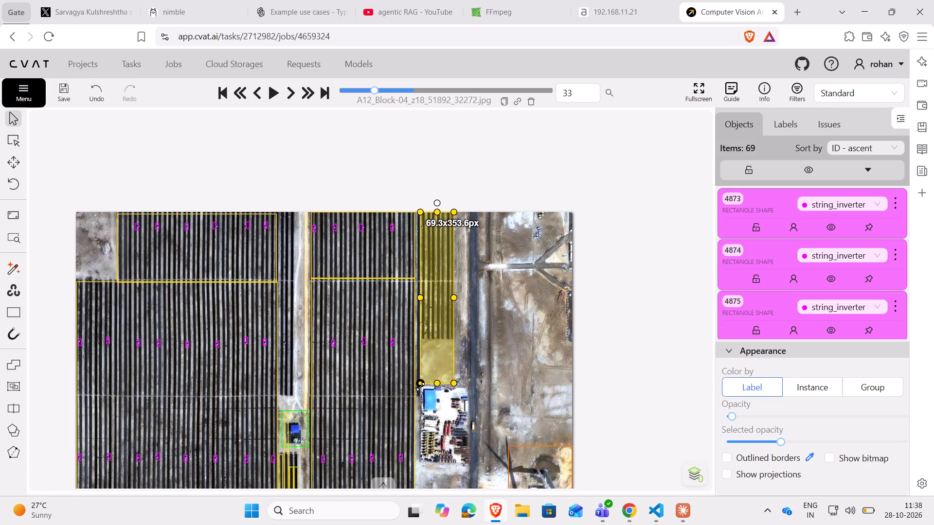
{"action": "left_click_drag", "start_coordinate": [420, 386], "coordinate": [422, 341]}
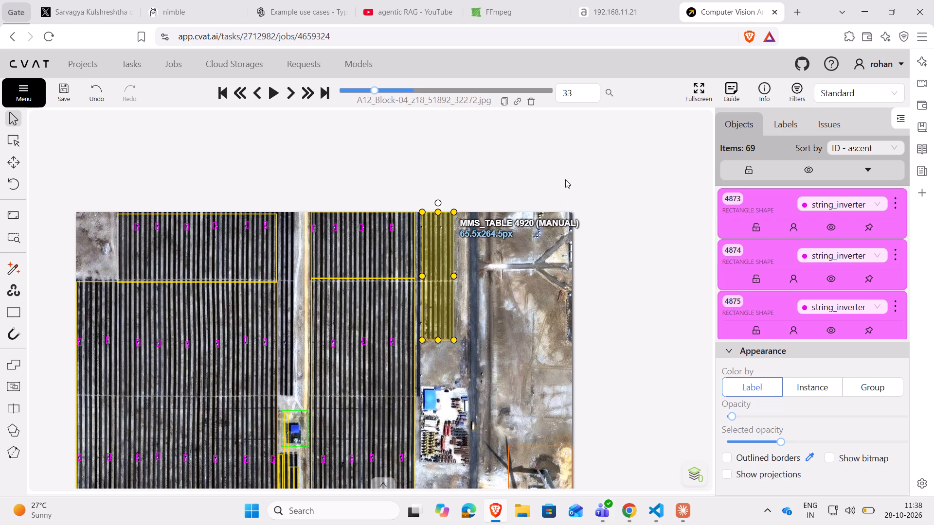
{"action": "left_click", "coordinate": [565, 179]}
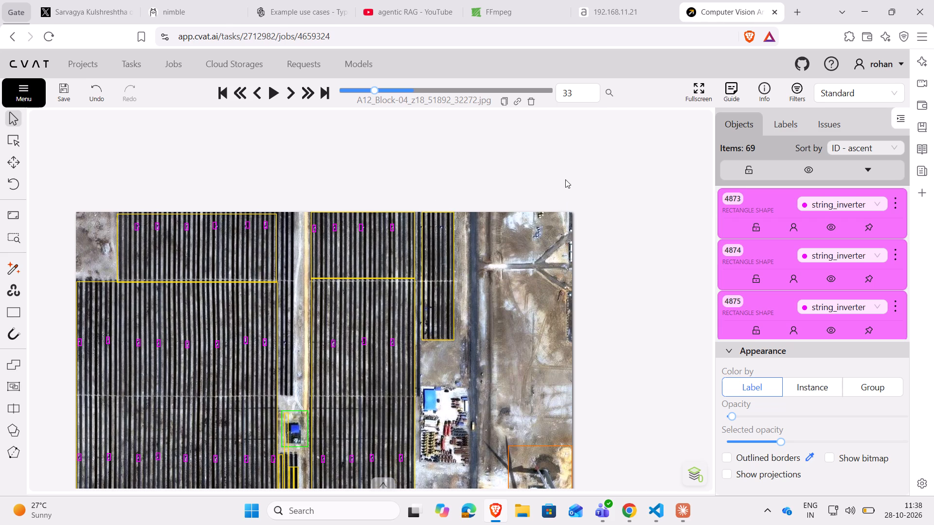
{"action": "key", "text": "ctrl+s"}
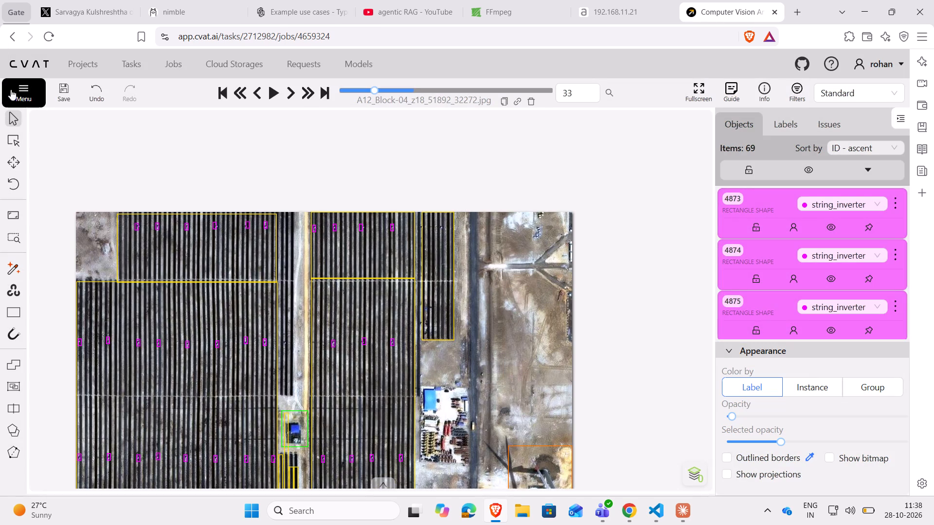
Move on from frame 33, passing frame 34, to bring up frame 35 for correction.
{"action": "left_click", "coordinate": [290, 94]}
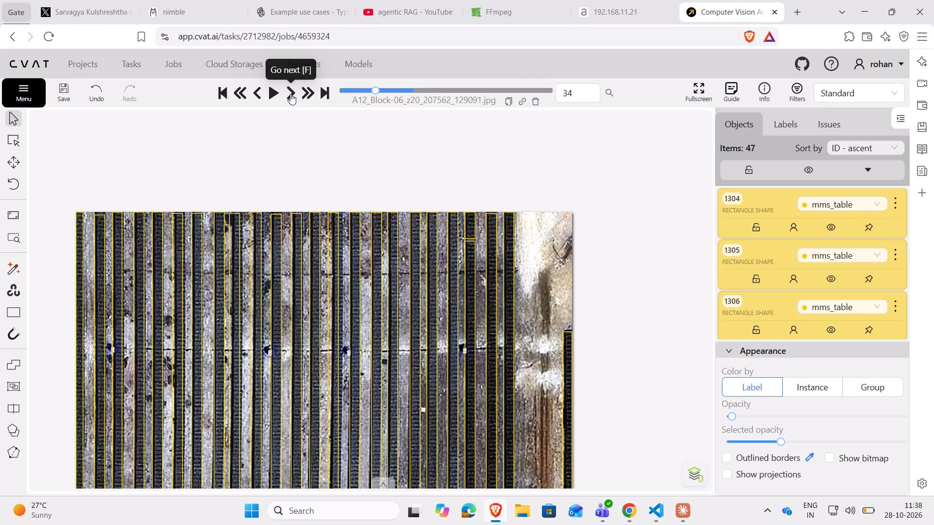
{"action": "scroll", "coordinate": [272, 125], "scroll_direction": "down", "scroll_amount": 3}
{"action": "scroll", "coordinate": [220, 185], "scroll_direction": "down", "scroll_amount": 3}
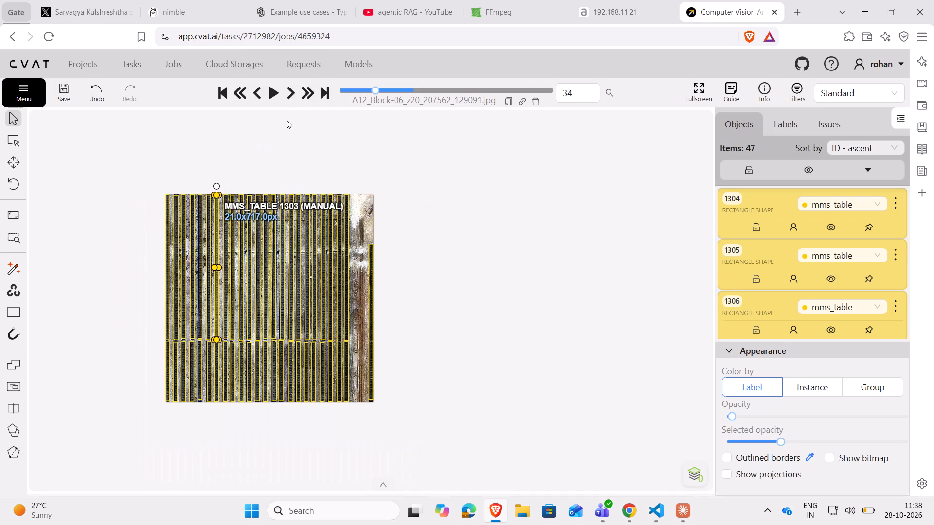
{"action": "left_click", "coordinate": [289, 95]}
{"action": "left_click", "coordinate": [289, 95]}
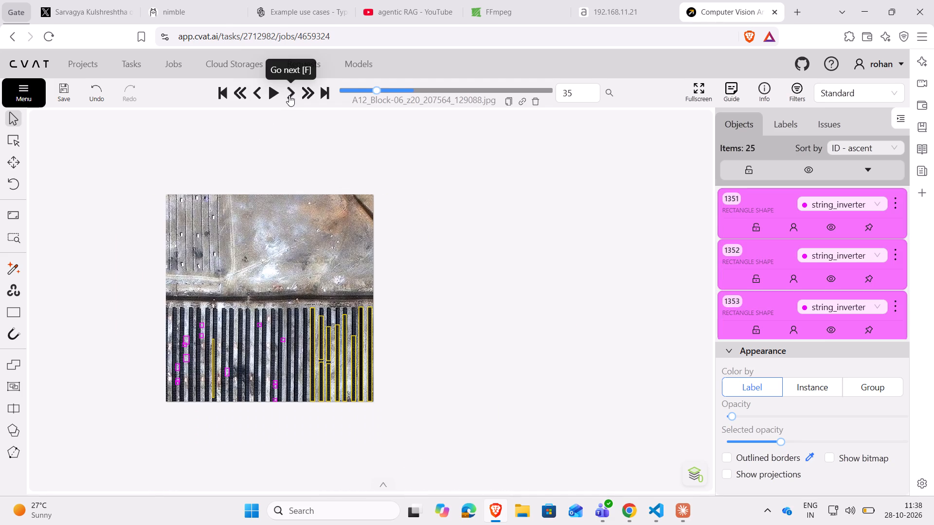
{"action": "left_click", "coordinate": [260, 92]}
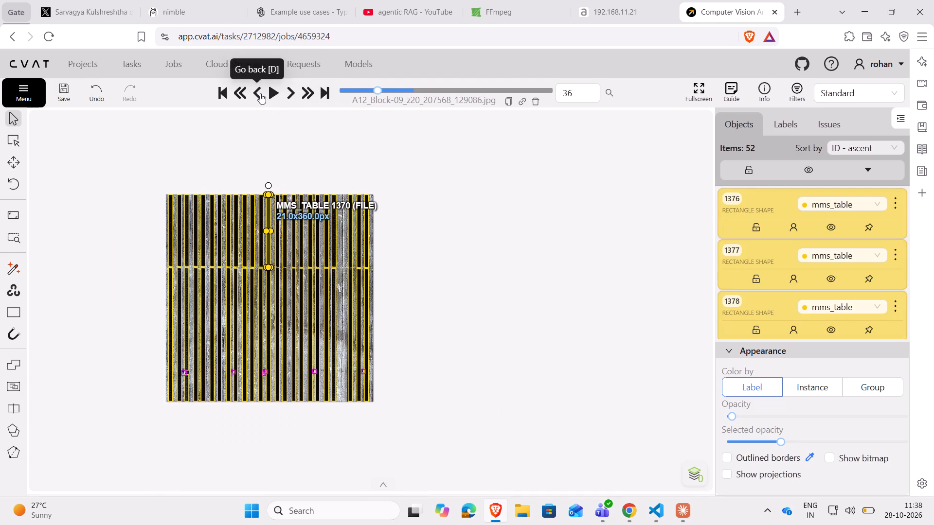
Delete five of the narrow mms_table strips on the rightmost panel rows in frame 35.
{"action": "left_click", "coordinate": [369, 354]}
{"action": "key", "text": "BackSpace"}
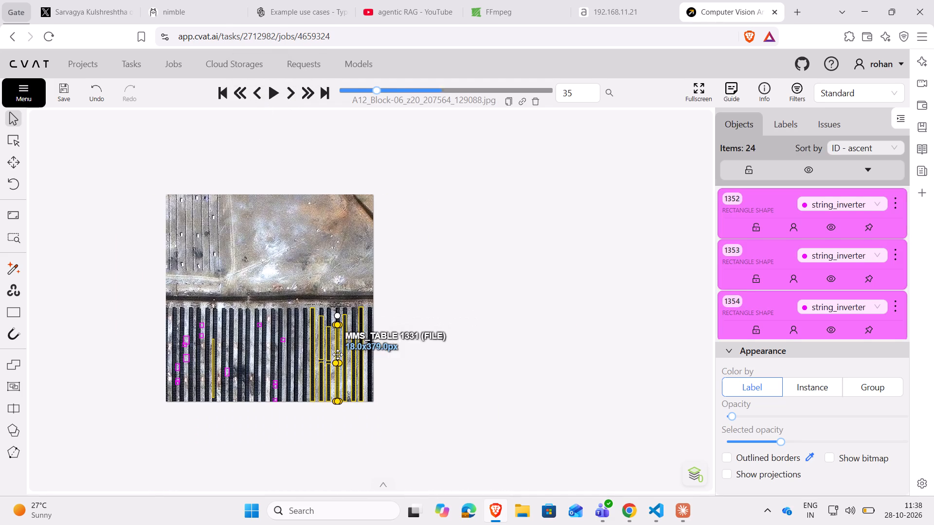
{"action": "left_click", "coordinate": [338, 354]}
{"action": "key", "text": "BackSpace"}
{"action": "left_click", "coordinate": [315, 356]}
{"action": "key", "text": "BackSpace"}
{"action": "left_click", "coordinate": [312, 354]}
{"action": "key", "text": "BackSpace"}
{"action": "left_click", "coordinate": [324, 350]}
{"action": "left_click", "coordinate": [327, 350]}
{"action": "key", "text": "BackSpace"}
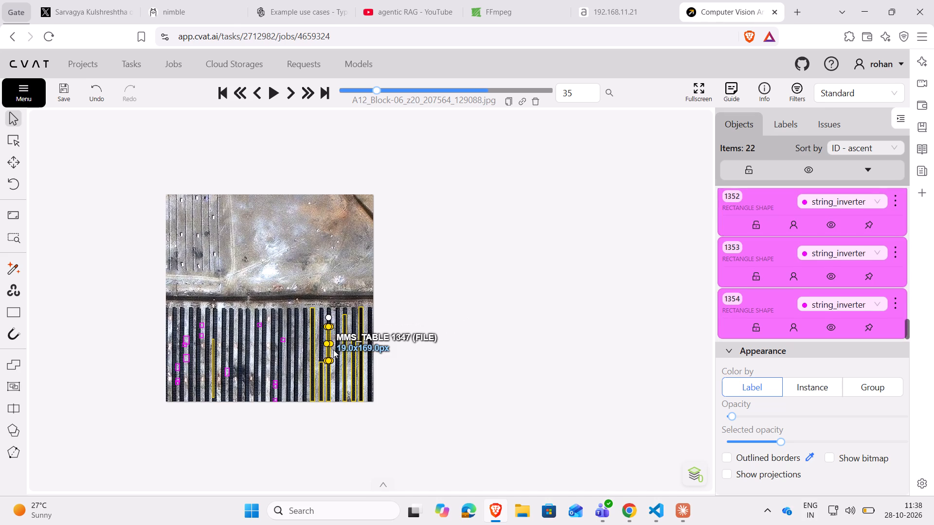
{"action": "left_click", "coordinate": [349, 343]}
{"action": "key", "text": "BackSpace"}
{"action": "left_click", "coordinate": [358, 342]}
{"action": "left_click", "coordinate": [362, 339]}
{"action": "key", "text": "BackSpace"}
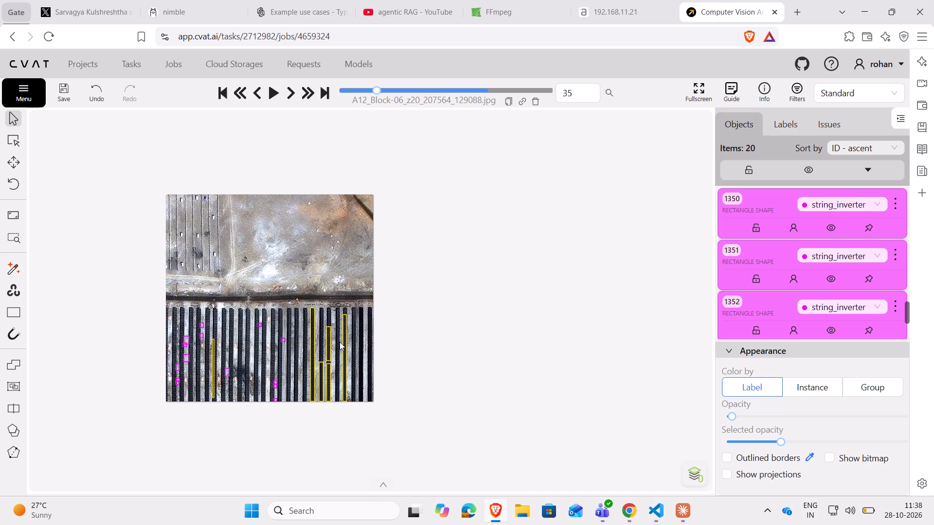
Delete the five remaining mms_table strips on the right-hand panel rows, including the short lower pieces.
{"action": "left_click", "coordinate": [339, 341]}
{"action": "left_click", "coordinate": [345, 339]}
{"action": "key", "text": "BackSpace"}
{"action": "left_click", "coordinate": [327, 340]}
{"action": "key", "text": "BackSpace"}
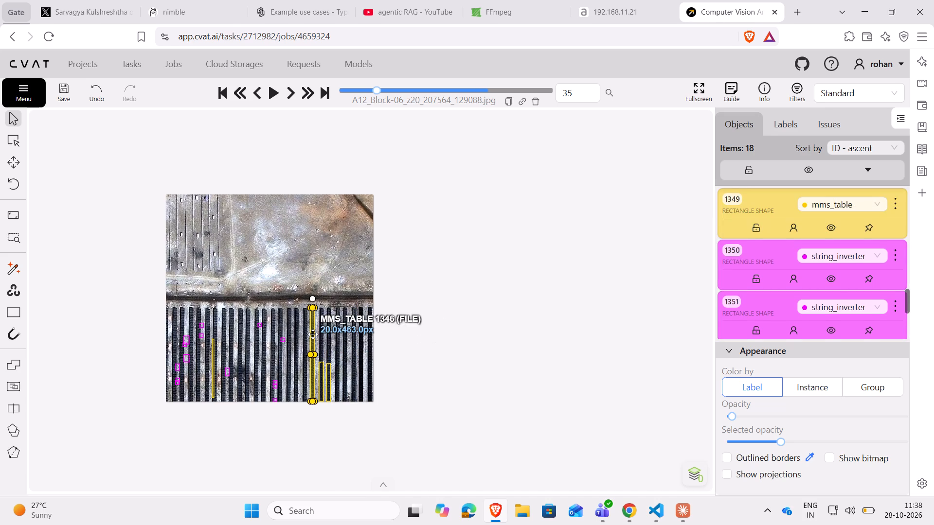
{"action": "left_click", "coordinate": [313, 334]}
{"action": "key", "text": "BackSpace"}
{"action": "left_click", "coordinate": [318, 375]}
{"action": "left_click", "coordinate": [320, 375]}
{"action": "key", "text": "BackSpace"}
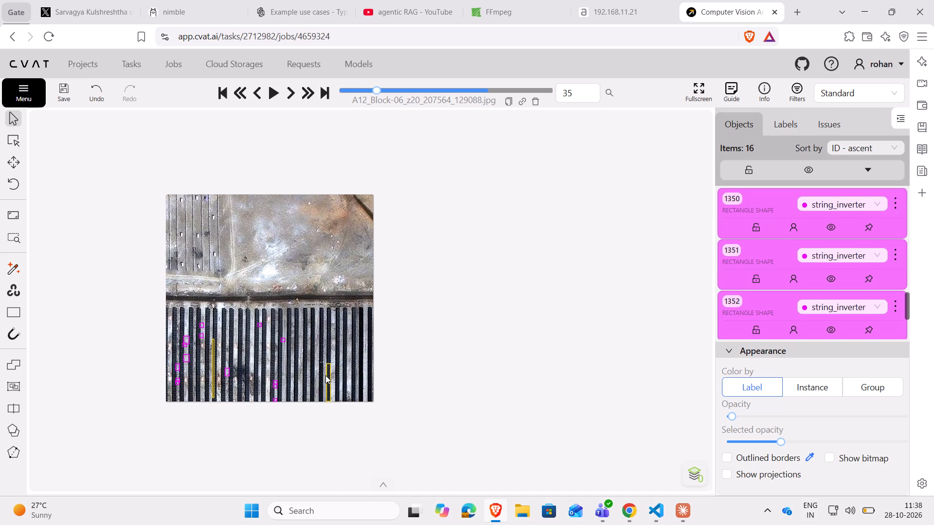
{"action": "left_click", "coordinate": [330, 376]}
{"action": "key", "text": "BackSpace"}
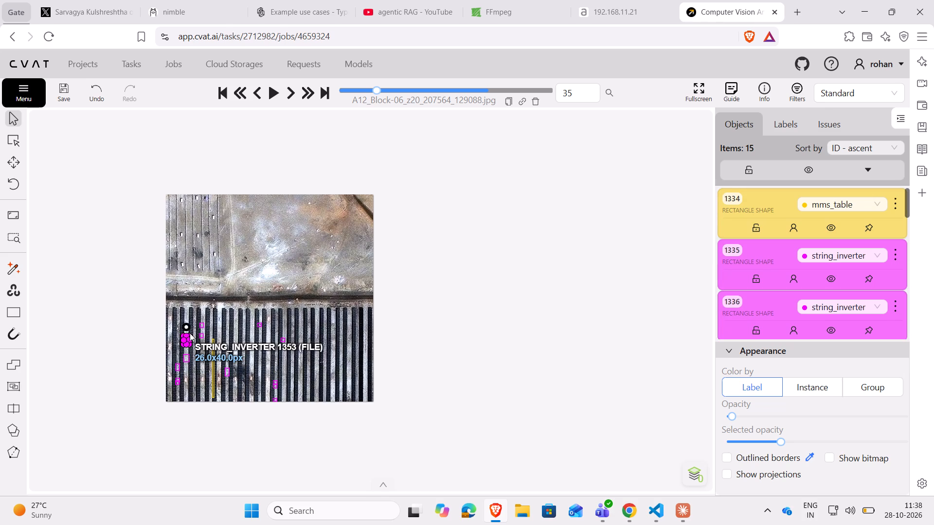
Delete the eight string_inverter boxes clustered on the left-hand panel rows, leaving the one beside the isolated mms_table strip's upper end.
{"action": "left_click", "coordinate": [187, 336]}
{"action": "key", "text": "BackSpace"}
{"action": "left_click", "coordinate": [202, 324]}
{"action": "key", "text": "BackSpace"}
{"action": "left_click", "coordinate": [183, 345]}
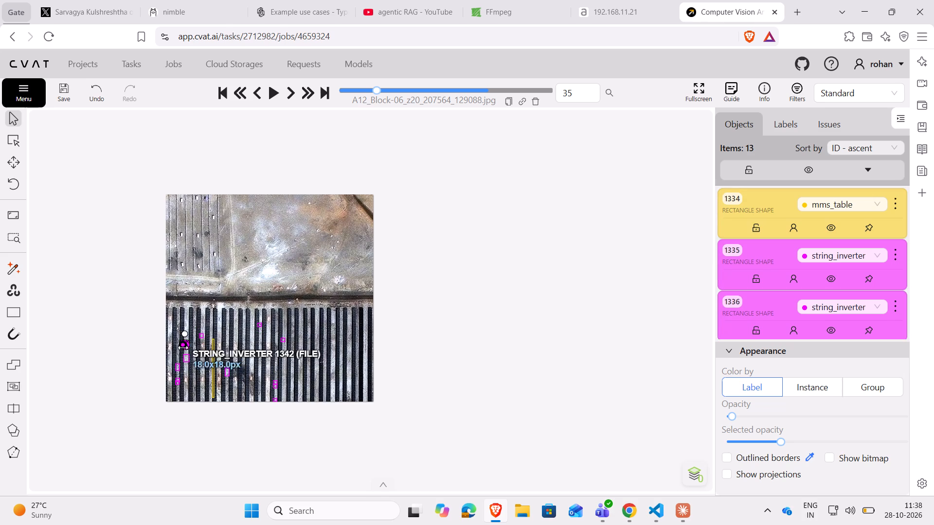
{"action": "key", "text": "BackSpace"}
{"action": "left_click", "coordinate": [183, 358]}
{"action": "left_click", "coordinate": [188, 357]}
{"action": "key", "text": "BackSpace"}
{"action": "left_click", "coordinate": [177, 368]}
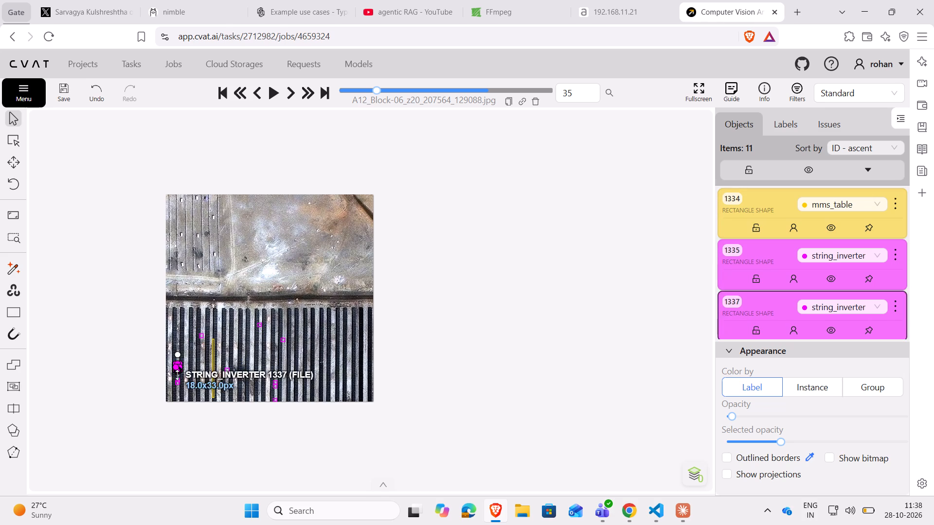
{"action": "key", "text": "BackSpace"}
{"action": "left_click", "coordinate": [176, 378]}
{"action": "key", "text": "BackSpace"}
{"action": "left_click", "coordinate": [228, 370]}
{"action": "key", "text": "BackSpace"}
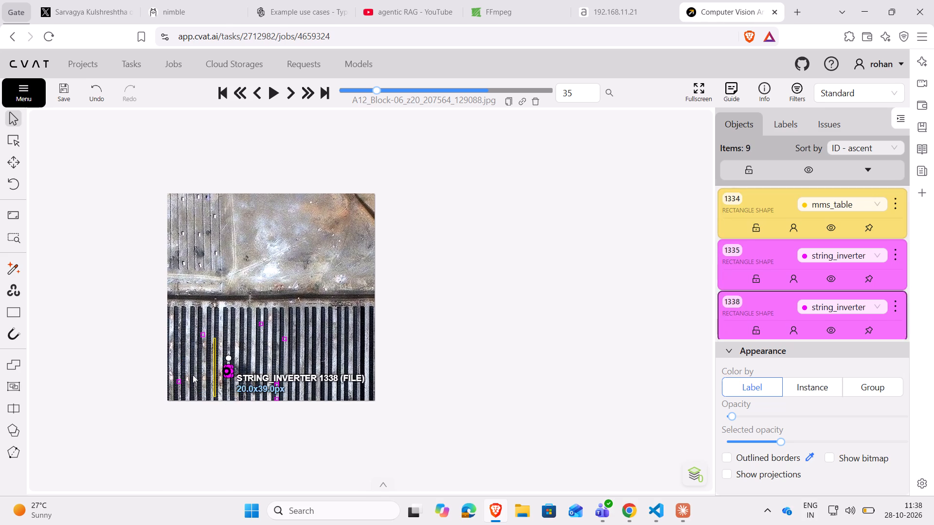
{"action": "left_click", "coordinate": [179, 380]}
{"action": "key", "text": "BackSpace"}
Delete the isolated narrow mms_table strip among the left-hand panel rows.
{"action": "left_click", "coordinate": [216, 367]}
{"action": "key", "text": "BackSpace"}
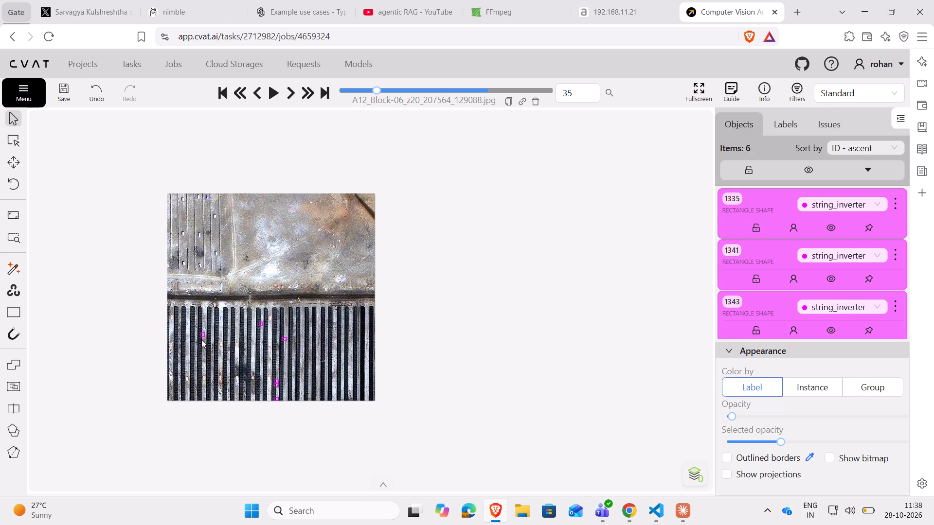
Delete the last six string_inverter boxes on the panel rows so frame 35 has no annotations.
{"action": "left_click", "coordinate": [203, 335]}
{"action": "key", "text": "BackSpace"}
{"action": "left_click", "coordinate": [261, 324]}
{"action": "key", "text": "BackSpace"}
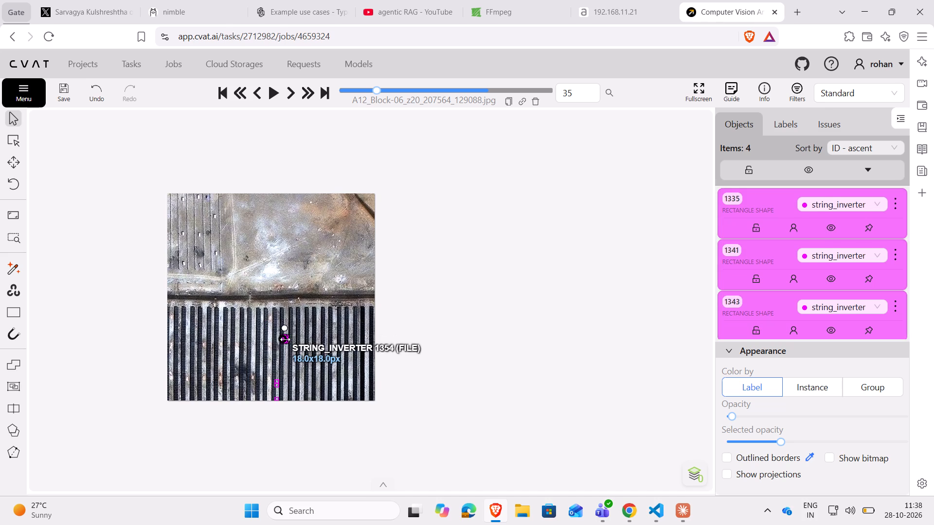
{"action": "key", "text": "BackSpace"}
{"action": "left_click", "coordinate": [285, 340]}
{"action": "left_click", "coordinate": [279, 386]}
{"action": "key", "text": "BackSpace"}
{"action": "left_click", "coordinate": [275, 380]}
{"action": "key", "text": "BackSpace"}
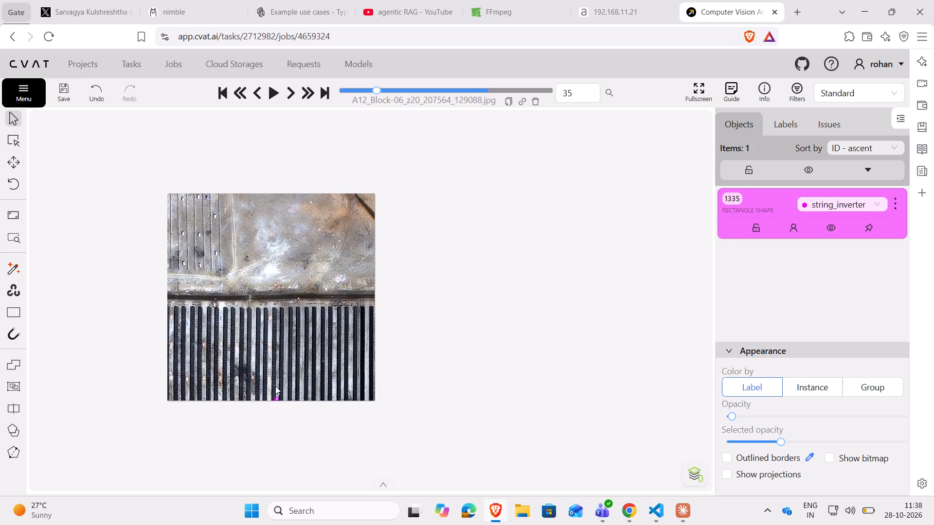
{"action": "left_click", "coordinate": [279, 399]}
{"action": "key", "text": "BackSpace"}
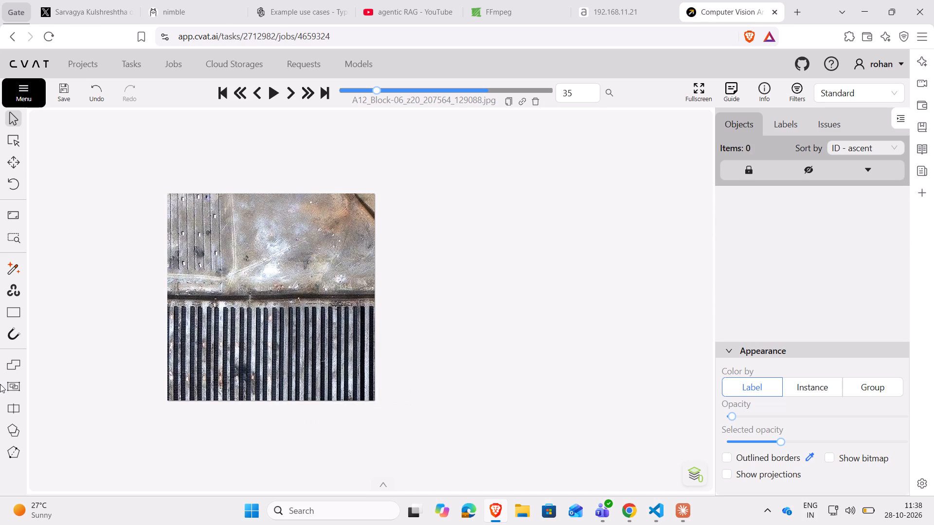
Draw one four-point mms_table rectangle shape, about 1022 × 470 px, over frame 35's whole panel block and save the annotations.
{"action": "left_click", "coordinate": [14, 306]}
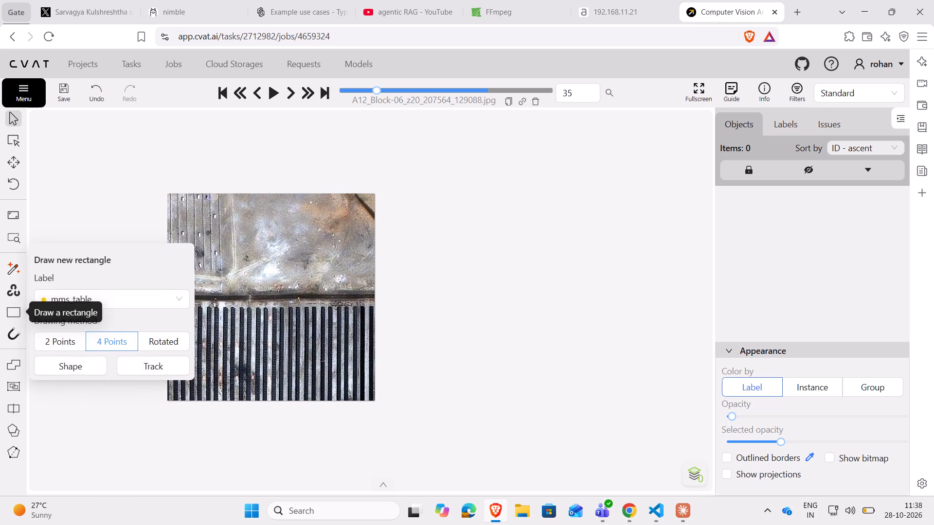
{"action": "left_click", "coordinate": [66, 363]}
{"action": "left_click", "coordinate": [169, 305]}
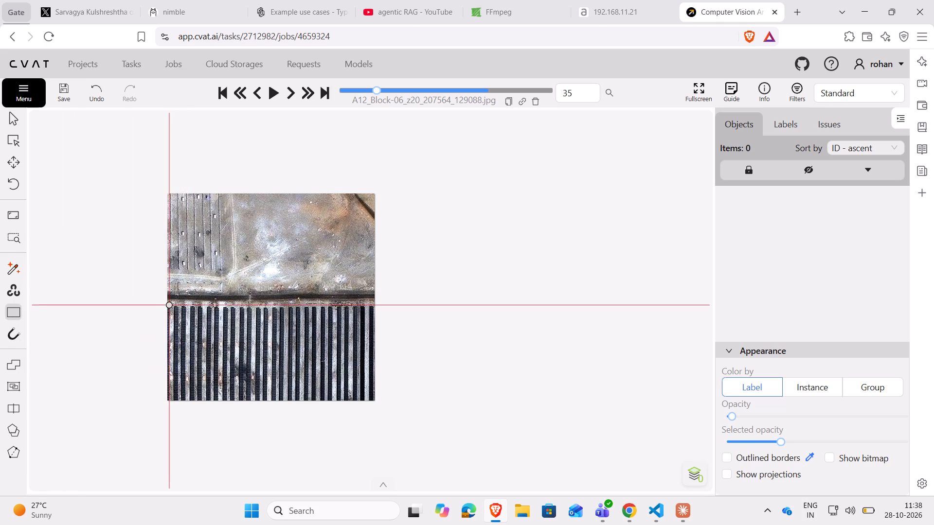
{"action": "left_click", "coordinate": [373, 308]}
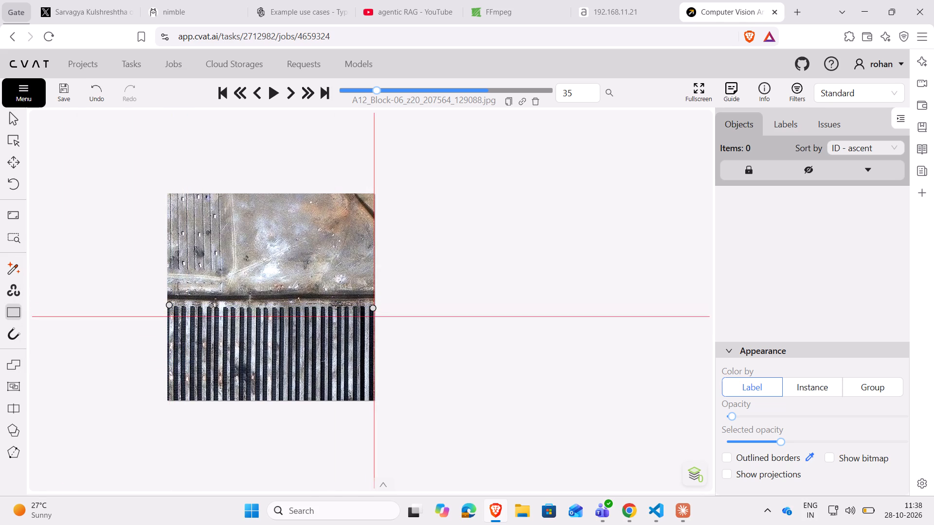
{"action": "left_click", "coordinate": [375, 400]}
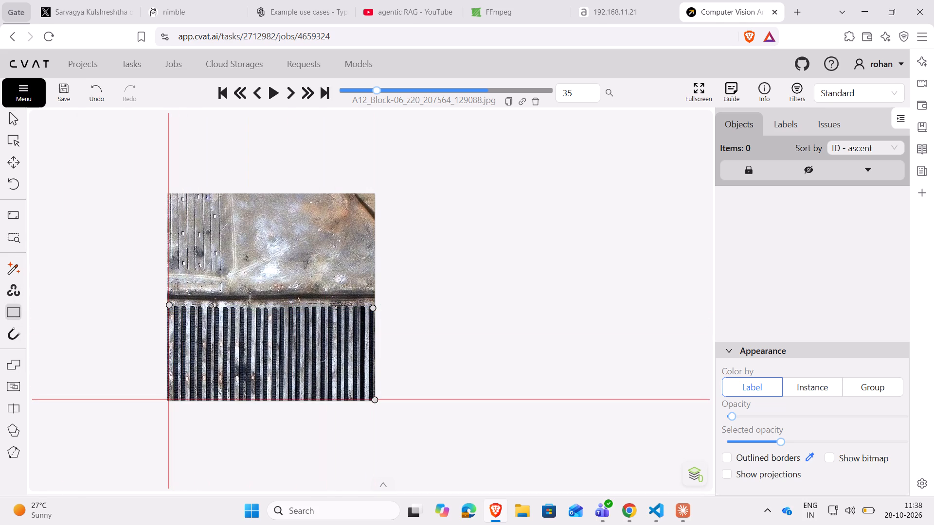
{"action": "left_click", "coordinate": [168, 399]}
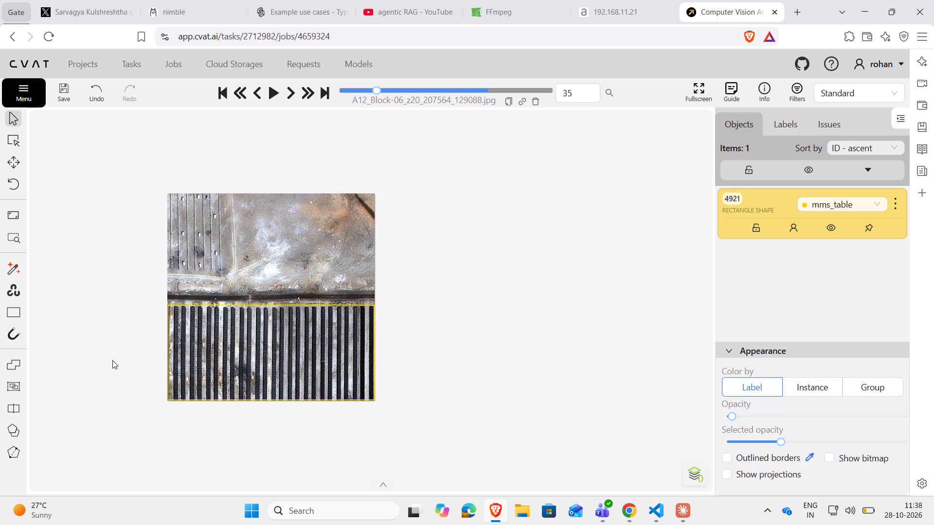
{"action": "key", "text": "ctrl+s"}
{"action": "left_click", "coordinate": [112, 360]}
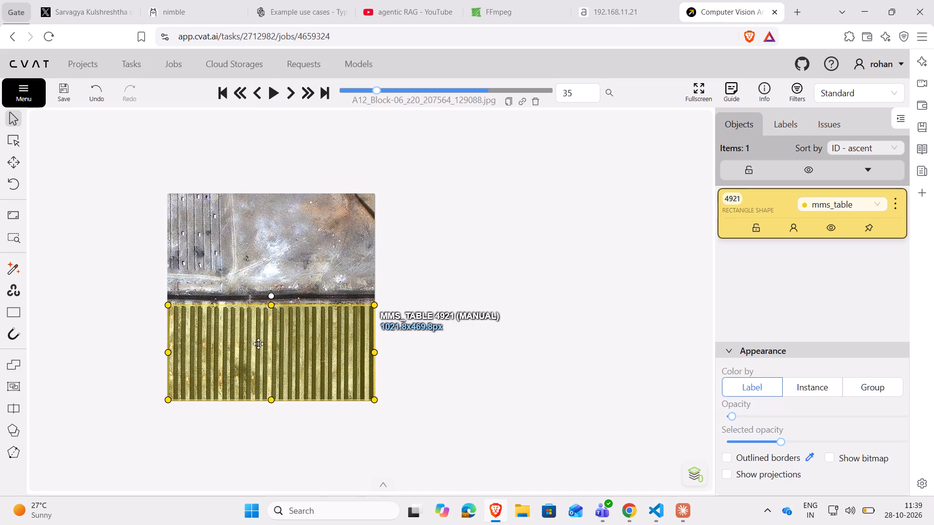
Examine frames 36 to 38, checking the existing mms_table coverage on frame 37 and the unannotated panel blocks on frame 38.
{"action": "left_click", "coordinate": [290, 96]}
{"action": "left_click", "coordinate": [290, 96]}
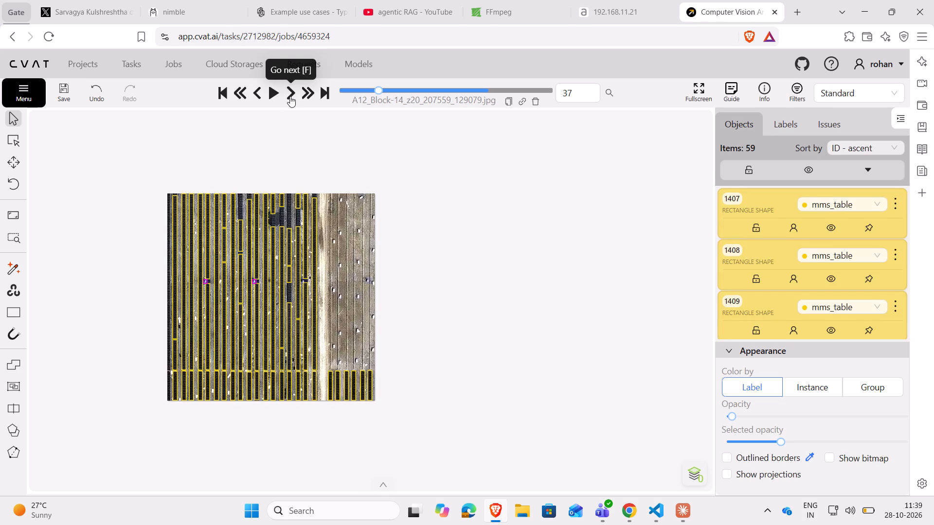
{"action": "left_click", "coordinate": [290, 96]}
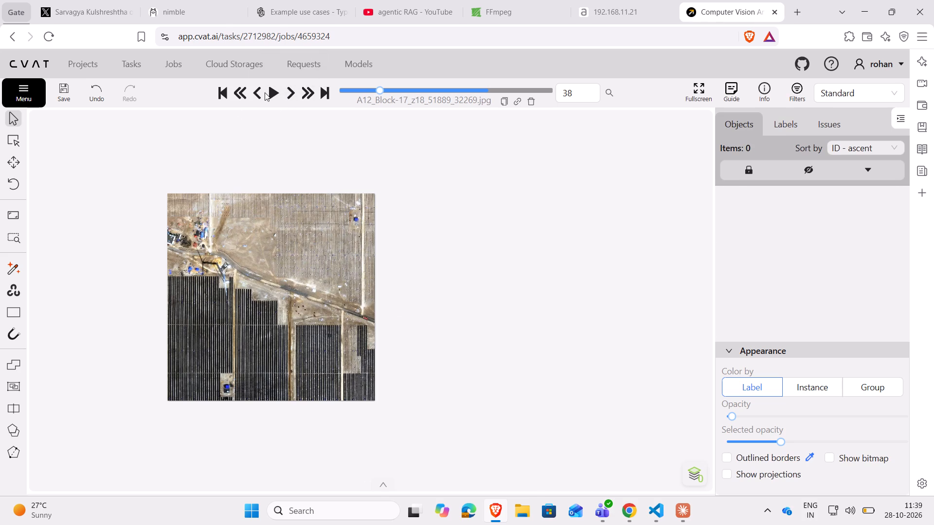
{"action": "left_click", "coordinate": [253, 94]}
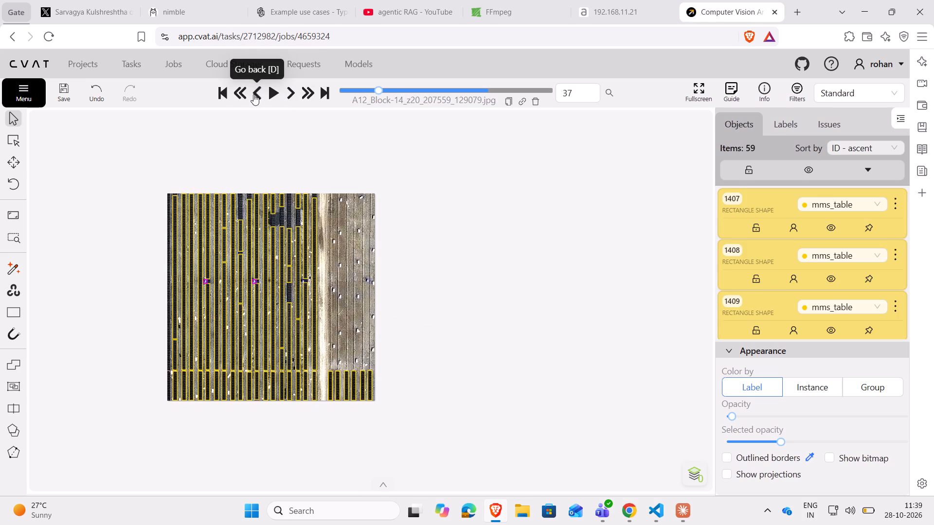
{"action": "left_click", "coordinate": [295, 93]}
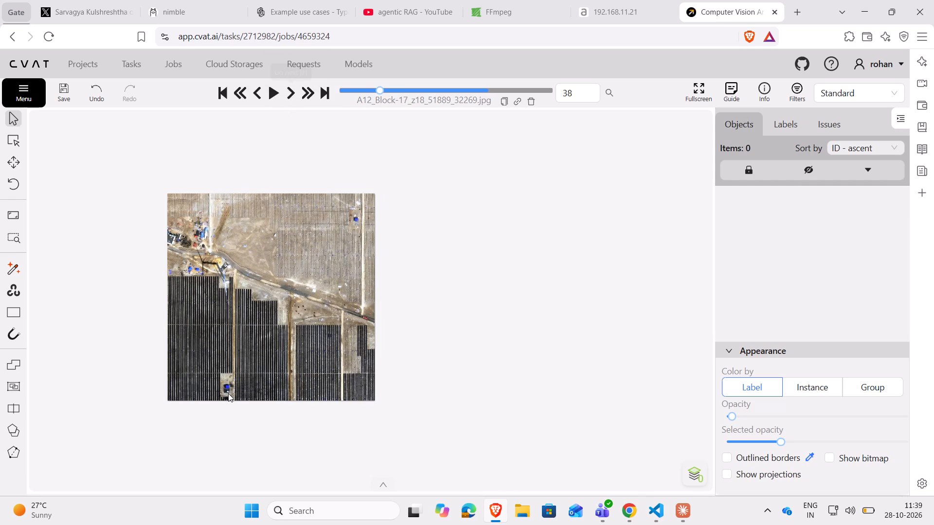
{"action": "scroll", "coordinate": [170, 292], "scroll_direction": "up", "scroll_amount": 3}
{"action": "scroll", "coordinate": [170, 299], "scroll_direction": "down", "scroll_amount": 5}
{"action": "scroll", "coordinate": [169, 301], "scroll_direction": "up", "scroll_amount": 5}
{"action": "left_click_drag", "start_coordinate": [140, 329], "coordinate": [107, 257]}
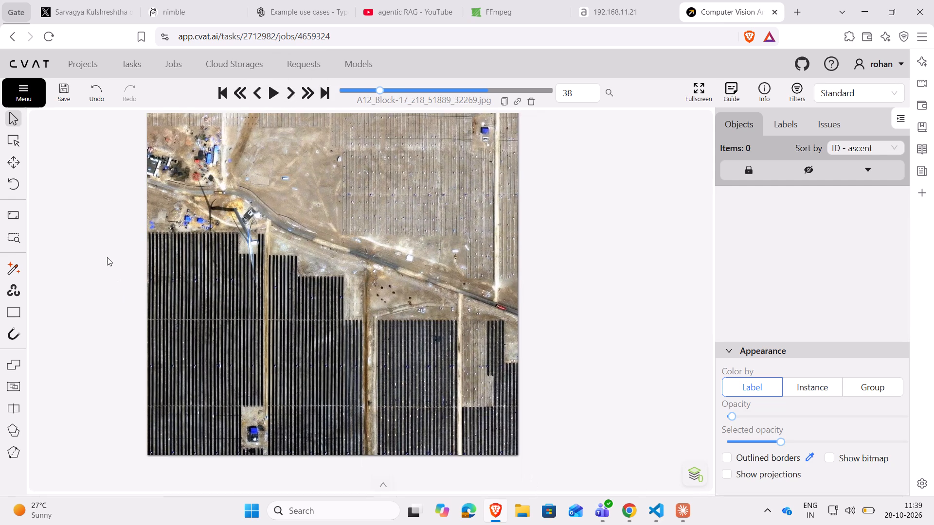
{"action": "left_click_drag", "start_coordinate": [107, 257], "coordinate": [106, 256]}
On frame 188, delete the four mms_table strips running along the road's edges and beside the vehicles.
{"action": "left_click", "coordinate": [535, 90]}
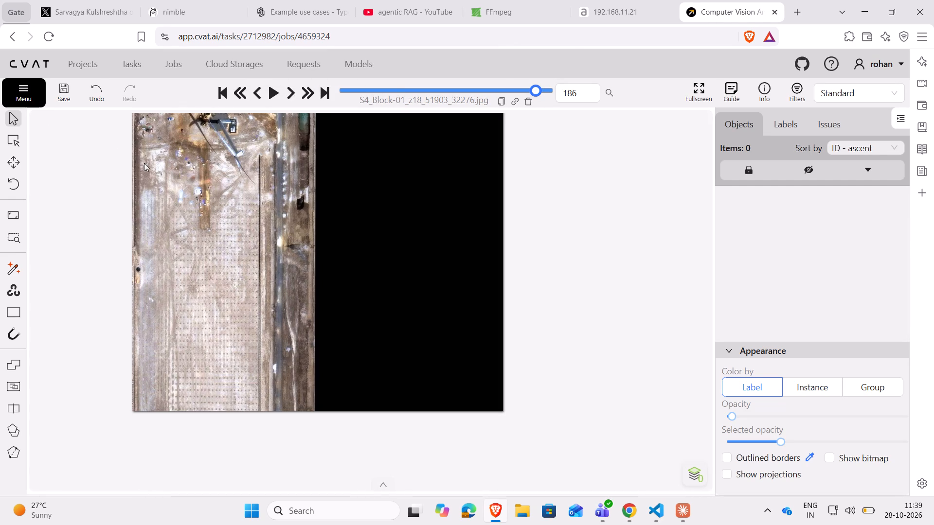
{"action": "left_click", "coordinate": [292, 95]}
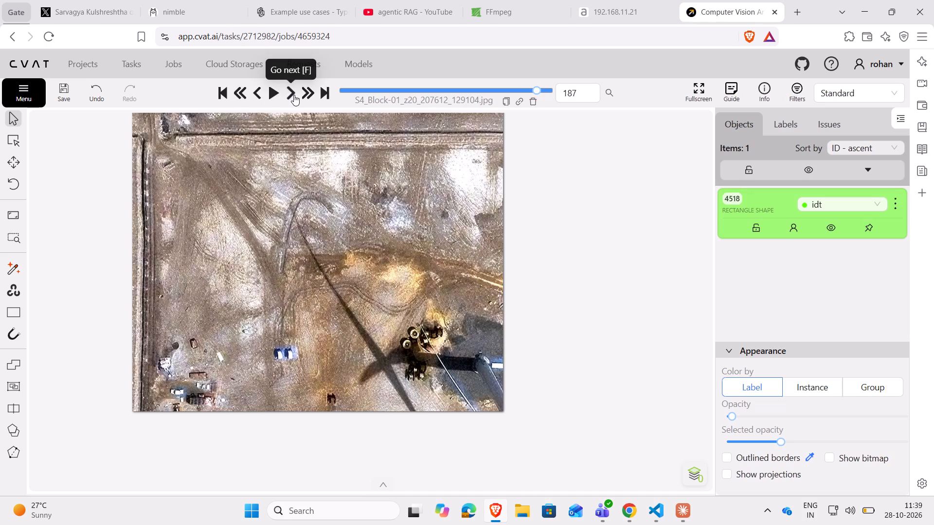
{"action": "left_click", "coordinate": [294, 95]}
{"action": "left_click", "coordinate": [294, 95]}
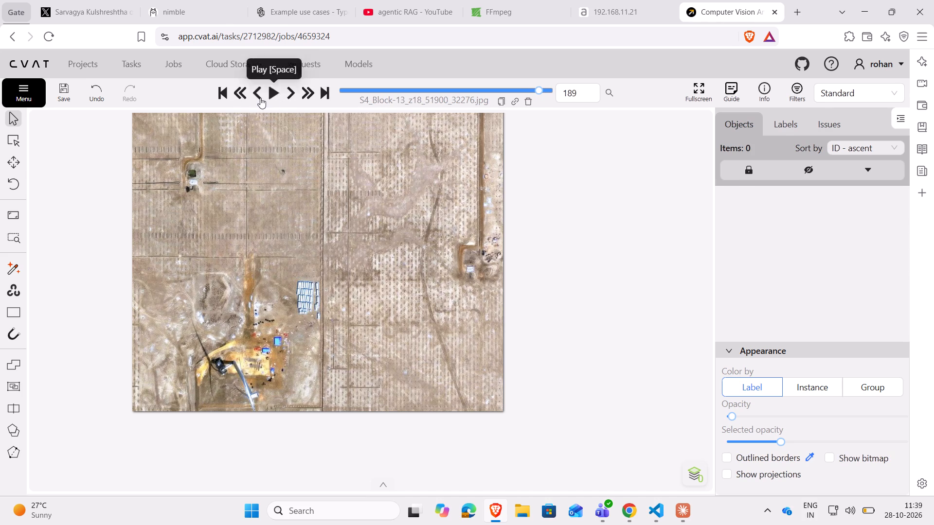
{"action": "left_click", "coordinate": [260, 98]}
{"action": "left_click", "coordinate": [414, 317]}
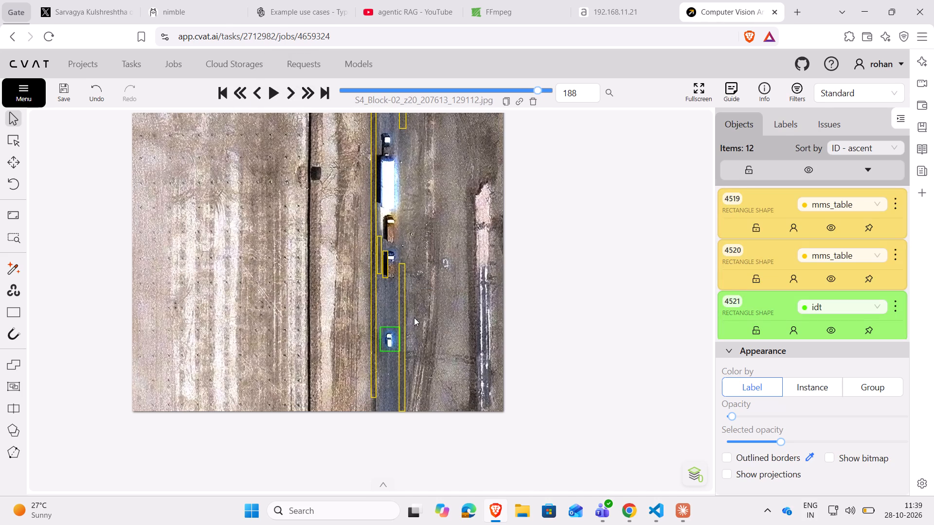
{"action": "left_click", "coordinate": [412, 317]}
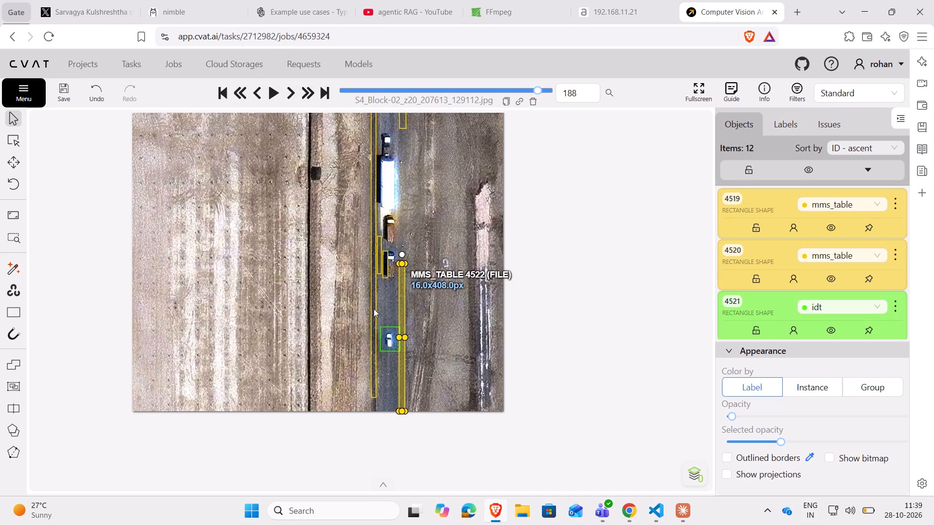
{"action": "left_click", "coordinate": [403, 298]}
{"action": "key", "text": "Delete"}
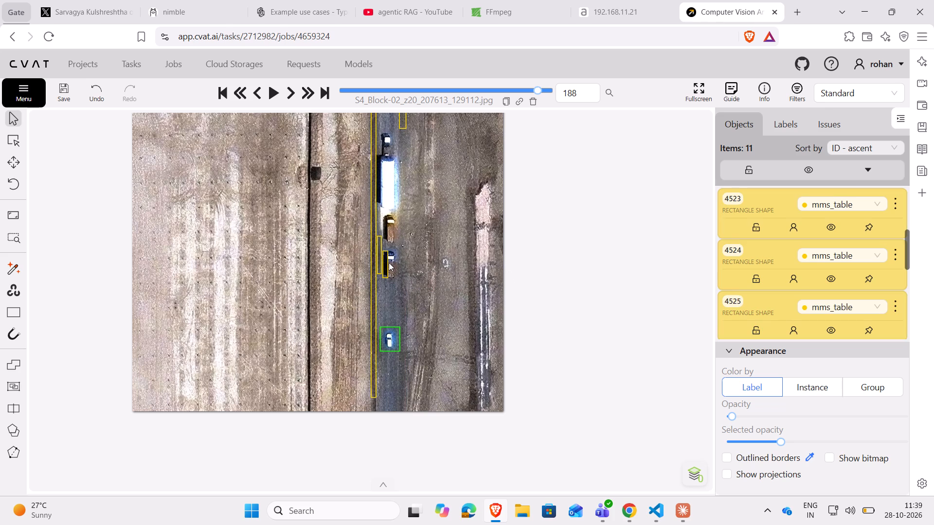
{"action": "left_click", "coordinate": [386, 260]}
{"action": "key", "text": "Delete"}
{"action": "left_click", "coordinate": [375, 255]}
{"action": "key", "text": "Delete"}
{"action": "left_click", "coordinate": [380, 262]}
{"action": "key", "text": "Delete"}
Delete the idt box around the small vehicle and the short mms_table strip at frame 188's upper edge, and save the annotations.
{"action": "left_click", "coordinate": [398, 347]}
{"action": "key", "text": "Delete"}
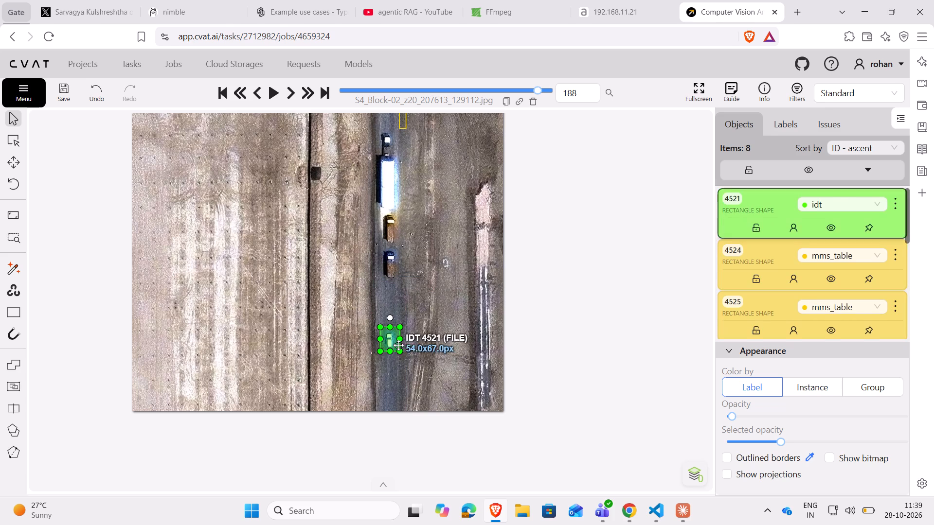
{"action": "left_click", "coordinate": [403, 120]}
{"action": "key", "text": "Delete"}
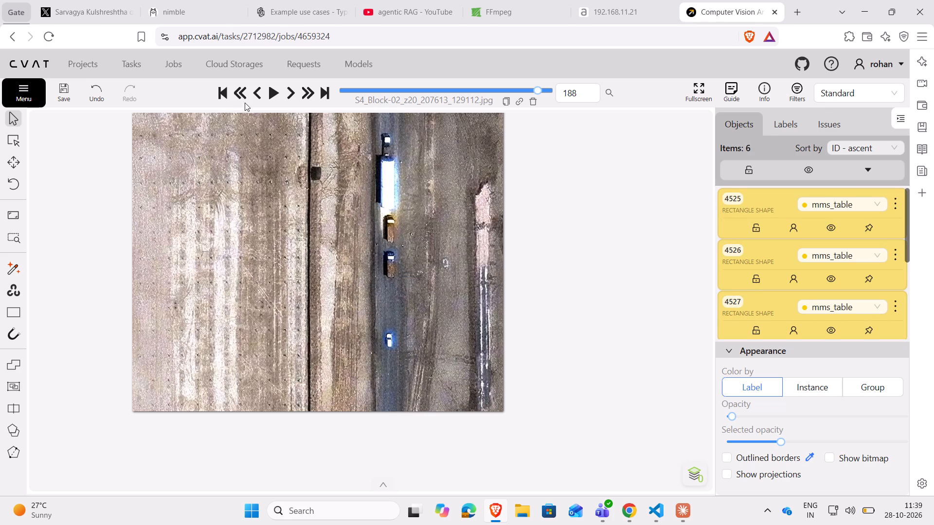
{"action": "key", "text": "ctrl+s"}
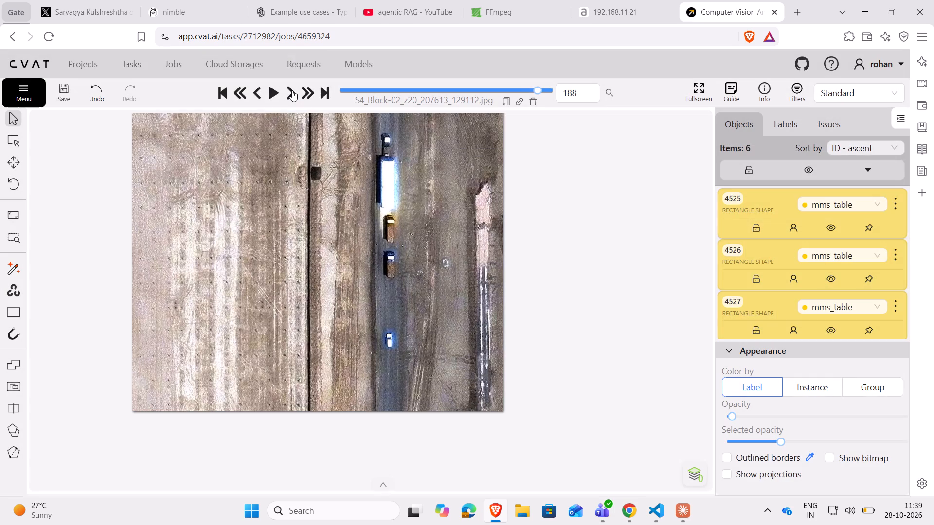
On frame 191, delete the two string_inverter boxes on the long dark object near the upper-left corner and save the annotations.
{"action": "left_click", "coordinate": [292, 90]}
{"action": "left_click", "coordinate": [292, 91]}
{"action": "left_click", "coordinate": [292, 91]}
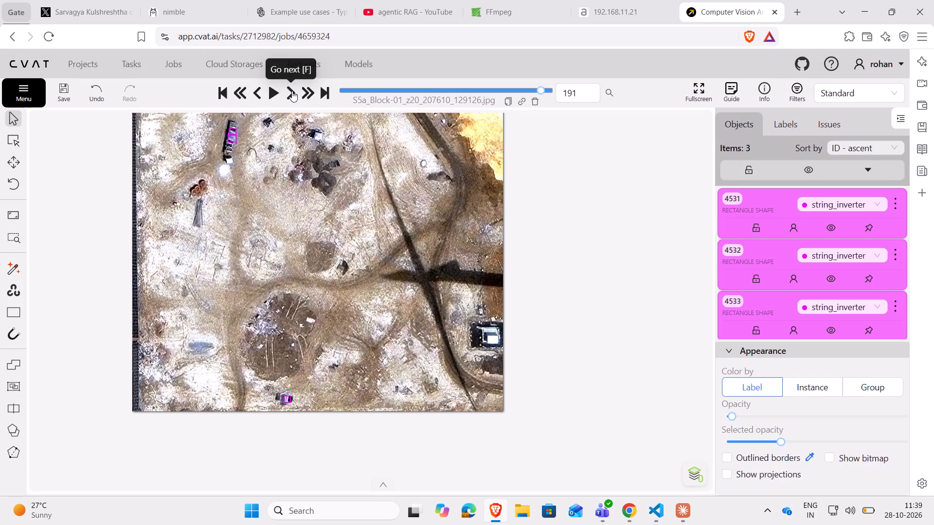
{"action": "left_click", "coordinate": [225, 134]}
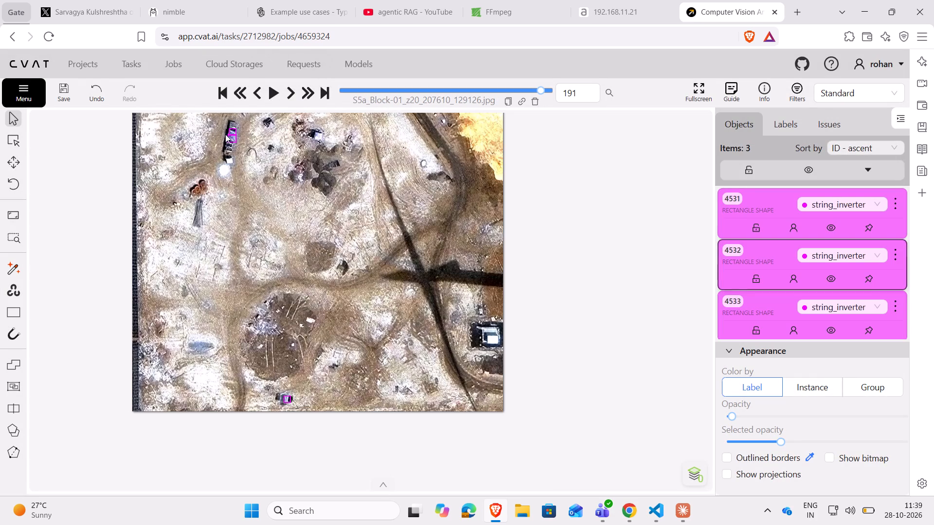
{"action": "key", "text": "Delete"}
{"action": "left_click_drag", "start_coordinate": [228, 140], "coordinate": [232, 133]}
{"action": "key", "text": "Delete"}
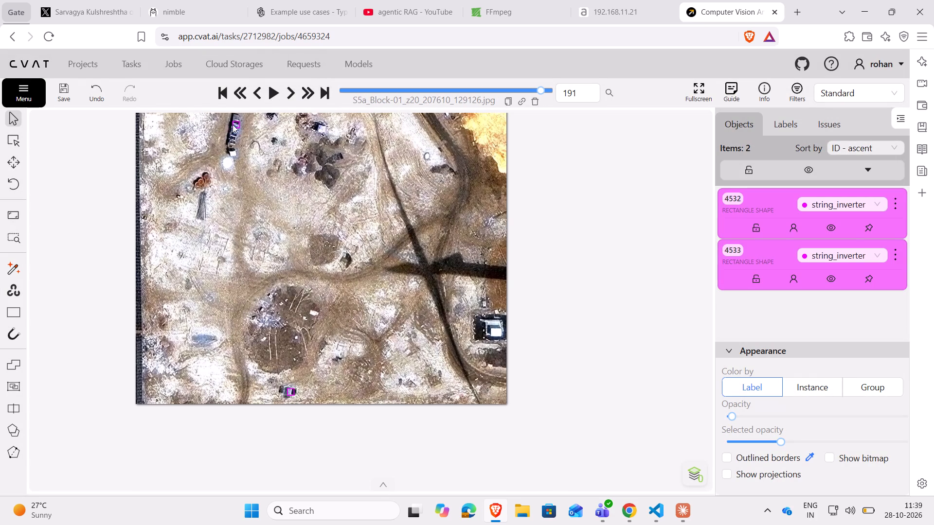
{"action": "left_click", "coordinate": [235, 124]}
{"action": "key", "text": "Delete"}
{"action": "key", "text": "ctrl+s"}
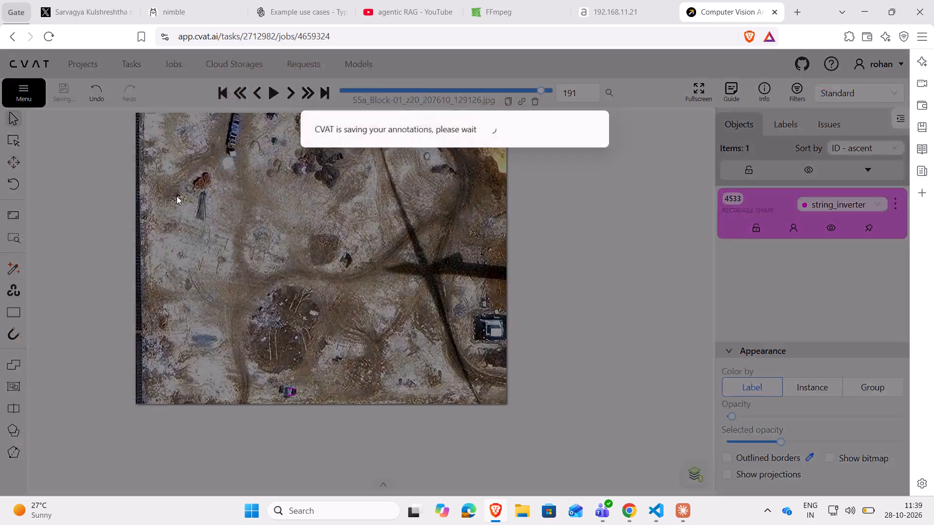
On frame 192, delete the string_inverter box on the building corner above the panel rows.
{"action": "left_click_drag", "start_coordinate": [87, 191], "coordinate": [89, 260]}
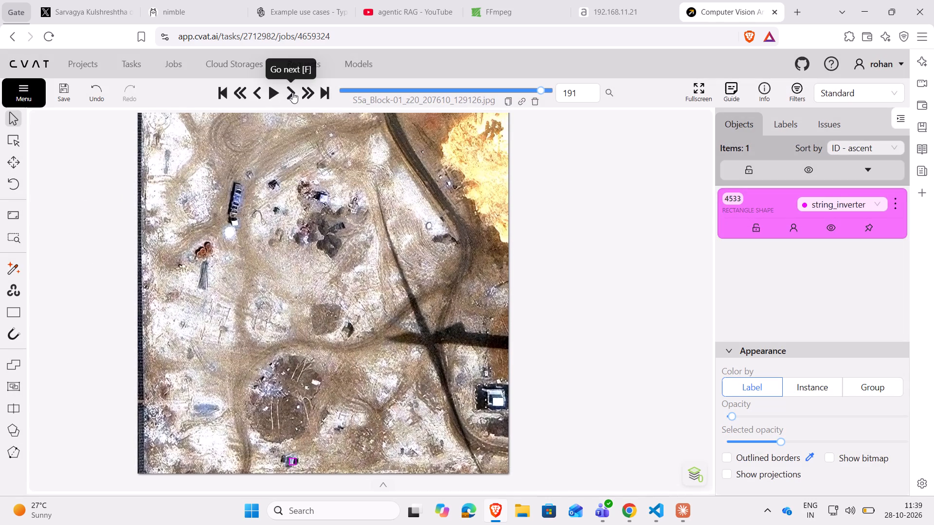
{"action": "left_click", "coordinate": [292, 92]}
{"action": "left_click", "coordinate": [307, 134]}
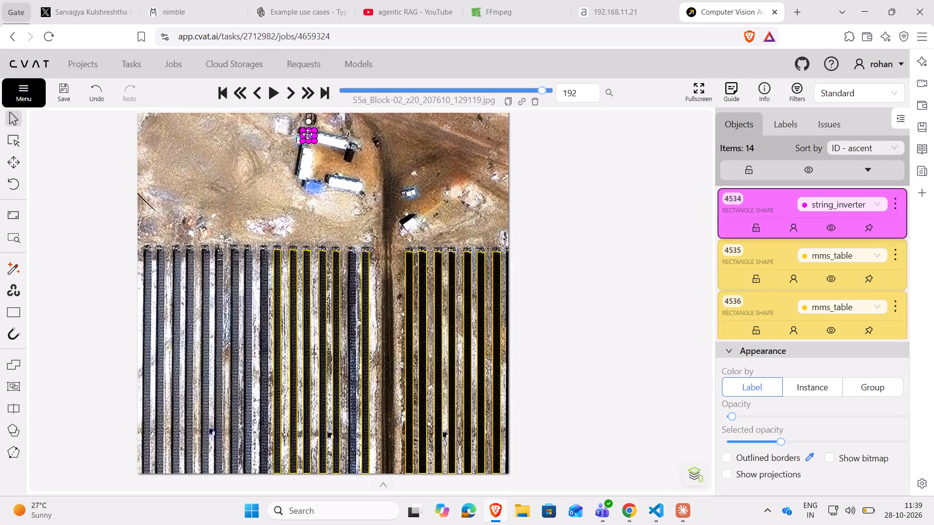
{"action": "key", "text": "Delete"}
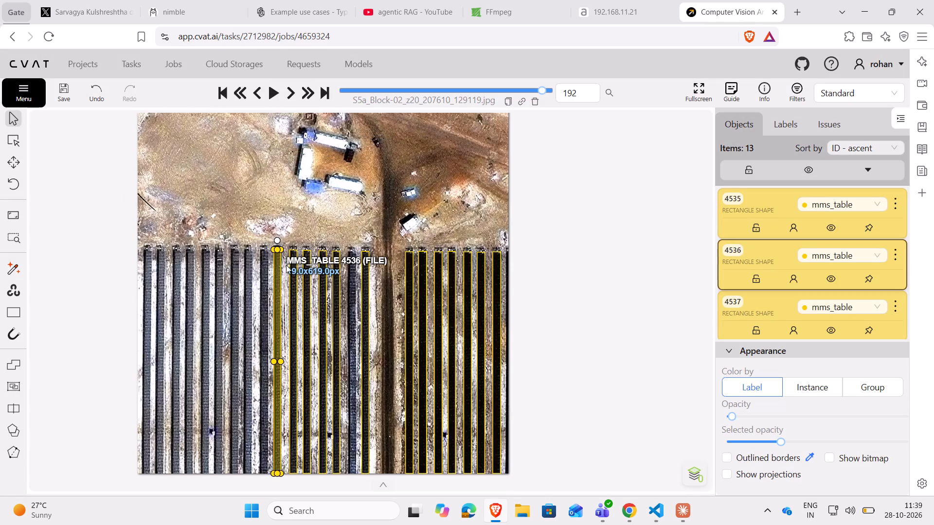
Copy frame 192's leftmost mms_table strip and paste it onto the nine unannotated panel rows to its left.
{"action": "scroll", "coordinate": [182, 231], "scroll_direction": "down", "scroll_amount": 3}
{"action": "left_click_drag", "start_coordinate": [85, 258], "coordinate": [74, 222]}
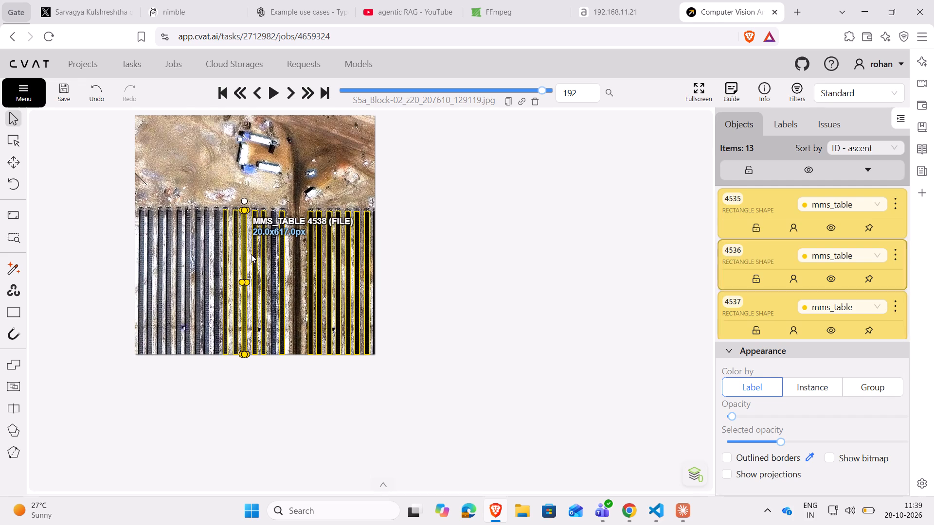
{"action": "left_click", "coordinate": [223, 230]}
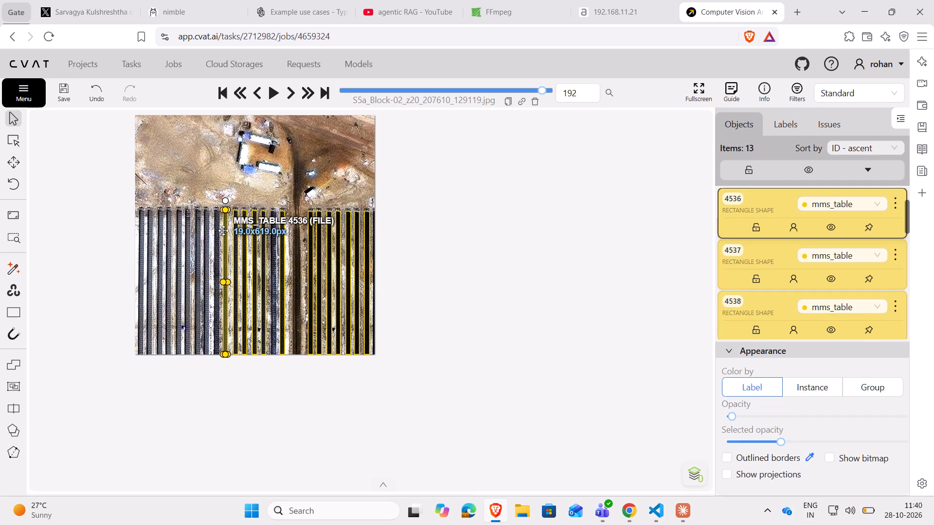
{"action": "key", "text": "ctrl+c"}
{"action": "key", "text": "ctrl+v"}
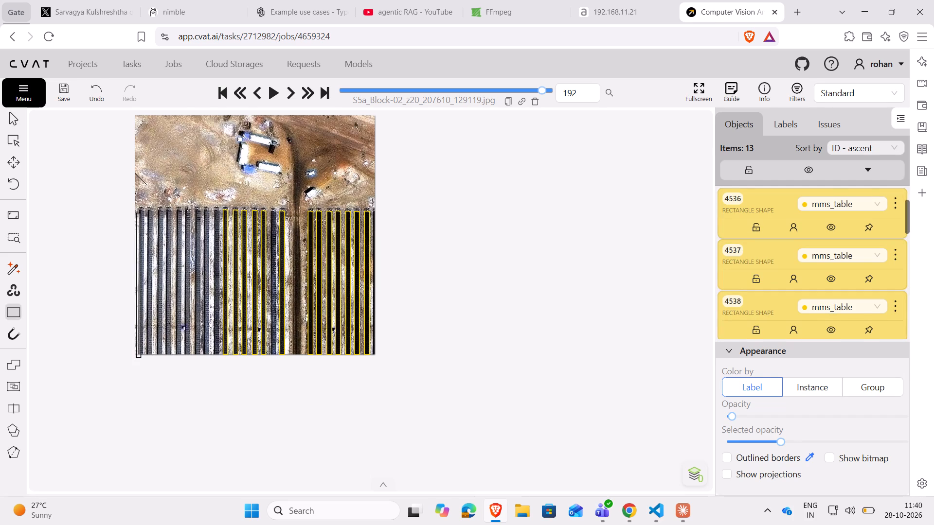
{"action": "left_click", "coordinate": [140, 284], "text": "ctrl"}
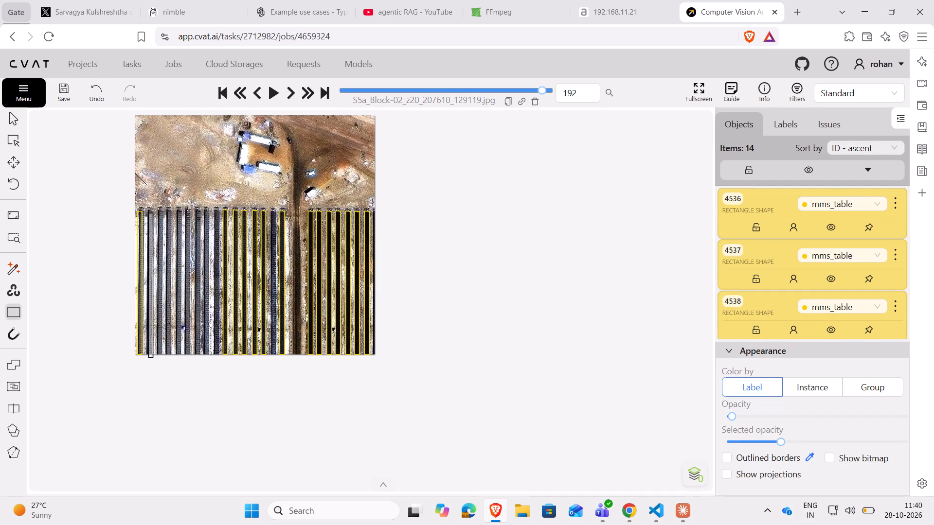
{"action": "left_click", "coordinate": [151, 286], "text": "ctrl"}
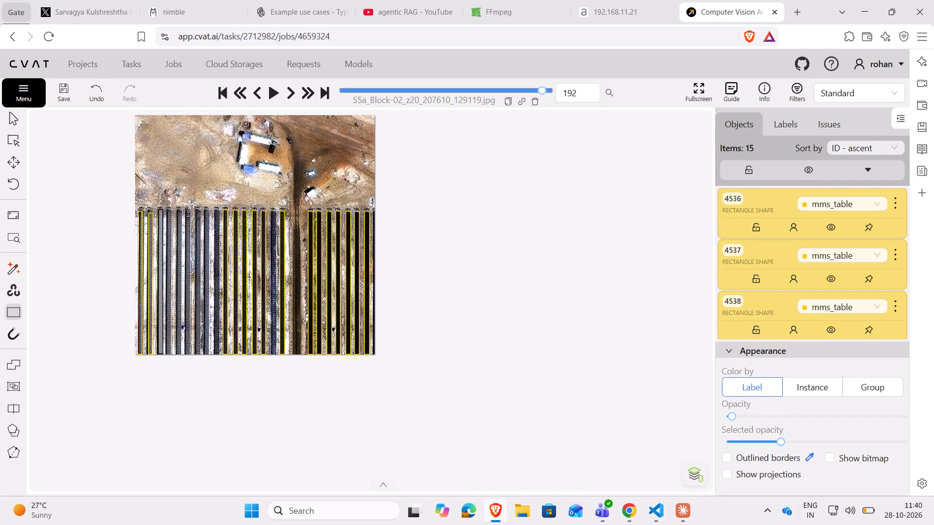
{"action": "left_click", "coordinate": [160, 283], "text": "ctrl"}
{"action": "left_click", "coordinate": [168, 285], "text": "ctrl"}
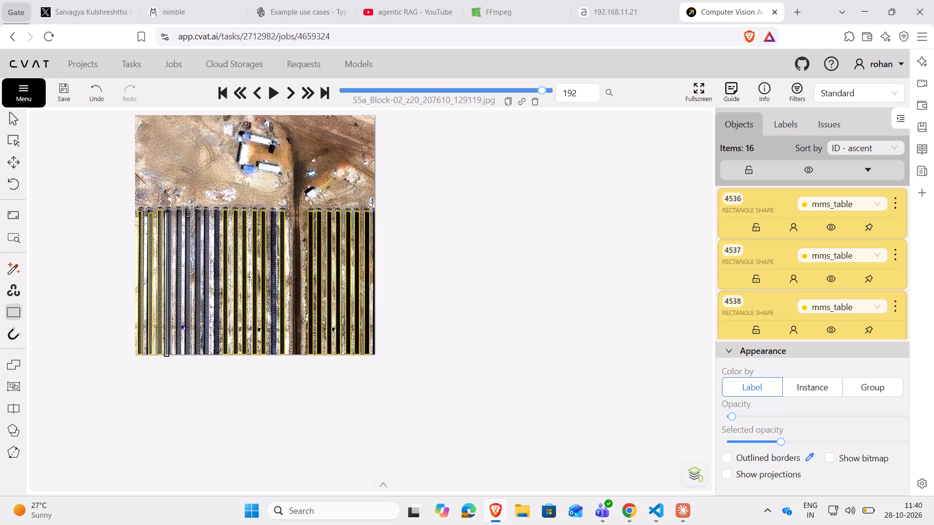
{"action": "left_click", "coordinate": [180, 285], "text": "ctrl"}
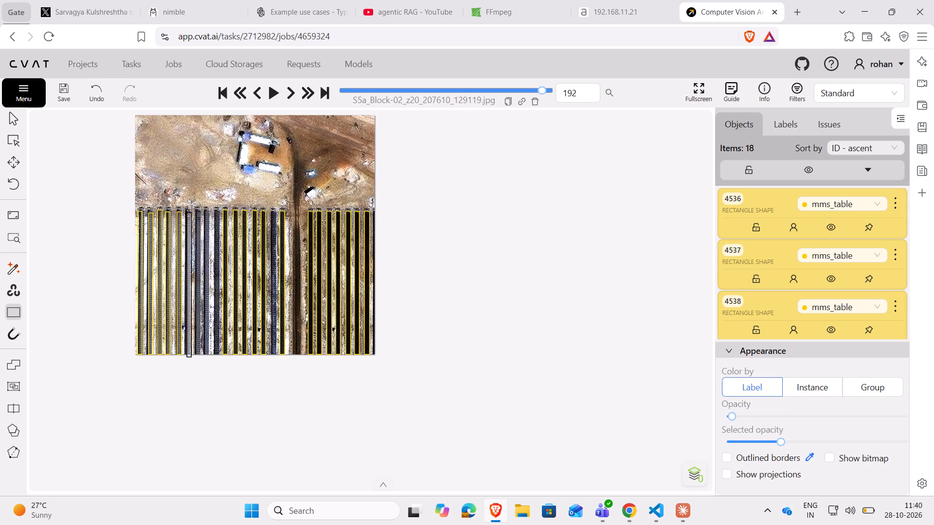
{"action": "left_click", "coordinate": [189, 285], "text": "ctrl"}
{"action": "left_click", "coordinate": [199, 282], "text": "ctrl"}
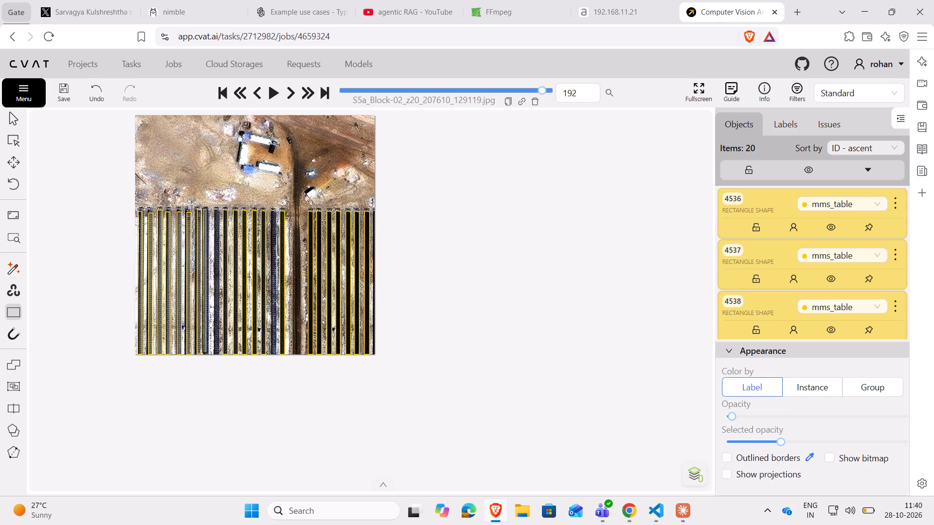
{"action": "left_click", "coordinate": [207, 281], "text": "ctrl"}
{"action": "left_click", "coordinate": [216, 285], "text": "ctrl"}
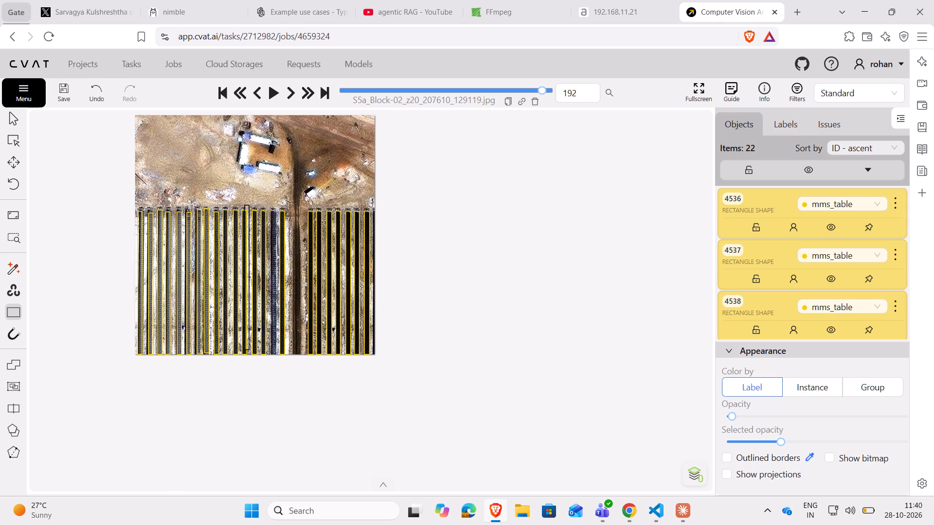
Paste the mms_table strip onto the remaining unannotated row just left of the dirt road and save the annotations.
{"action": "left_click", "coordinate": [273, 284], "text": "ctrl"}
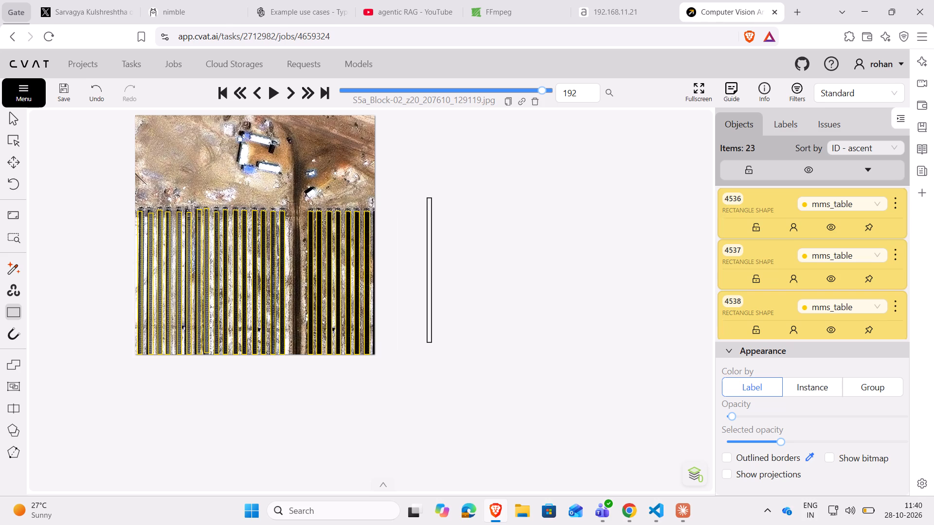
{"action": "left_click", "coordinate": [430, 271]}
{"action": "key", "text": "ctrl+s"}
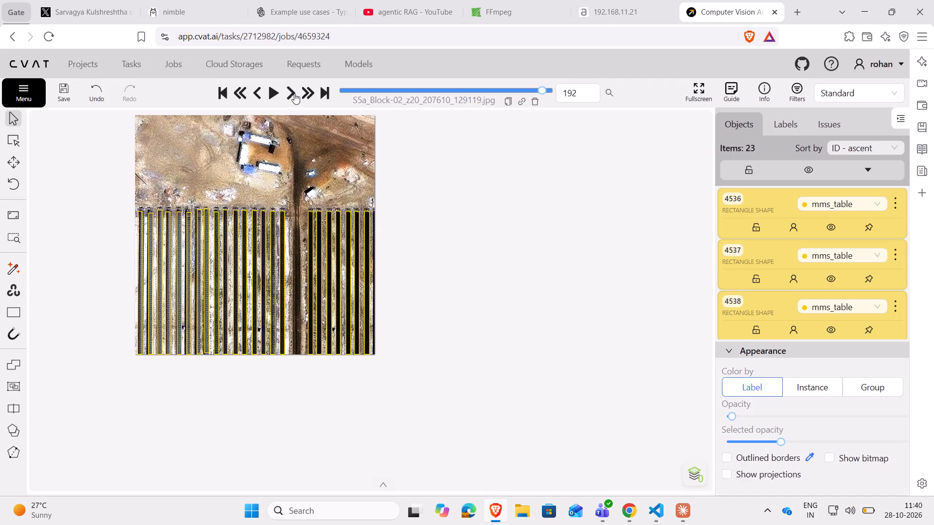
On frame 193, draw an idt rectangle, about 55 × 75 px, around the blue equipment pad beside the dirt road.
{"action": "left_click", "coordinate": [293, 93]}
{"action": "left_click_drag", "start_coordinate": [409, 201], "coordinate": [421, 267]}
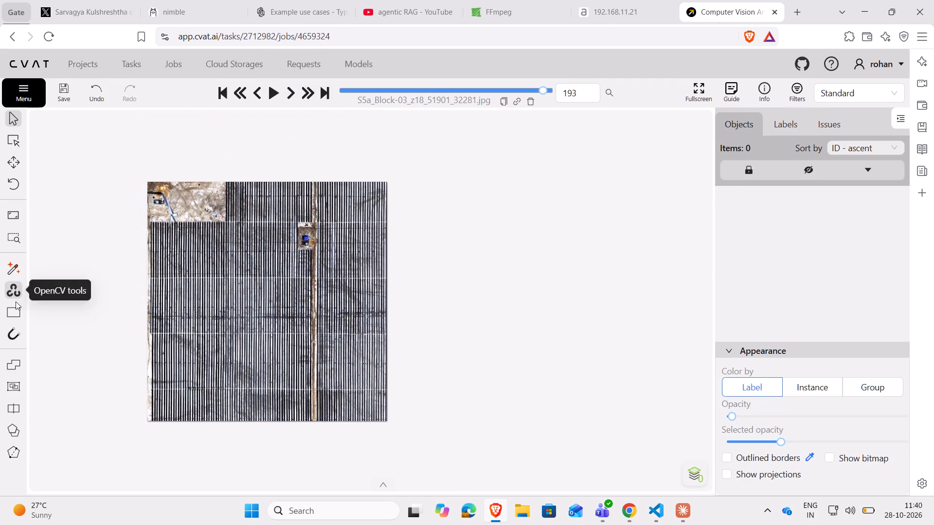
{"action": "left_click", "coordinate": [11, 315]}
{"action": "left_click", "coordinate": [131, 293]}
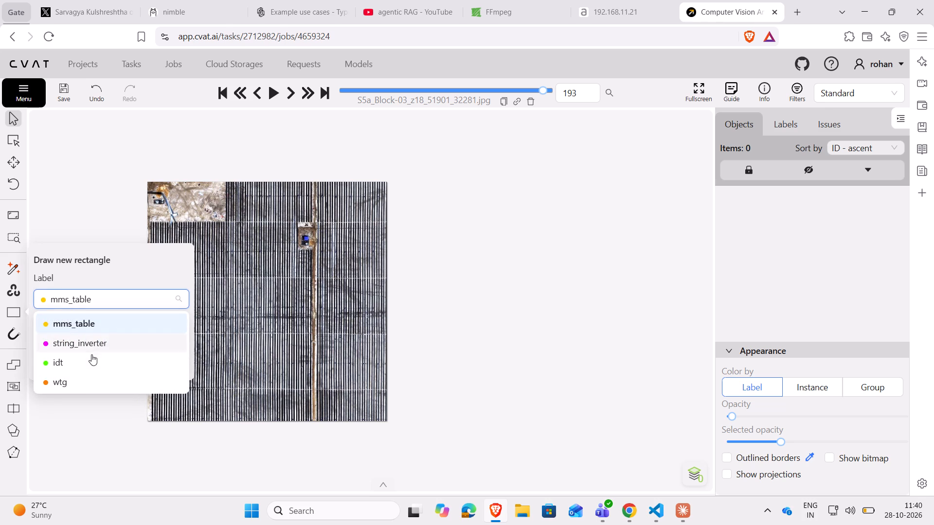
{"action": "left_click", "coordinate": [91, 354]}
{"action": "left_click", "coordinate": [58, 342]}
{"action": "left_click", "coordinate": [71, 364]}
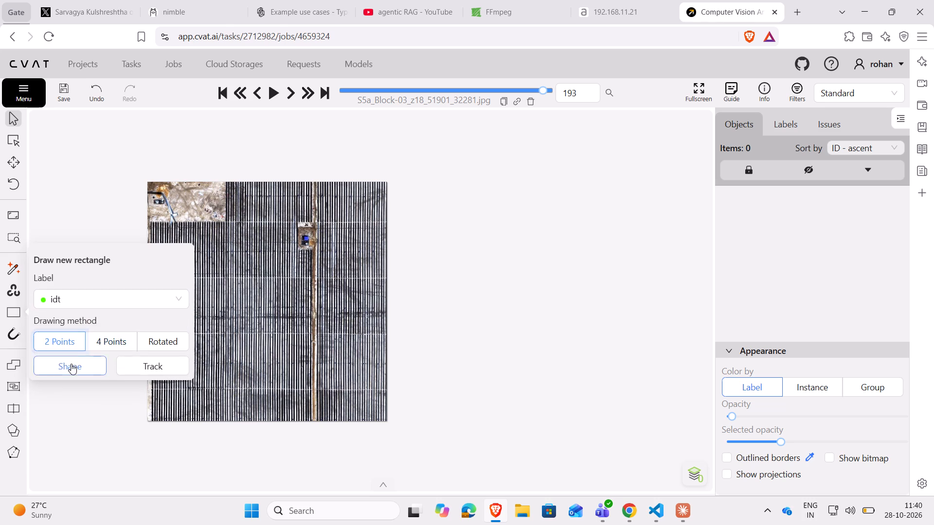
{"action": "scroll", "coordinate": [314, 253], "scroll_direction": "up", "scroll_amount": 7}
{"action": "left_click_drag", "start_coordinate": [278, 190], "coordinate": [282, 194]}
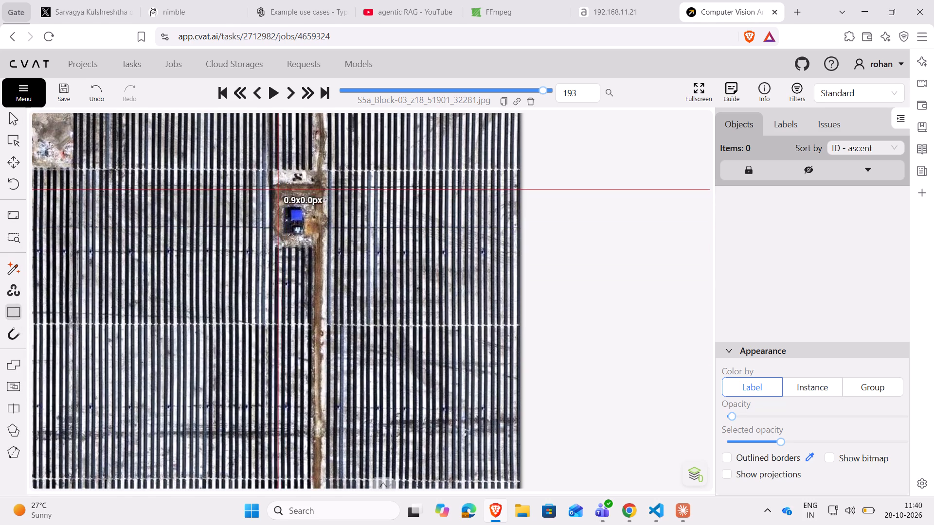
{"action": "left_click_drag", "start_coordinate": [282, 194], "coordinate": [288, 206]}
{"action": "left_click", "coordinate": [314, 238]}
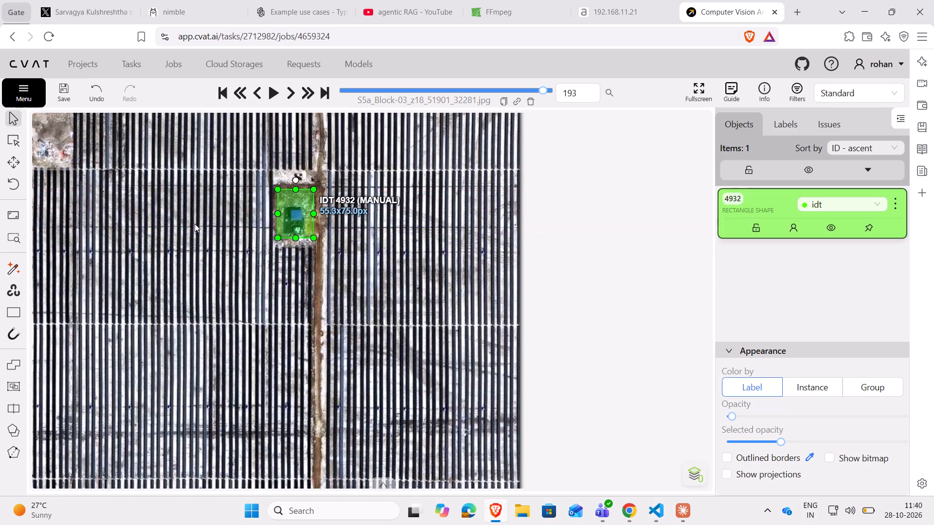
Draw a four-point mms_table rectangle, about 630 × 854 px, over the large panel block from below the bare ground to the image's bottom edge.
{"action": "scroll", "coordinate": [531, 219], "scroll_direction": "down", "scroll_amount": 5}
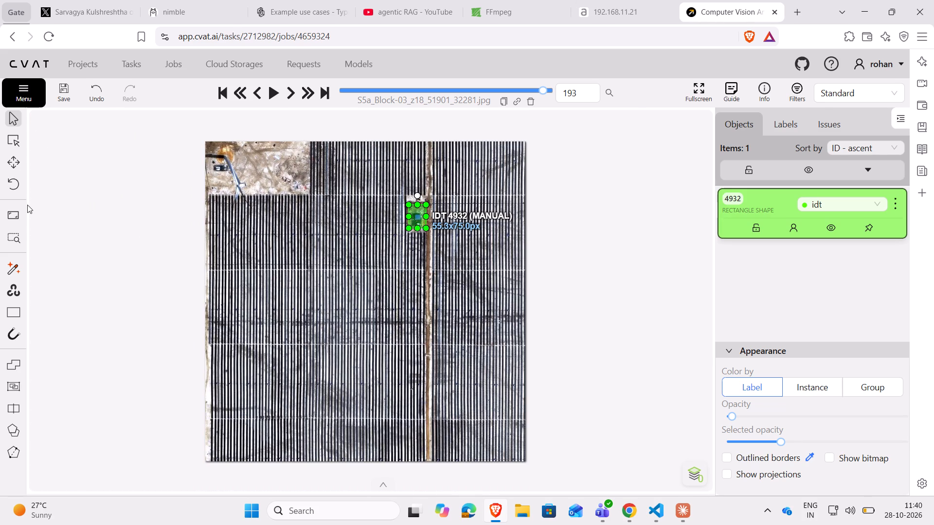
{"action": "left_click", "coordinate": [8, 318]}
{"action": "left_click", "coordinate": [105, 301]}
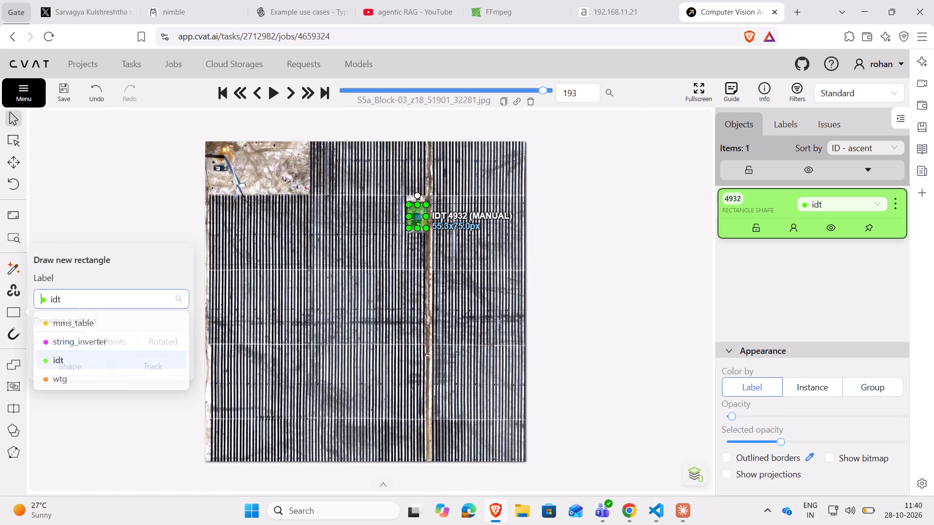
{"action": "left_click", "coordinate": [94, 314]}
{"action": "left_click", "coordinate": [61, 367]}
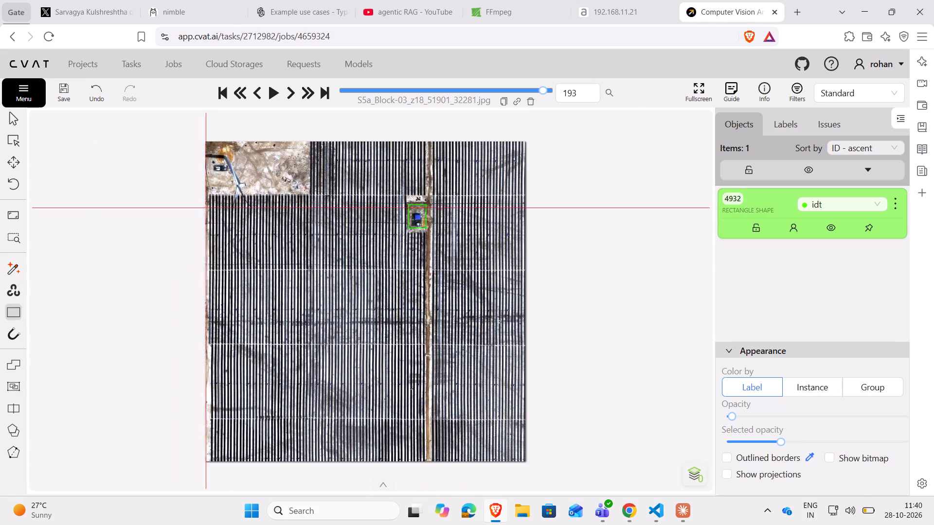
{"action": "left_click", "coordinate": [13, 317]}
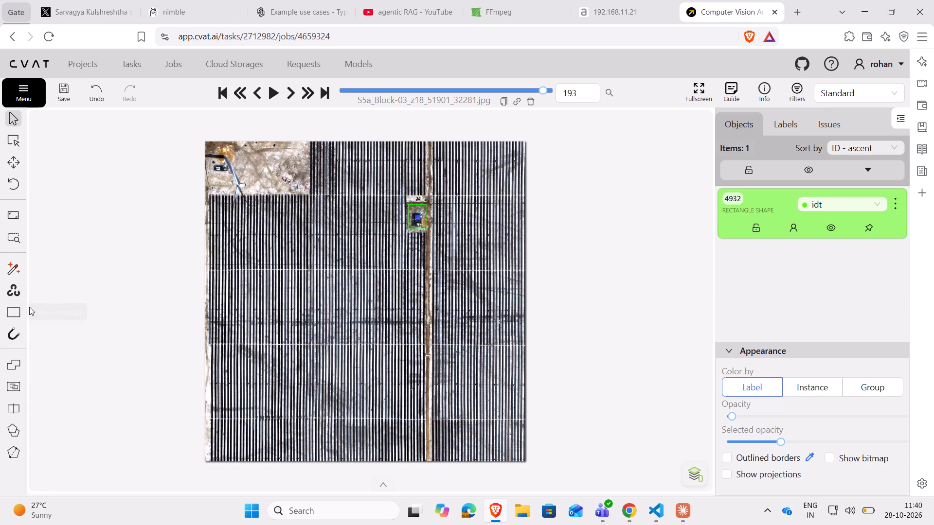
{"action": "left_click", "coordinate": [10, 314]}
{"action": "left_click", "coordinate": [97, 340]}
{"action": "left_click", "coordinate": [62, 365]}
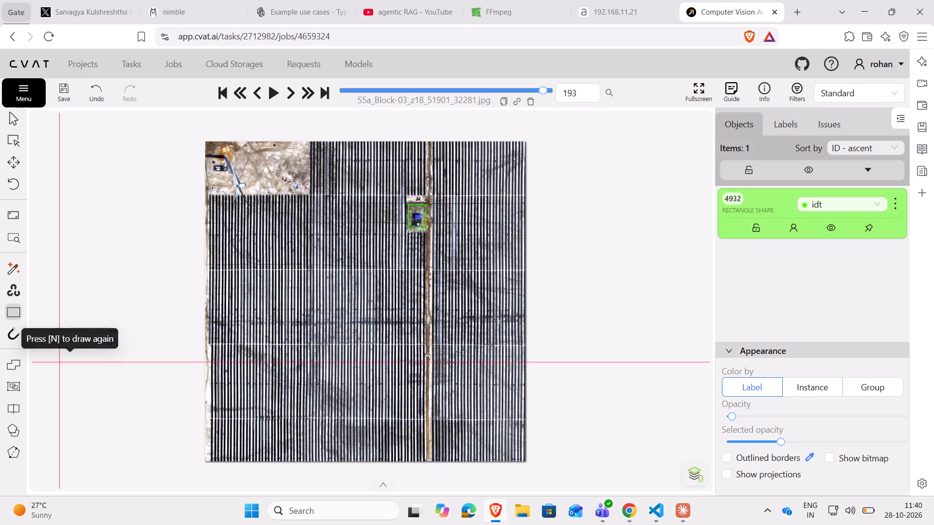
{"action": "left_click", "coordinate": [210, 197]}
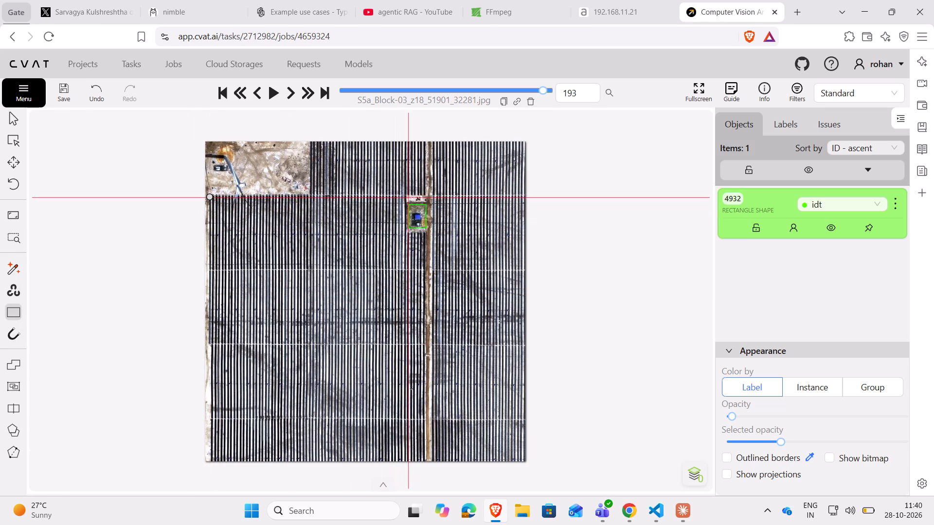
{"action": "left_click", "coordinate": [407, 195]}
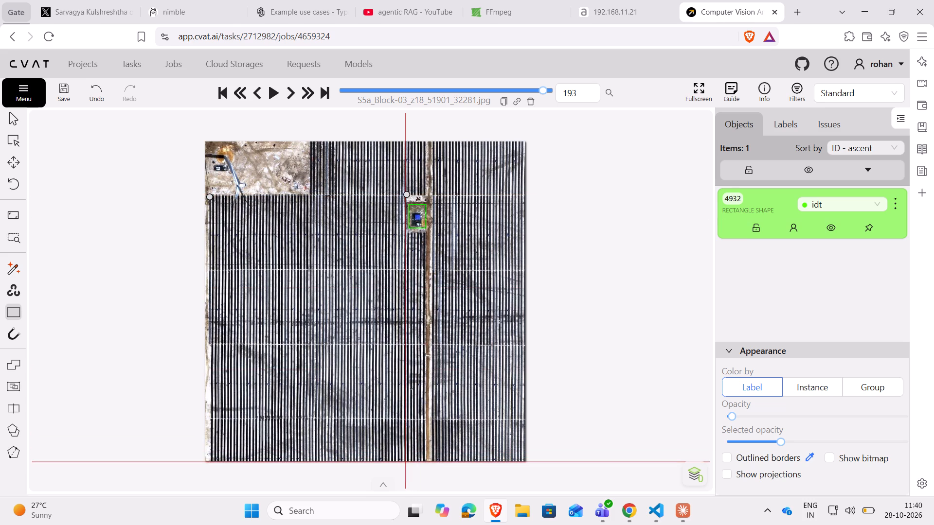
{"action": "left_click", "coordinate": [407, 462]}
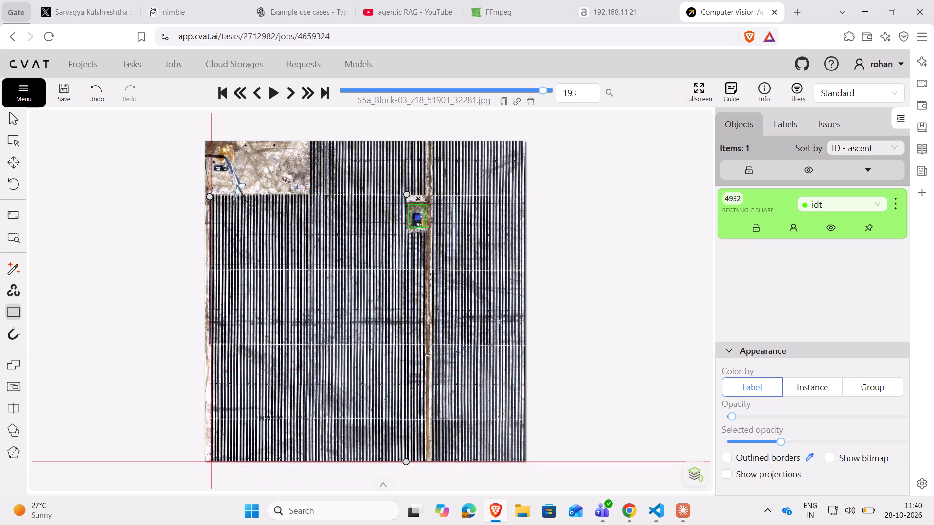
{"action": "left_click", "coordinate": [212, 461]}
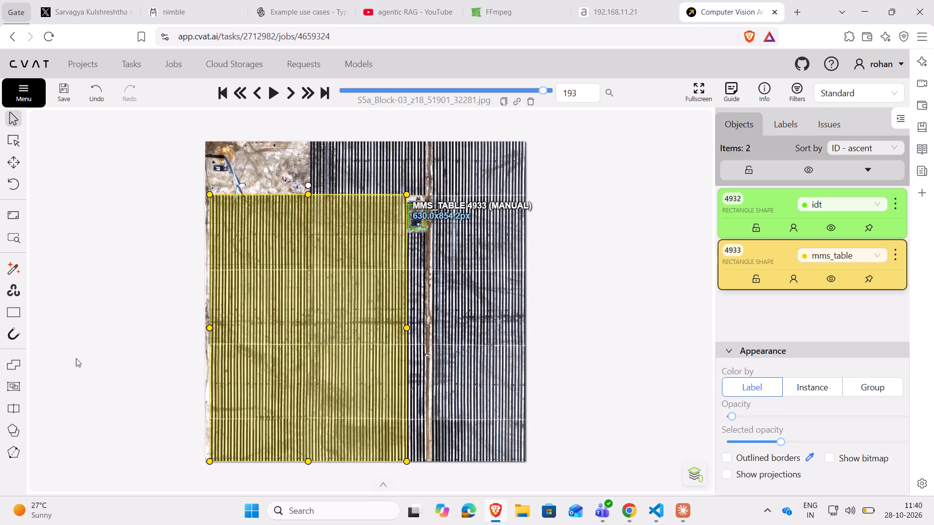
{"action": "left_click", "coordinate": [76, 358]}
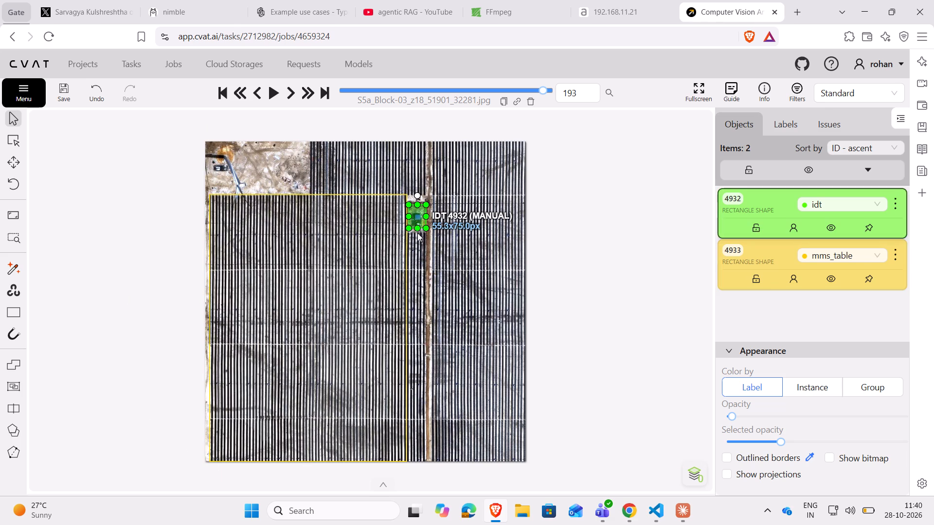
Draw a four-point mms_table rectangle over the narrow panel strip below the idt pad, between the large block and the dirt road.
{"action": "scroll", "coordinate": [413, 228], "scroll_direction": "up", "scroll_amount": 3}
{"action": "scroll", "coordinate": [429, 236], "scroll_direction": "down", "scroll_amount": 2}
{"action": "left_click_drag", "start_coordinate": [645, 267], "coordinate": [632, 205]}
{"action": "left_click", "coordinate": [9, 314]}
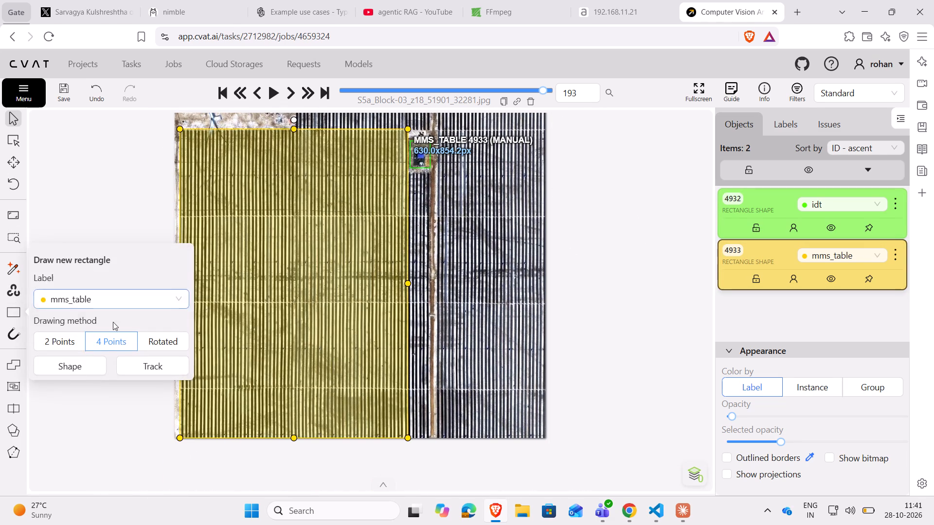
{"action": "left_click", "coordinate": [64, 372]}
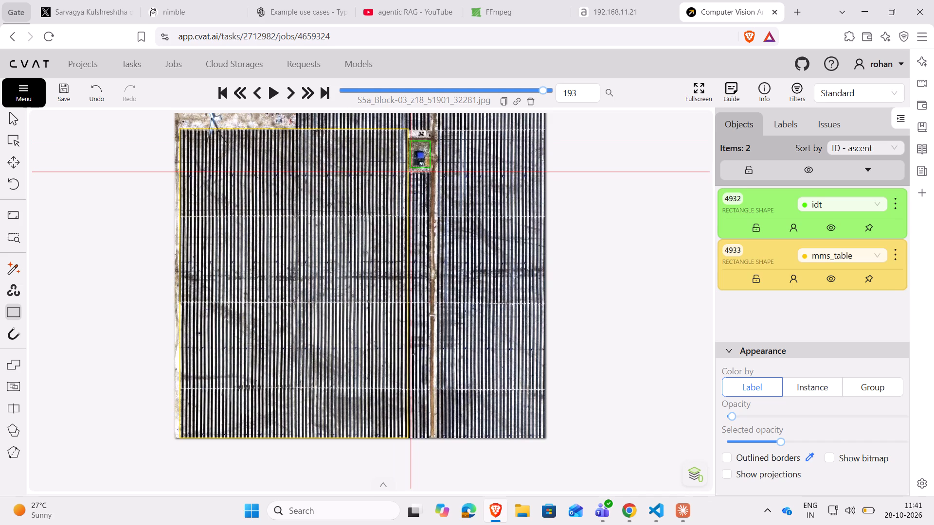
{"action": "left_click", "coordinate": [412, 173]}
{"action": "left_click", "coordinate": [430, 172]}
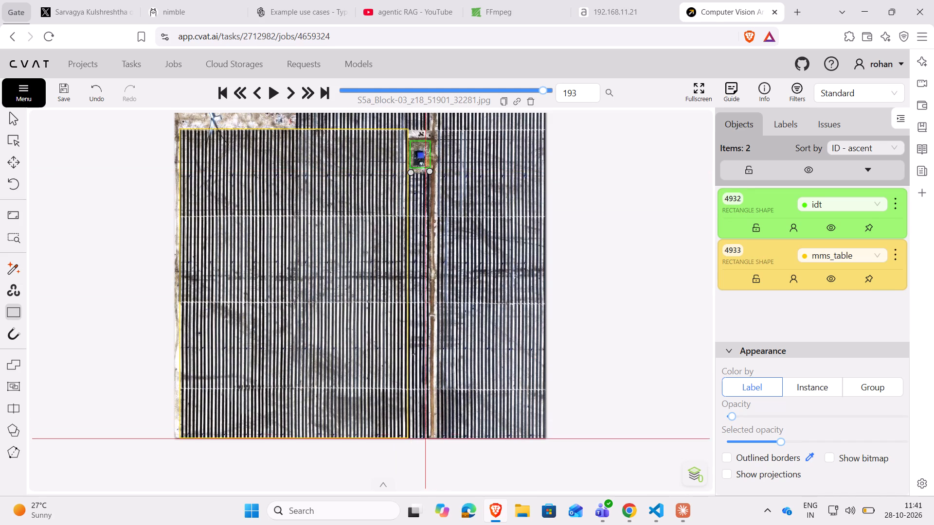
{"action": "left_click", "coordinate": [431, 437]}
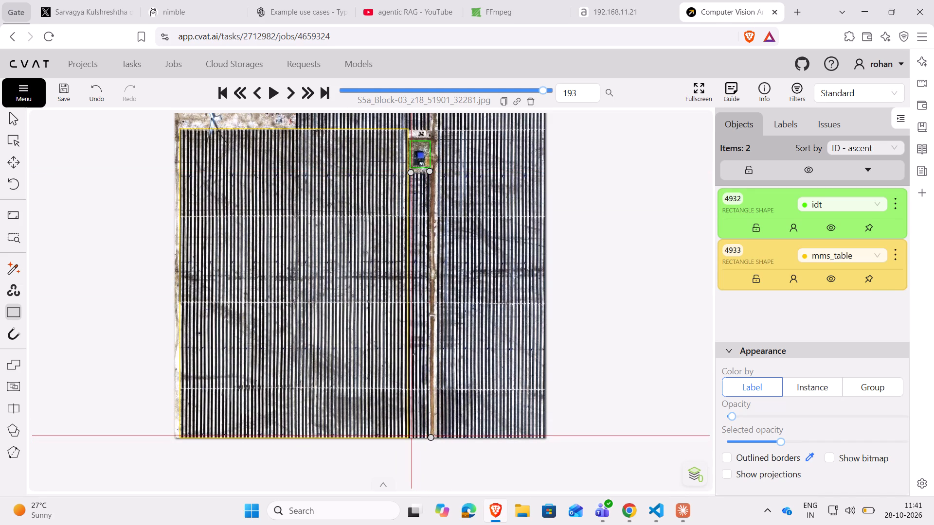
{"action": "left_click", "coordinate": [410, 437]}
{"action": "left_click", "coordinate": [48, 229]}
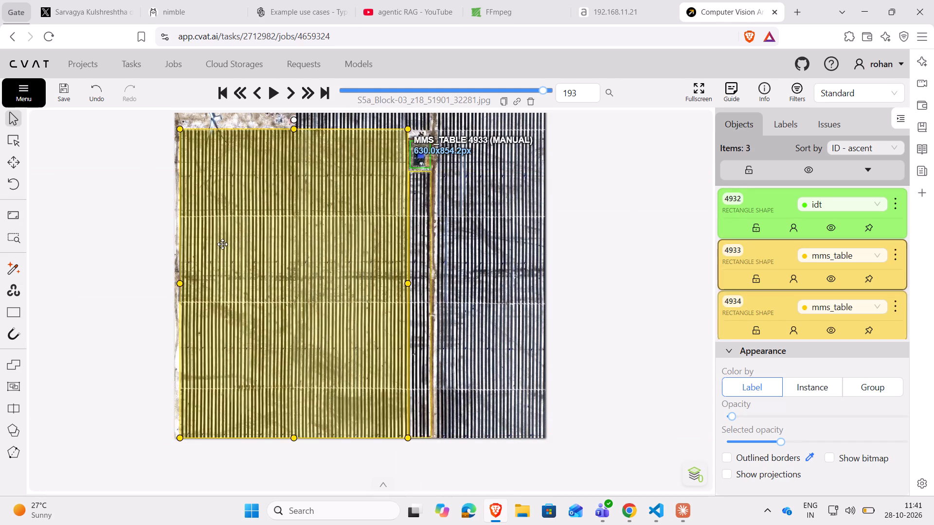
Draw a two-point string_inverter rectangle, about 6 × 7 px, on the leftmost inverter in the large block's second panel band.
{"action": "scroll", "coordinate": [208, 238], "scroll_direction": "up", "scroll_amount": 4}
{"action": "scroll", "coordinate": [204, 238], "scroll_direction": "down", "scroll_amount": 1}
{"action": "left_click", "coordinate": [97, 267]}
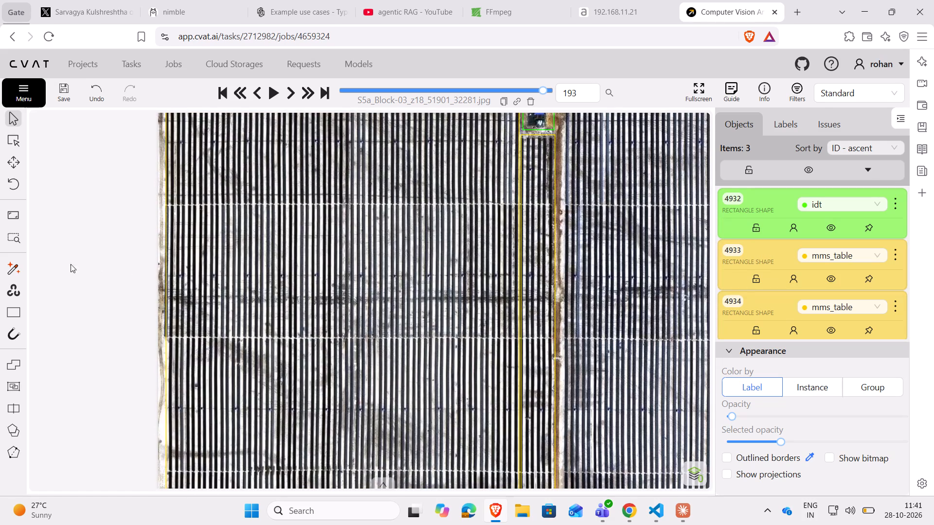
{"action": "scroll", "coordinate": [9, 310], "scroll_direction": "up", "scroll_amount": 2}
{"action": "left_click", "coordinate": [9, 310]}
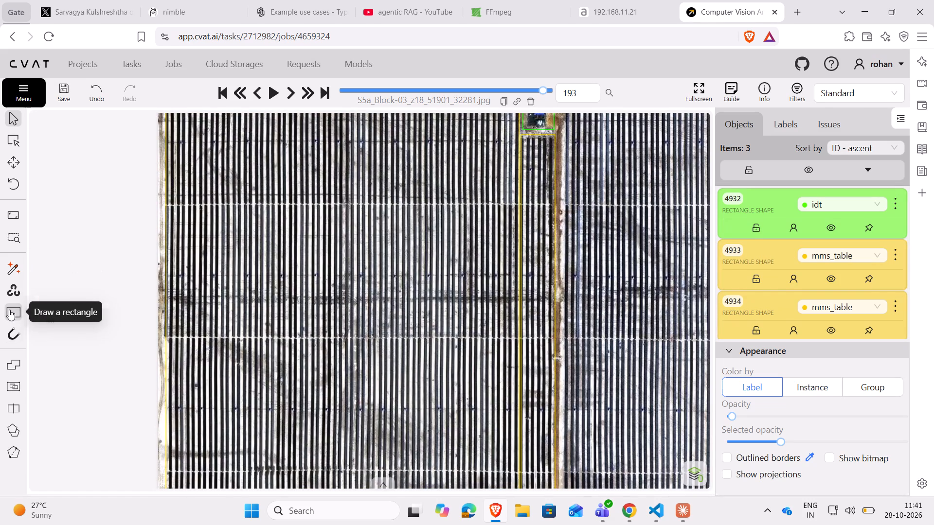
{"action": "left_click", "coordinate": [114, 301]}
{"action": "left_click", "coordinate": [105, 340]}
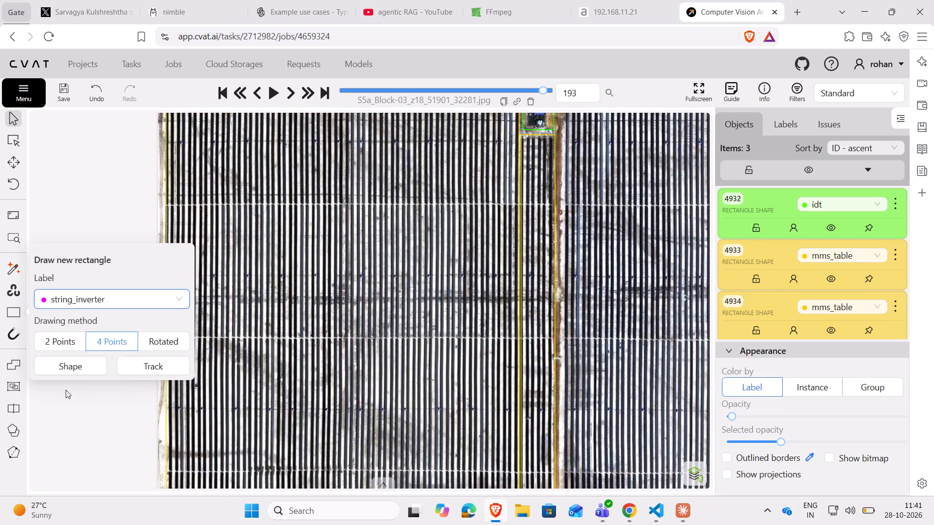
{"action": "left_click", "coordinate": [70, 346]}
{"action": "left_click", "coordinate": [84, 367]}
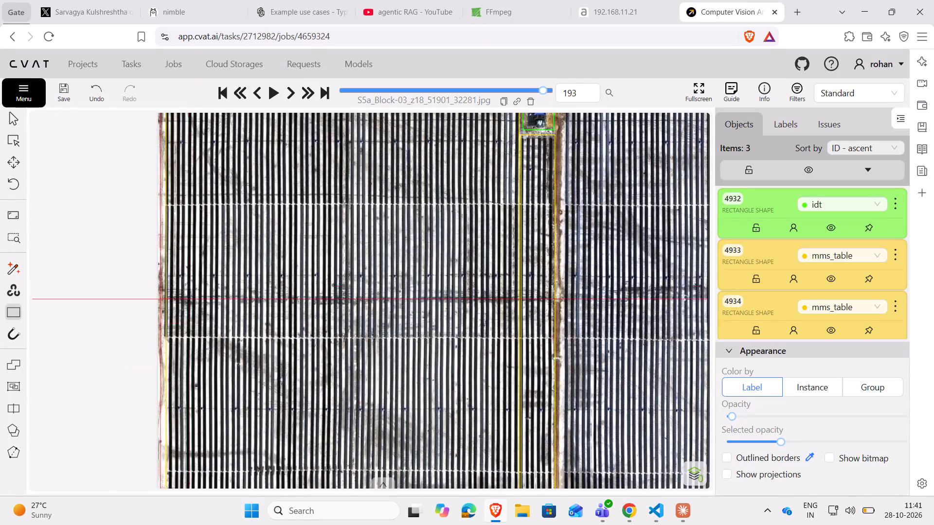
{"action": "scroll", "coordinate": [198, 282], "scroll_direction": "up", "scroll_amount": 2}
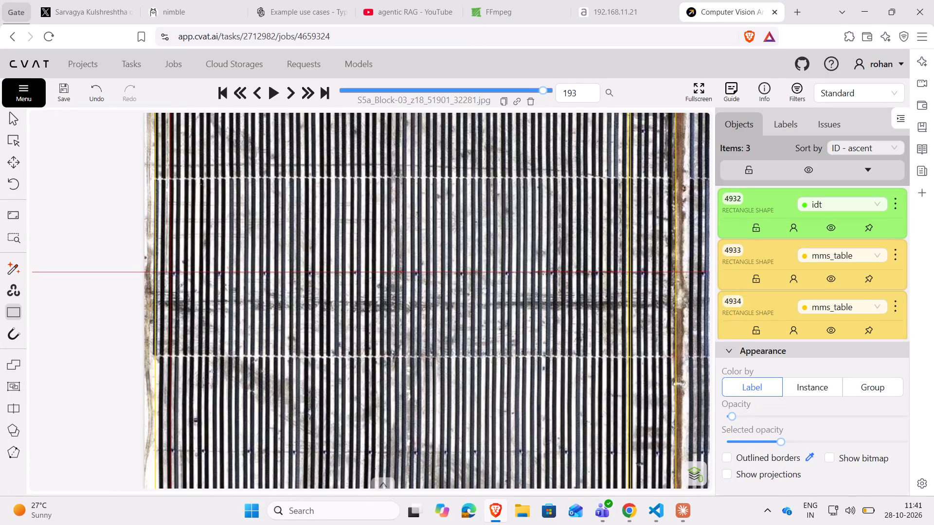
{"action": "left_click", "coordinate": [172, 272]}
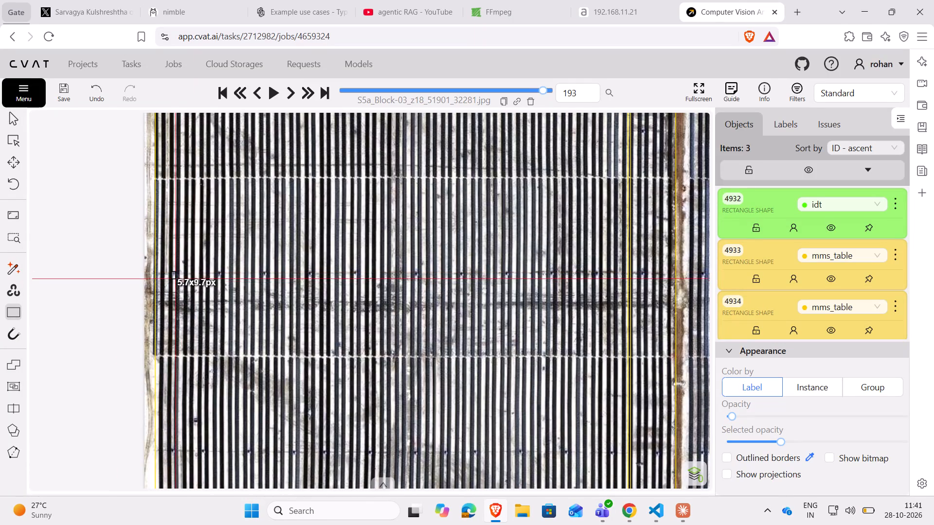
{"action": "left_click", "coordinate": [176, 277]}
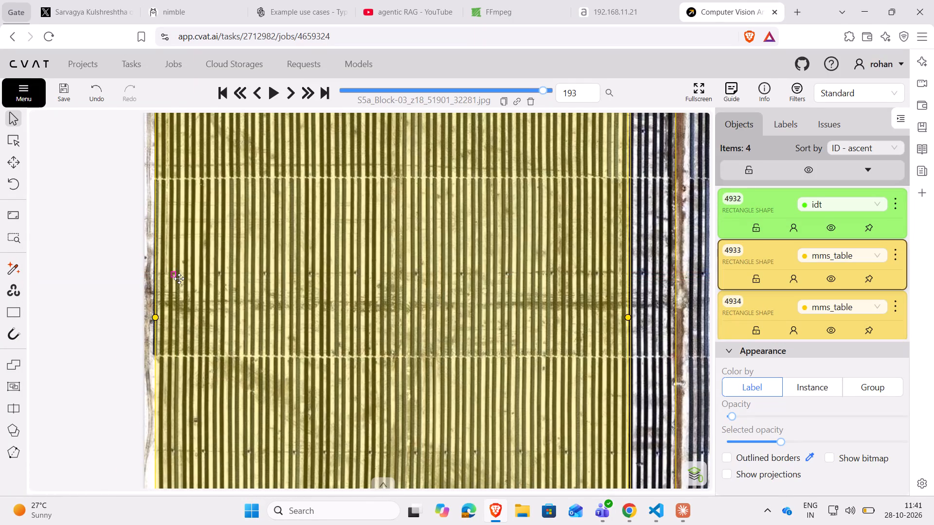
Paste a copy of the large mms_table rectangle over the image's left edge, overlapping the first part of the large panel block.
{"action": "left_click", "coordinate": [175, 274]}
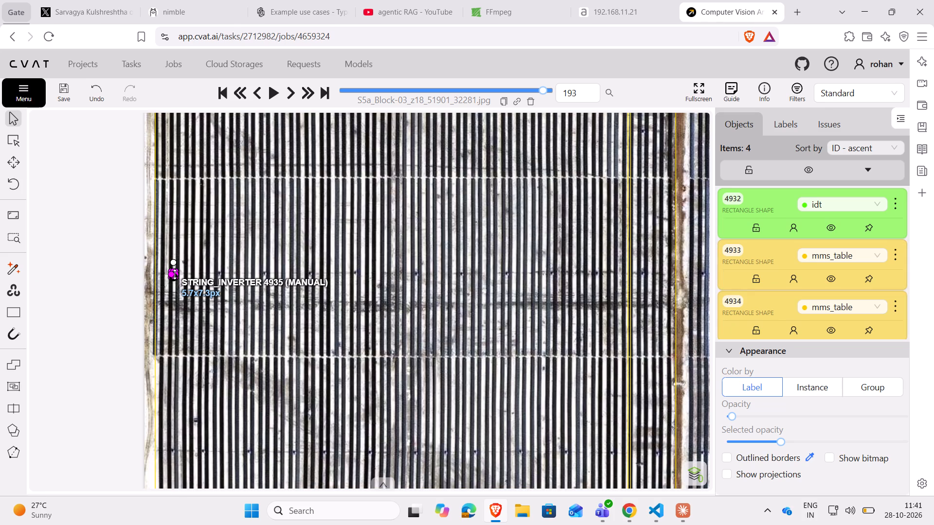
{"action": "key", "text": "ctrl+c"}
{"action": "key", "text": "ctrl+v"}
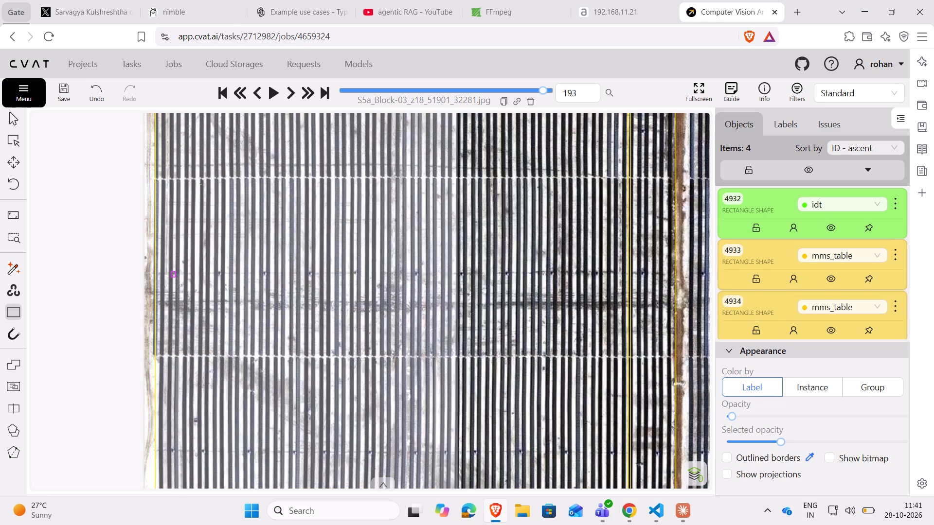
{"action": "left_click", "coordinate": [100, 300]}
Copy the leftmost string_inverter rectangle onto the next seven inverters along the large block's second panel band.
{"action": "scroll", "coordinate": [190, 274], "scroll_direction": "up", "scroll_amount": 3}
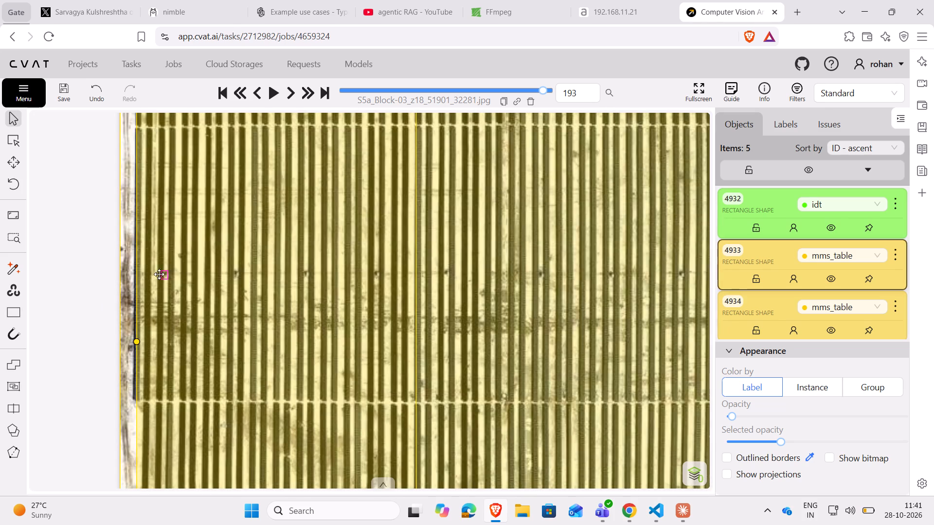
{"action": "left_click", "coordinate": [165, 276]}
{"action": "key", "text": "ctrl+c"}
{"action": "key", "text": "ctrl+v"}
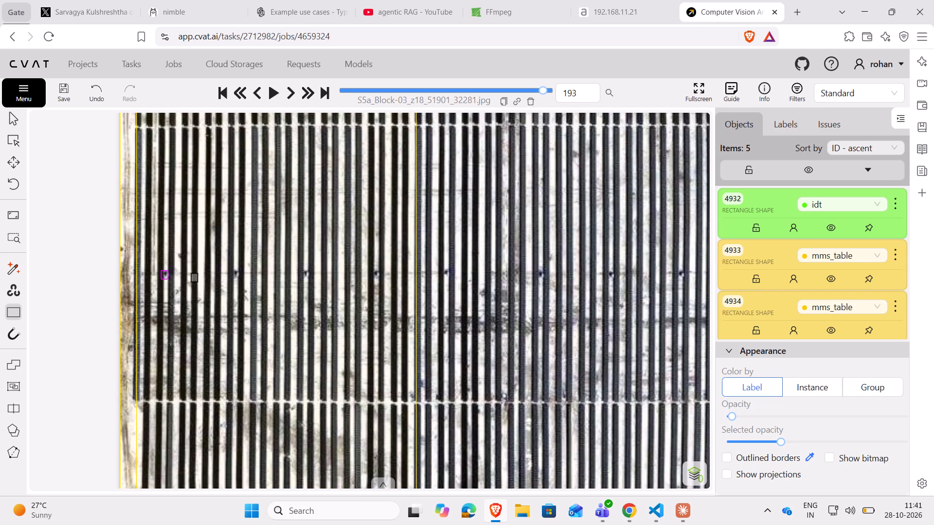
{"action": "left_click", "coordinate": [235, 275], "text": "ctrl"}
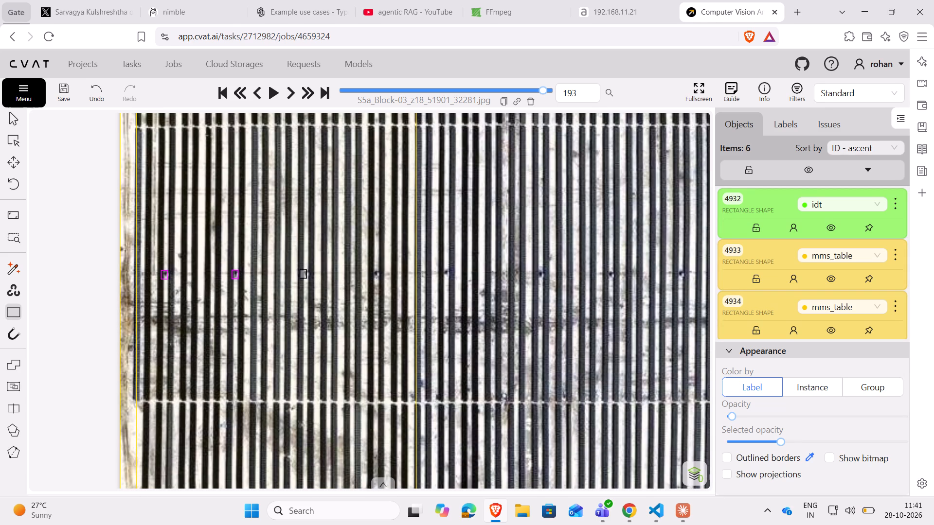
{"action": "left_click", "coordinate": [307, 274], "text": "ctrl"}
{"action": "left_click", "coordinate": [374, 274], "text": "ctrl"}
{"action": "left_click", "coordinate": [447, 273], "text": "ctrl"}
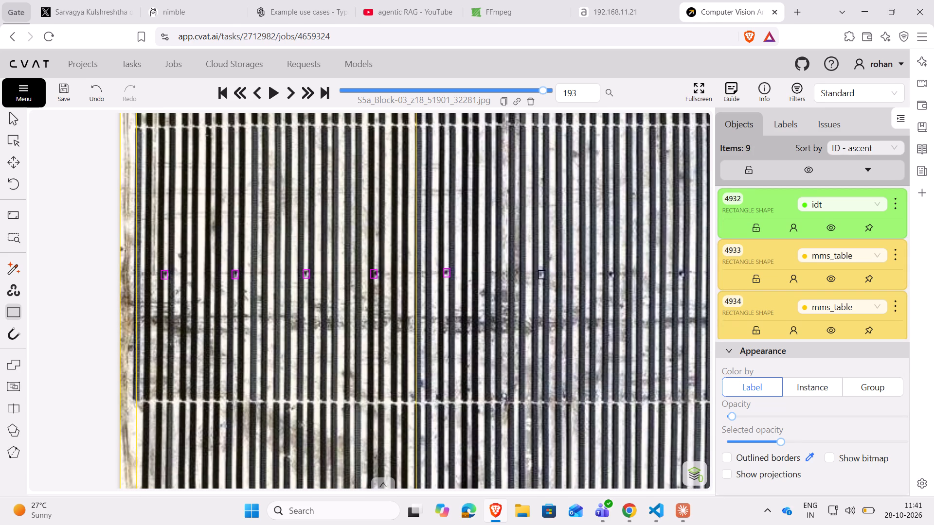
{"action": "left_click", "coordinate": [541, 274], "text": "ctrl"}
{"action": "left_click", "coordinate": [612, 275], "text": "ctrl"}
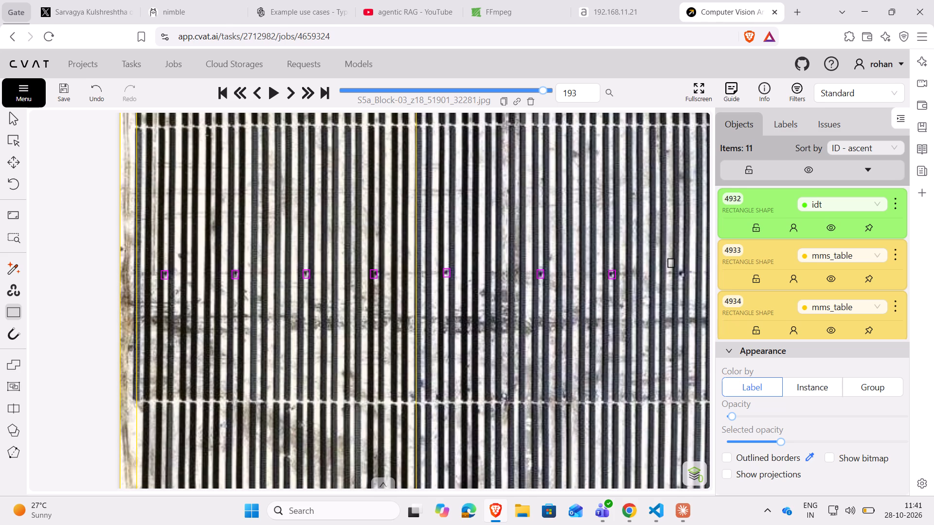
{"action": "left_click", "coordinate": [683, 274], "text": "ctrl"}
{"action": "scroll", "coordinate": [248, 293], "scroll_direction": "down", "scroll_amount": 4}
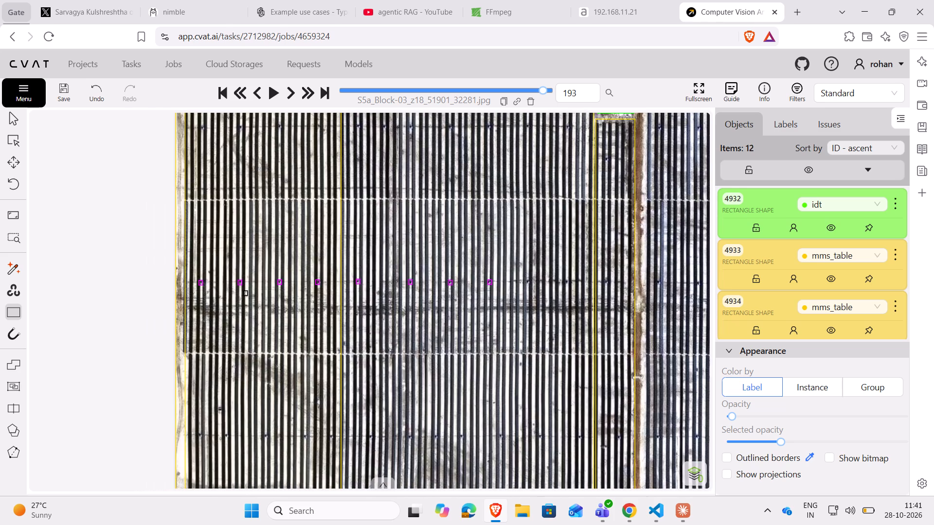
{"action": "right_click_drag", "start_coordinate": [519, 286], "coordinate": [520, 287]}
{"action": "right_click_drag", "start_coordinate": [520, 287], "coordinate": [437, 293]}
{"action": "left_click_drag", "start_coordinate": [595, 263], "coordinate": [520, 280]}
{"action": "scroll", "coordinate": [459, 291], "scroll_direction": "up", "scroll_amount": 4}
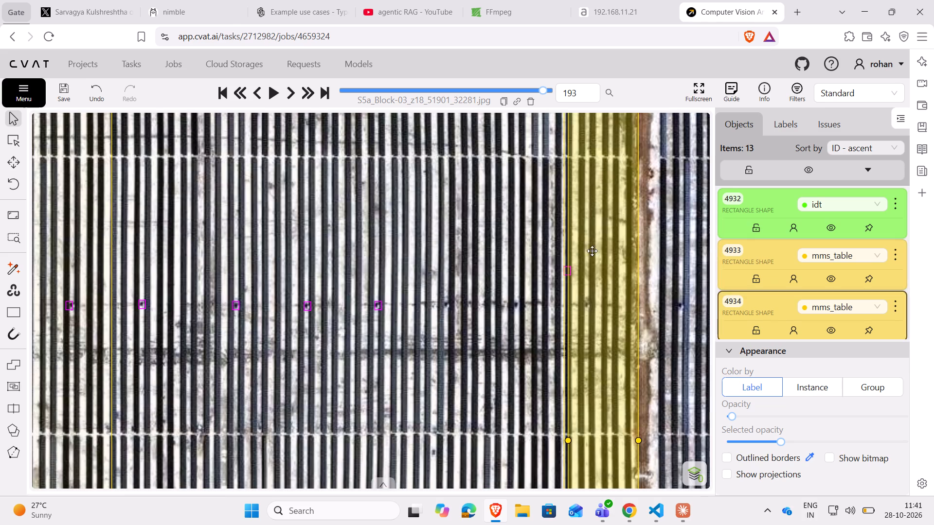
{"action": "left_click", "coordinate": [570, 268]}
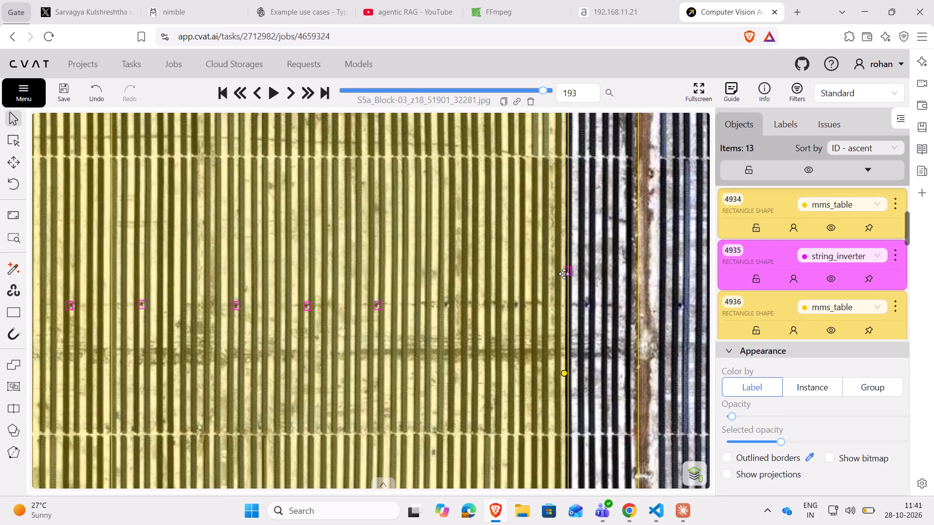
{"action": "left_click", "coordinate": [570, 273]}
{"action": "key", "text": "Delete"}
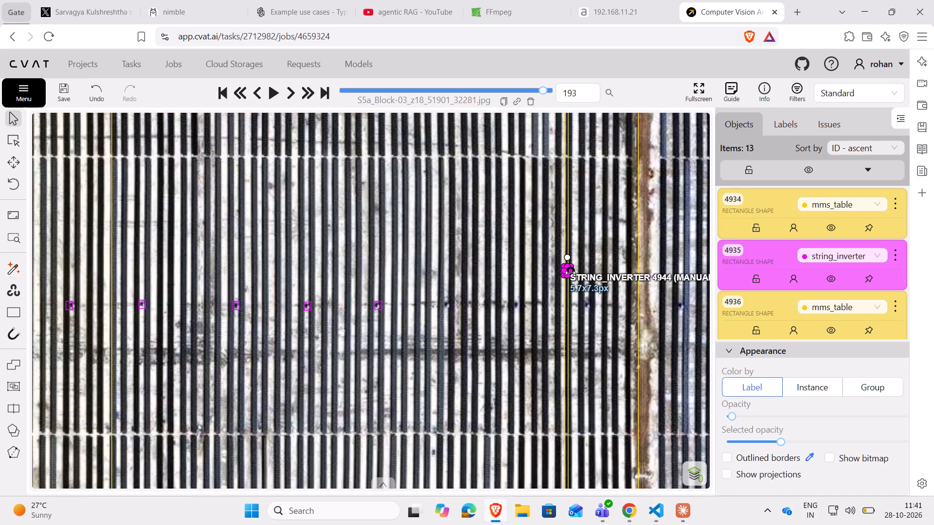
Copy the second band's last string_inverter rectangle onto its next six inverters: two in the large block, one in the narrow strip, three beyond the dirt road.
{"action": "left_click", "coordinate": [380, 307]}
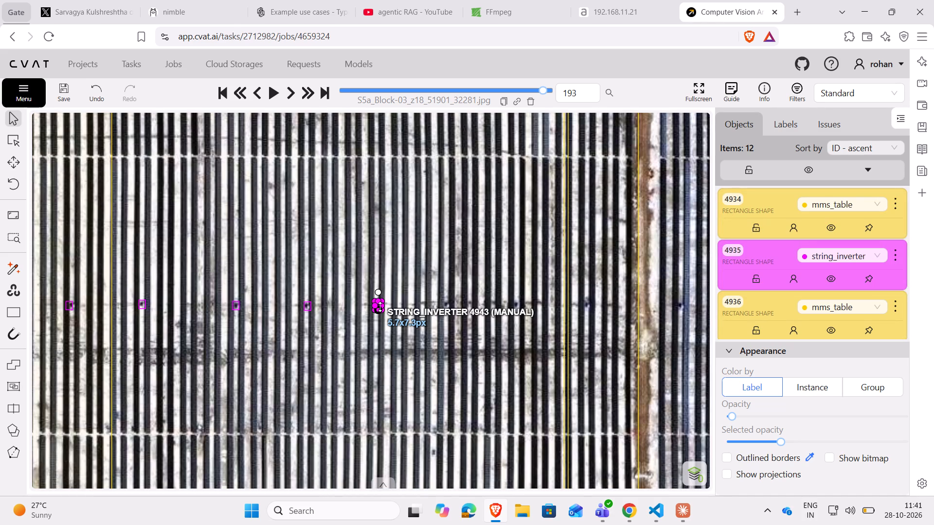
{"action": "key", "text": "ctrl+c"}
{"action": "key", "text": "ctrl+v"}
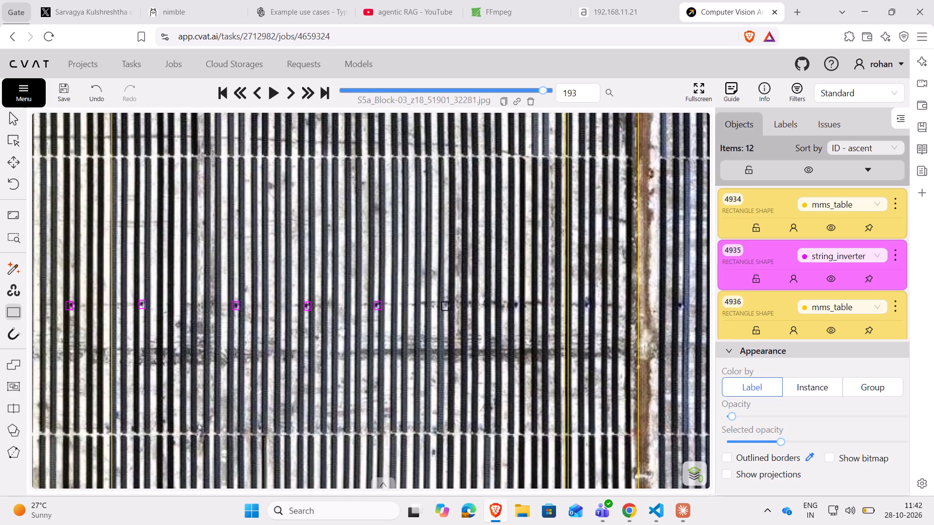
{"action": "left_click", "coordinate": [447, 306], "text": "ctrl"}
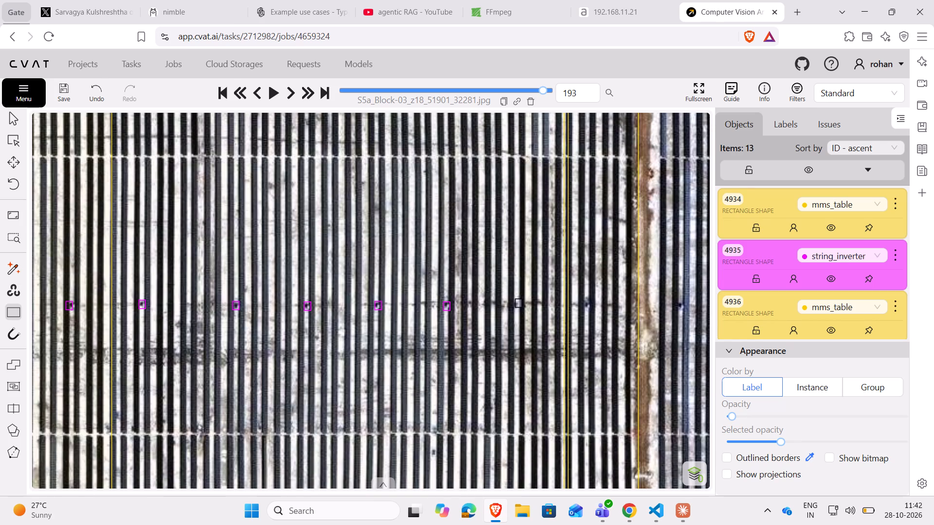
{"action": "left_click", "coordinate": [519, 303], "text": "ctrl"}
{"action": "left_click", "coordinate": [590, 303], "text": "ctrl"}
{"action": "scroll", "coordinate": [362, 356], "scroll_direction": "down", "scroll_amount": 2}
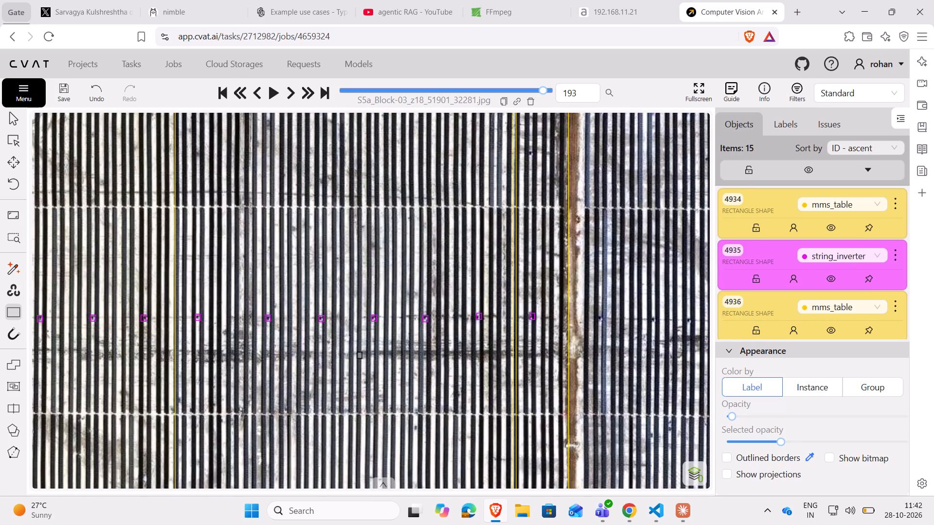
{"action": "left_click", "coordinate": [599, 317], "text": "ctrl"}
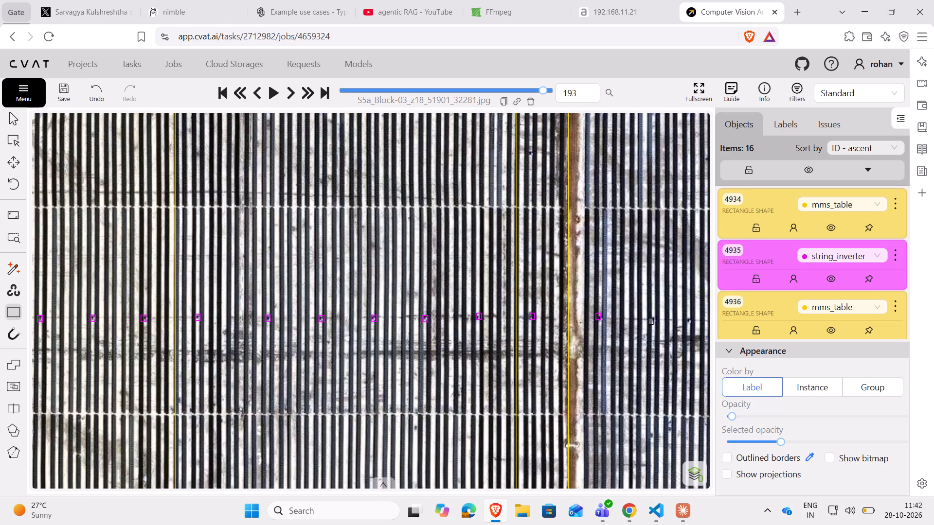
{"action": "left_click", "coordinate": [654, 320], "text": "ctrl"}
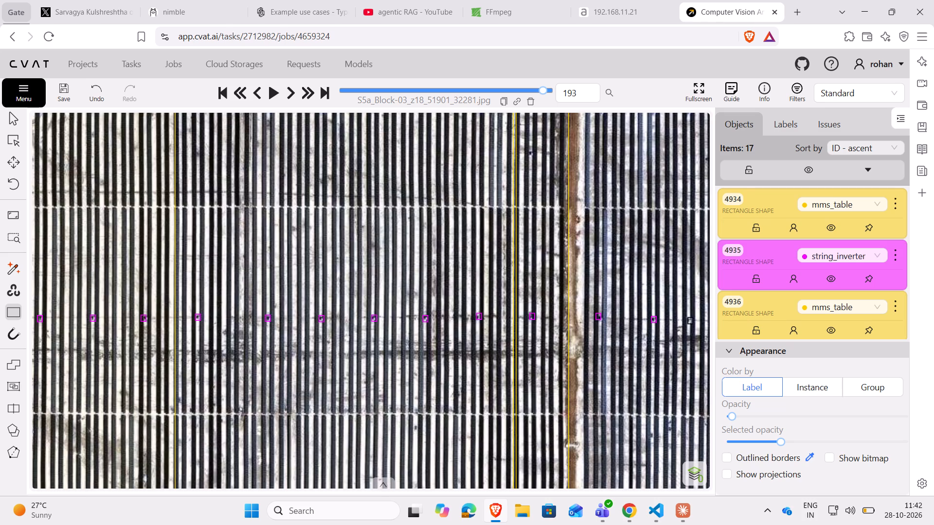
{"action": "left_click", "coordinate": [690, 321], "text": "ctrl"}
Copy the second band's leftmost string_inverter rectangle onto the five leftmost inverters of the large block's third panel band.
{"action": "scroll", "coordinate": [310, 213], "scroll_direction": "down", "scroll_amount": 4}
{"action": "left_click_drag", "start_coordinate": [89, 414], "coordinate": [89, 414]}
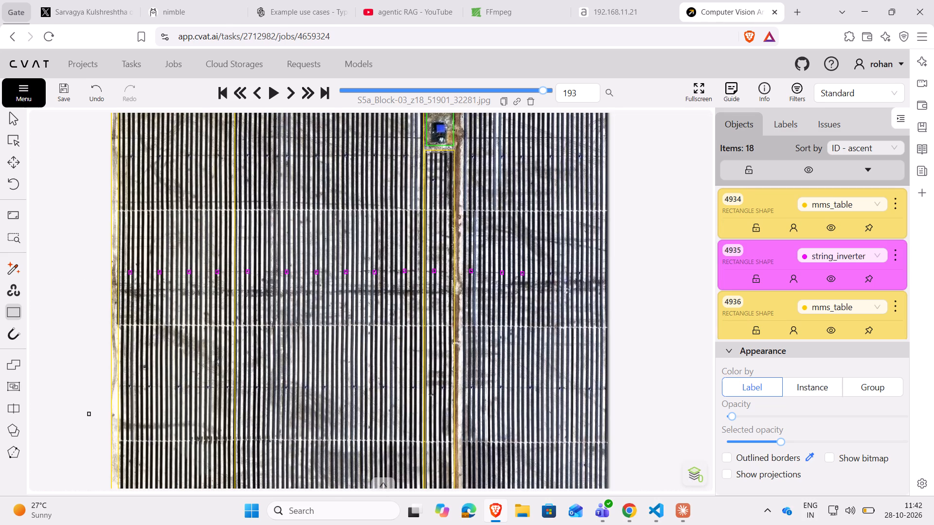
{"action": "left_click_drag", "start_coordinate": [89, 414], "coordinate": [84, 303]}
{"action": "scroll", "coordinate": [84, 303], "scroll_direction": "up", "scroll_amount": 3}
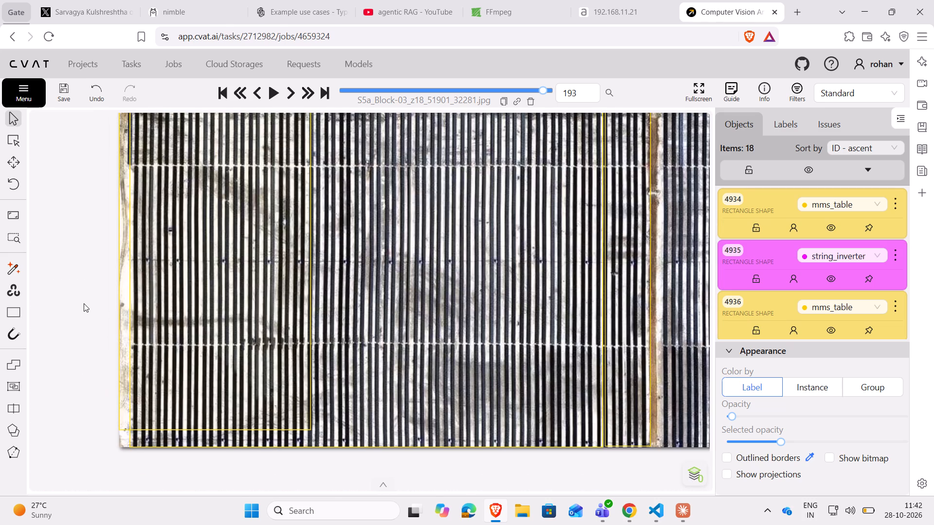
{"action": "left_click_drag", "start_coordinate": [54, 259], "coordinate": [40, 297]}
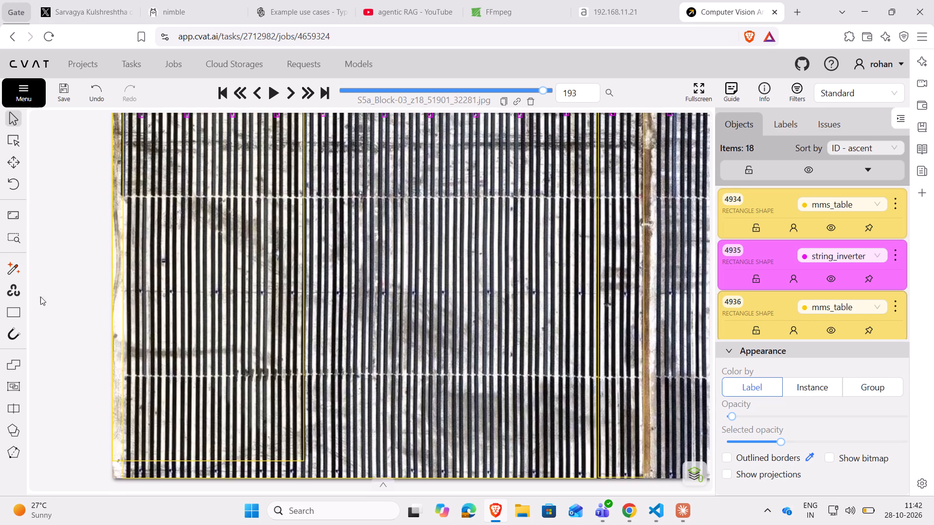
{"action": "left_click_drag", "start_coordinate": [40, 297], "coordinate": [35, 304]}
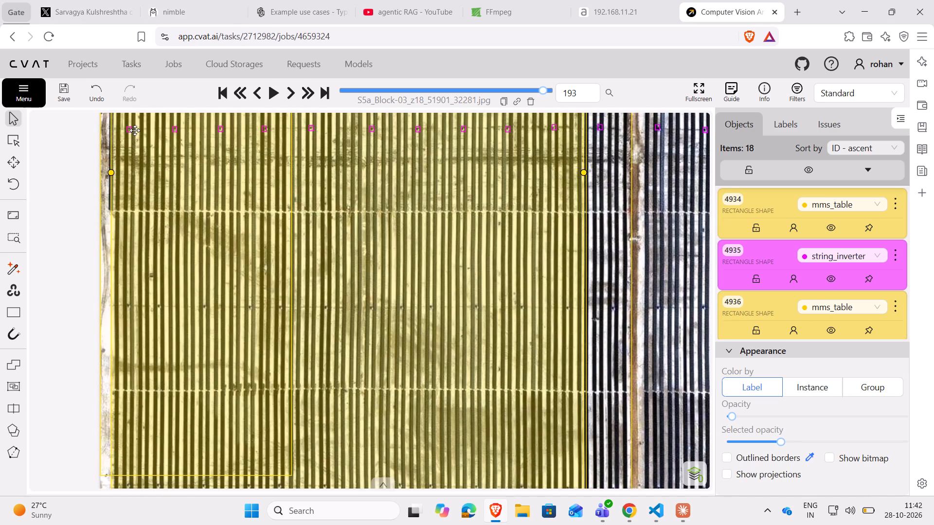
{"action": "left_click", "coordinate": [130, 131]}
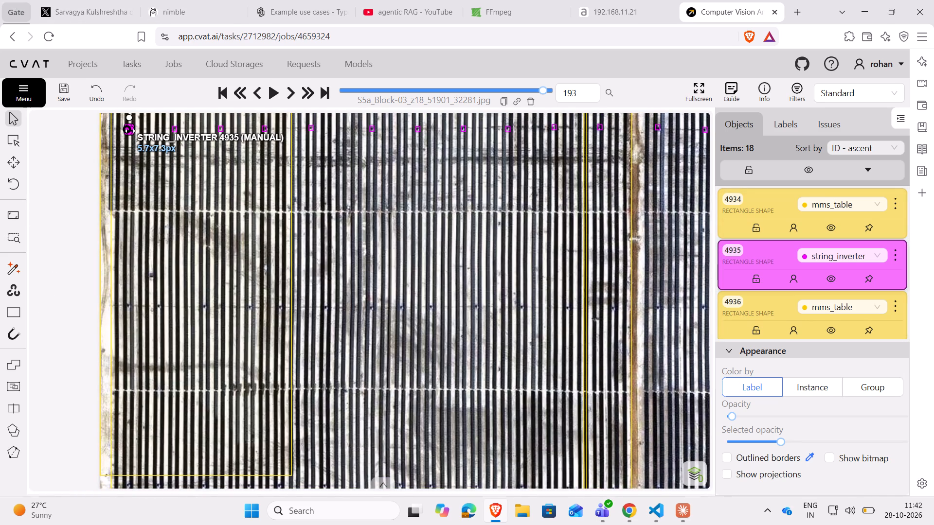
{"action": "key", "text": "ctrl+c"}
{"action": "key", "text": "ctrl+v"}
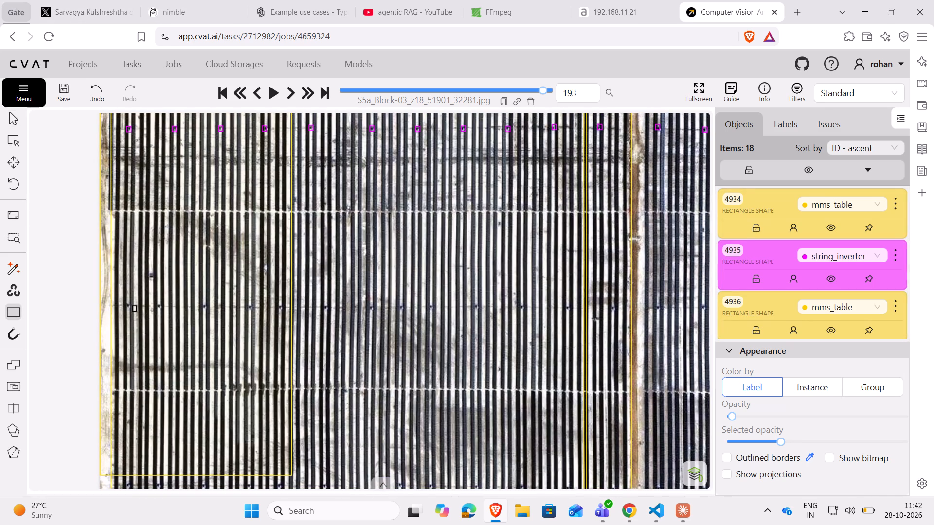
{"action": "left_click", "coordinate": [127, 307], "text": "ctrl"}
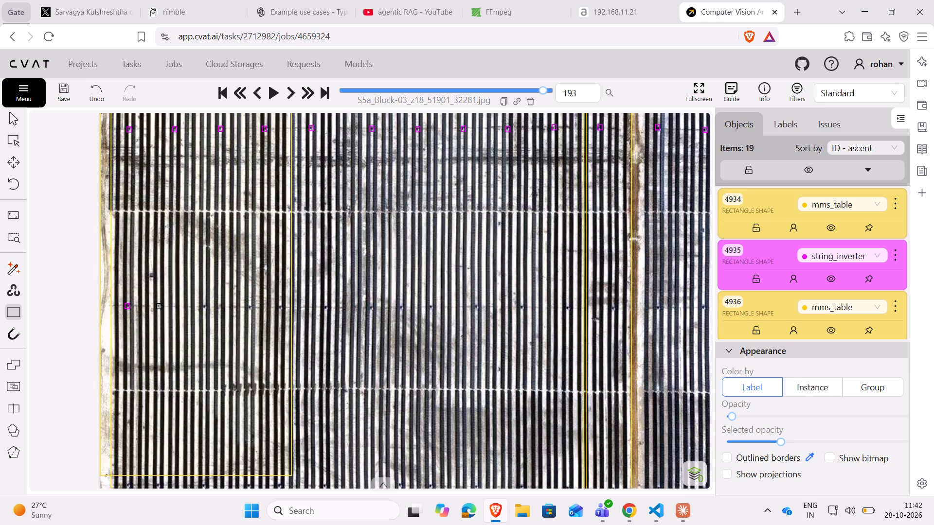
{"action": "left_click", "coordinate": [159, 306], "text": "ctrl"}
{"action": "left_click", "coordinate": [203, 307], "text": "ctrl"}
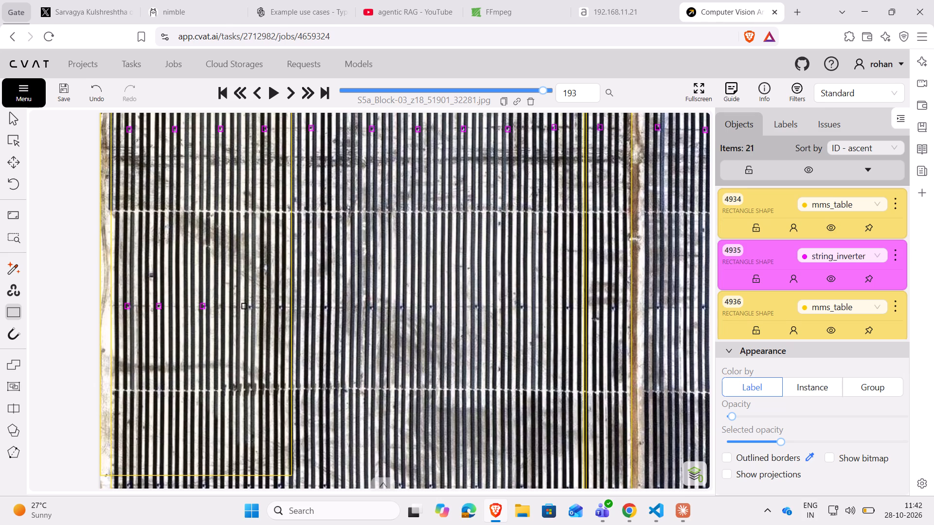
{"action": "left_click", "coordinate": [249, 307], "text": "ctrl"}
{"action": "left_click", "coordinate": [282, 308], "text": "ctrl"}
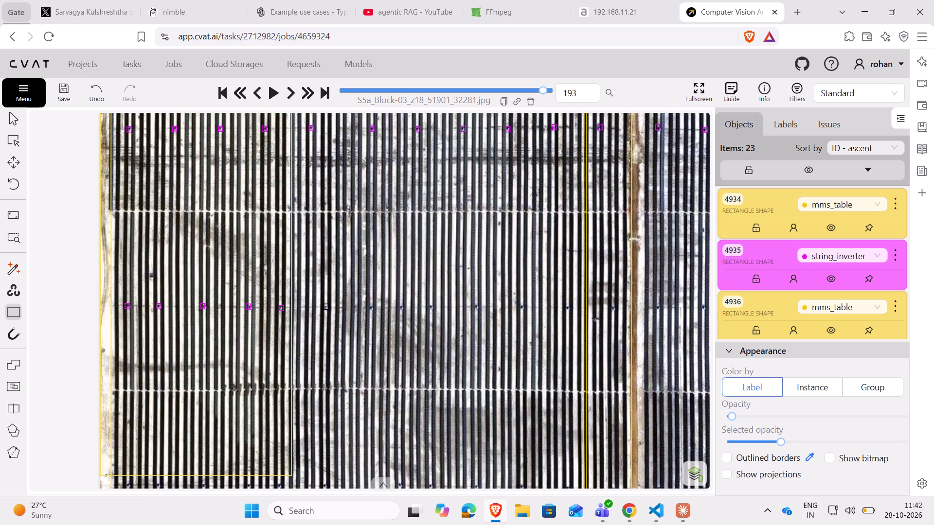
Paste string_inverter copies on the third band's remaining seven inverters, up to the large block's edge beside the narrow strip.
{"action": "left_click", "coordinate": [326, 307], "text": "ctrl"}
{"action": "left_click", "coordinate": [371, 310], "text": "ctrl"}
{"action": "left_click", "coordinate": [399, 308], "text": "ctrl"}
{"action": "left_click", "coordinate": [432, 309], "text": "ctrl"}
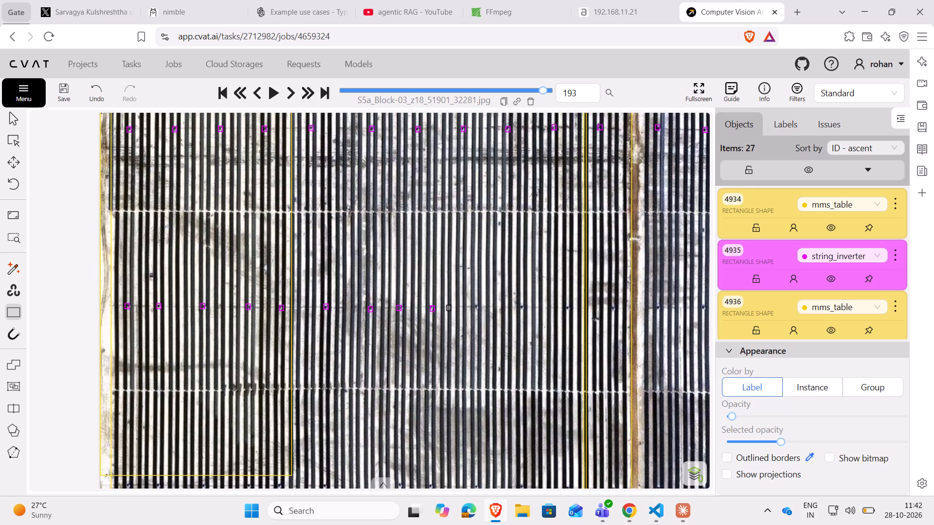
{"action": "left_click", "coordinate": [477, 307], "text": "ctrl"}
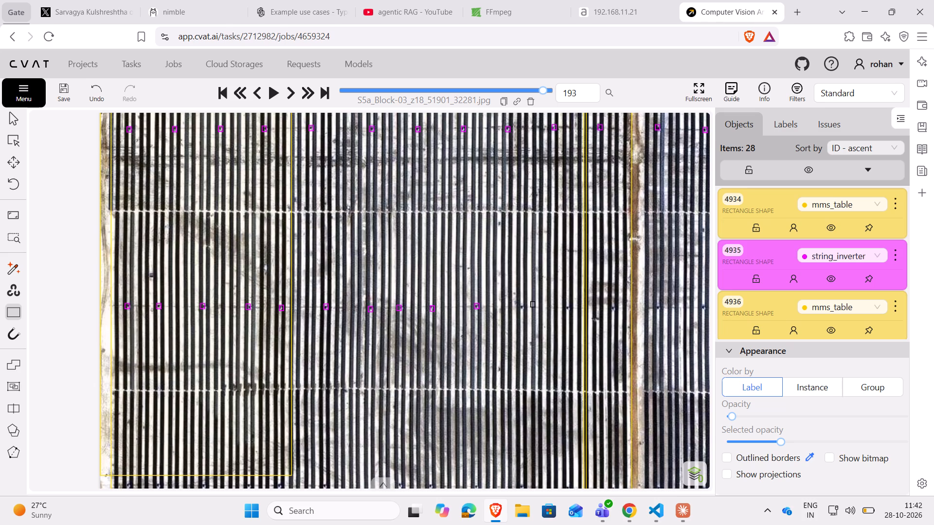
{"action": "left_click", "coordinate": [521, 307], "text": "ctrl"}
{"action": "left_click", "coordinate": [567, 305], "text": "ctrl"}
Paste string_inverter copies on the first ten inverters of the large block's bottom panel band, starting from its left end.
{"action": "left_click", "coordinate": [127, 485], "text": "ctrl"}
{"action": "left_click", "coordinate": [158, 485], "text": "ctrl"}
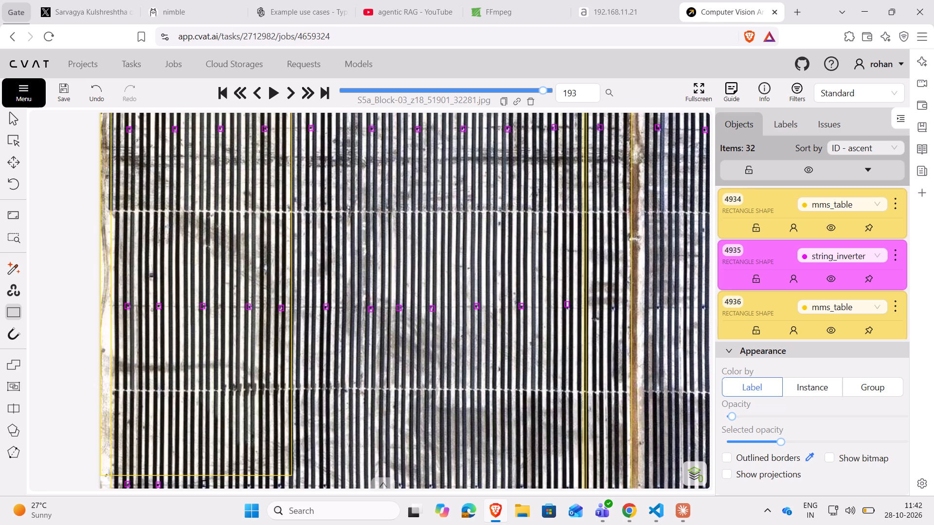
{"action": "left_click", "coordinate": [203, 487], "text": "ctrl"}
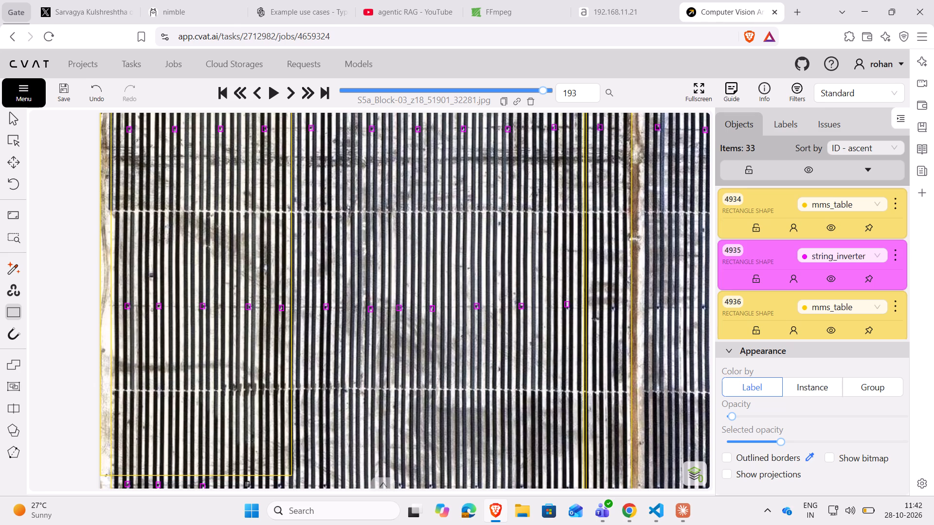
{"action": "left_click", "coordinate": [249, 486], "text": "ctrl"}
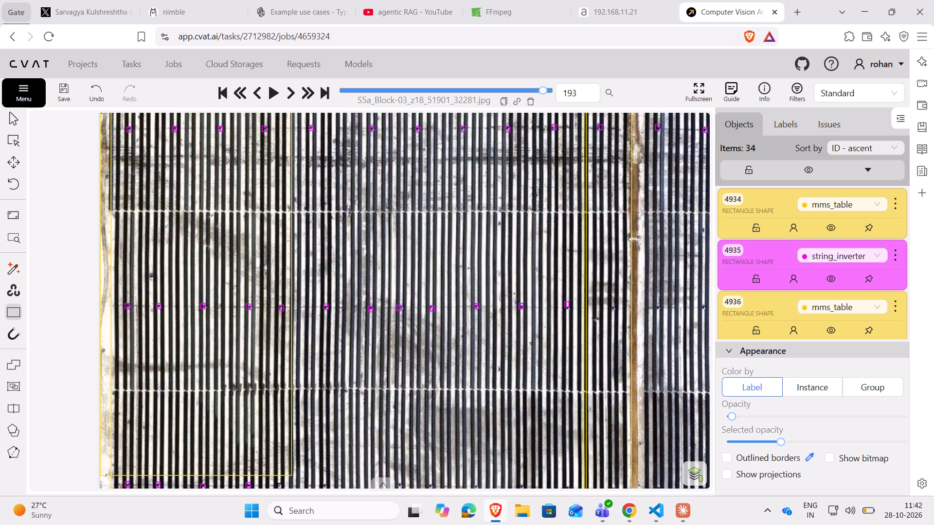
{"action": "left_click", "coordinate": [280, 487], "text": "ctrl"}
{"action": "left_click", "coordinate": [324, 486], "text": "ctrl"}
{"action": "left_click", "coordinate": [400, 486], "text": "ctrl"}
{"action": "left_click", "coordinate": [430, 487], "text": "ctrl"}
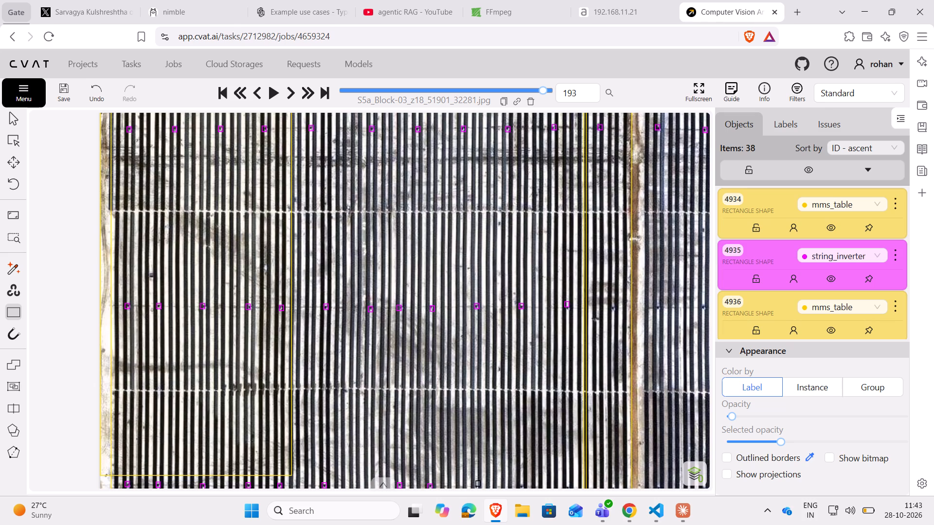
{"action": "left_click", "coordinate": [475, 488], "text": "ctrl"}
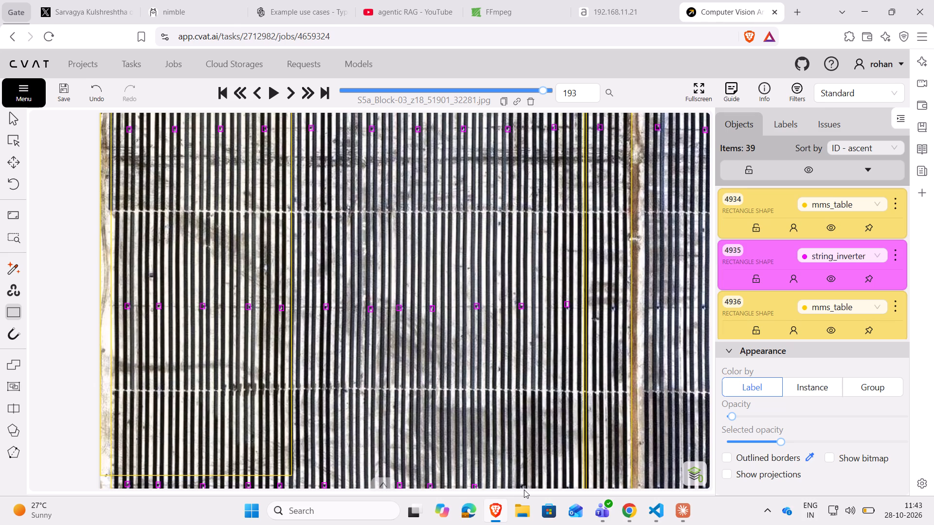
{"action": "left_click", "coordinate": [521, 486], "text": "ctrl"}
Extend the narrower mms_table rectangle over the large block's left part down to the image's bottom edge.
{"action": "scroll", "coordinate": [480, 444], "scroll_direction": "down", "scroll_amount": 1}
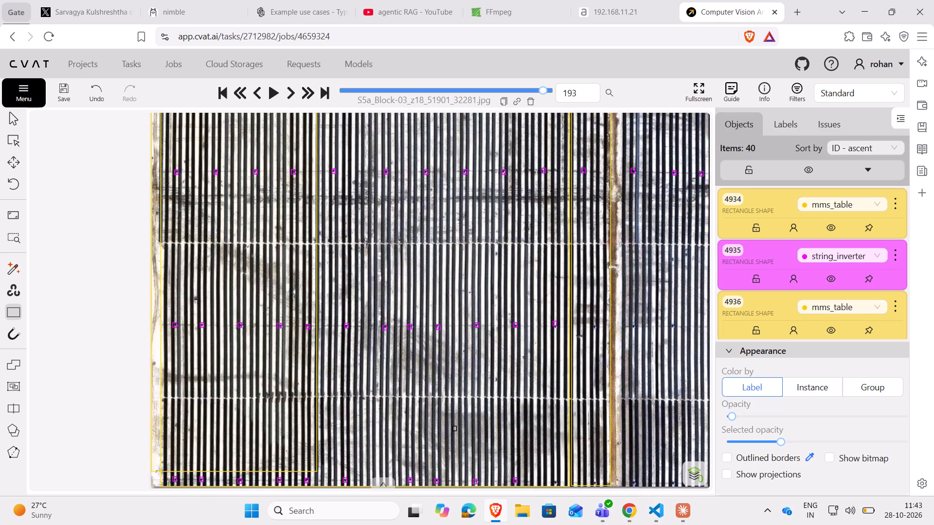
{"action": "left_click_drag", "start_coordinate": [96, 387], "coordinate": [79, 300]}
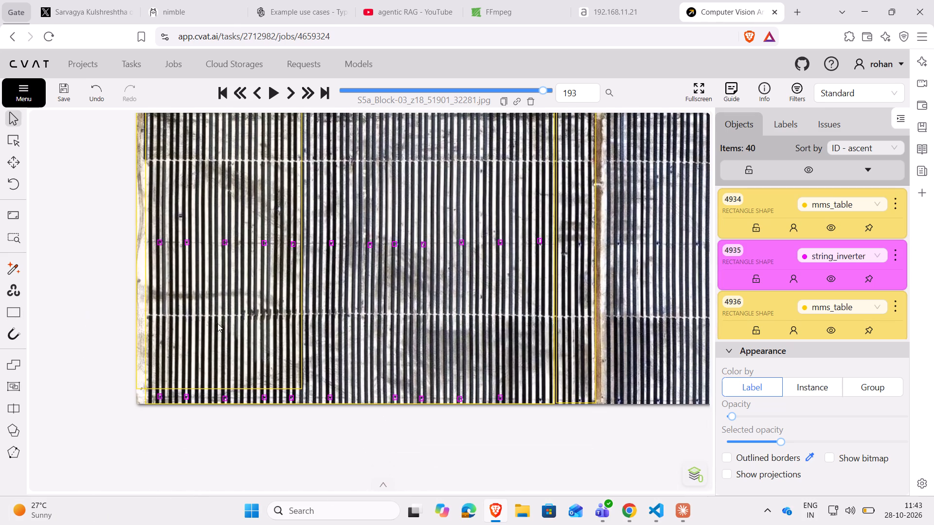
{"action": "scroll", "coordinate": [440, 412], "scroll_direction": "down", "scroll_amount": 1}
{"action": "scroll", "coordinate": [464, 426], "scroll_direction": "up", "scroll_amount": 3}
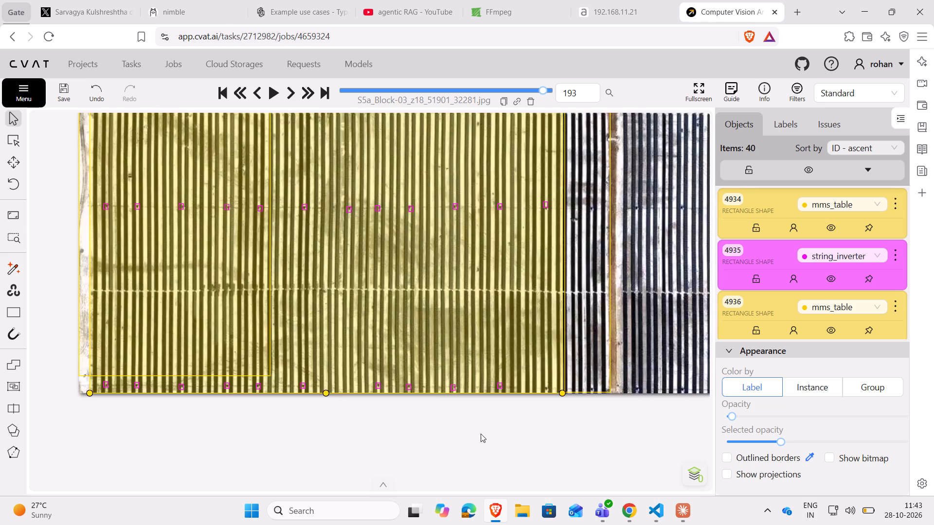
{"action": "left_click_drag", "start_coordinate": [489, 436], "coordinate": [388, 454]}
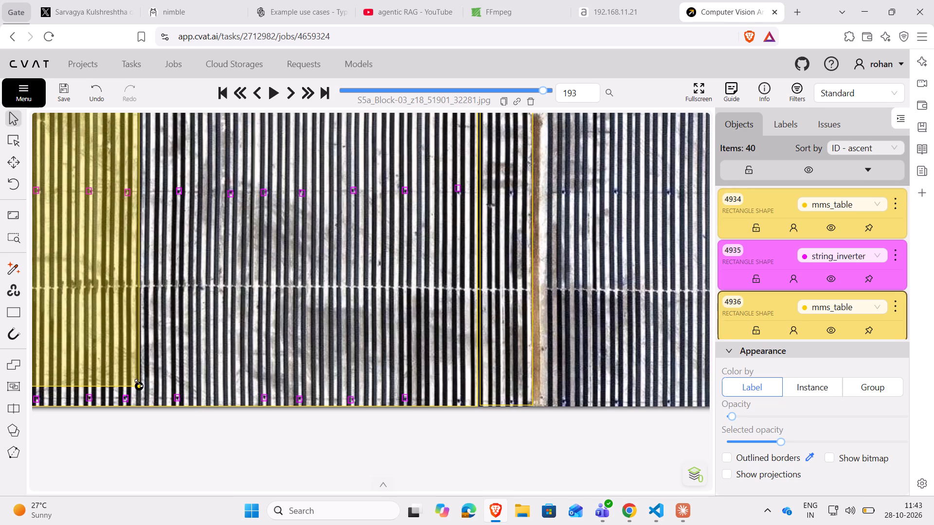
{"action": "left_click_drag", "start_coordinate": [139, 383], "coordinate": [139, 405]}
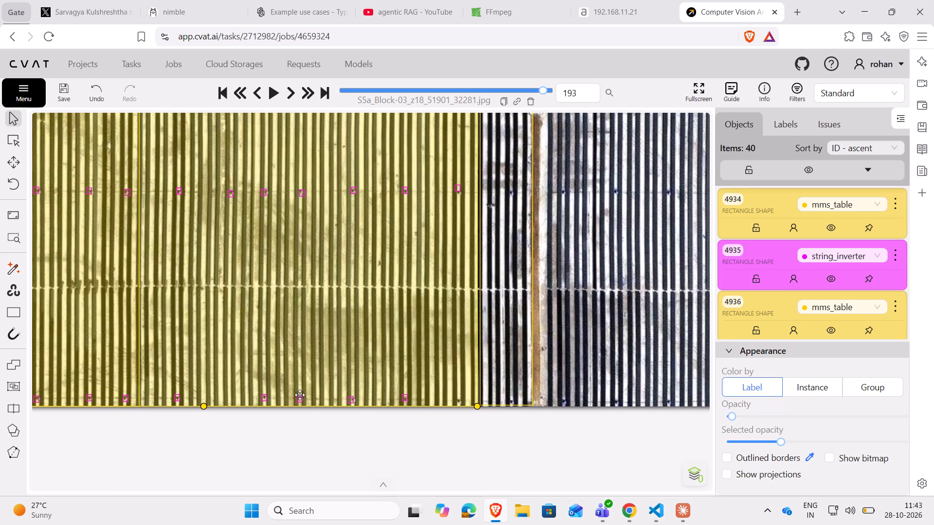
Copy a bottom-band string_inverter rectangle onto that band's next five inverters: one in the large block, one in the narrow strip, three beyond the dirt road.
{"action": "left_click", "coordinate": [265, 398]}
{"action": "key", "text": "ctrl+c"}
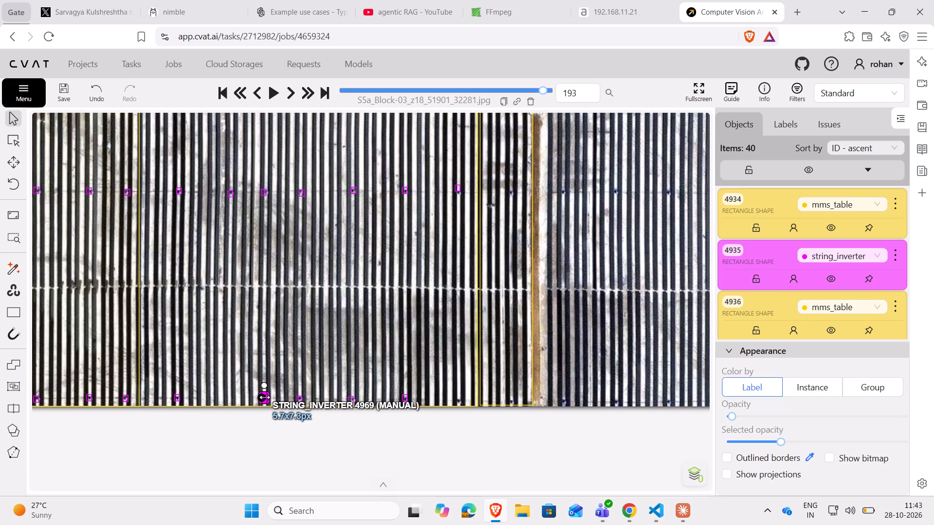
{"action": "key", "text": "ctrl+v"}
{"action": "left_click", "coordinate": [460, 401], "text": "ctrl"}
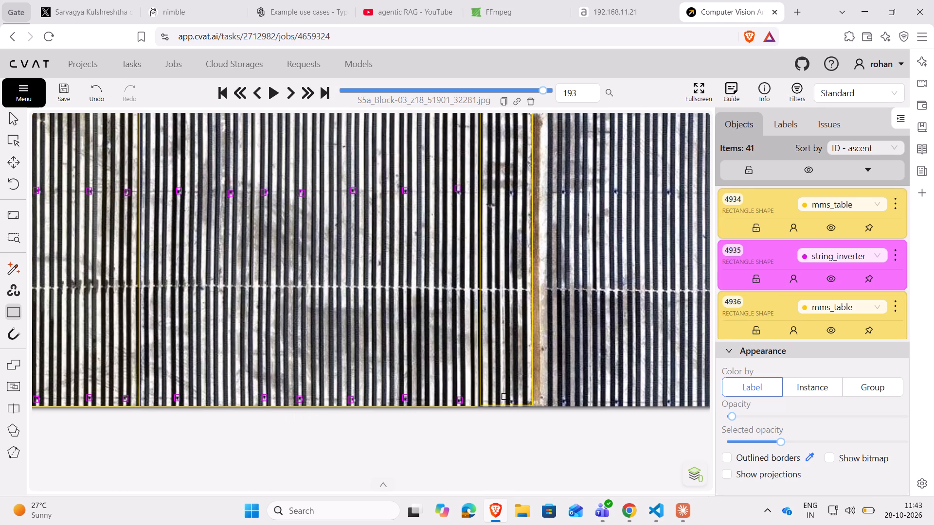
{"action": "left_click", "coordinate": [512, 404], "text": "ctrl"}
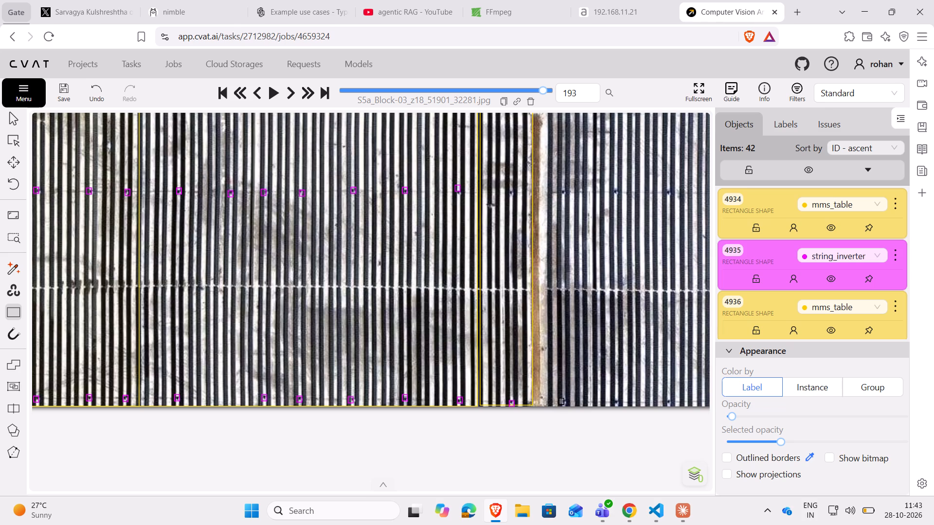
{"action": "left_click", "coordinate": [561, 402], "text": "ctrl"}
{"action": "left_click", "coordinate": [615, 403], "text": "ctrl"}
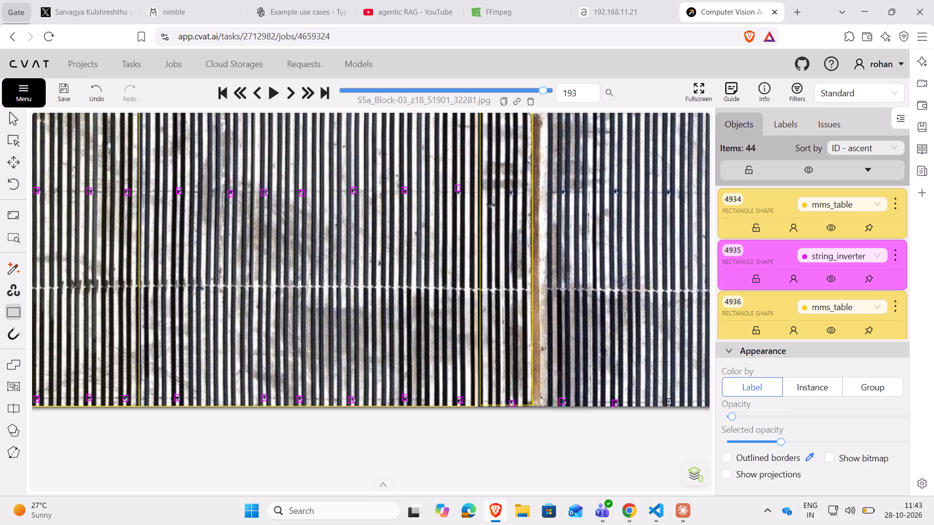
{"action": "left_click", "coordinate": [669, 402], "text": "ctrl"}
Paste string_inverter copies on four third-band inverters: one in the narrow strip and three beyond the dirt road.
{"action": "left_click", "coordinate": [562, 192], "text": "ctrl"}
{"action": "left_click", "coordinate": [509, 193], "text": "ctrl"}
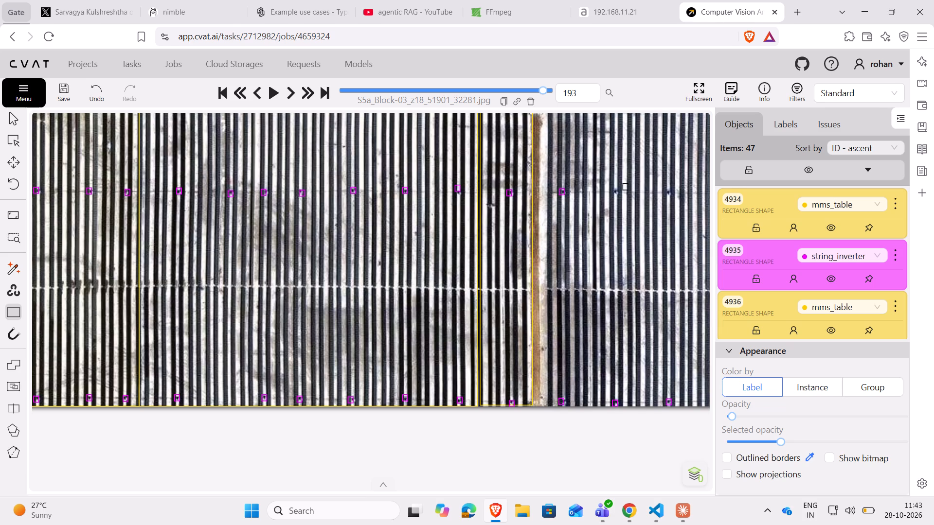
{"action": "left_click", "coordinate": [616, 193], "text": "ctrl"}
{"action": "left_click", "coordinate": [671, 193], "text": "ctrl"}
Copy the third band's last string_inverter rectangle onto the two remaining inverters of both the third and bottom bands, near the image's right edge.
{"action": "left_click_drag", "start_coordinate": [646, 434], "coordinate": [525, 456]}
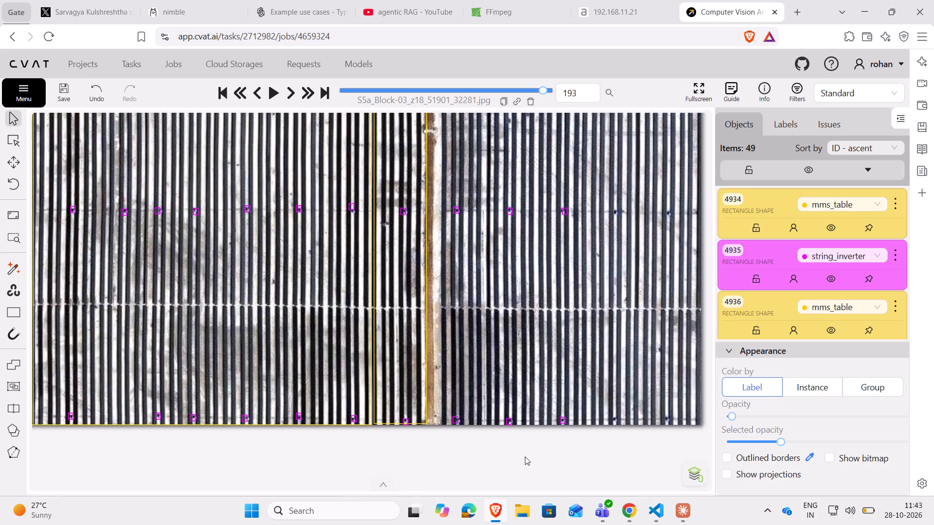
{"action": "left_click_drag", "start_coordinate": [525, 456], "coordinate": [445, 486]}
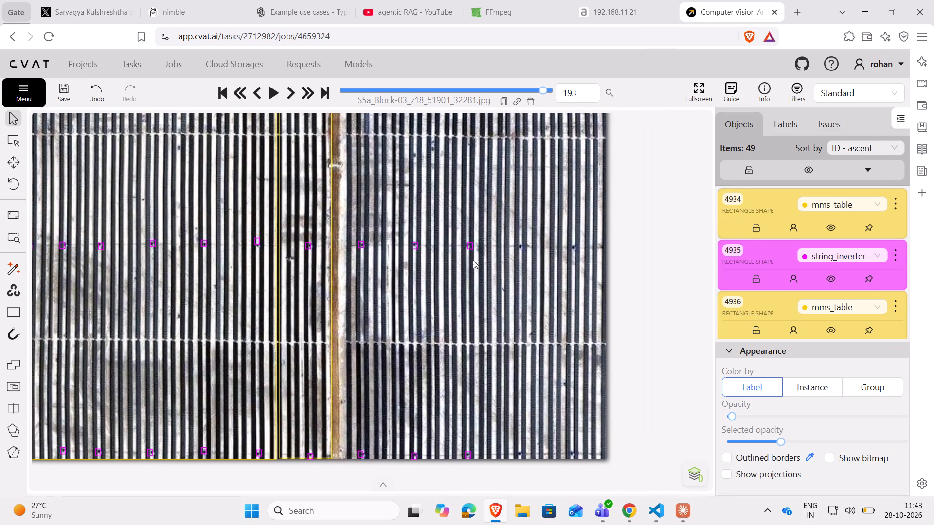
{"action": "left_click", "coordinate": [471, 245]}
{"action": "key", "text": "ctrl+c"}
{"action": "key", "text": "ctrl+v"}
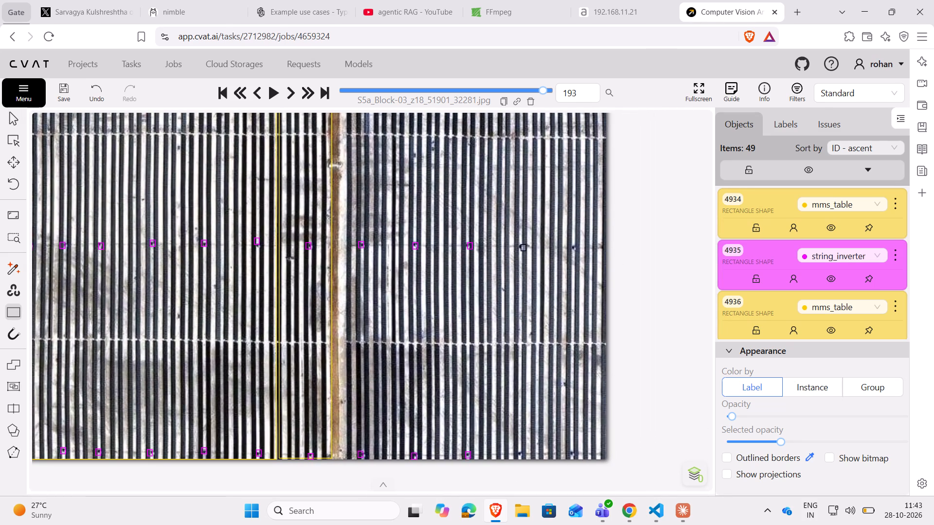
{"action": "left_click", "coordinate": [521, 248], "text": "ctrl"}
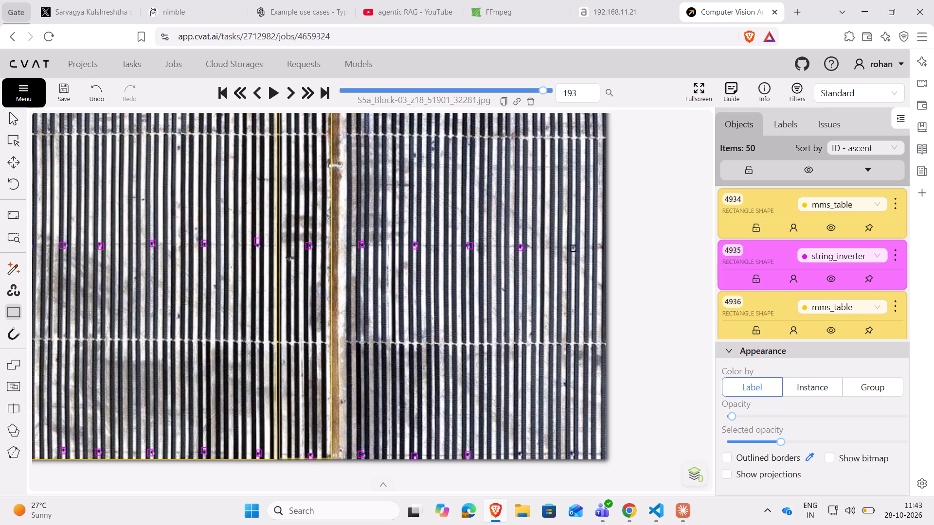
{"action": "left_click", "coordinate": [574, 249], "text": "ctrl"}
{"action": "left_click", "coordinate": [520, 454], "text": "ctrl"}
{"action": "left_click", "coordinate": [573, 455], "text": "ctrl"}
Copy the second band's last string_inverter rectangle onto the five inverters of the band above it, beyond the dirt road from the idt.
{"action": "left_click_drag", "start_coordinate": [630, 159], "coordinate": [662, 319]}
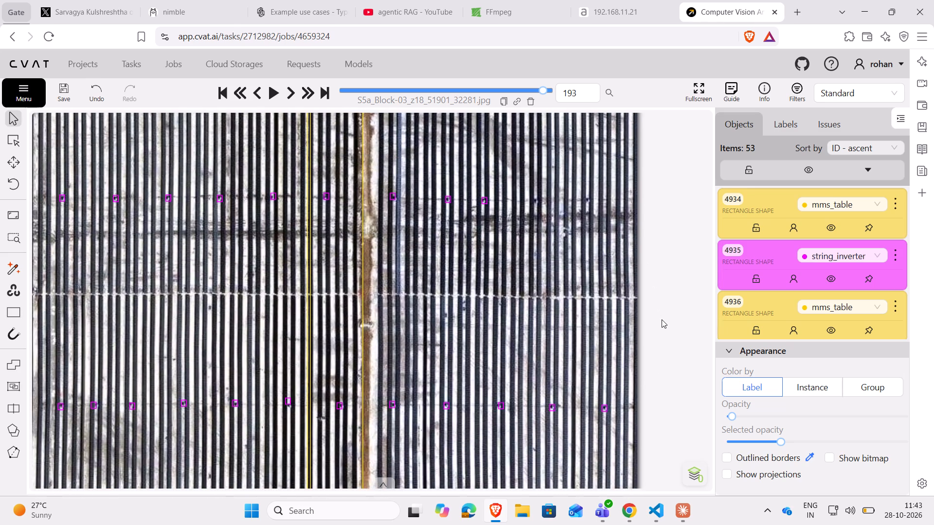
{"action": "left_click_drag", "start_coordinate": [662, 319], "coordinate": [656, 468]}
{"action": "left_click_drag", "start_coordinate": [649, 253], "coordinate": [668, 369]}
{"action": "left_click", "coordinate": [494, 463]}
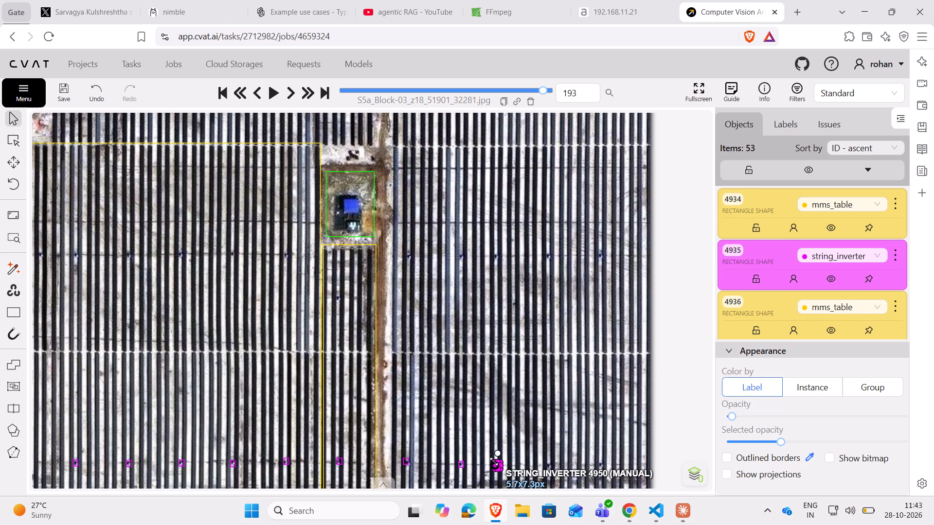
{"action": "key", "text": "ctrl+c"}
{"action": "key", "text": "ctrl+v"}
{"action": "left_click", "coordinate": [407, 253], "text": "ctrl"}
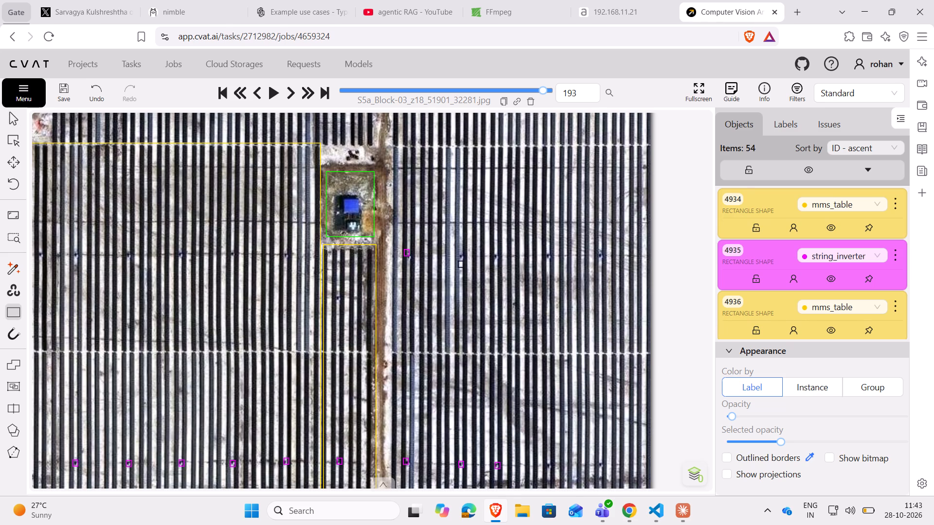
{"action": "left_click", "coordinate": [462, 256], "text": "ctrl"}
{"action": "left_click", "coordinate": [495, 258], "text": "ctrl"}
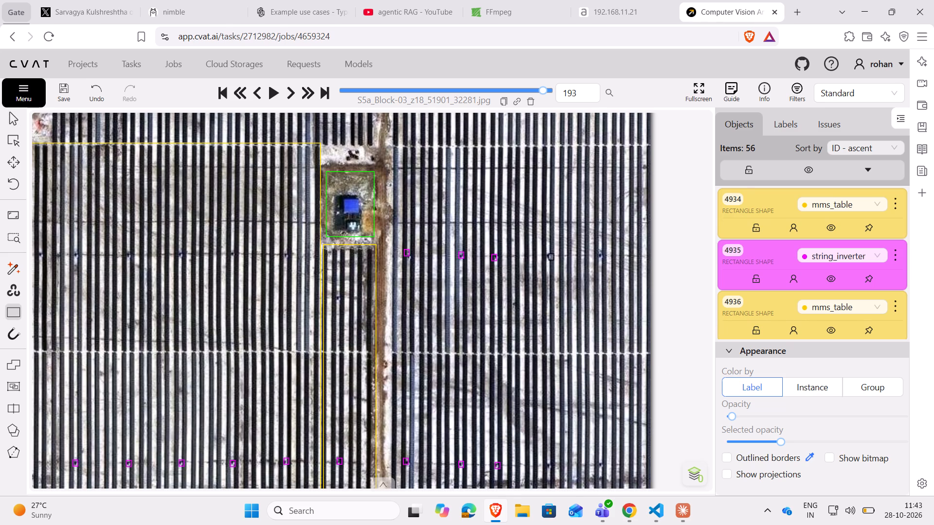
{"action": "left_click", "coordinate": [549, 257], "text": "ctrl"}
{"action": "left_click", "coordinate": [601, 255], "text": "ctrl"}
Paste string_inverter copies on the large block's five top-band inverters nearest the idt.
{"action": "left_click", "coordinate": [77, 256], "text": "ctrl"}
{"action": "left_click", "coordinate": [130, 256], "text": "ctrl"}
{"action": "left_click", "coordinate": [179, 256], "text": "ctrl"}
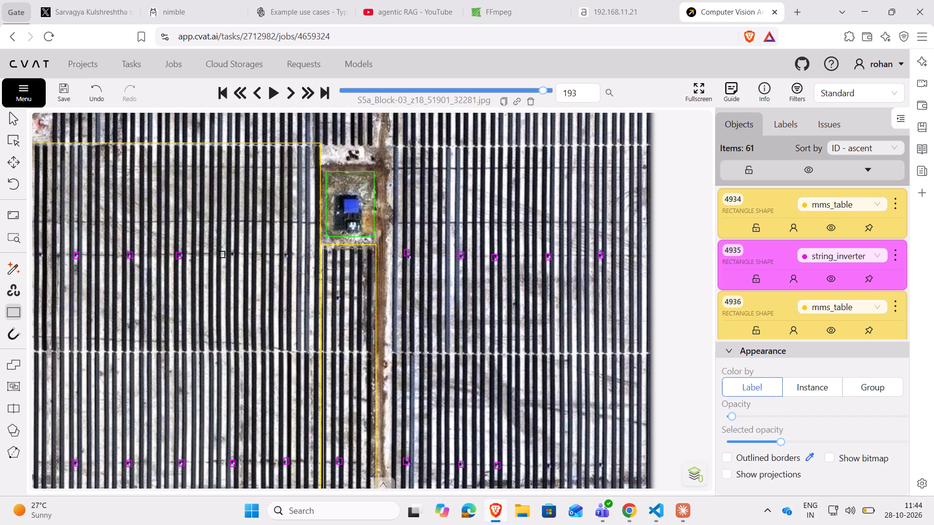
{"action": "left_click", "coordinate": [233, 254], "text": "ctrl"}
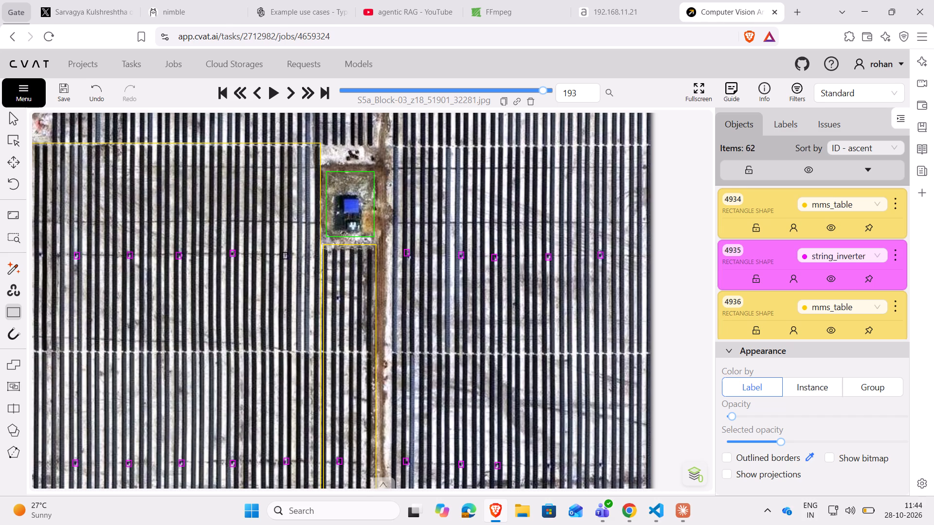
{"action": "left_click", "coordinate": [286, 256], "text": "ctrl"}
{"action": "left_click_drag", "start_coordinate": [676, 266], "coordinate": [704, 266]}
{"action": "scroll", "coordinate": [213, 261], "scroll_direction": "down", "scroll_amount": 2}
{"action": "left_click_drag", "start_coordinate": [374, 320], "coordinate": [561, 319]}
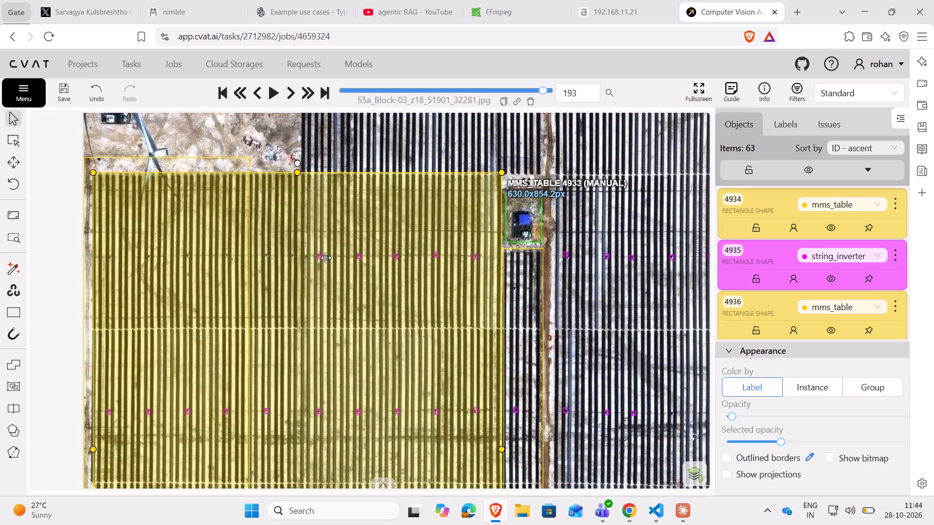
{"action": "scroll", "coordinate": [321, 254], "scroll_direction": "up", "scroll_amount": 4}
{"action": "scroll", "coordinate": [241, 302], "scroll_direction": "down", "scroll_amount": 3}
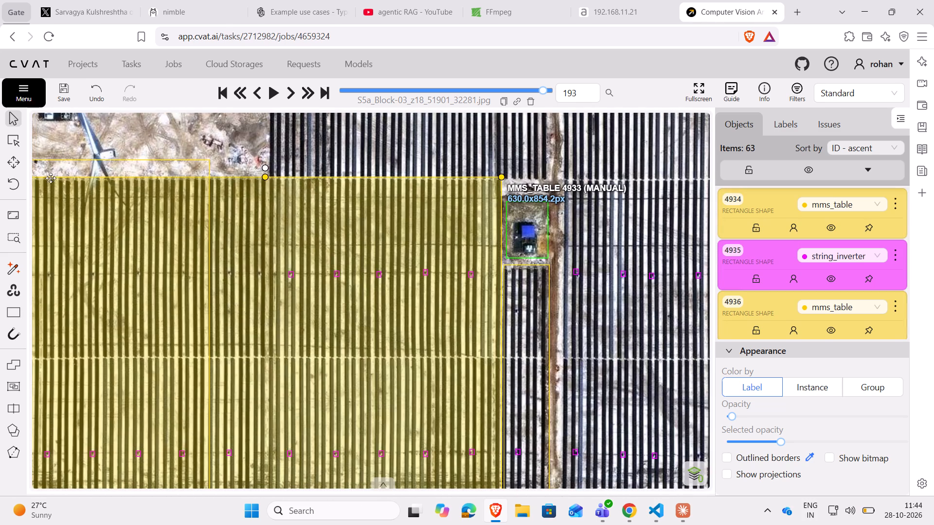
Delete the redundant mms_table rectangle overlapping the large block's outer part, beside the image's edge and below the bare ground.
{"action": "left_click_drag", "start_coordinate": [114, 138], "coordinate": [162, 142]}
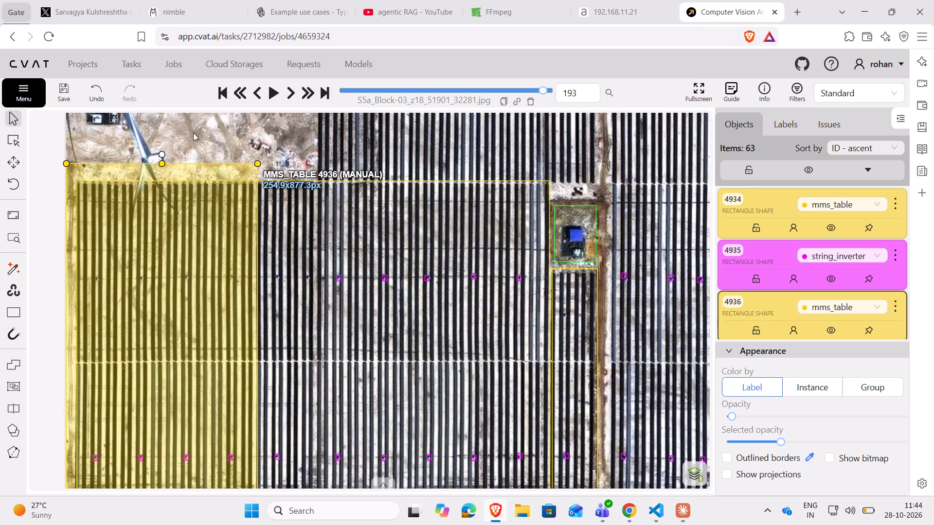
{"action": "left_click_drag", "start_coordinate": [179, 137], "coordinate": [318, 133]}
{"action": "left_click", "coordinate": [264, 161]}
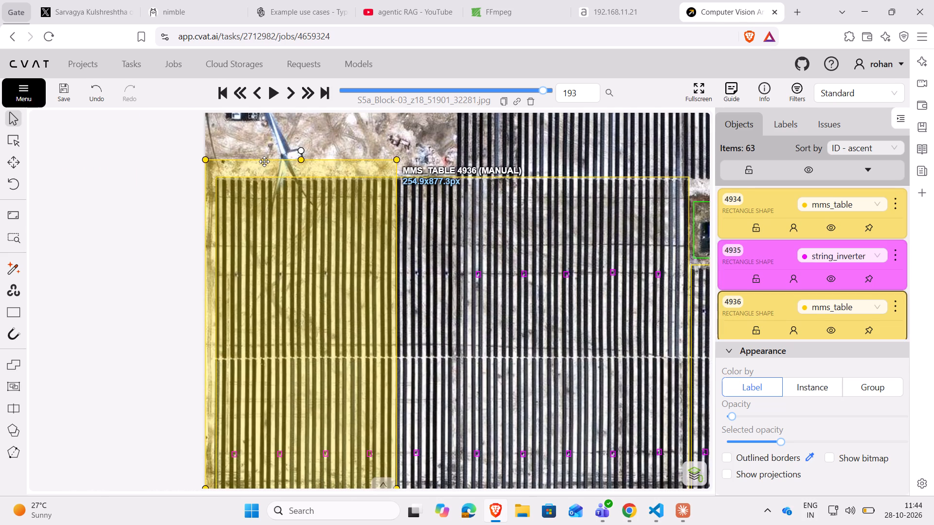
{"action": "key", "text": "Delete"}
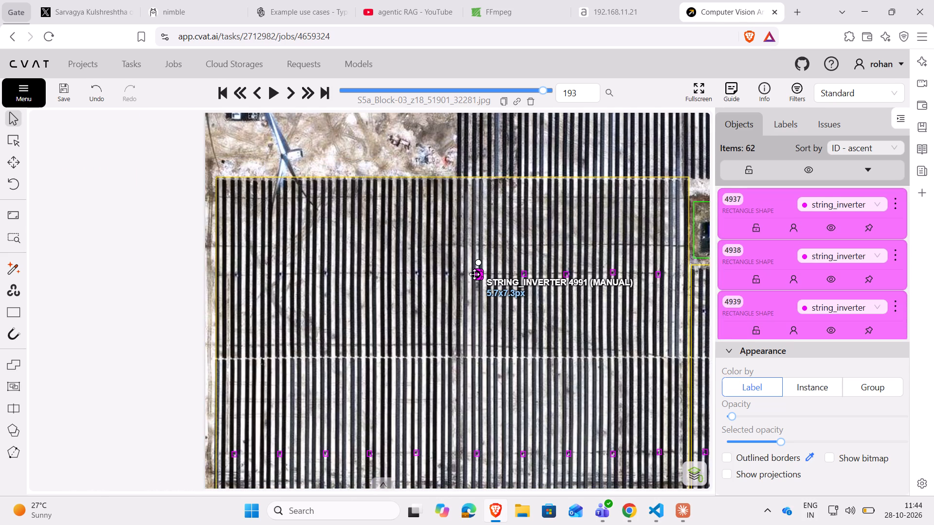
Copy the large block's top-band string_inverter rectangle onto that band's six unmarked inverters nearest the image edge, and save the annotations.
{"action": "left_click", "coordinate": [481, 277]}
{"action": "key", "text": "ctrl+c"}
{"action": "key", "text": "ctrl+v"}
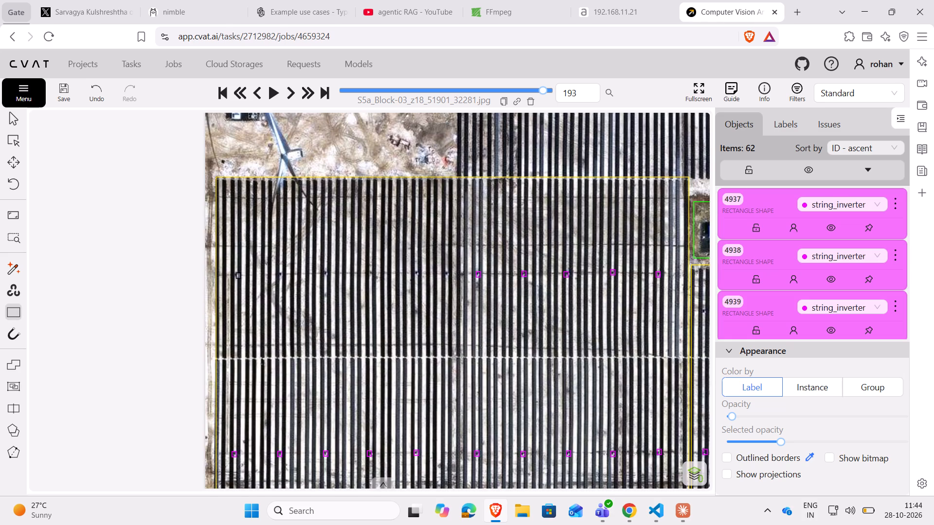
{"action": "left_click", "coordinate": [238, 276], "text": "ctrl"}
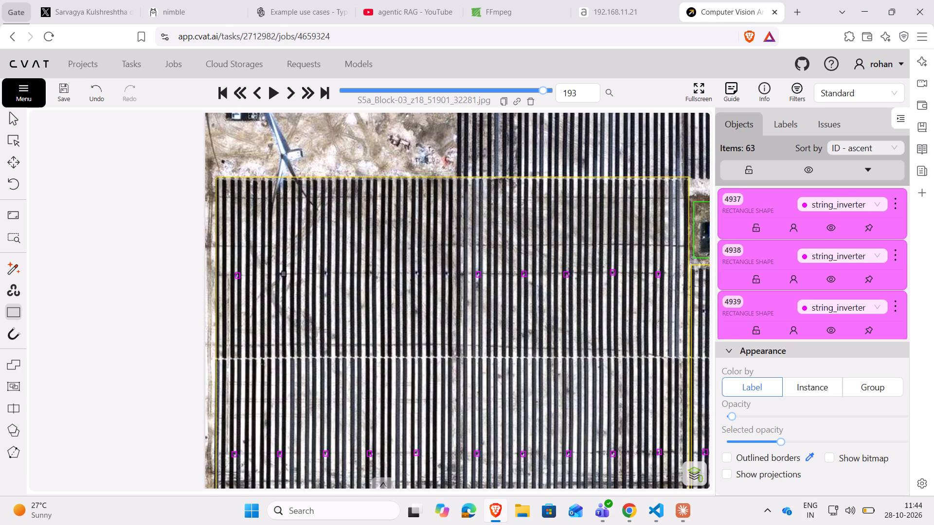
{"action": "left_click", "coordinate": [281, 274], "text": "ctrl"}
{"action": "left_click", "coordinate": [327, 275], "text": "ctrl"}
{"action": "left_click", "coordinate": [371, 273], "text": "ctrl"}
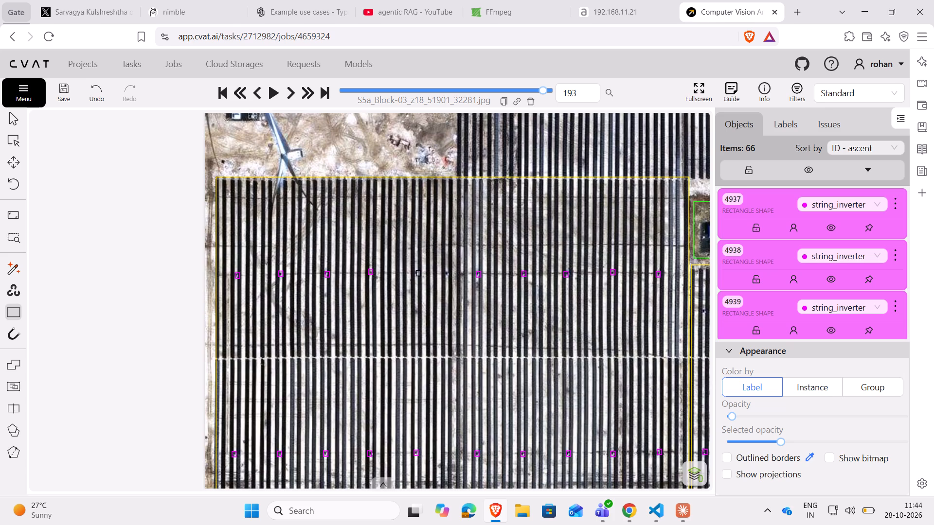
{"action": "left_click", "coordinate": [418, 275], "text": "ctrl"}
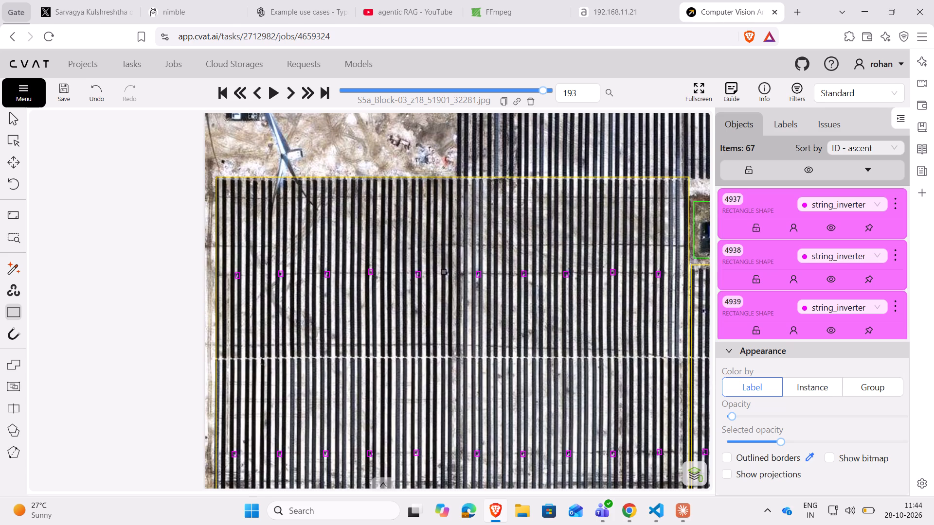
{"action": "left_click", "coordinate": [445, 274], "text": "ctrl"}
{"action": "key", "text": "ctrl+s"}
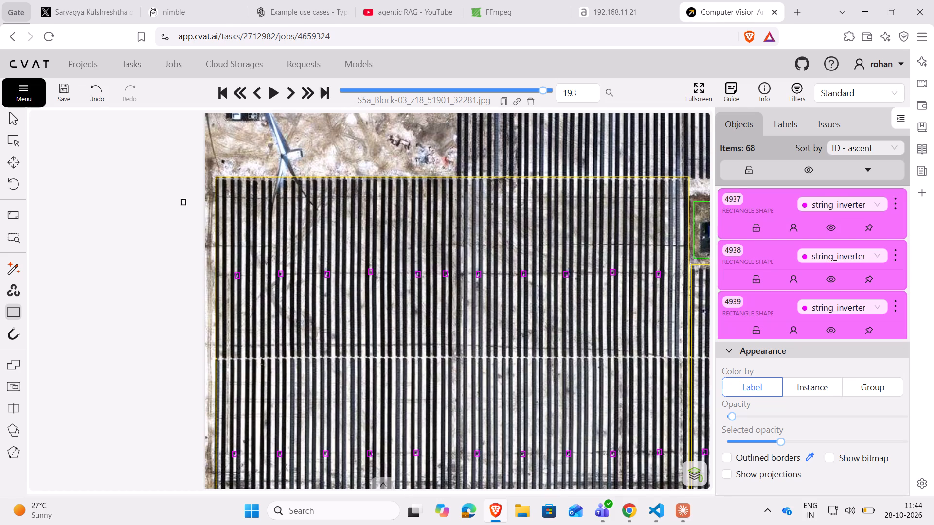
{"action": "left_click", "coordinate": [191, 205]}
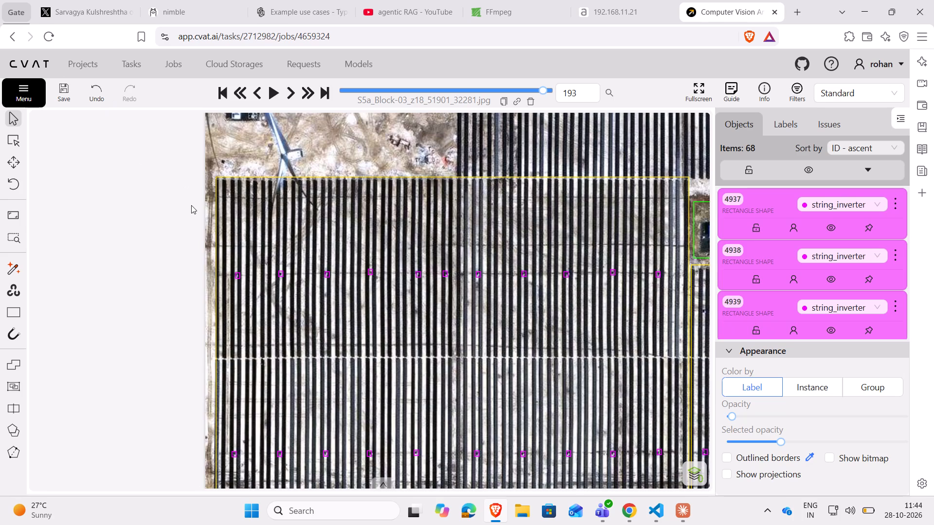
Draw a two-point mms_table rectangle over the panel block at the image's top, between the bare ground and the dirt road.
{"action": "scroll", "coordinate": [196, 188], "scroll_direction": "up", "scroll_amount": 2}
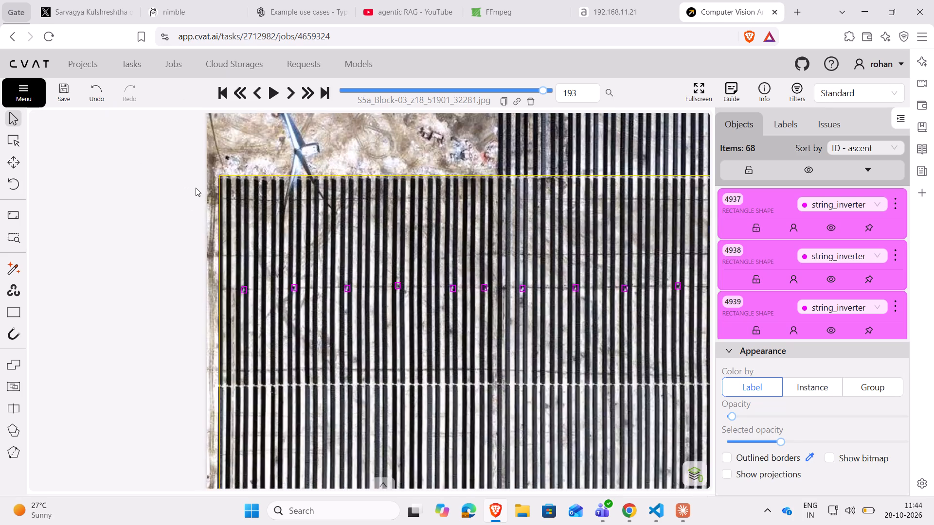
{"action": "scroll", "coordinate": [194, 185], "scroll_direction": "down", "scroll_amount": 5}
{"action": "scroll", "coordinate": [189, 178], "scroll_direction": "up", "scroll_amount": 6}
{"action": "scroll", "coordinate": [187, 176], "scroll_direction": "down", "scroll_amount": 9}
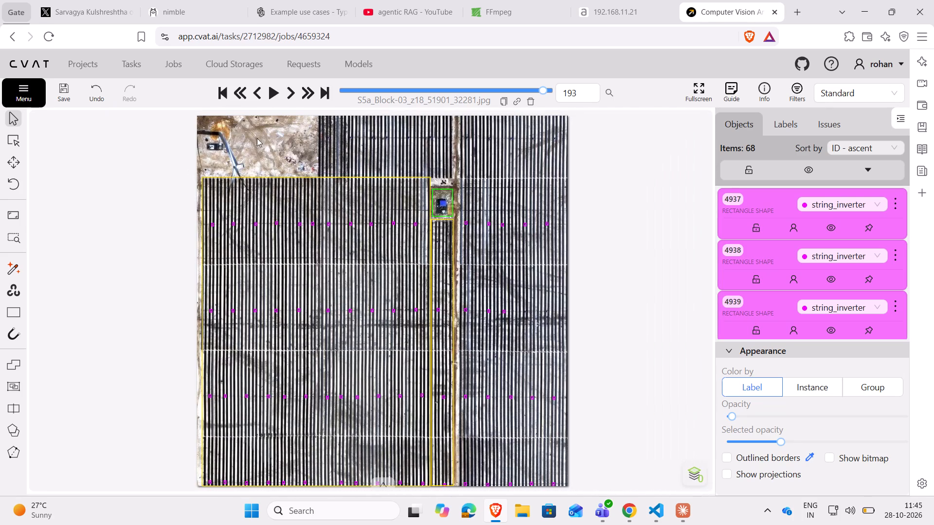
{"action": "left_click_drag", "start_coordinate": [253, 138], "coordinate": [117, 191]}
{"action": "scroll", "coordinate": [121, 187], "scroll_direction": "up", "scroll_amount": 3}
{"action": "left_click_drag", "start_coordinate": [157, 199], "coordinate": [129, 186]}
{"action": "left_click", "coordinate": [8, 311]}
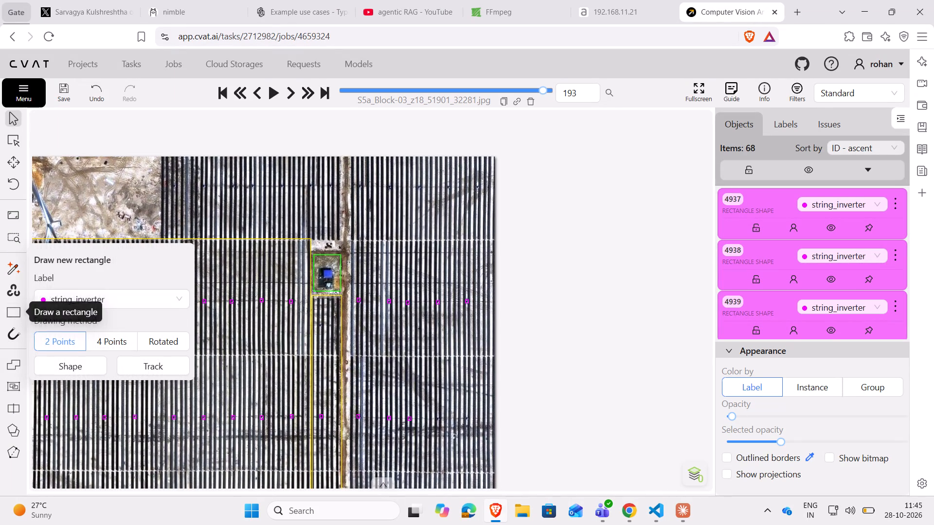
{"action": "left_click", "coordinate": [76, 290]}
{"action": "left_click", "coordinate": [67, 322]}
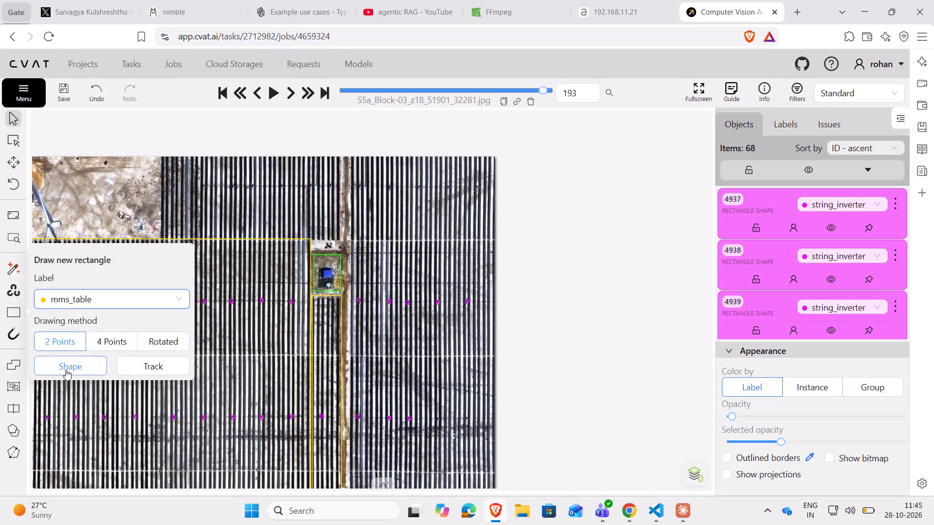
{"action": "left_click", "coordinate": [66, 369]}
{"action": "left_click", "coordinate": [162, 158]}
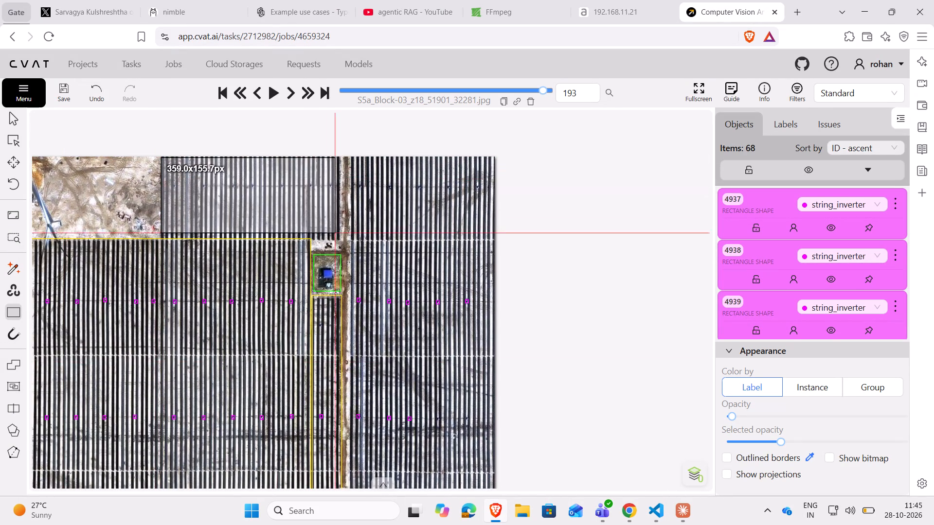
{"action": "left_click", "coordinate": [341, 240]}
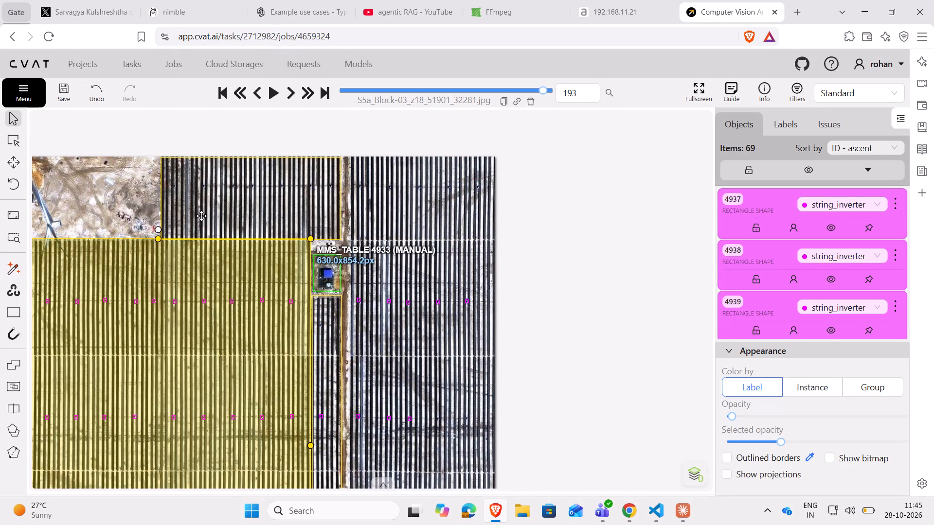
Draw an mms_table rectangle of about 297 by 171 px over the image's top panel block beyond the dirt road.
{"action": "left_click", "coordinate": [22, 313]}
{"action": "left_click", "coordinate": [14, 313]}
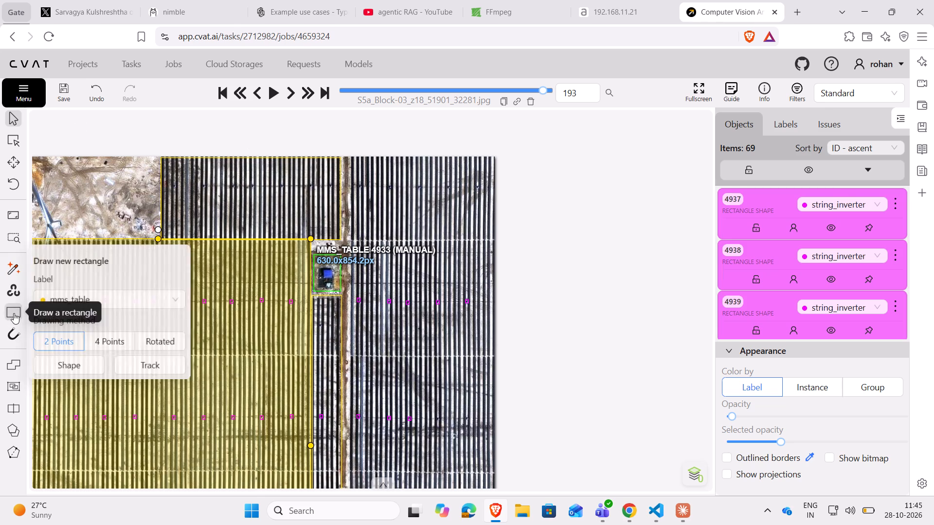
{"action": "left_click", "coordinate": [78, 375]}
{"action": "left_click", "coordinate": [351, 159]}
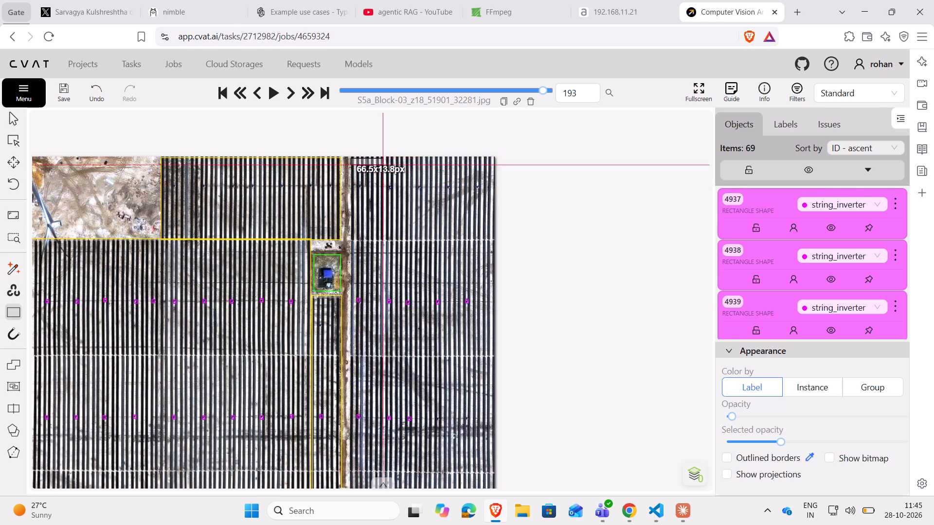
{"action": "left_click", "coordinate": [495, 242]}
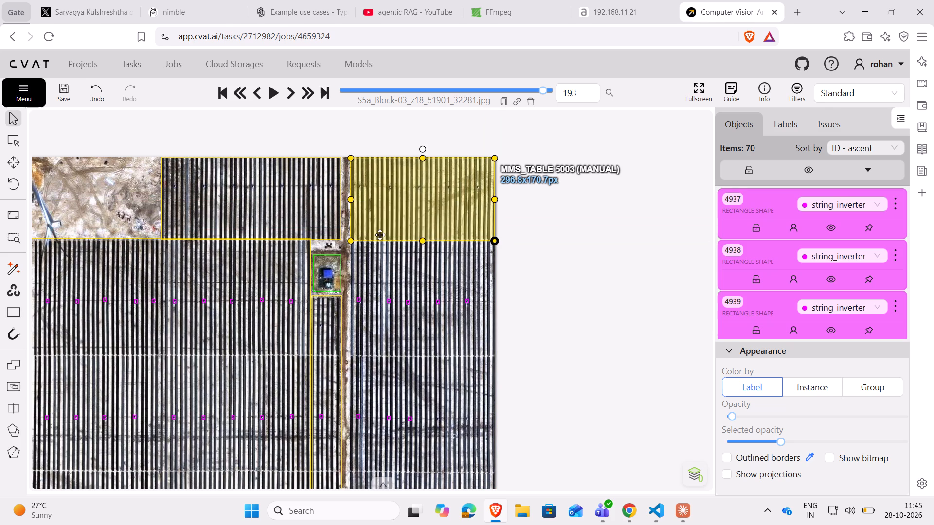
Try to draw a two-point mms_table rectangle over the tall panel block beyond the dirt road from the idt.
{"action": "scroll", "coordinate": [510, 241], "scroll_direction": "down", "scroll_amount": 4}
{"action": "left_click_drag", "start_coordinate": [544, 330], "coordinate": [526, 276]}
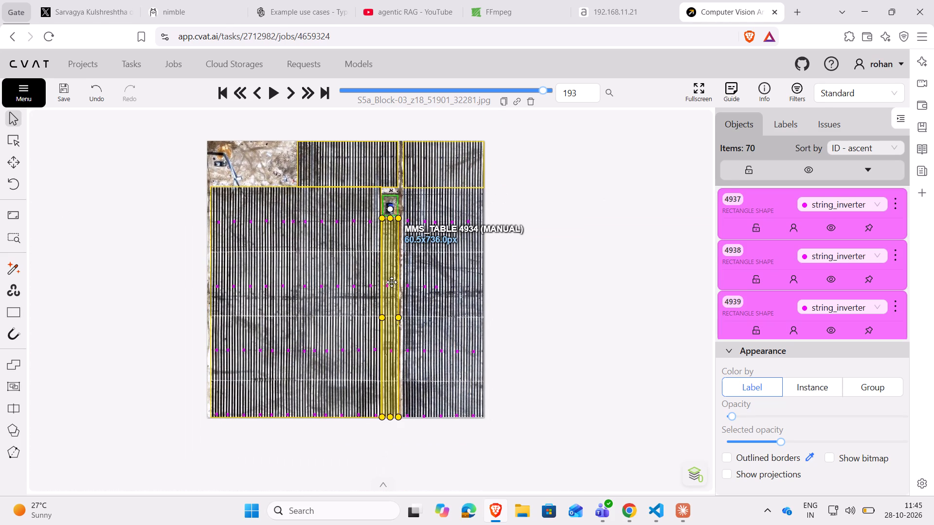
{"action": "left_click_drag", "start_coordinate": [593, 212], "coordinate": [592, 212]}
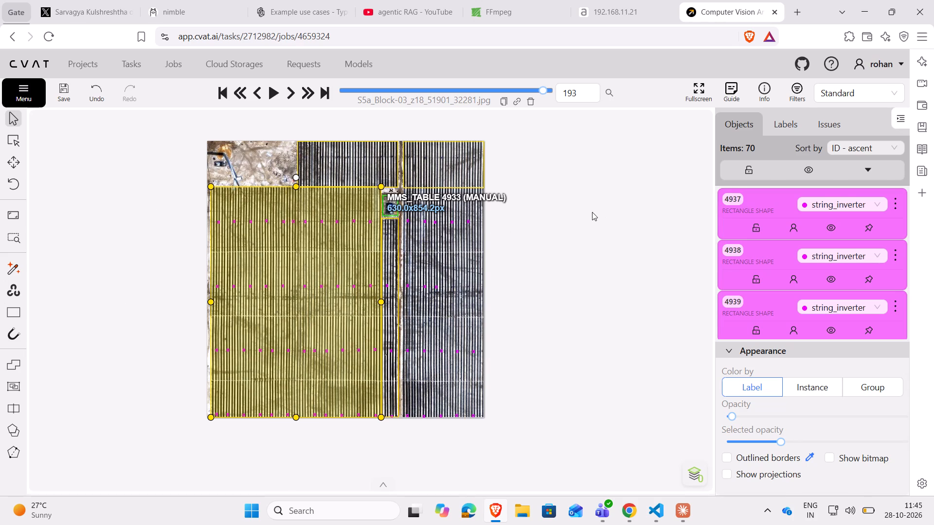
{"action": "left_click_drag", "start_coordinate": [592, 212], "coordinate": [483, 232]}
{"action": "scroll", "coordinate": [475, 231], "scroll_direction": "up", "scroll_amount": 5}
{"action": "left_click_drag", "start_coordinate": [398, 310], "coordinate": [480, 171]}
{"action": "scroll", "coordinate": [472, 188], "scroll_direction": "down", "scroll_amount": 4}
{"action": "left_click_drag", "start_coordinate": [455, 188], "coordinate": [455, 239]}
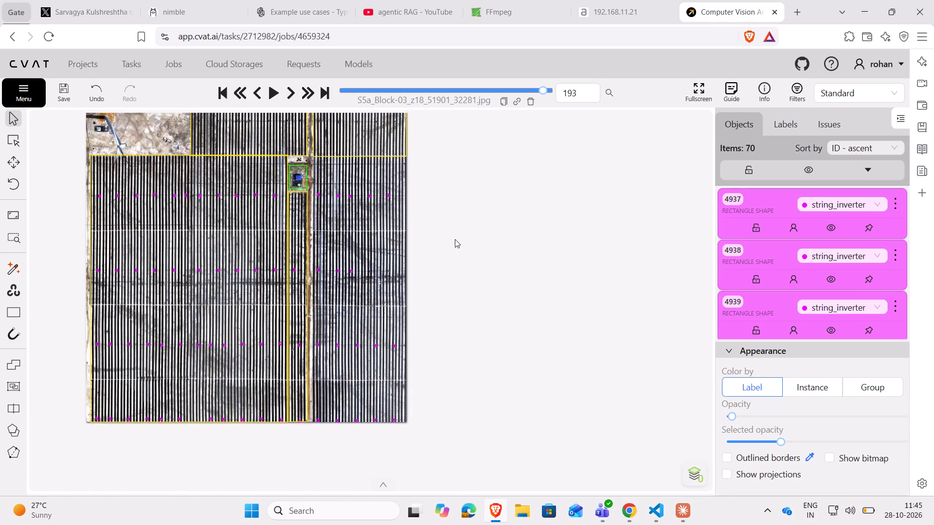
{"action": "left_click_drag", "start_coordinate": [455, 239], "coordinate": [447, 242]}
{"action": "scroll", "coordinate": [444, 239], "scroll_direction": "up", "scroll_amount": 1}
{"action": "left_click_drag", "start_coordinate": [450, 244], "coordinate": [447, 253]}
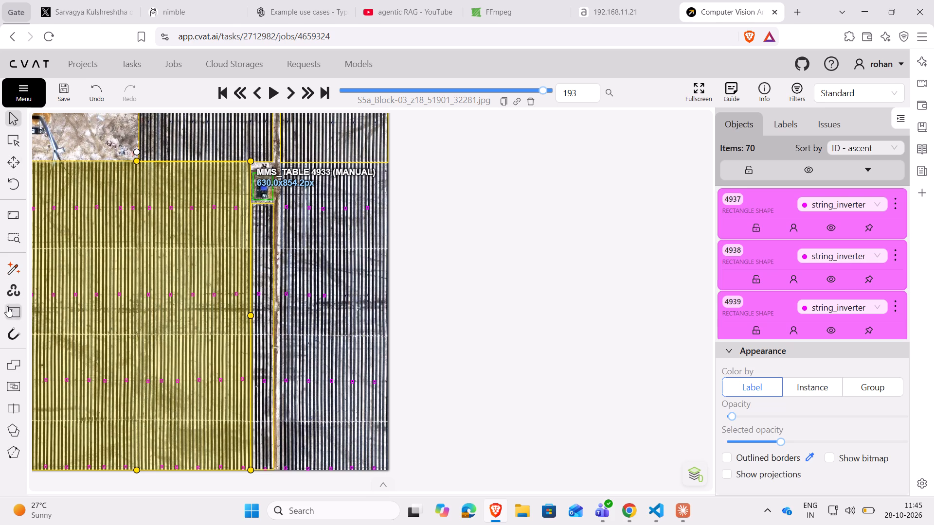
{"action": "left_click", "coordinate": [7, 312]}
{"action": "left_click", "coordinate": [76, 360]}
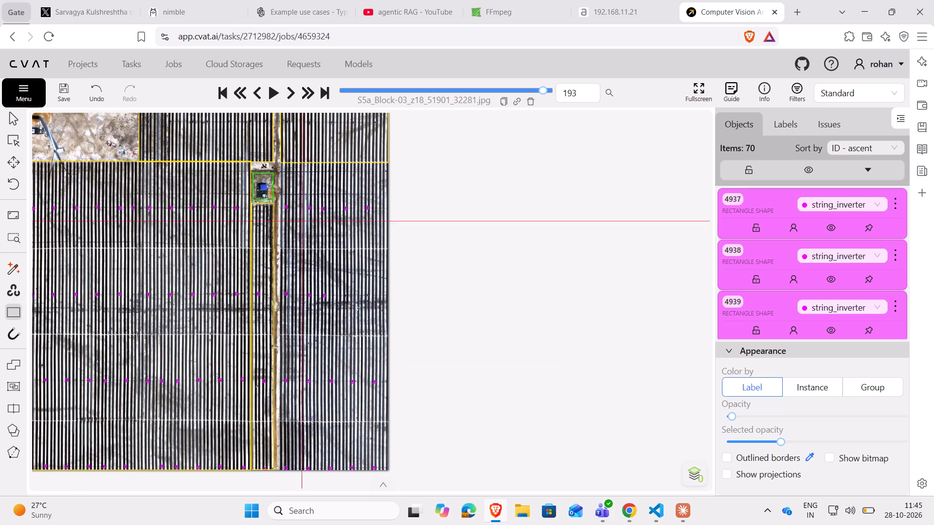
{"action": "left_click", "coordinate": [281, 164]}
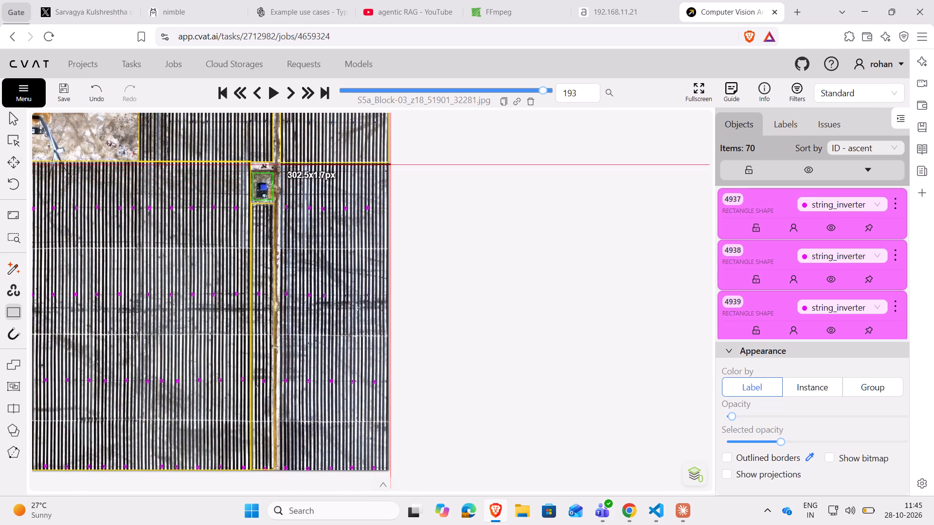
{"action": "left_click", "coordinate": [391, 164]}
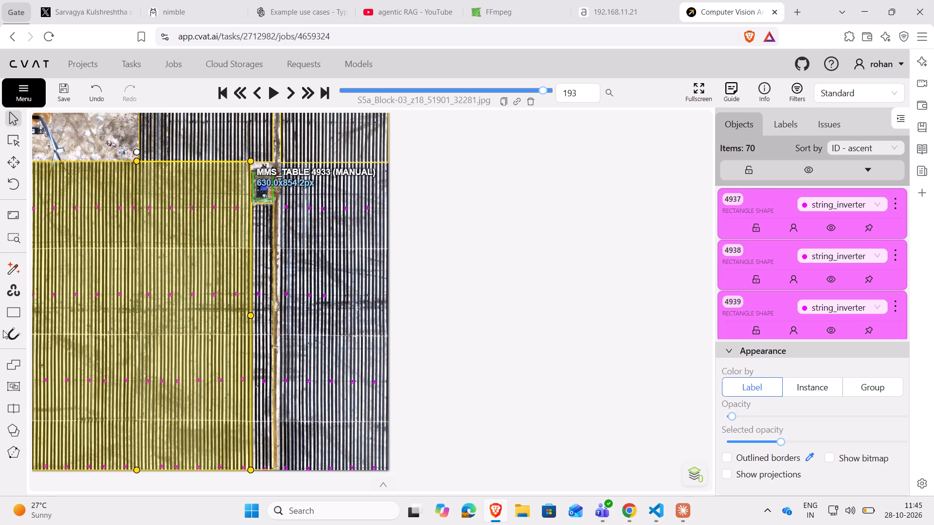
Draw a four-point mms_table rectangle over the tall block beyond the dirt road, down to the image's bottom edge, and save the annotations.
{"action": "left_click", "coordinate": [14, 313]}
{"action": "left_click", "coordinate": [115, 340]}
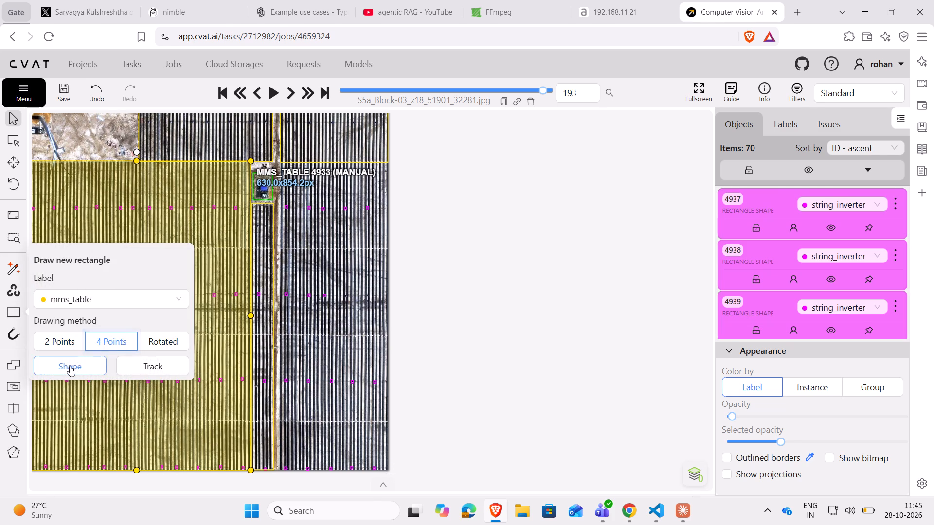
{"action": "left_click", "coordinate": [70, 366]}
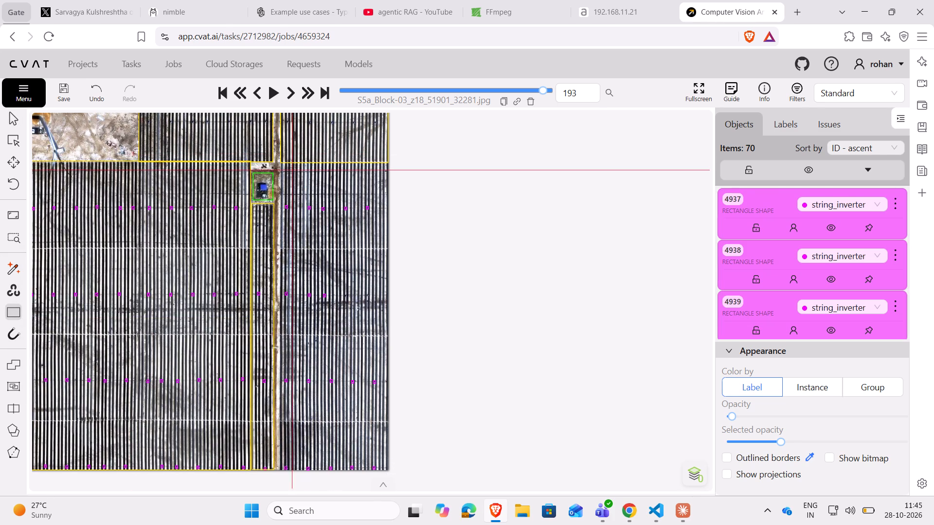
{"action": "left_click", "coordinate": [281, 165]}
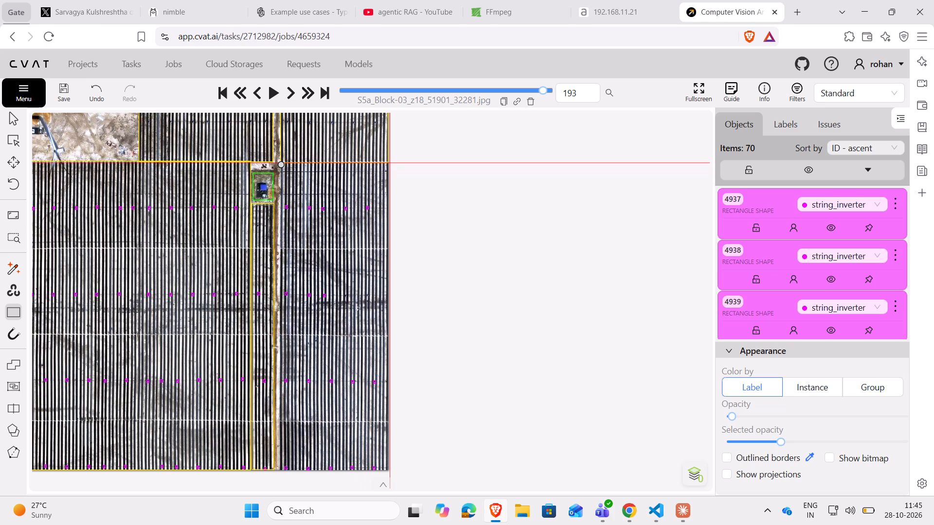
{"action": "left_click", "coordinate": [390, 163]}
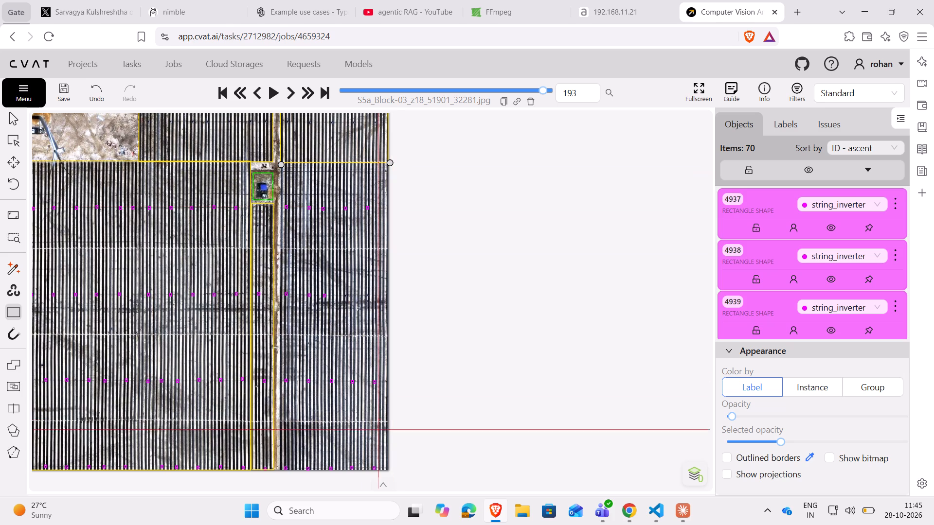
{"action": "left_click", "coordinate": [388, 470]}
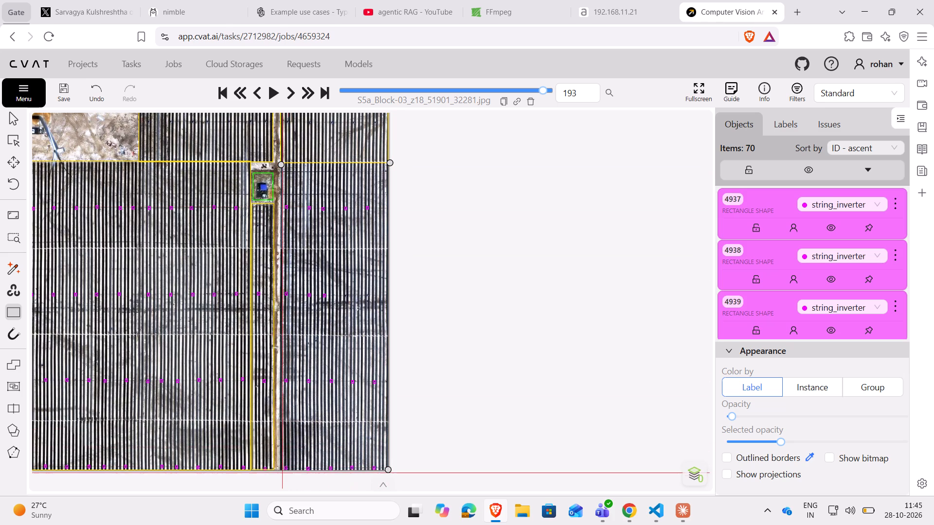
{"action": "left_click", "coordinate": [282, 472]}
{"action": "left_click", "coordinate": [579, 368]}
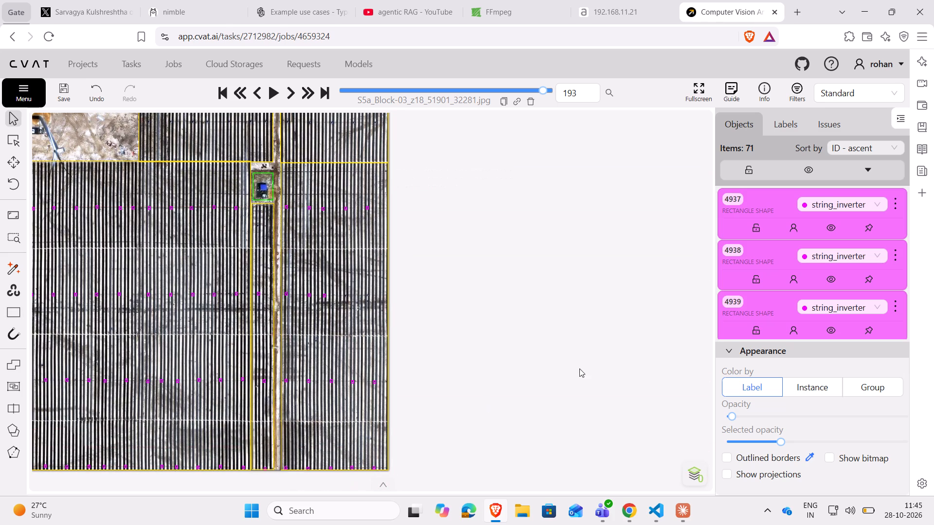
{"action": "key", "text": "ctrl+s"}
{"action": "scroll", "coordinate": [502, 265], "scroll_direction": "down", "scroll_amount": 4}
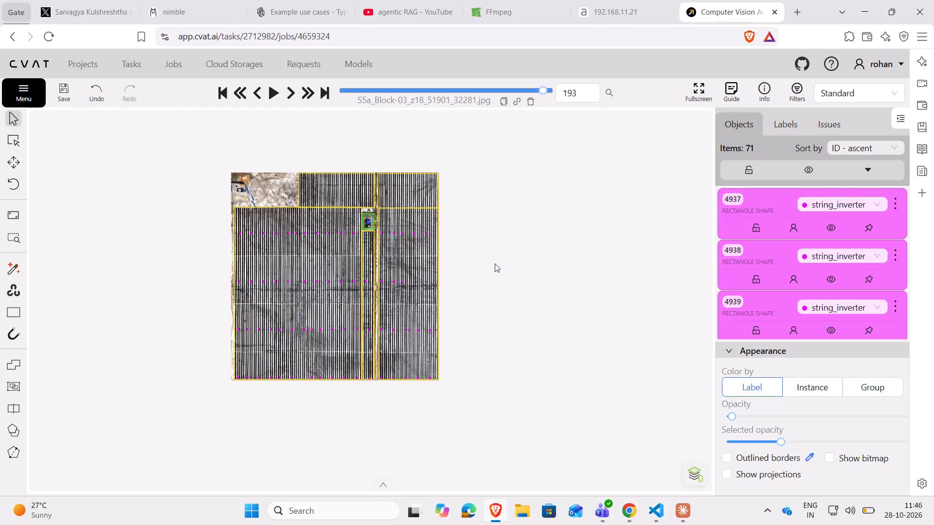
Copy a string_inverter box and paste it onto the two unmarked inverters beyond the dirt road, in the first inverter row below the idt.
{"action": "scroll", "coordinate": [493, 263], "scroll_direction": "up", "scroll_amount": 3}
{"action": "scroll", "coordinate": [447, 259], "scroll_direction": "up", "scroll_amount": 3}
{"action": "left_click_drag", "start_coordinate": [436, 180], "coordinate": [454, 212]}
{"action": "scroll", "coordinate": [451, 216], "scroll_direction": "up", "scroll_amount": 1}
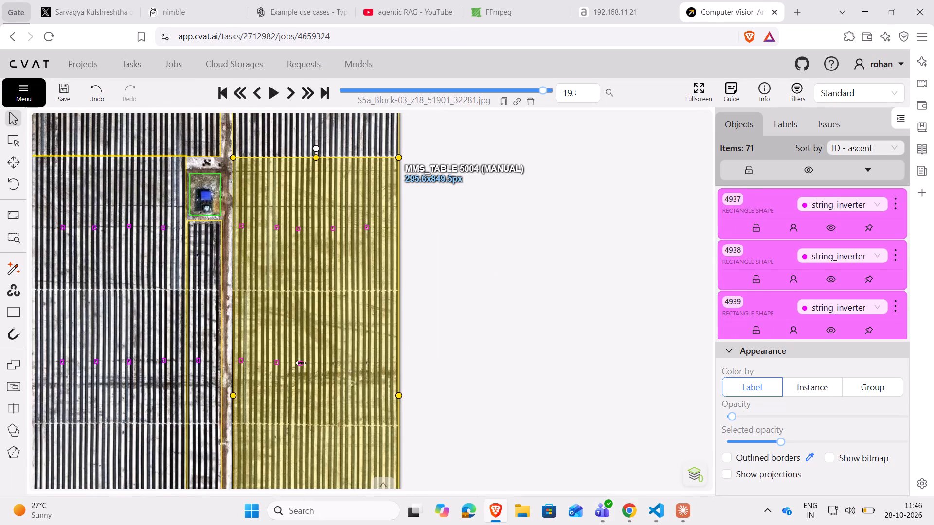
{"action": "left_click", "coordinate": [300, 365]}
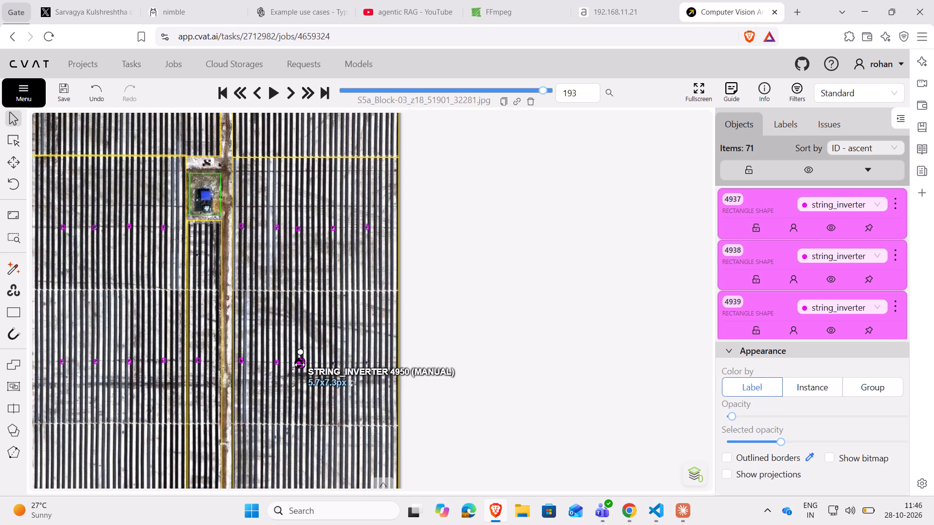
{"action": "key", "text": "ctrl+c"}
{"action": "key", "text": "ctrl+v"}
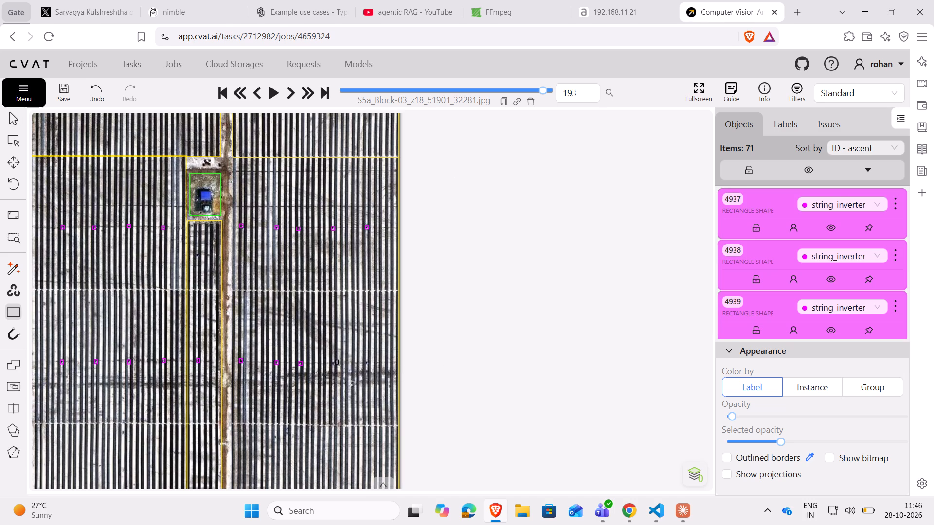
{"action": "left_click", "coordinate": [332, 365], "text": "ctrl"}
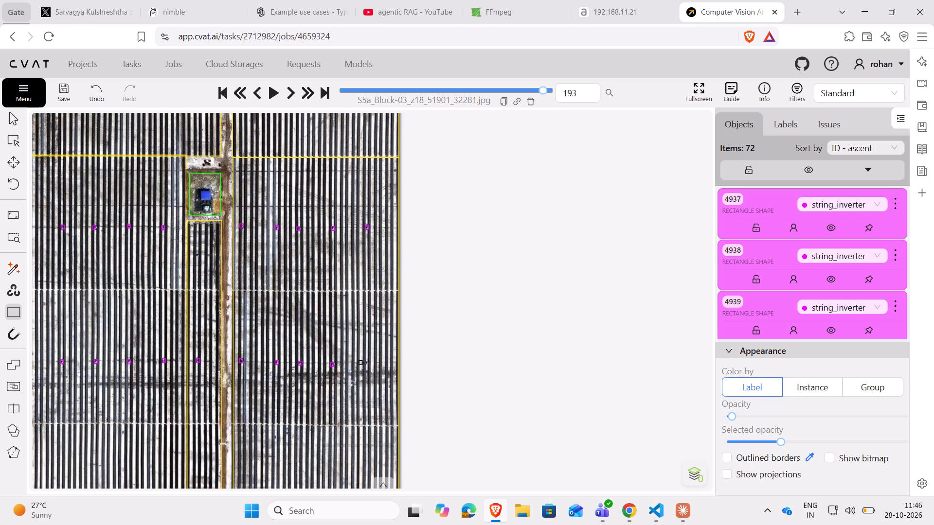
{"action": "left_click", "coordinate": [366, 364], "text": "ctrl"}
Copy a string_inverter box and paste it onto the seven inverters in the image's top panel block between the bare ground and the dirt road.
{"action": "scroll", "coordinate": [460, 341], "scroll_direction": "down", "scroll_amount": 2}
{"action": "left_click_drag", "start_coordinate": [451, 204], "coordinate": [486, 341]}
{"action": "scroll", "coordinate": [359, 351], "scroll_direction": "up", "scroll_amount": 2}
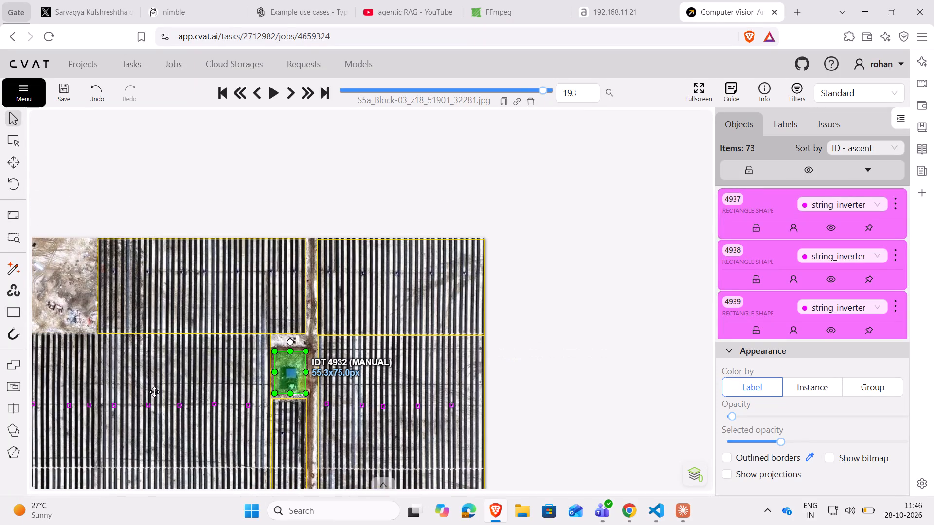
{"action": "left_click_drag", "start_coordinate": [76, 280], "coordinate": [97, 299]}
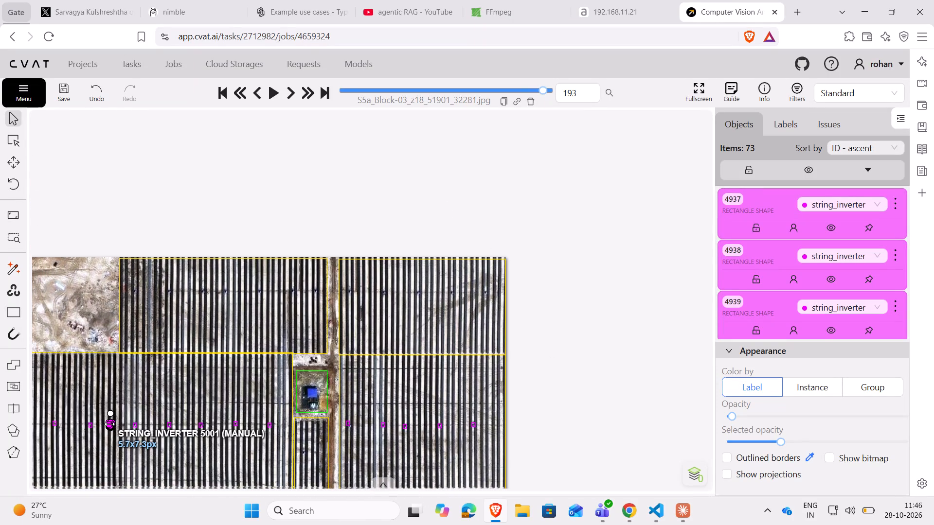
{"action": "left_click", "coordinate": [109, 424]}
{"action": "key", "text": "ctrl+c"}
{"action": "key", "text": "ctrl+v"}
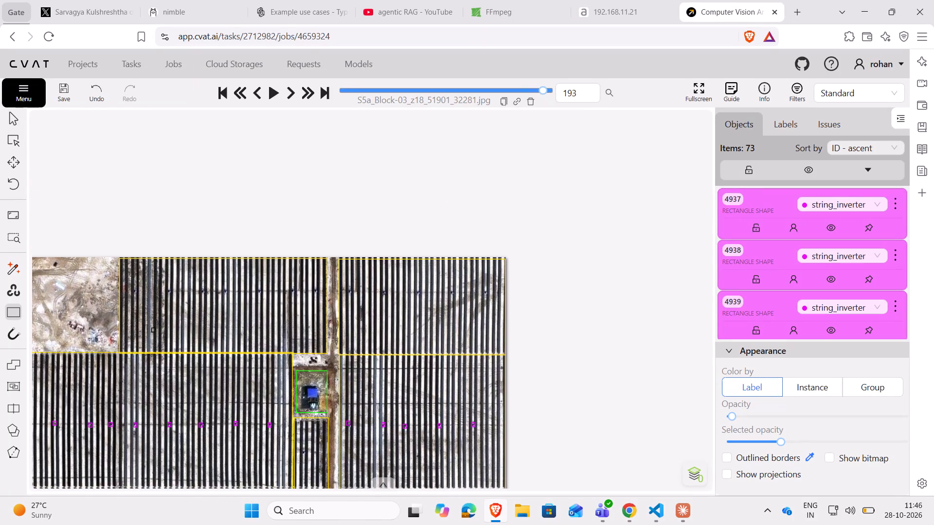
{"action": "left_click", "coordinate": [136, 293], "text": "ctrl"}
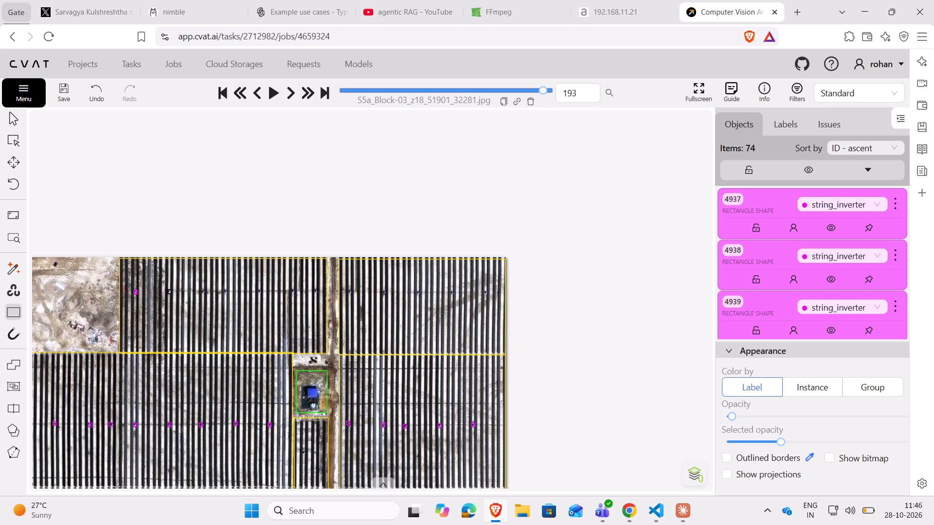
{"action": "left_click", "coordinate": [169, 292], "text": "ctrl"}
{"action": "left_click", "coordinate": [203, 293], "text": "ctrl"}
{"action": "left_click", "coordinate": [224, 294], "text": "ctrl"}
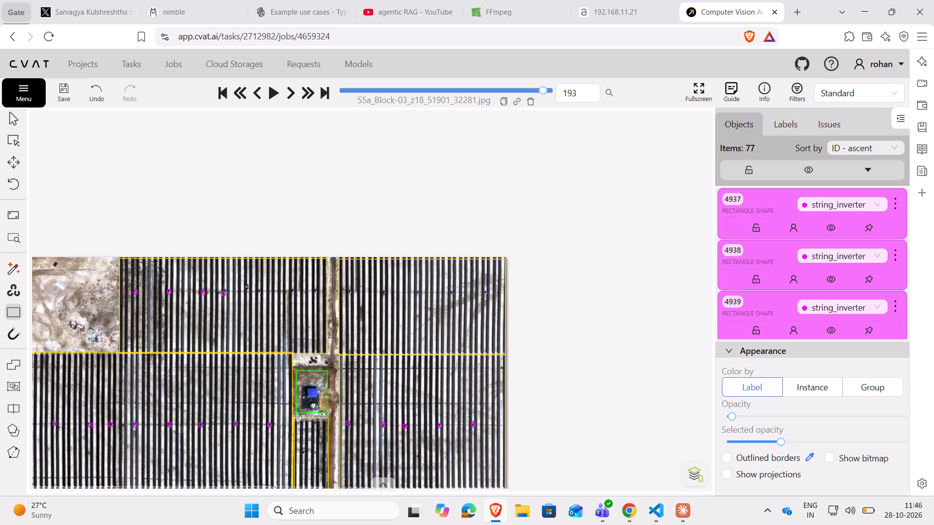
{"action": "left_click", "coordinate": [259, 292], "text": "ctrl"}
{"action": "left_click", "coordinate": [292, 292], "text": "ctrl"}
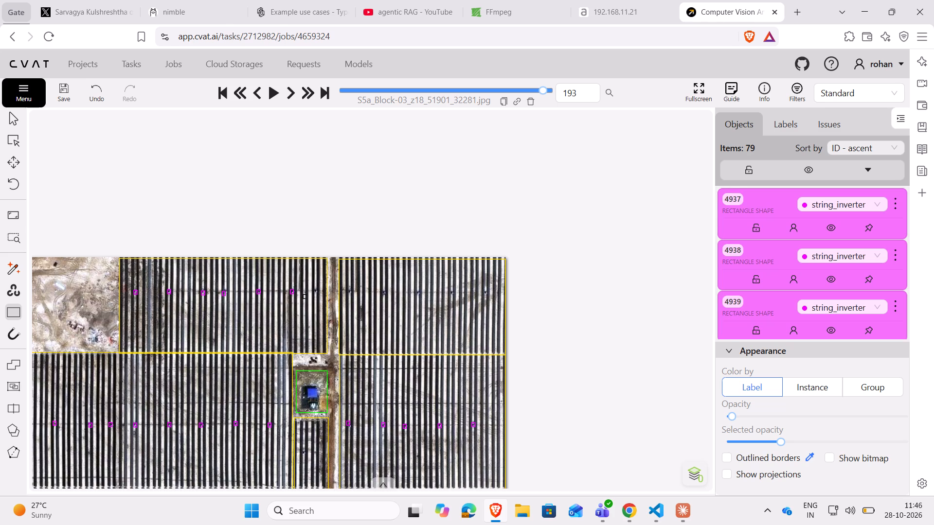
{"action": "left_click", "coordinate": [313, 292], "text": "ctrl"}
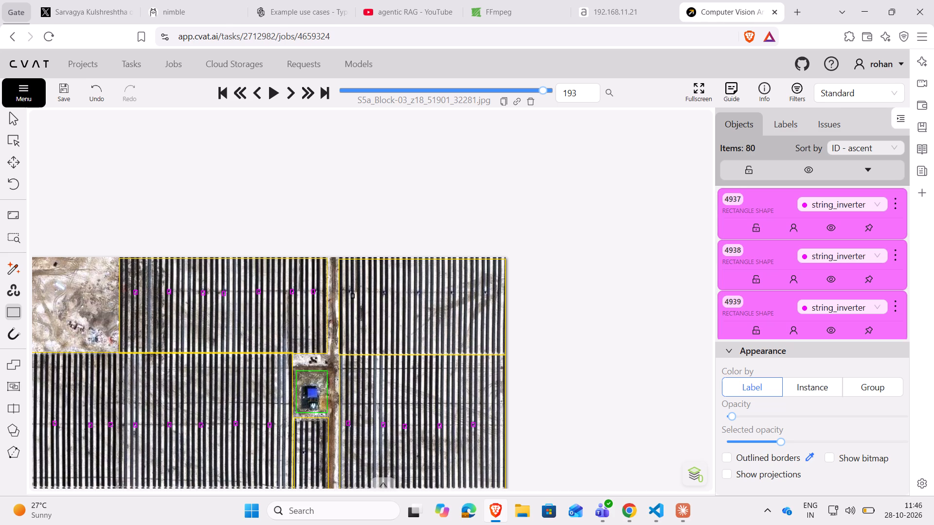
Paste the copied string_inverter box onto the five inverters in the image's top panel block beyond the dirt road.
{"action": "left_click", "coordinate": [351, 291], "text": "ctrl"}
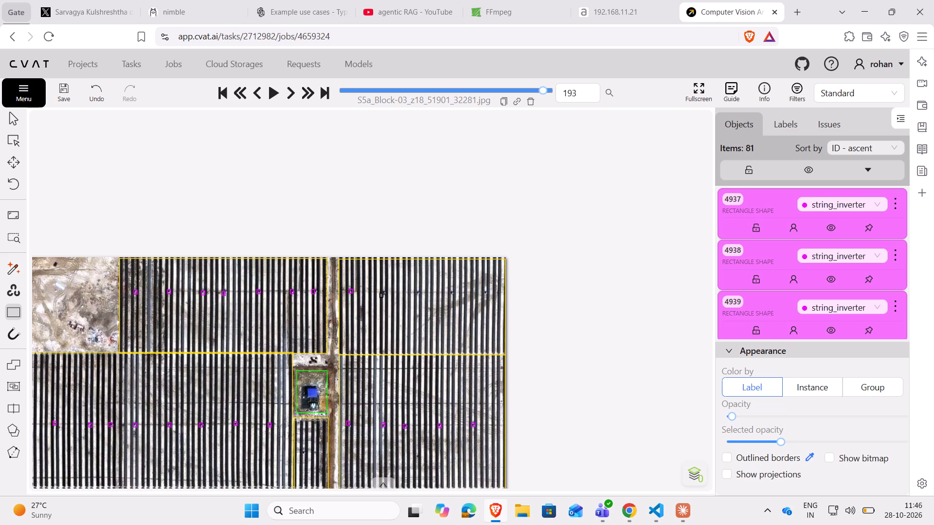
{"action": "left_click", "coordinate": [383, 291], "text": "ctrl"}
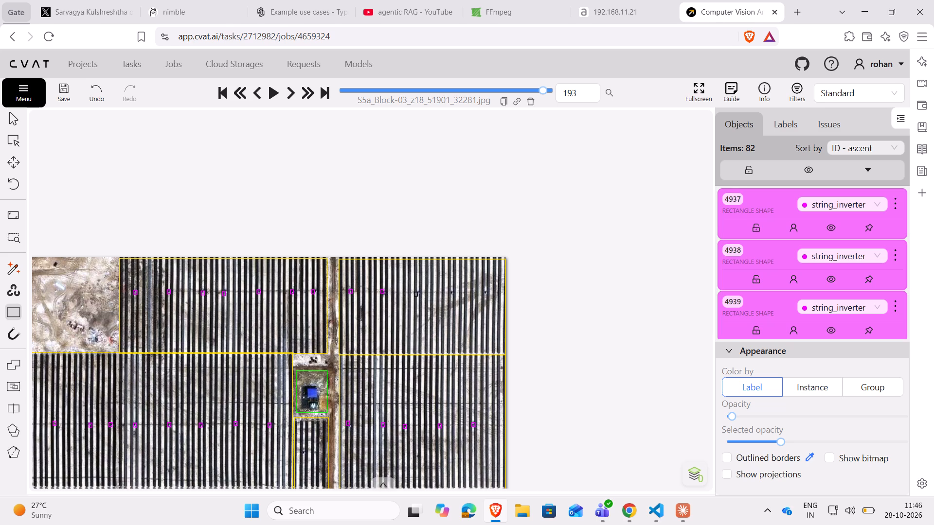
{"action": "left_click", "coordinate": [419, 293], "text": "ctrl"}
{"action": "left_click", "coordinate": [451, 293], "text": "ctrl"}
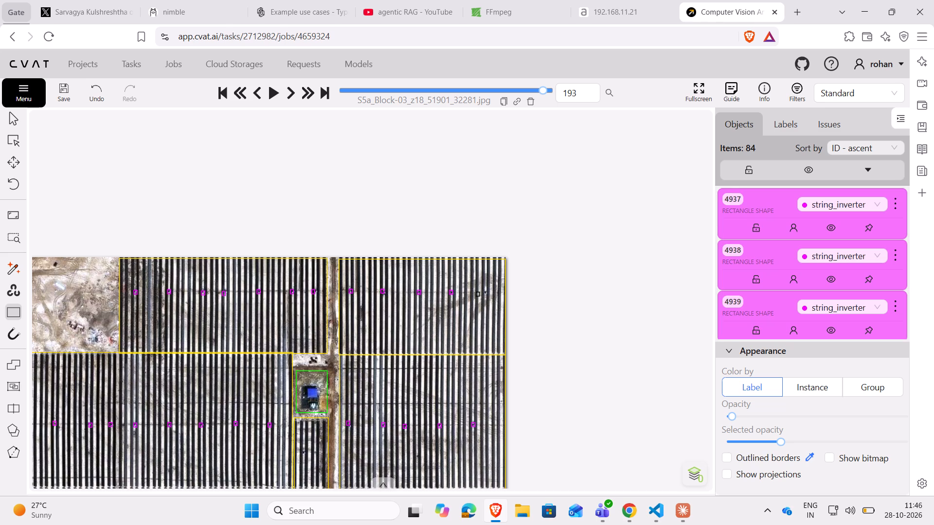
{"action": "left_click", "coordinate": [484, 293], "text": "ctrl"}
{"action": "scroll", "coordinate": [302, 255], "scroll_direction": "down", "scroll_amount": 1}
{"action": "left_click", "coordinate": [156, 218]}
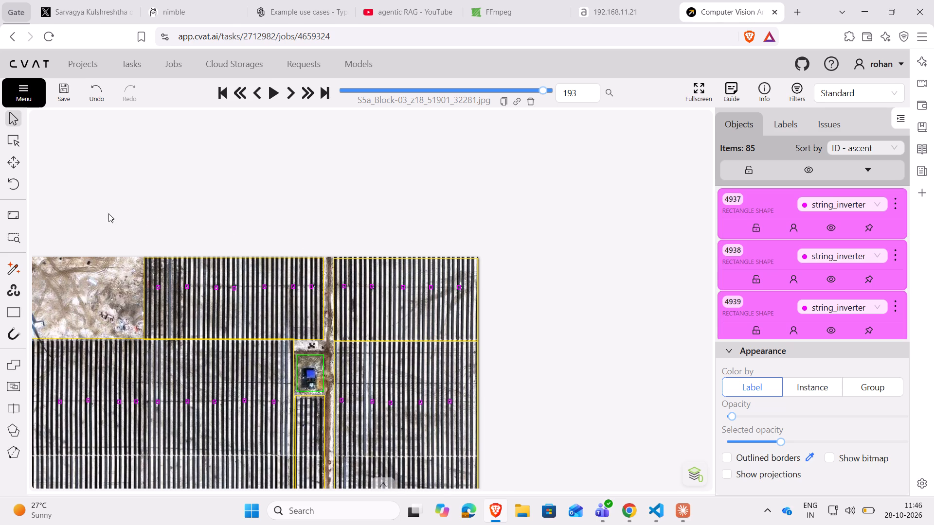
Draw a two-point wtg rectangle of about 144 by 182 px over the wind turbine on the bare ground and shift it slightly upward.
{"action": "left_click_drag", "start_coordinate": [98, 213], "coordinate": [328, 148]}
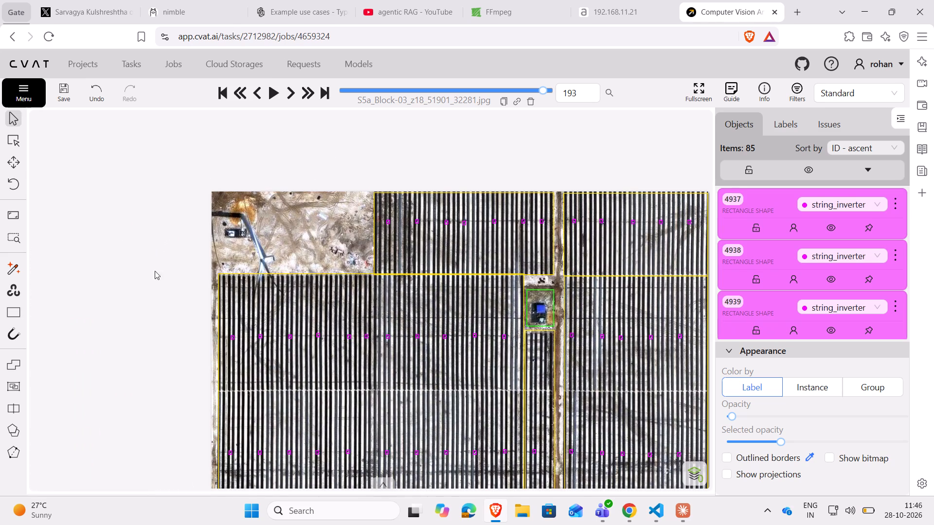
{"action": "left_click", "coordinate": [5, 318]}
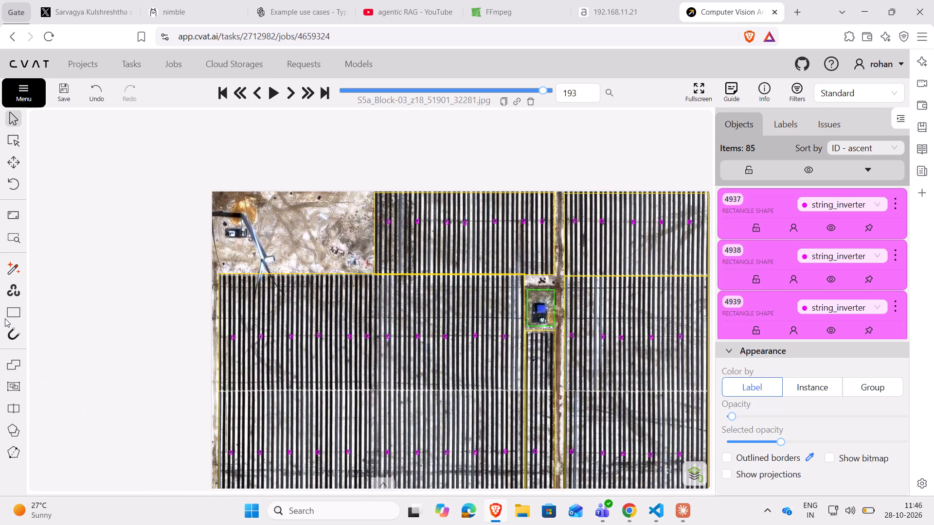
{"action": "left_click", "coordinate": [5, 311]}
{"action": "left_click", "coordinate": [127, 303]}
{"action": "left_click", "coordinate": [74, 383]}
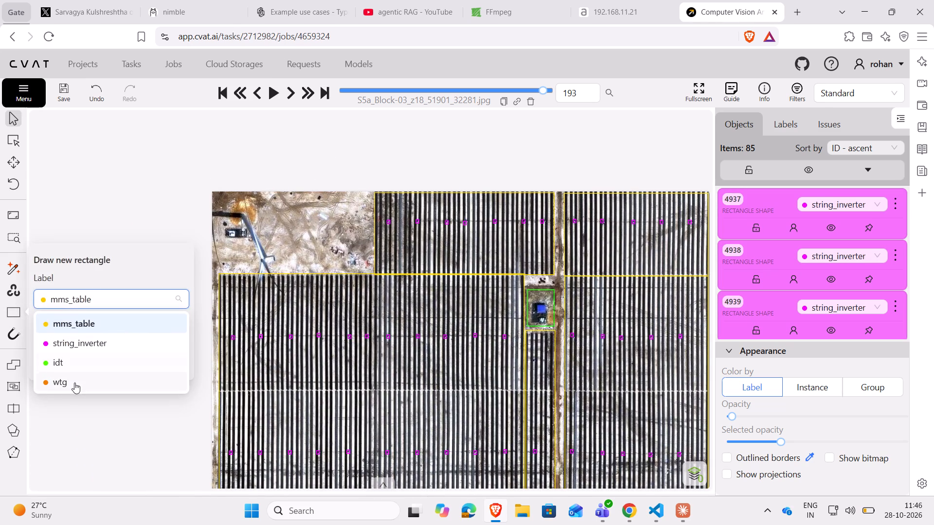
{"action": "left_click", "coordinate": [54, 338]}
{"action": "left_click", "coordinate": [69, 372]}
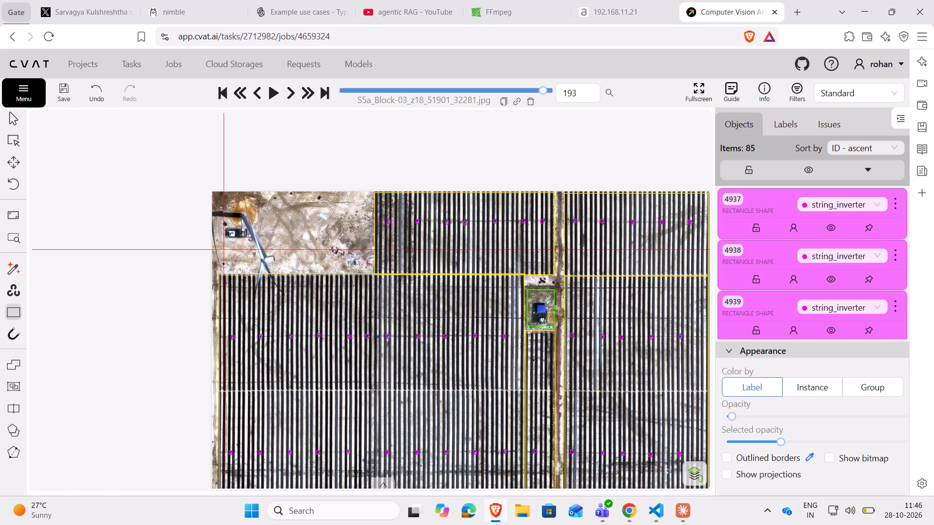
{"action": "left_click", "coordinate": [227, 211]}
{"action": "left_click", "coordinate": [297, 299]}
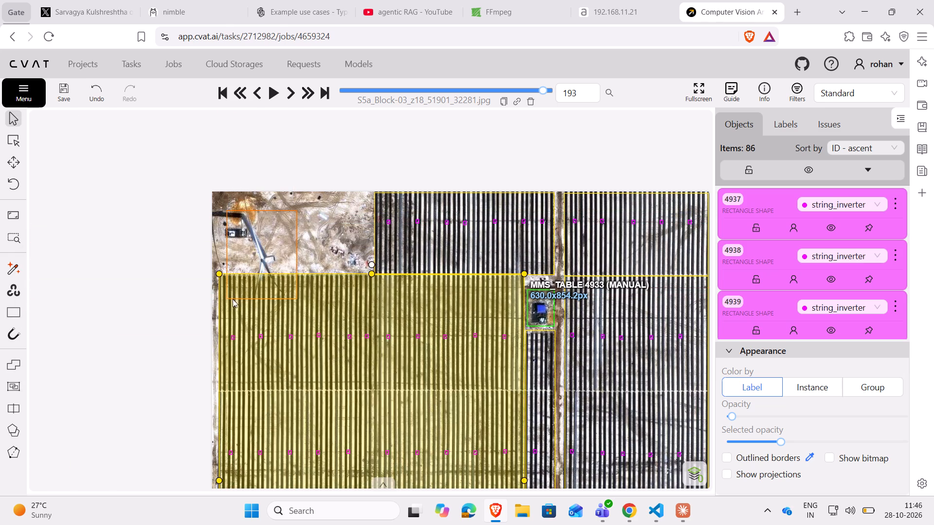
{"action": "left_click_drag", "start_coordinate": [282, 249], "coordinate": [281, 246]}
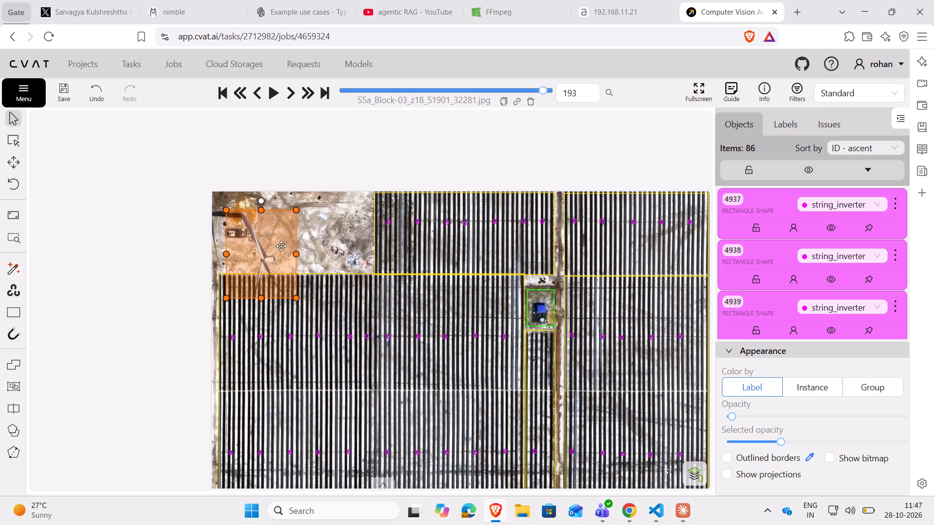
{"action": "left_click_drag", "start_coordinate": [281, 246], "coordinate": [281, 243]}
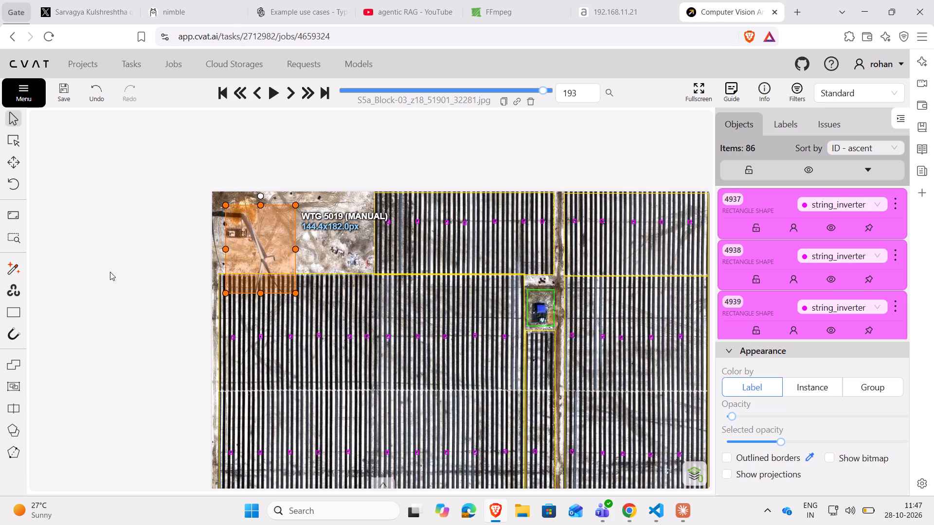
Look over the whole annotated image and save the annotations.
{"action": "scroll", "coordinate": [110, 273], "scroll_direction": "down", "scroll_amount": 3}
{"action": "left_click_drag", "start_coordinate": [90, 316], "coordinate": [78, 291]}
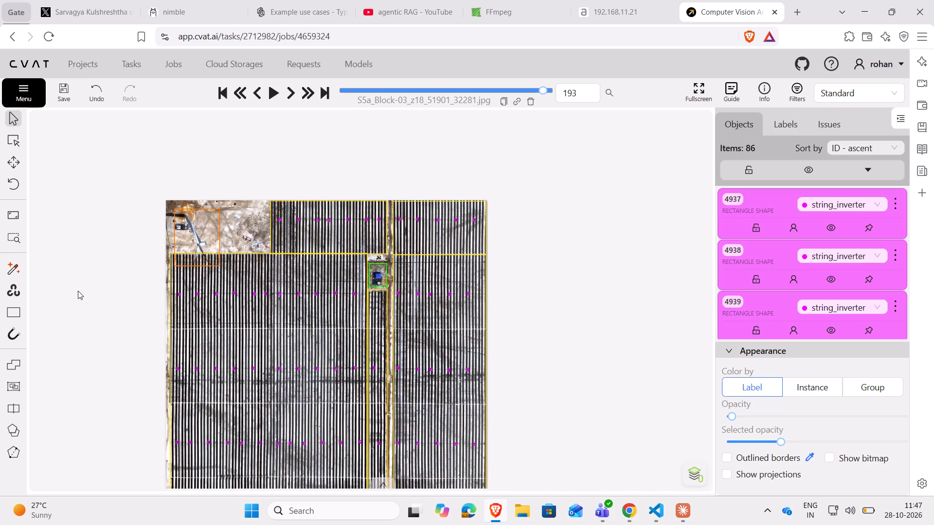
{"action": "left_click_drag", "start_coordinate": [78, 291], "coordinate": [72, 273]}
{"action": "left_click_drag", "start_coordinate": [98, 325], "coordinate": [98, 254]}
{"action": "left_click_drag", "start_coordinate": [89, 304], "coordinate": [90, 311]}
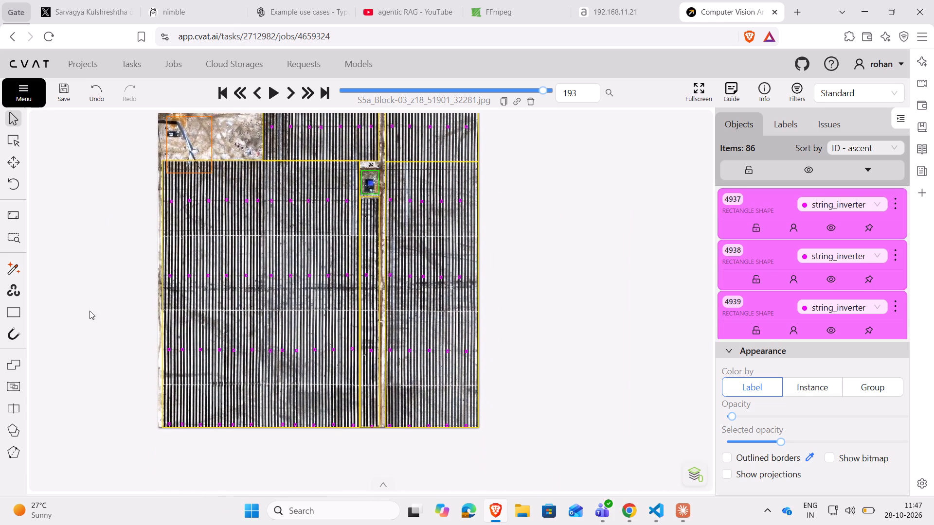
{"action": "left_click_drag", "start_coordinate": [90, 311], "coordinate": [88, 333]}
{"action": "key", "text": "ctrl+s"}
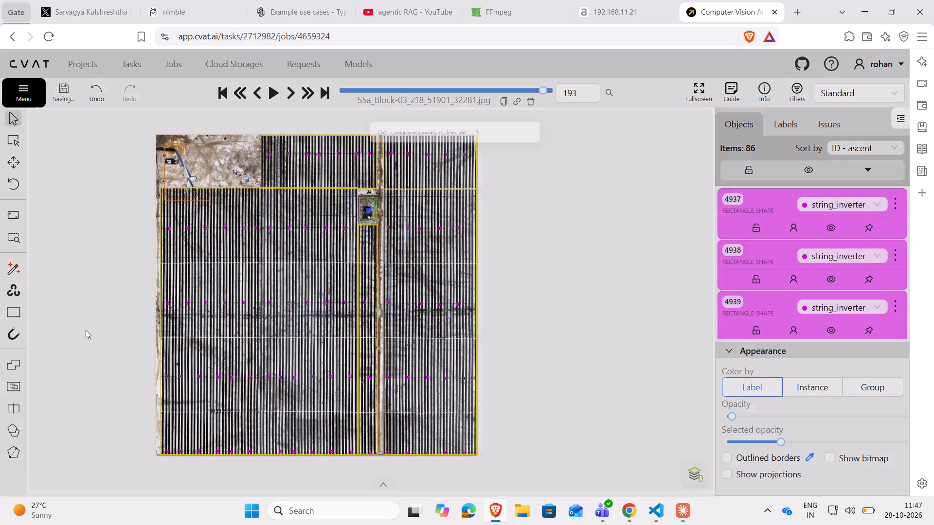
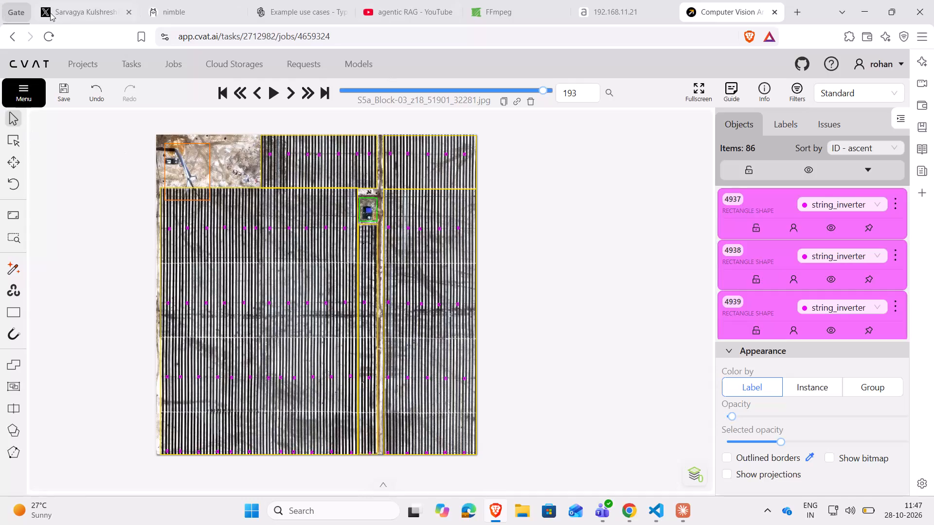
Advance to frame 194.
{"action": "left_click", "coordinate": [295, 92]}
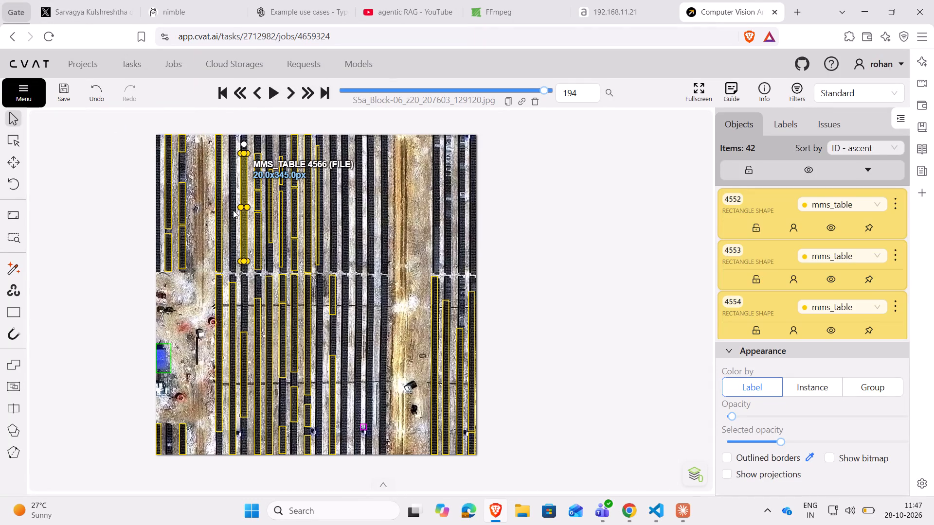
Delete the wrong partial mms_table boxes, starting on the western rows, in the upper half of the image's central panel block.
{"action": "scroll", "coordinate": [246, 228], "scroll_direction": "down", "scroll_amount": 4}
{"action": "scroll", "coordinate": [246, 228], "scroll_direction": "up", "scroll_amount": 1}
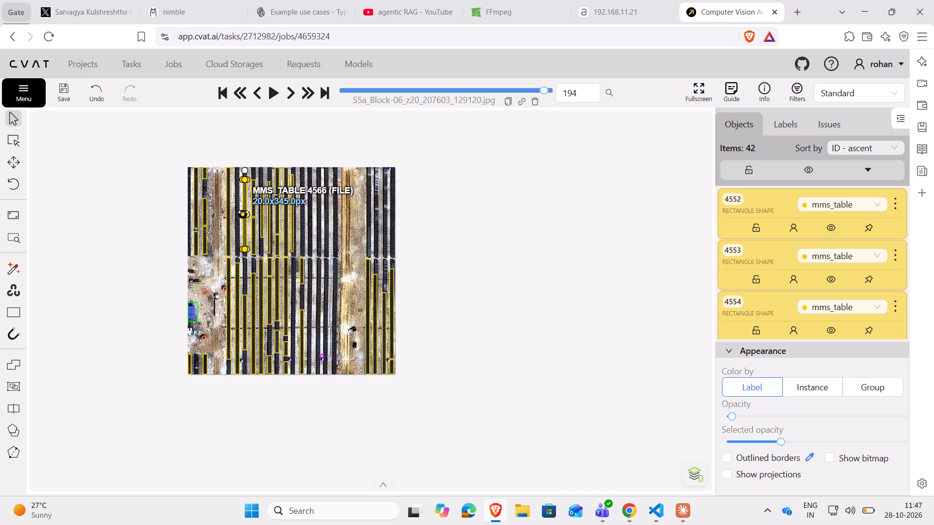
{"action": "left_click", "coordinate": [243, 212]}
{"action": "key", "text": "Delete"}
{"action": "left_click", "coordinate": [250, 212]}
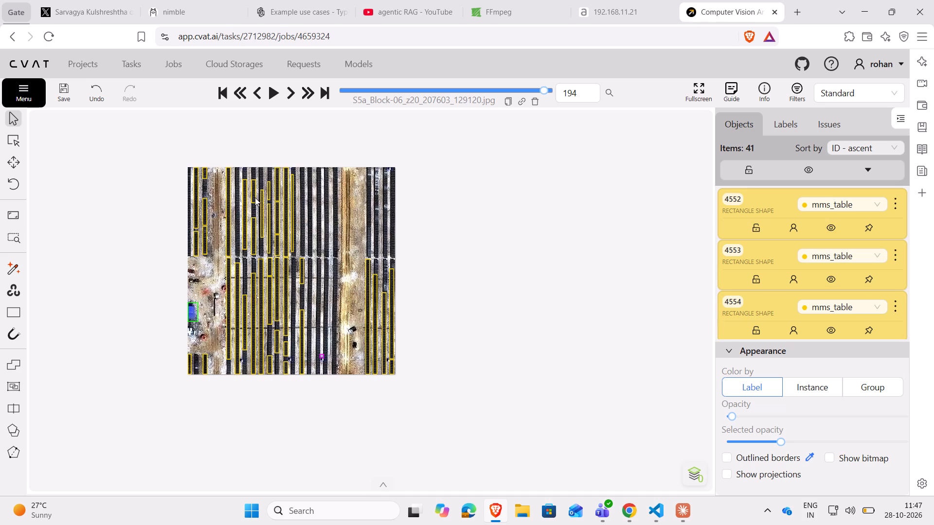
{"action": "left_click", "coordinate": [254, 193]}
{"action": "key", "text": "Delete"}
{"action": "left_click", "coordinate": [240, 200]}
{"action": "key", "text": "Delete"}
{"action": "left_click", "coordinate": [261, 221]}
{"action": "key", "text": "Delete"}
{"action": "left_click", "coordinate": [265, 221]}
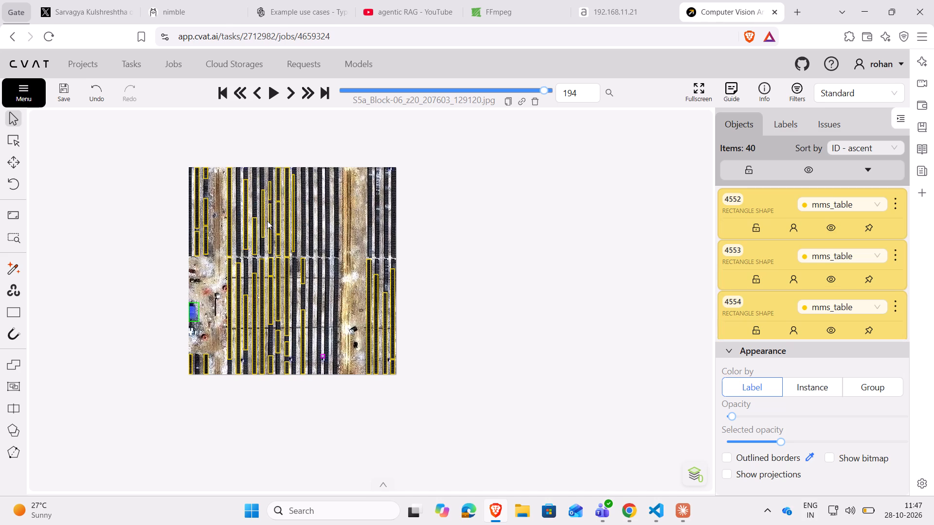
{"action": "key", "text": "Delete"}
{"action": "left_click", "coordinate": [290, 219]}
{"action": "key", "text": "Delete"}
{"action": "left_click", "coordinate": [288, 201]}
{"action": "key", "text": "Delete"}
{"action": "left_click", "coordinate": [275, 198]}
{"action": "key", "text": "Delete"}
{"action": "left_click", "coordinate": [276, 213]}
{"action": "key", "text": "Delete"}
{"action": "left_click", "coordinate": [262, 218]}
{"action": "key", "text": "Delete"}
{"action": "left_click", "coordinate": [251, 227]}
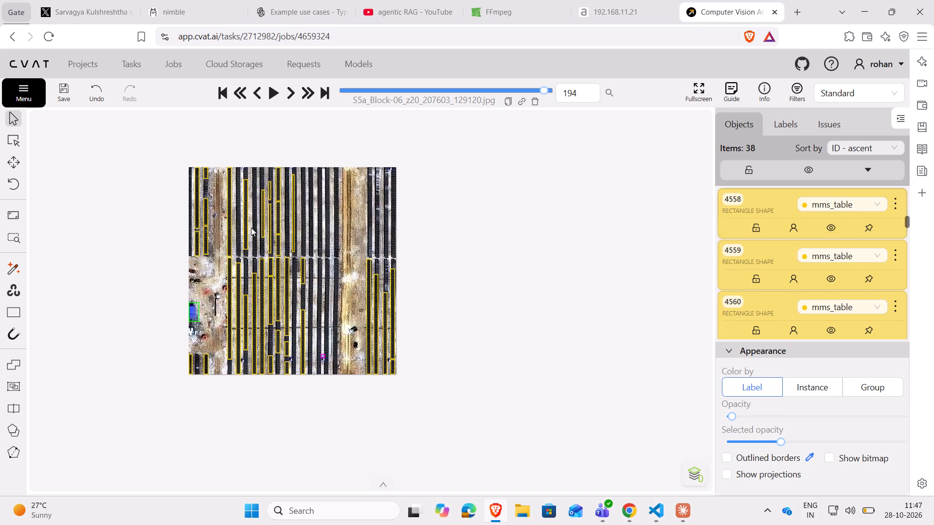
{"action": "key", "text": "Delete"}
Delete the remaining fragmentary mms_table boxes on the central block's upper rows, keeping the full-height box on the row beside the bare ground.
{"action": "left_click", "coordinate": [238, 237]}
{"action": "left_click", "coordinate": [259, 229]}
{"action": "left_click", "coordinate": [264, 229]}
{"action": "key", "text": "Delete"}
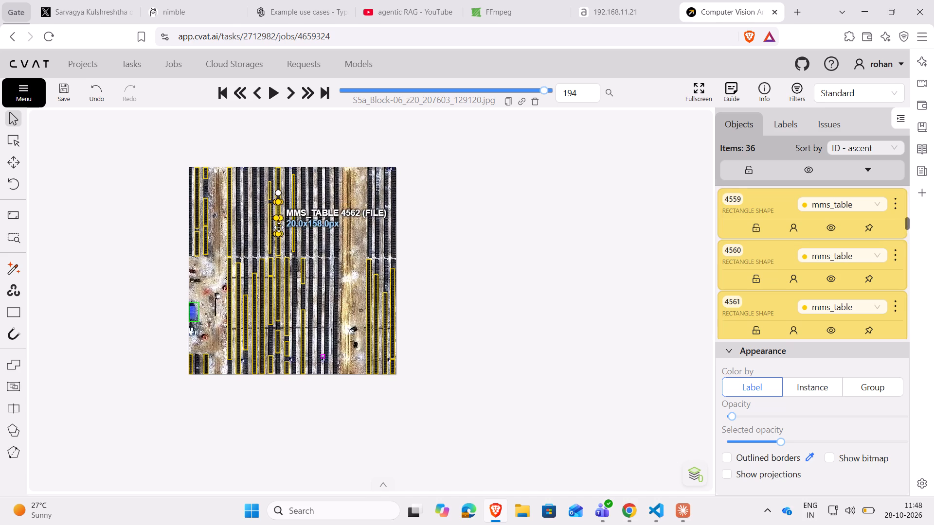
{"action": "left_click", "coordinate": [279, 227]}
{"action": "key", "text": "Delete"}
{"action": "left_click", "coordinate": [270, 227]}
{"action": "left_click", "coordinate": [276, 189]}
{"action": "key", "text": "Delete"}
{"action": "left_click", "coordinate": [270, 193]}
{"action": "key", "text": "Delete"}
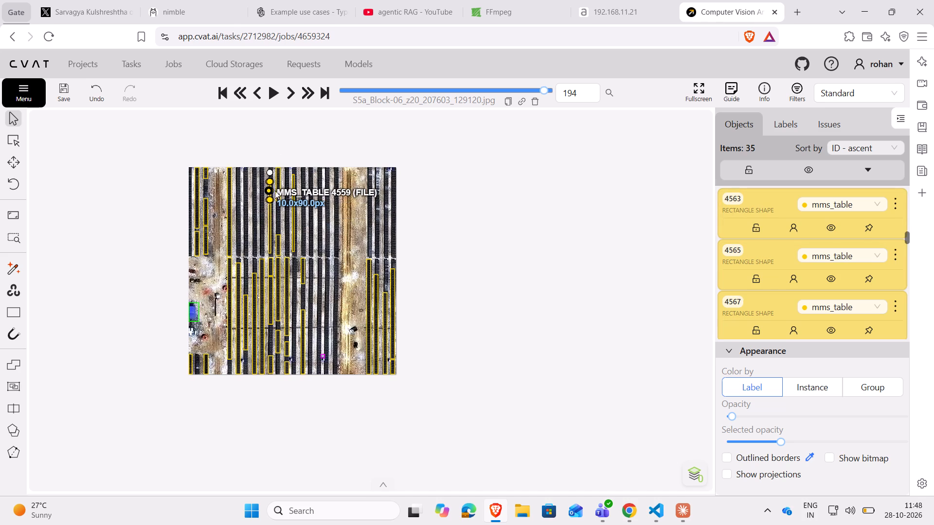
{"action": "left_click", "coordinate": [279, 190]}
{"action": "key", "text": "Delete"}
{"action": "left_click", "coordinate": [270, 216]}
{"action": "key", "text": "Delete"}
{"action": "left_click", "coordinate": [293, 211]}
{"action": "left_click", "coordinate": [294, 217]}
{"action": "key", "text": "Delete"}
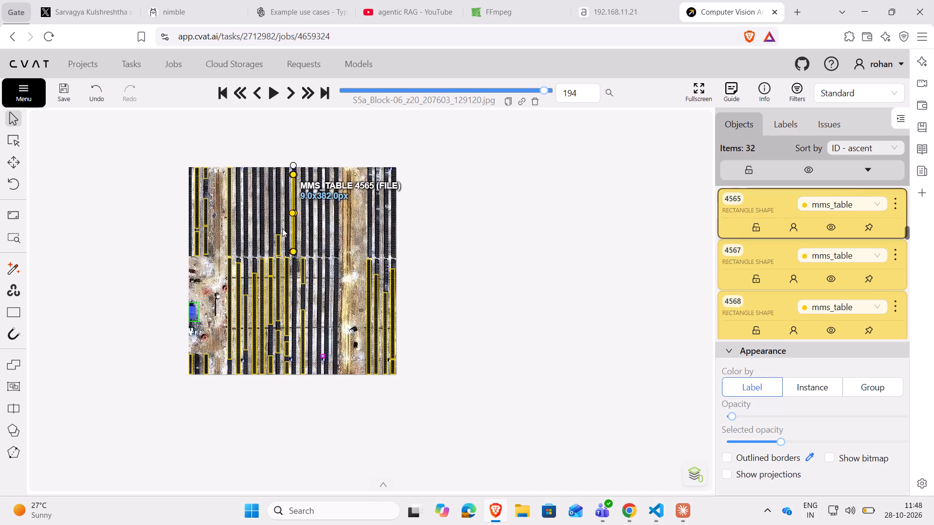
Delete the wrong mms_table boxes on the western rows in the lower half of the central panel block.
{"action": "left_click", "coordinate": [277, 251]}
{"action": "key", "text": "Delete"}
{"action": "left_click", "coordinate": [277, 274]}
{"action": "key", "text": "Delete"}
{"action": "left_click", "coordinate": [263, 288]}
{"action": "key", "text": "Delete"}
{"action": "left_click", "coordinate": [251, 291]}
{"action": "left_click", "coordinate": [248, 306]}
{"action": "key", "text": "Delete"}
{"action": "left_click", "coordinate": [237, 294]}
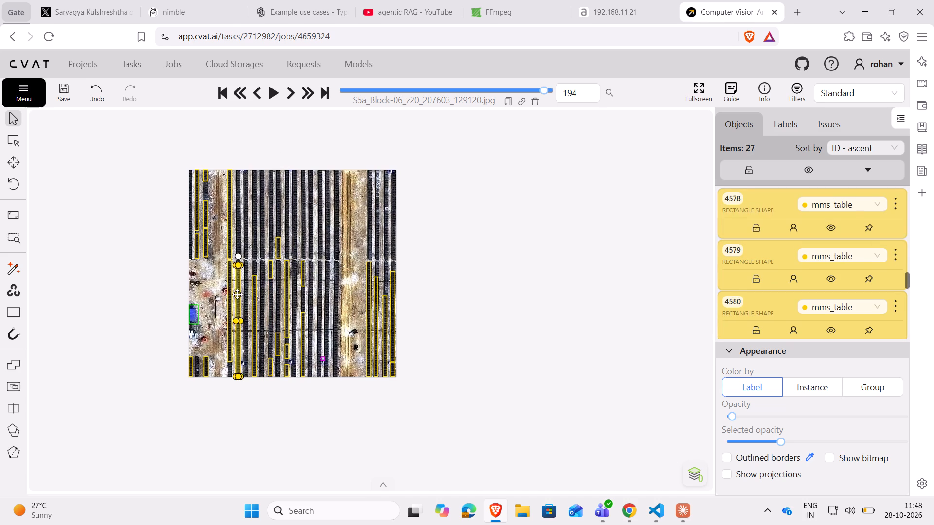
{"action": "key", "text": "Delete"}
{"action": "left_click", "coordinate": [262, 294]}
{"action": "key", "text": "Delete"}
Delete the fragmentary mms_table boxes on the central block's rows around the gap between its upper and lower halves.
{"action": "left_click", "coordinate": [274, 283]}
{"action": "left_click", "coordinate": [273, 270]}
{"action": "key", "text": "Delete"}
{"action": "left_click", "coordinate": [283, 252]}
{"action": "key", "text": "Delete"}
{"action": "left_click", "coordinate": [281, 281]}
{"action": "key", "text": "Delete"}
{"action": "left_click", "coordinate": [305, 278]}
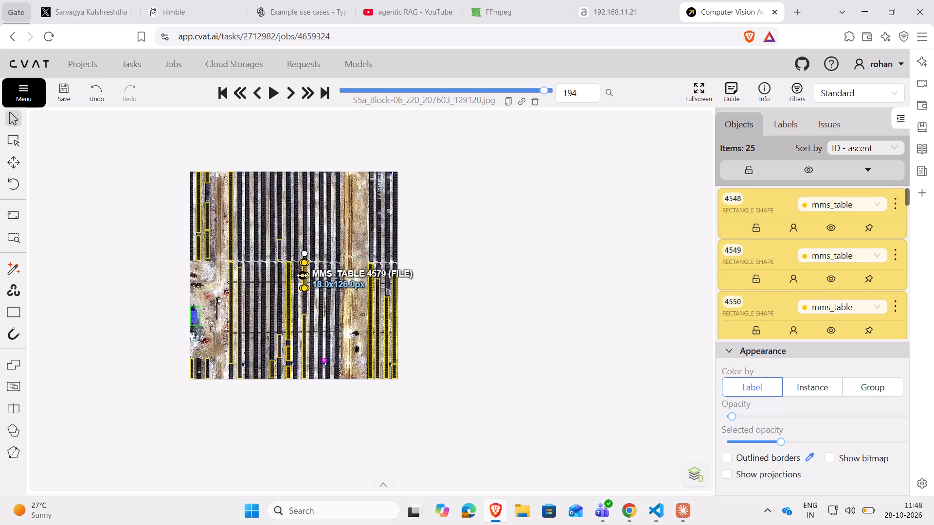
{"action": "key", "text": "Delete"}
{"action": "left_click", "coordinate": [286, 274]}
{"action": "left_click", "coordinate": [279, 248]}
{"action": "key", "text": "Delete"}
{"action": "left_click", "coordinate": [305, 279]}
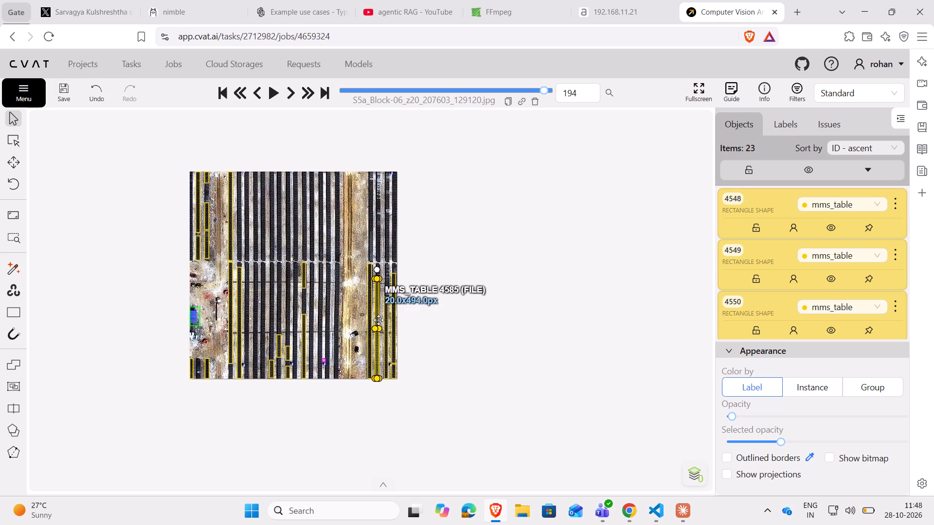
Delete the partial mms_table boxes on the outer rows in the lower panel block beyond the dirt road.
{"action": "left_click", "coordinate": [397, 303]}
{"action": "key", "text": "Delete"}
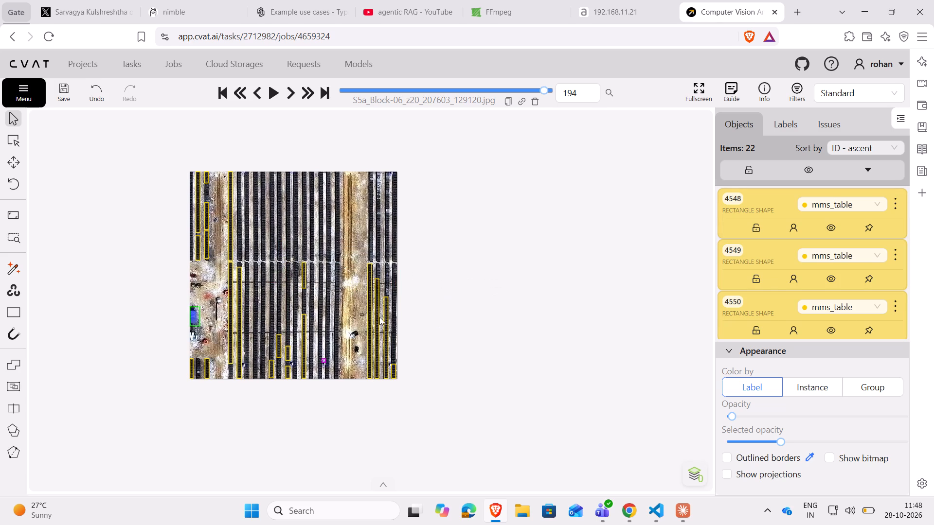
{"action": "left_click", "coordinate": [379, 317]}
{"action": "key", "text": "Delete"}
{"action": "left_click", "coordinate": [374, 311]}
{"action": "key", "text": "Delete"}
{"action": "left_click", "coordinate": [365, 310]}
{"action": "key", "text": "Delete"}
{"action": "left_click", "coordinate": [373, 316]}
{"action": "key", "text": "Delete"}
{"action": "left_click", "coordinate": [383, 321]}
{"action": "key", "text": "Delete"}
{"action": "left_click", "coordinate": [389, 323]}
{"action": "key", "text": "Delete"}
{"action": "left_click", "coordinate": [393, 375]}
{"action": "key", "text": "Delete"}
{"action": "left_click", "coordinate": [365, 337]}
{"action": "key", "text": "Delete"}
Delete the leftover mms_table fragments along the bottom and middle of the central panel block's lower half.
{"action": "left_click", "coordinate": [306, 345]}
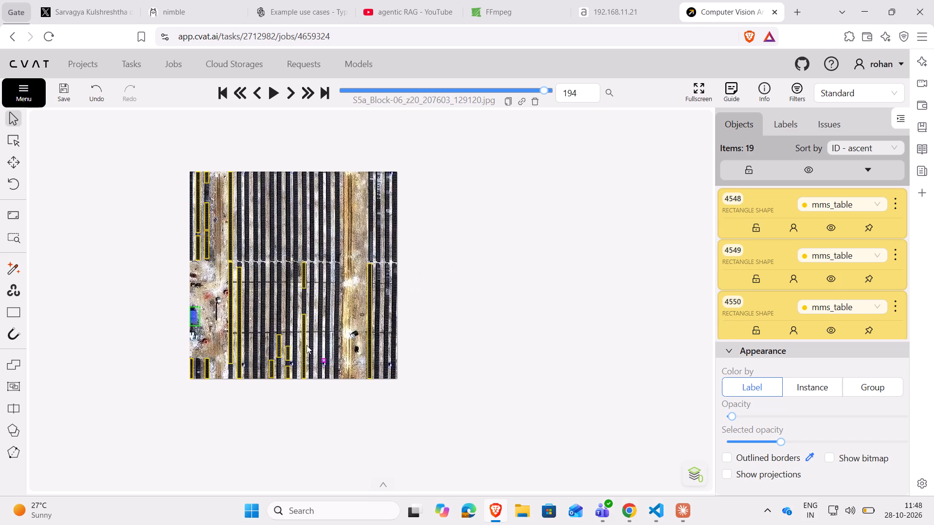
{"action": "left_click", "coordinate": [309, 348]}
{"action": "key", "text": "Delete"}
{"action": "left_click", "coordinate": [275, 344]}
{"action": "key", "text": "Delete"}
{"action": "left_click", "coordinate": [272, 375]}
{"action": "key", "text": "Delete"}
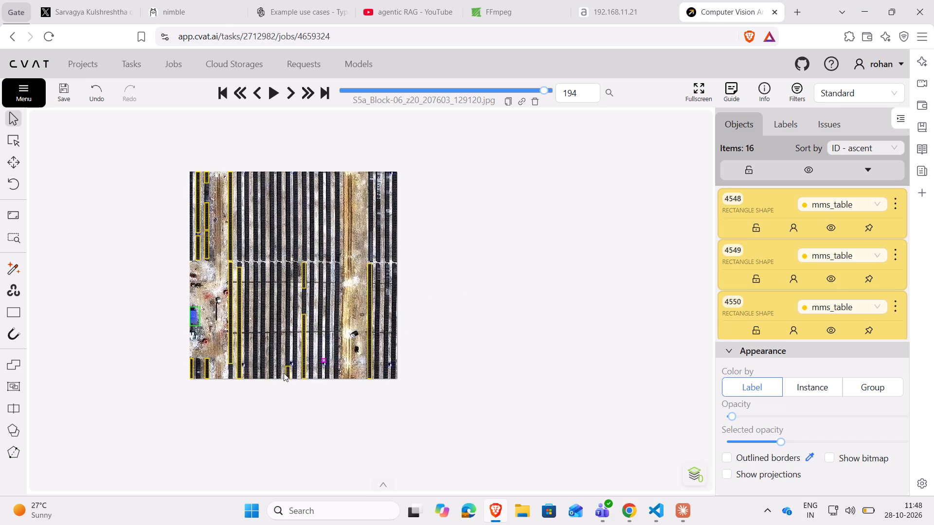
{"action": "left_click", "coordinate": [297, 375]}
{"action": "key", "text": "Delete"}
{"action": "left_click", "coordinate": [306, 355]}
{"action": "key", "text": "Delete"}
{"action": "left_click", "coordinate": [287, 369]}
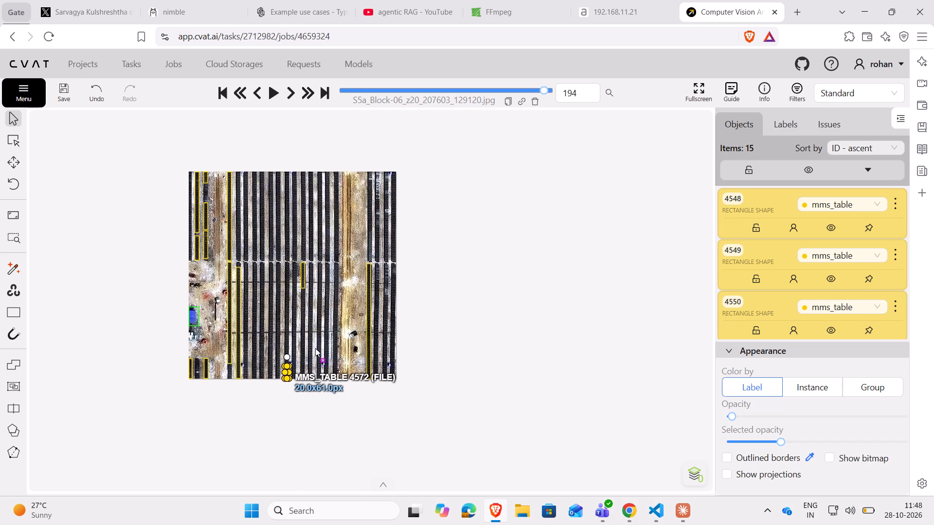
{"action": "left_click", "coordinate": [305, 273]}
{"action": "key", "text": "Delete"}
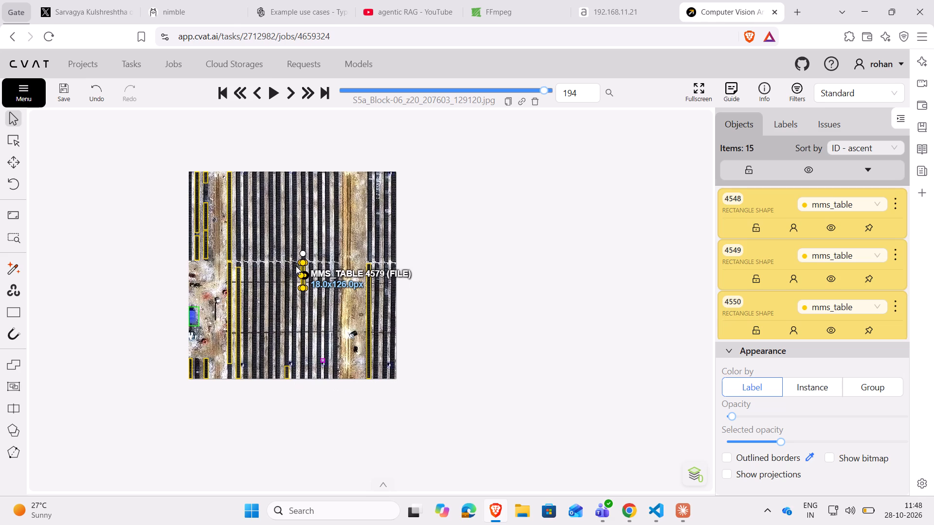
{"action": "left_click", "coordinate": [302, 271]}
{"action": "key", "text": "Delete"}
{"action": "left_click", "coordinate": [284, 373]}
{"action": "key", "text": "Delete"}
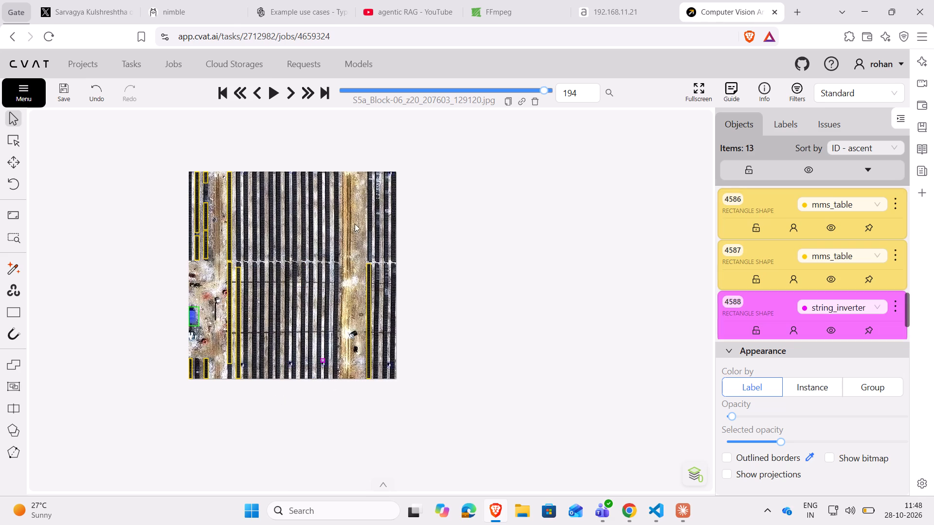
Delete the last mms_table box on the row directly beyond the dirt road.
{"action": "left_click", "coordinate": [367, 280]}
{"action": "key", "text": "Delete"}
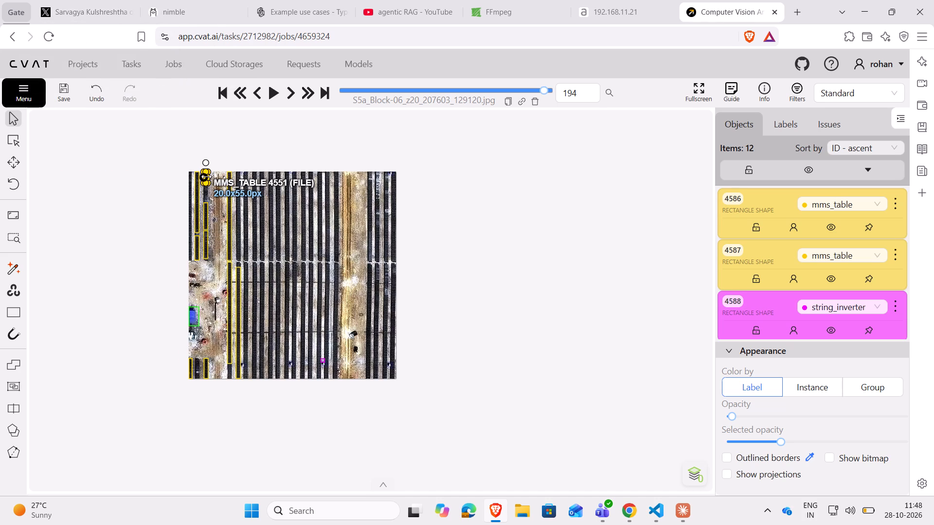
Delete the three short mms_table boxes on the third row of the image's upper-left panel block.
{"action": "left_click", "coordinate": [206, 176]}
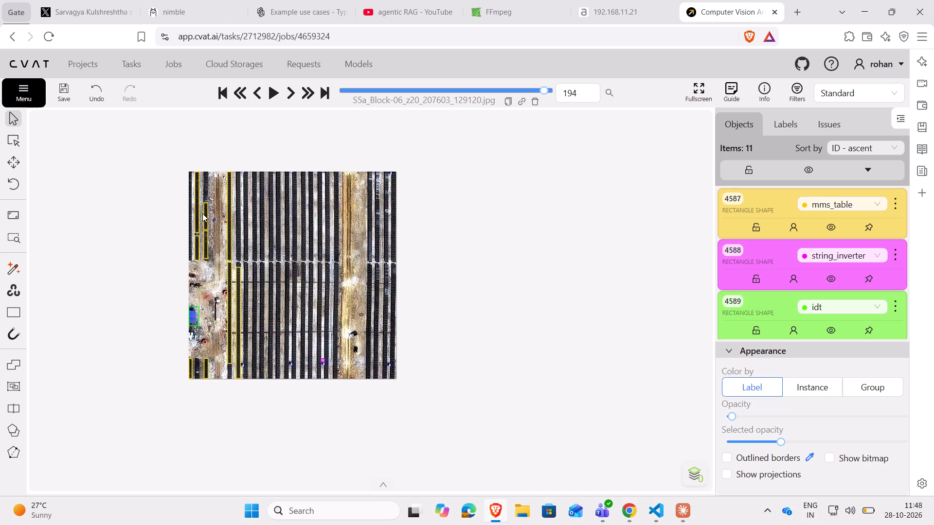
{"action": "left_click", "coordinate": [206, 217]}
{"action": "key", "text": "Delete"}
{"action": "left_click", "coordinate": [205, 246]}
{"action": "key", "text": "Delete"}
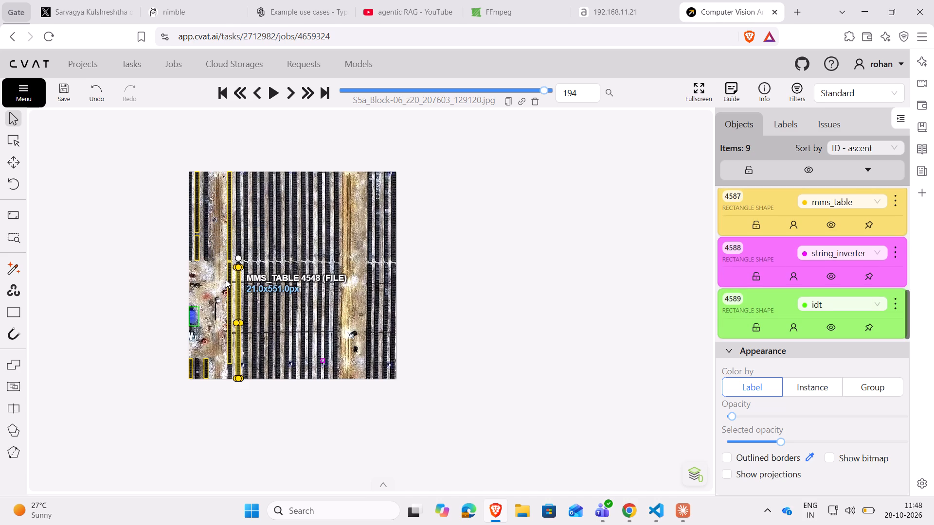
{"action": "left_click", "coordinate": [234, 287]}
{"action": "key", "text": "Delete"}
Delete the short mms_table box on the upper-left block's second row and extend the box above it to about 21 by 429 px.
{"action": "scroll", "coordinate": [193, 361], "scroll_direction": "up", "scroll_amount": 2}
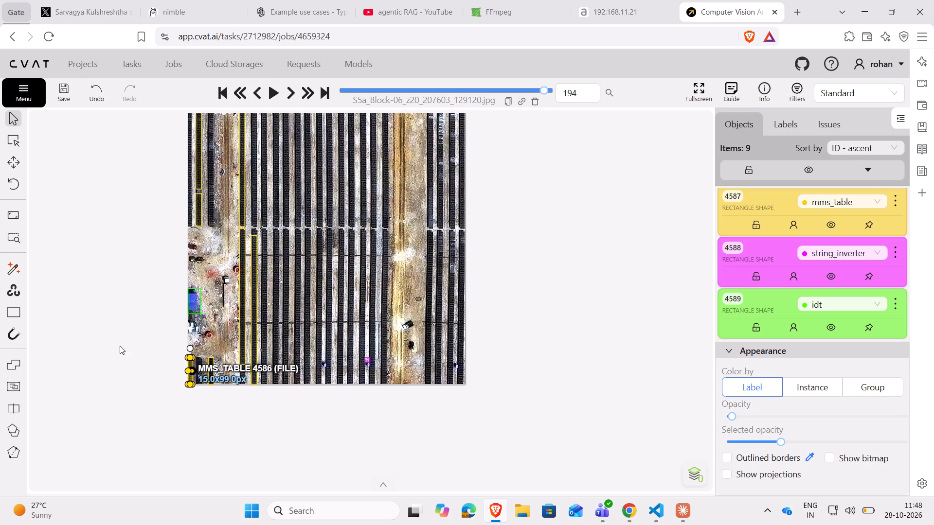
{"action": "left_click_drag", "start_coordinate": [93, 291], "coordinate": [86, 337]}
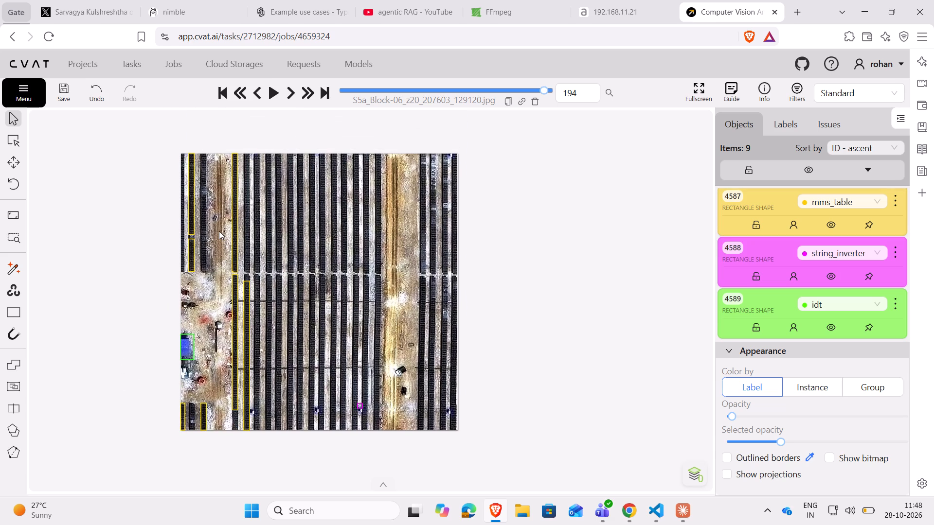
{"action": "left_click", "coordinate": [194, 244]}
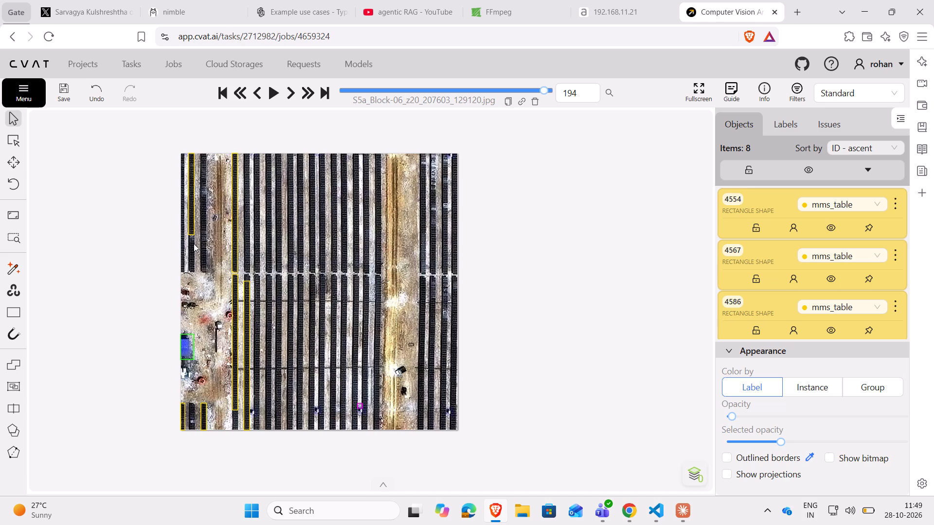
{"action": "left_click", "coordinate": [190, 219]}
{"action": "left_click_drag", "start_coordinate": [191, 233], "coordinate": [191, 267]}
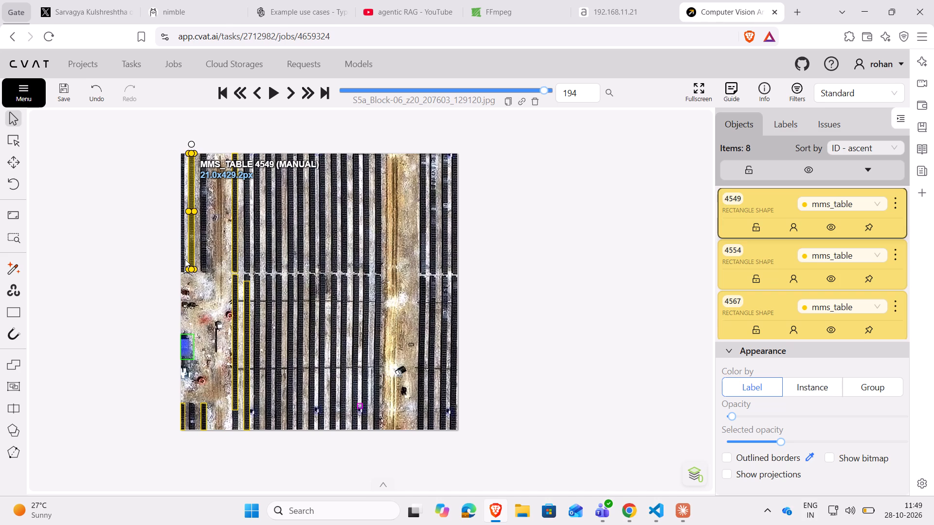
{"action": "left_click", "coordinate": [97, 254]}
Copy the second row's mms_table box and paste it onto the first and third rows of the upper-left panel block.
{"action": "left_click", "coordinate": [187, 181]}
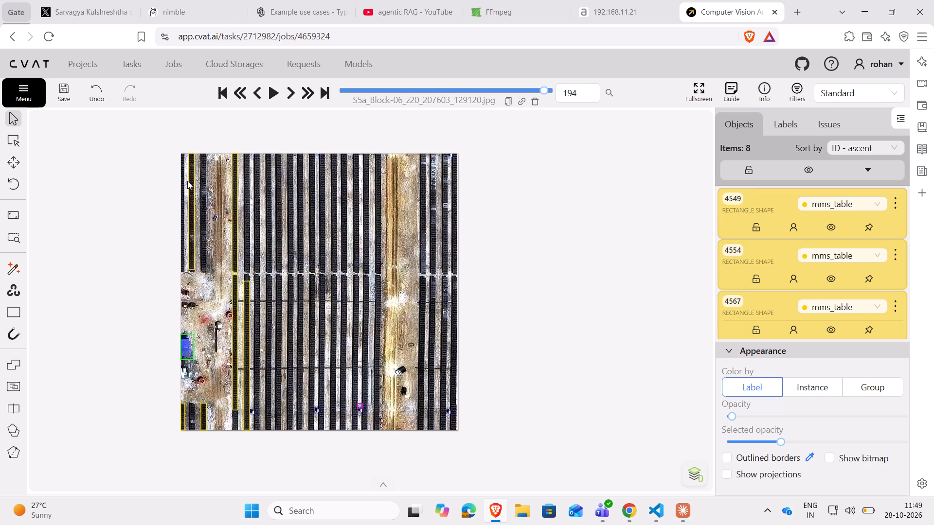
{"action": "key", "text": "ctrl+c"}
{"action": "key", "text": "ctrl+v"}
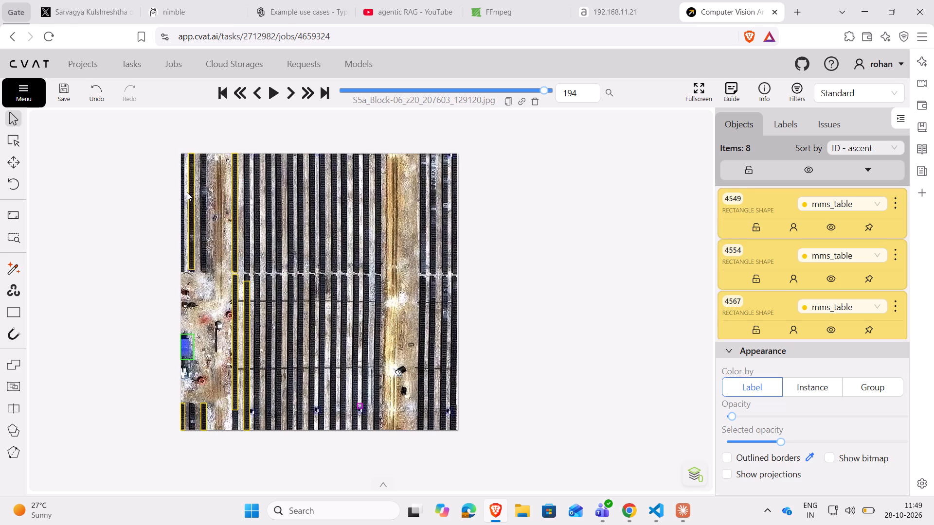
{"action": "left_click", "coordinate": [193, 195]}
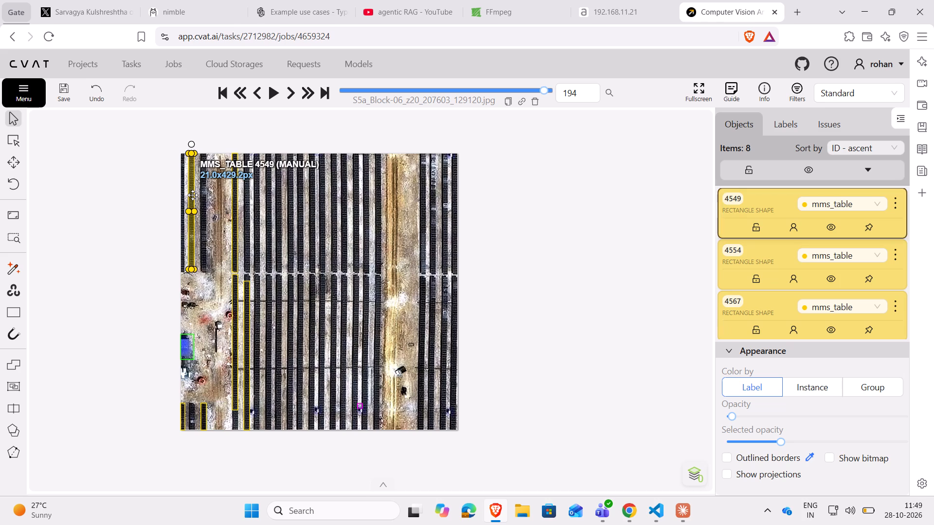
{"action": "key", "text": "ctrl+c"}
{"action": "key", "text": "ctrl+v"}
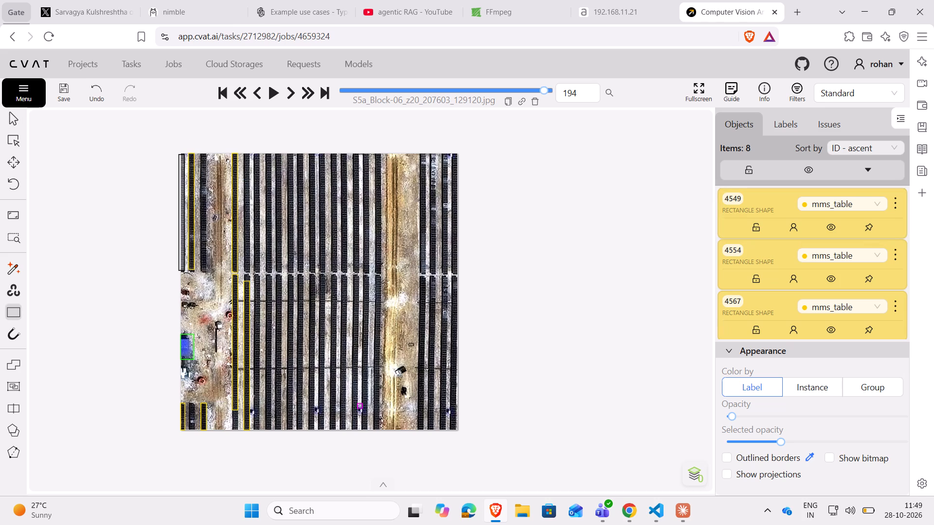
{"action": "left_click", "coordinate": [182, 214], "text": "ctrl"}
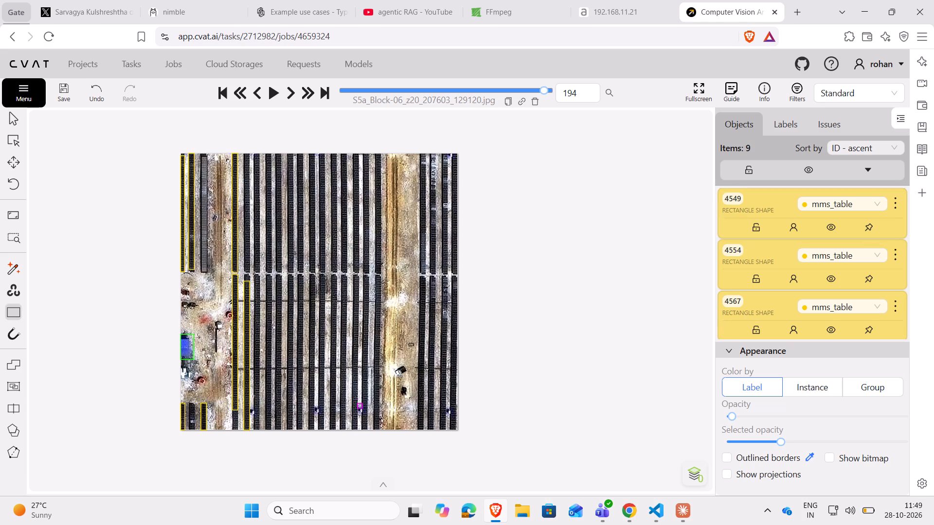
{"action": "left_click", "coordinate": [204, 215], "text": "ctrl"}
{"action": "left_click_drag", "start_coordinate": [134, 311], "coordinate": [126, 299]}
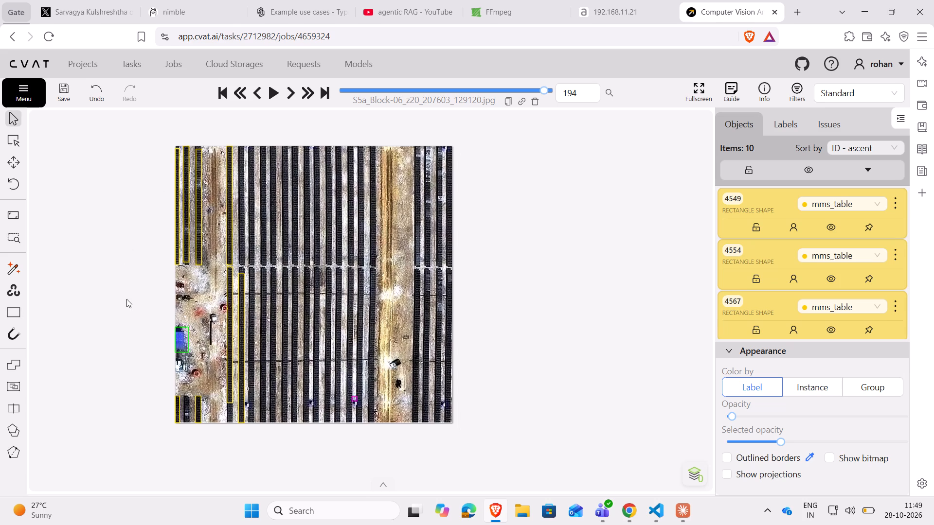
{"action": "left_click_drag", "start_coordinate": [126, 299], "coordinate": [120, 248]}
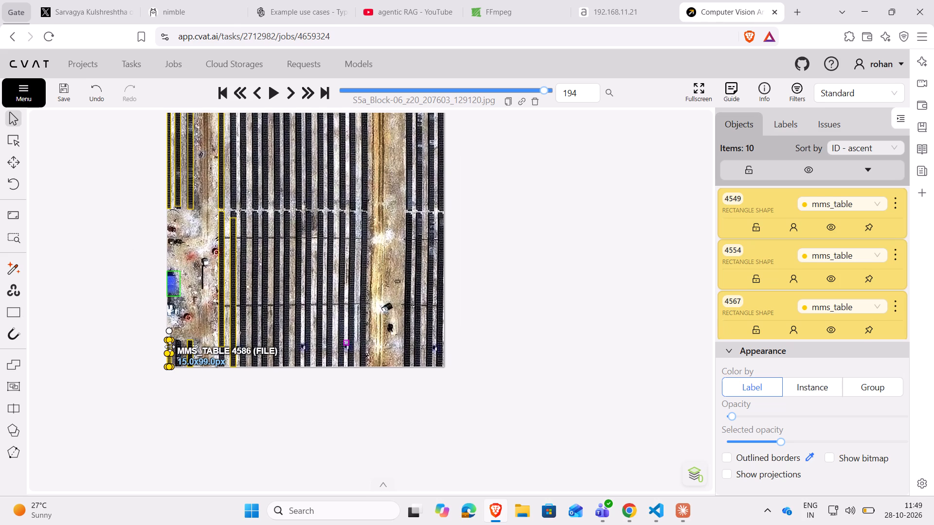
Copy the 15 by 99 px mms_table box at the image's lower-left corner and paste it onto the second row and the bottom of the first row beyond the dirt road.
{"action": "left_click", "coordinate": [170, 347]}
{"action": "key", "text": "ctrl+c"}
{"action": "key", "text": "ctrl+v"}
{"action": "left_click", "coordinate": [176, 353], "text": "ctrl"}
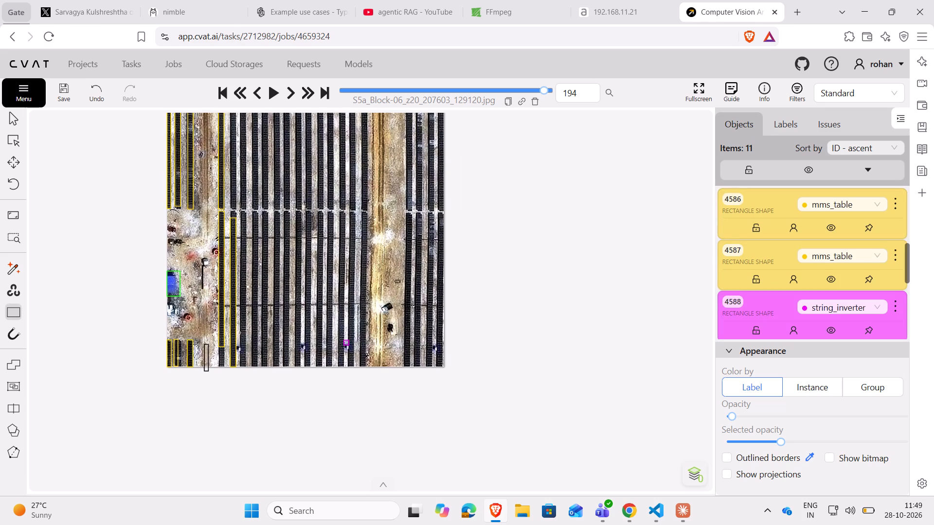
{"action": "left_click", "coordinate": [220, 362], "text": "ctrl"}
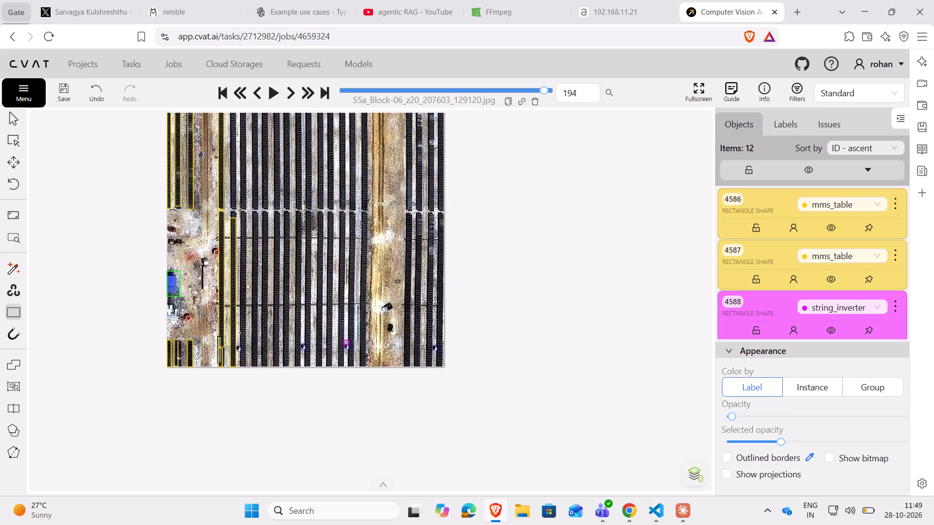
Copy the 20 by 440 px mms_table box above the lower middle block and paste it onto that block's twelve rows after the second.
{"action": "left_click_drag", "start_coordinate": [132, 305], "coordinate": [133, 312]}
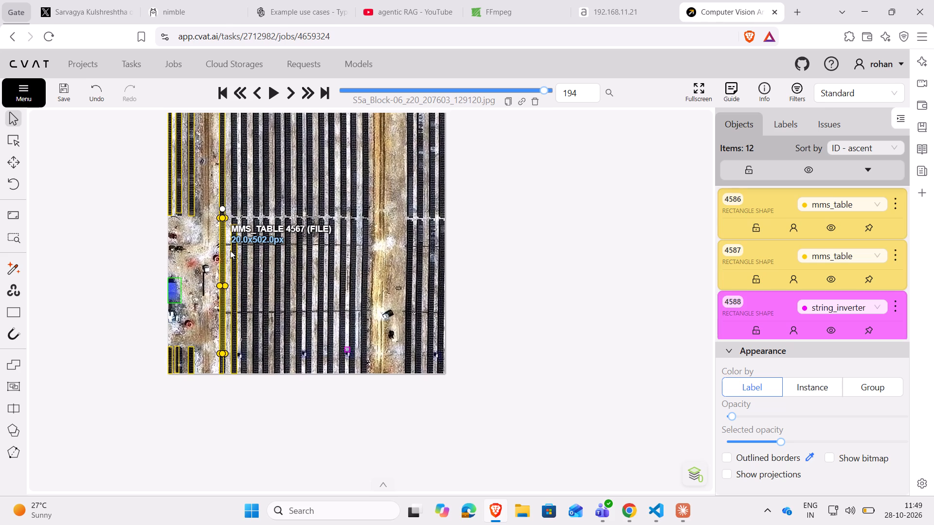
{"action": "left_click", "coordinate": [222, 196]}
{"action": "key", "text": "ctrl+c"}
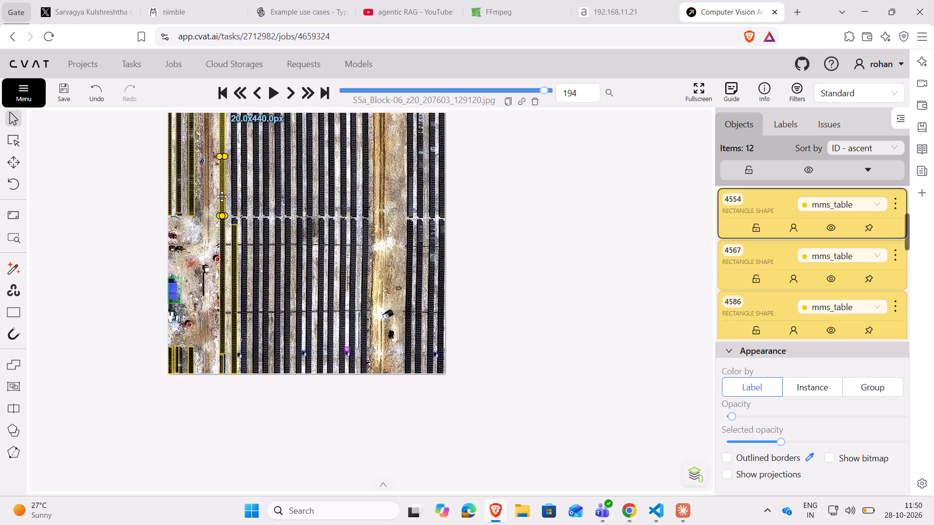
{"action": "key", "text": "ctrl+v"}
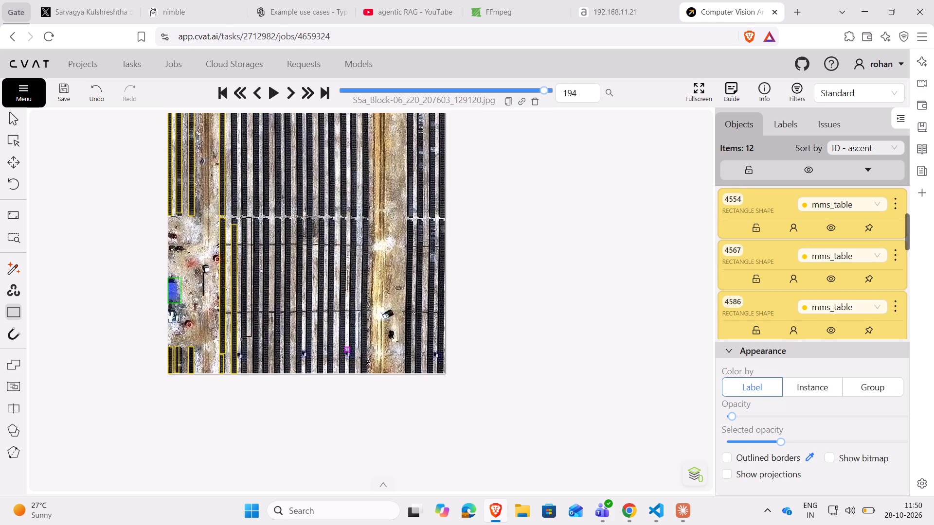
{"action": "left_click", "coordinate": [244, 278], "text": "ctrl"}
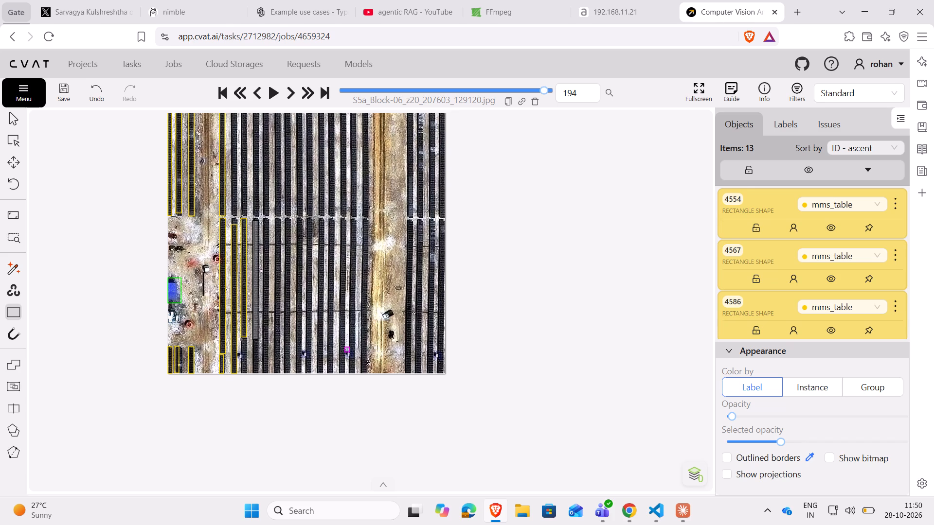
{"action": "left_click", "coordinate": [255, 278], "text": "ctrl"}
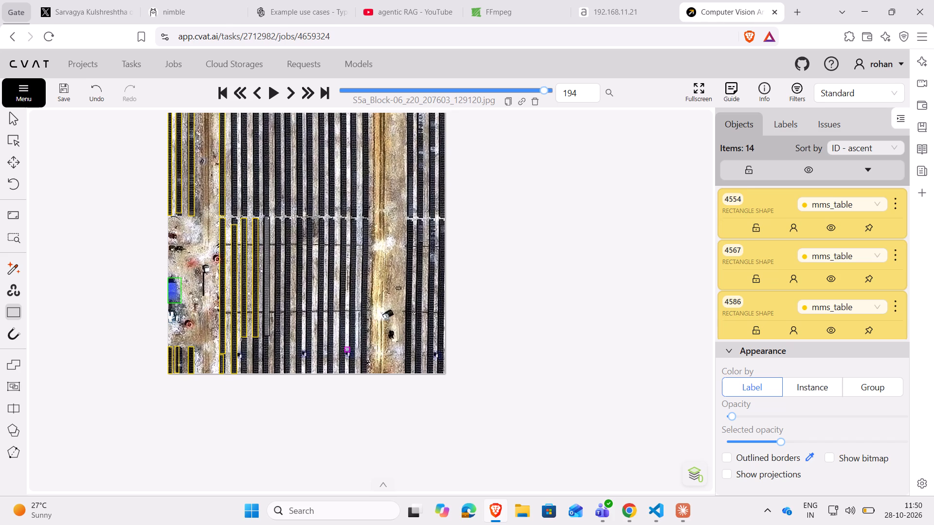
{"action": "left_click", "coordinate": [267, 276], "text": "ctrl"}
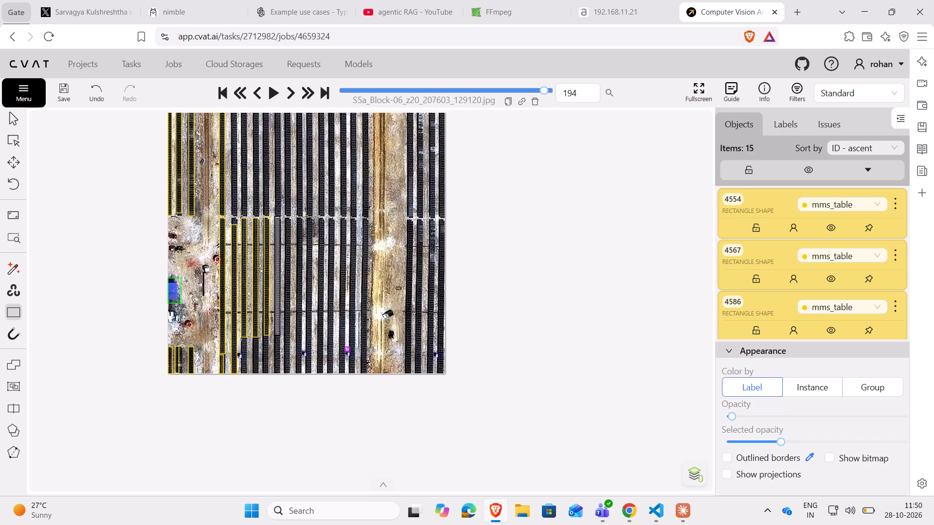
{"action": "left_click", "coordinate": [278, 276], "text": "ctrl"}
{"action": "left_click", "coordinate": [287, 281], "text": "ctrl"}
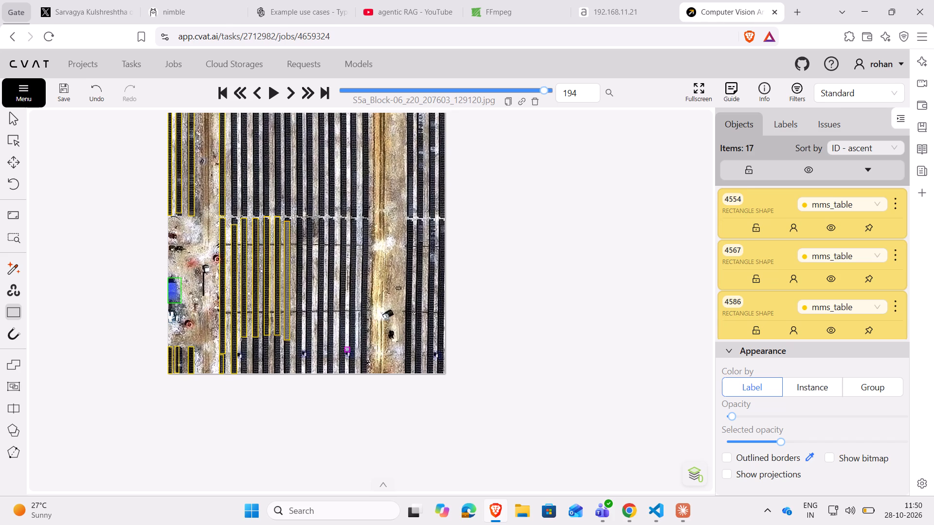
{"action": "left_click", "coordinate": [300, 280], "text": "ctrl"}
{"action": "left_click", "coordinate": [309, 279], "text": "ctrl"}
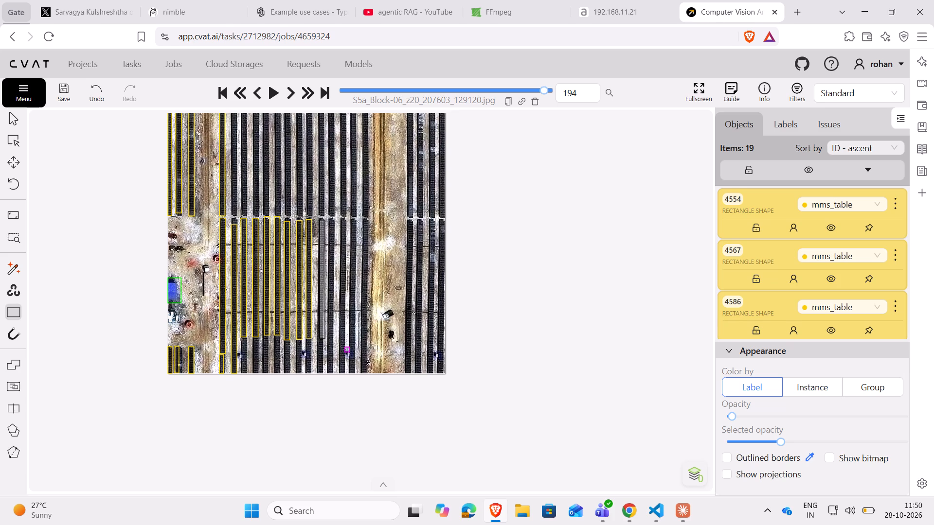
{"action": "left_click", "coordinate": [321, 280], "text": "ctrl"}
{"action": "left_click", "coordinate": [332, 279], "text": "ctrl"}
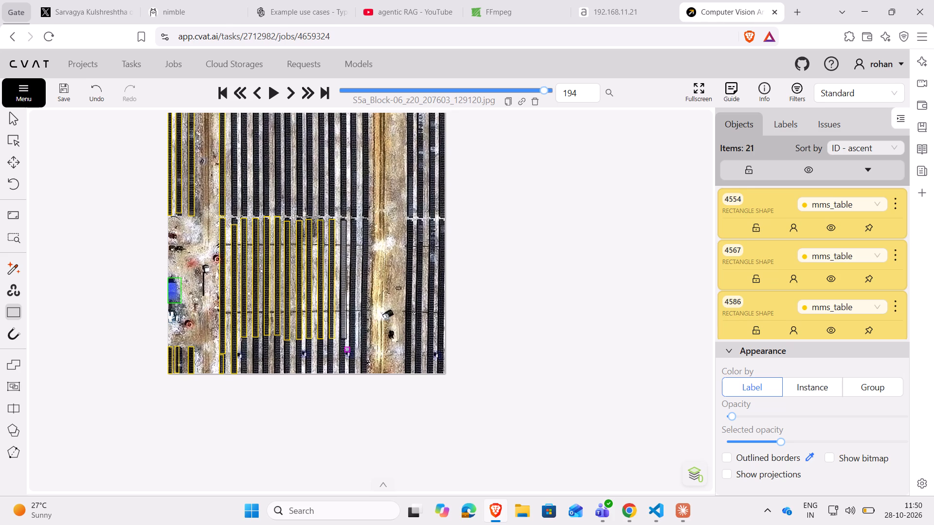
{"action": "left_click", "coordinate": [344, 280], "text": "ctrl"}
{"action": "left_click", "coordinate": [356, 280], "text": "ctrl"}
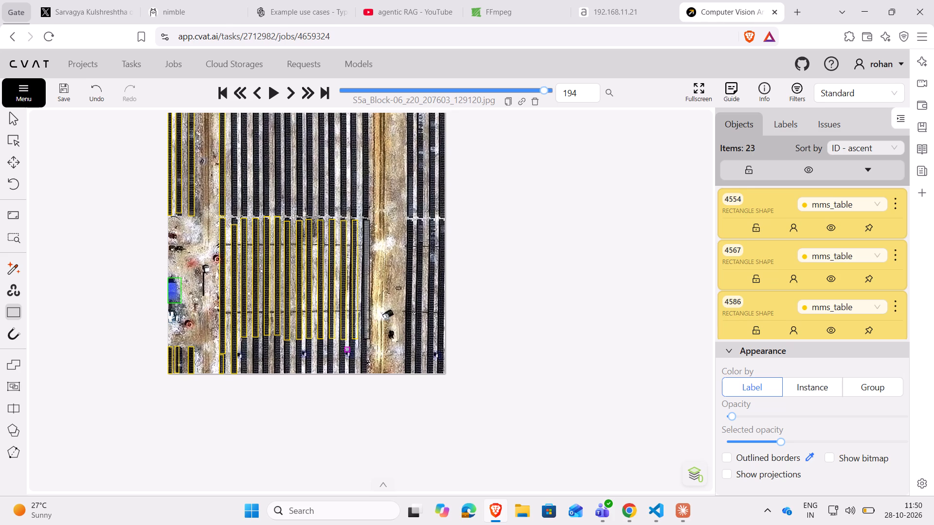
{"action": "left_click", "coordinate": [366, 279], "text": "ctrl"}
{"action": "left_click", "coordinate": [92, 251]}
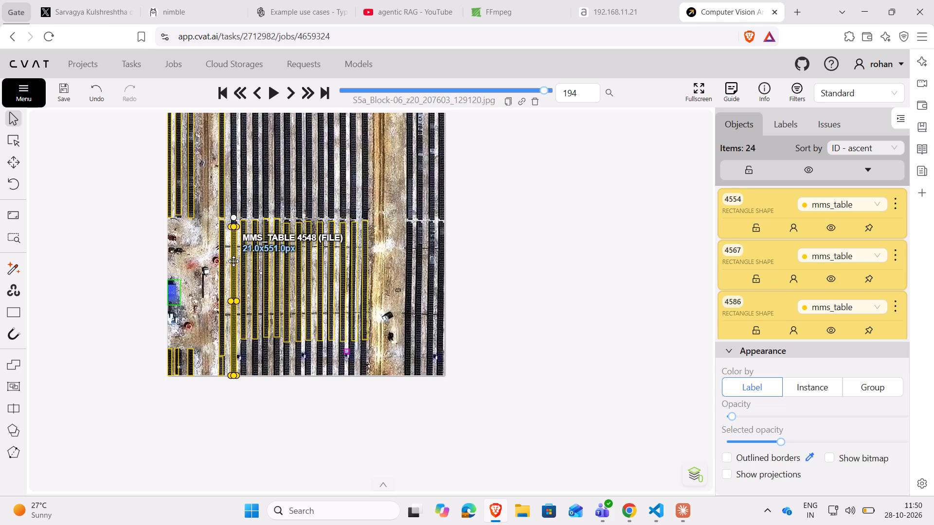
Move the 21 by 551 px mms_table box on the lower middle block's second row slightly upward toward the row's top end.
{"action": "left_click_drag", "start_coordinate": [233, 261], "coordinate": [233, 258]}
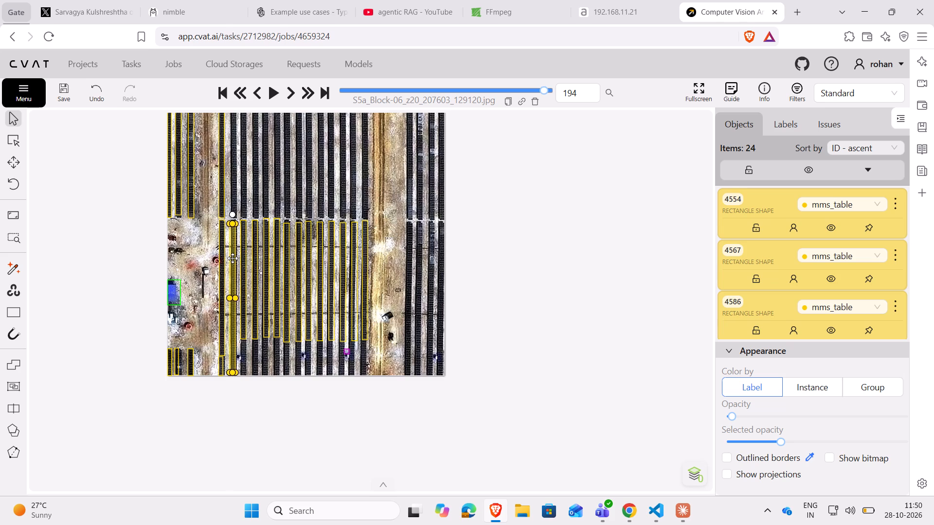
{"action": "left_click_drag", "start_coordinate": [233, 258], "coordinate": [233, 256]}
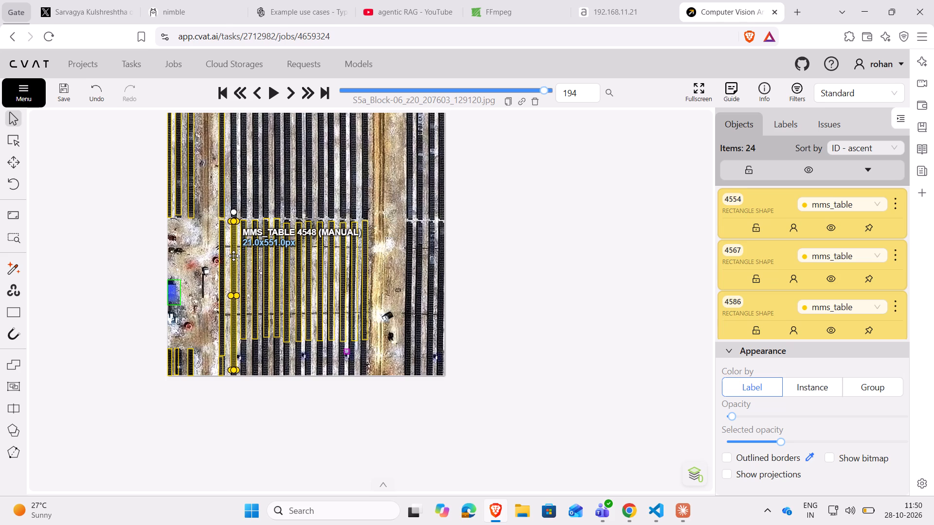
{"action": "left_click", "coordinate": [56, 204]}
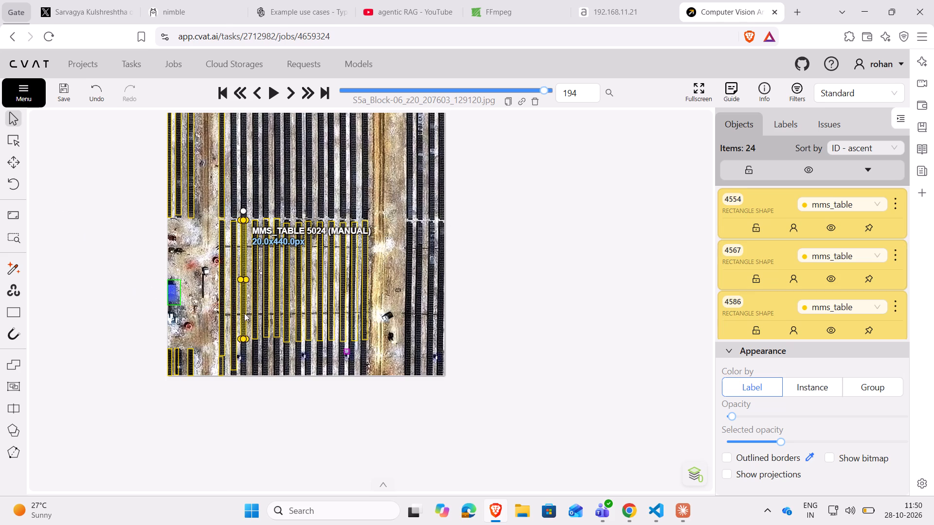
Extend the first eight pasted mms_table boxes in the lower middle block down to the image's bottom edge, about 570 px tall.
{"action": "left_click_drag", "start_coordinate": [244, 341], "coordinate": [249, 375]}
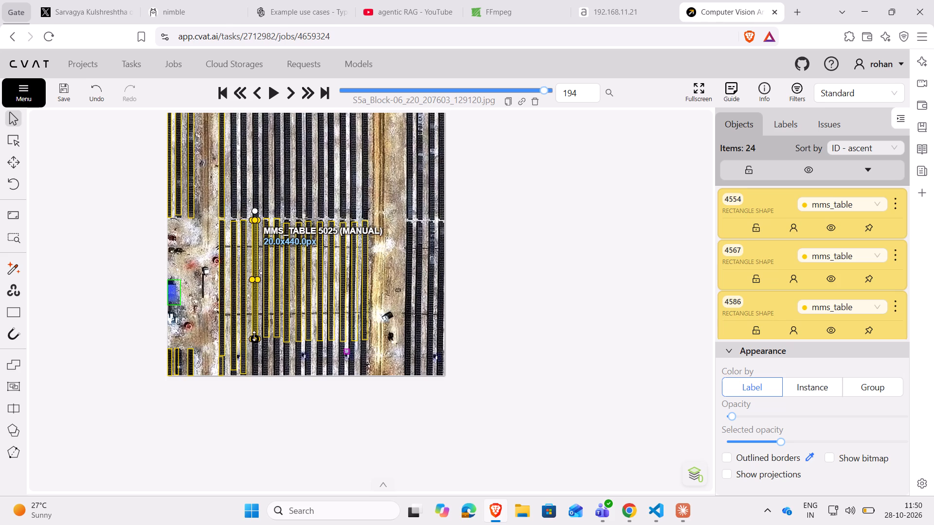
{"action": "left_click_drag", "start_coordinate": [254, 336], "coordinate": [257, 373]}
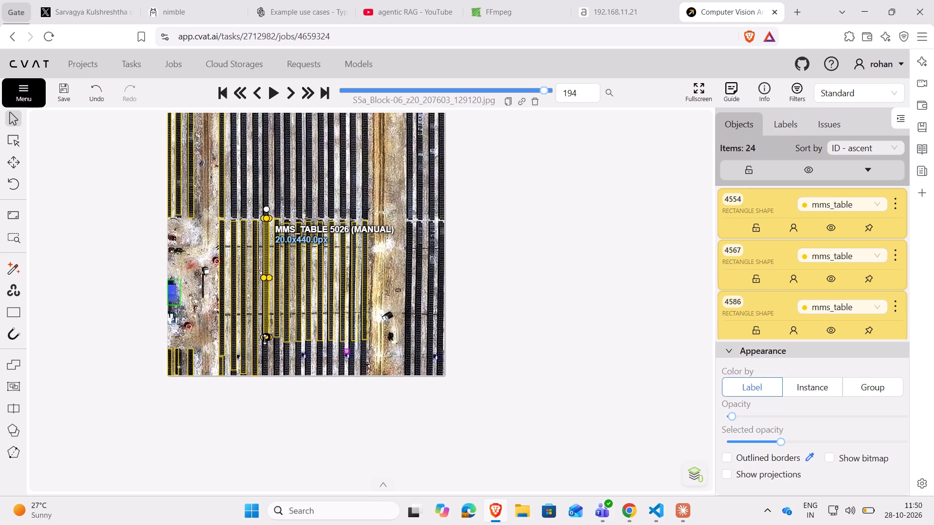
{"action": "left_click_drag", "start_coordinate": [265, 339], "coordinate": [265, 340]}
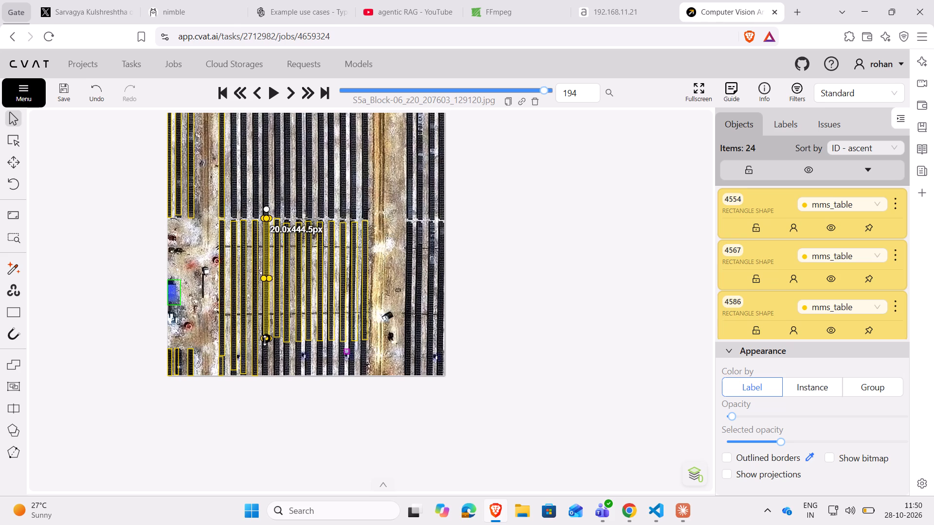
{"action": "left_click_drag", "start_coordinate": [265, 340], "coordinate": [260, 378]}
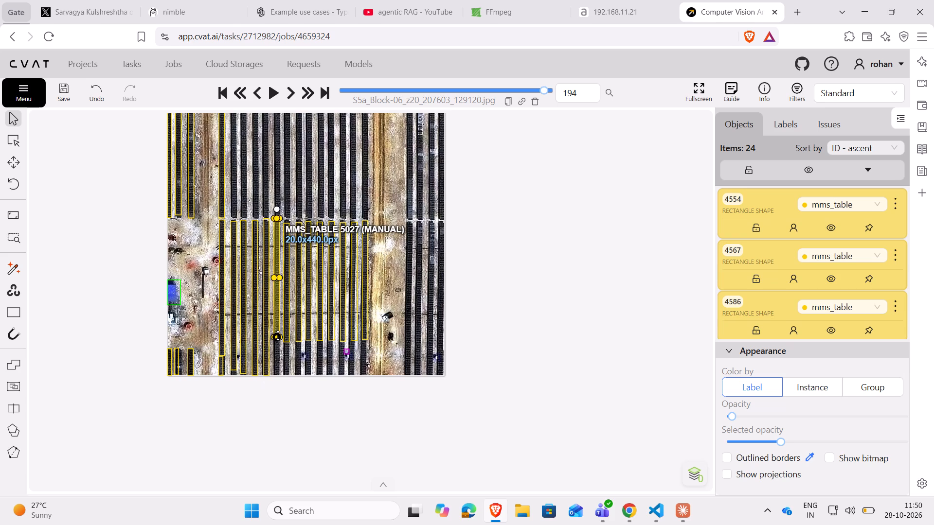
{"action": "left_click_drag", "start_coordinate": [278, 336], "coordinate": [280, 372]}
{"action": "left_click_drag", "start_coordinate": [287, 342], "coordinate": [287, 350]}
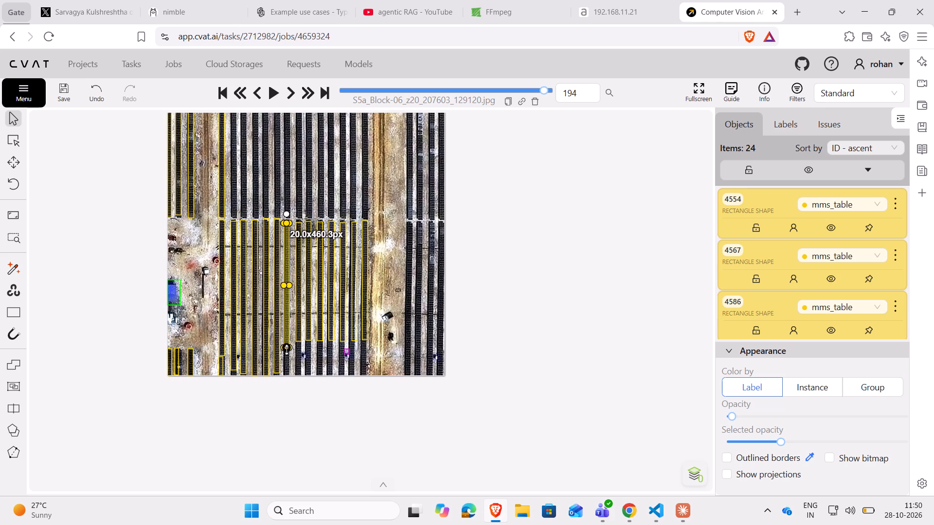
{"action": "left_click_drag", "start_coordinate": [287, 350], "coordinate": [287, 376]}
{"action": "left_click_drag", "start_coordinate": [297, 340], "coordinate": [297, 374]}
{"action": "left_click_drag", "start_coordinate": [309, 341], "coordinate": [309, 378]}
{"action": "left_click_drag", "start_coordinate": [319, 340], "coordinate": [315, 378]}
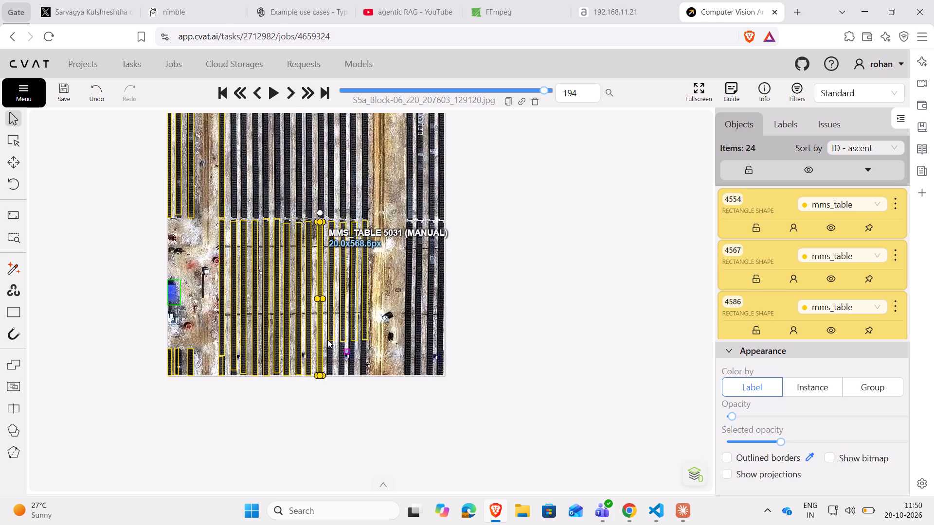
Extend the last four pasted mms_table boxes in the lower middle block down to the image's bottom edge, about 566 px tall.
{"action": "left_click", "coordinate": [332, 333]}
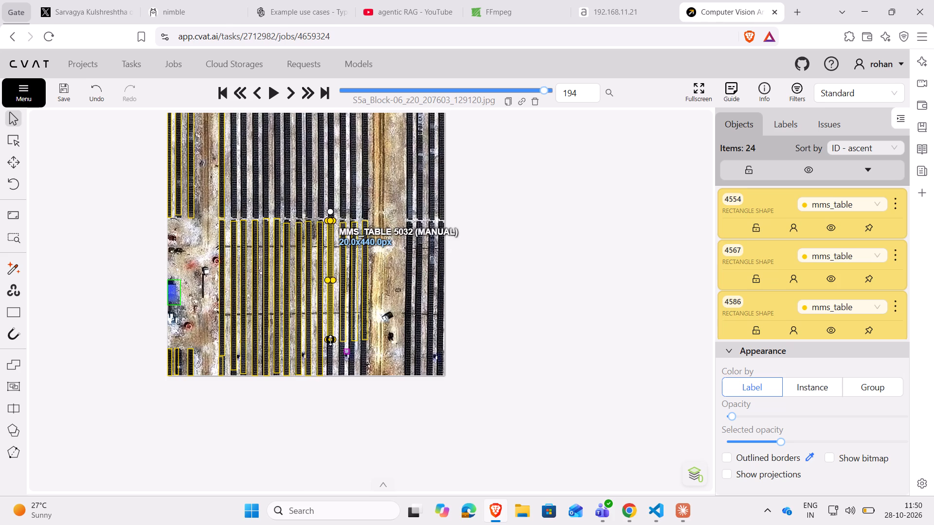
{"action": "left_click_drag", "start_coordinate": [330, 340], "coordinate": [332, 374]}
{"action": "left_click", "coordinate": [340, 334]}
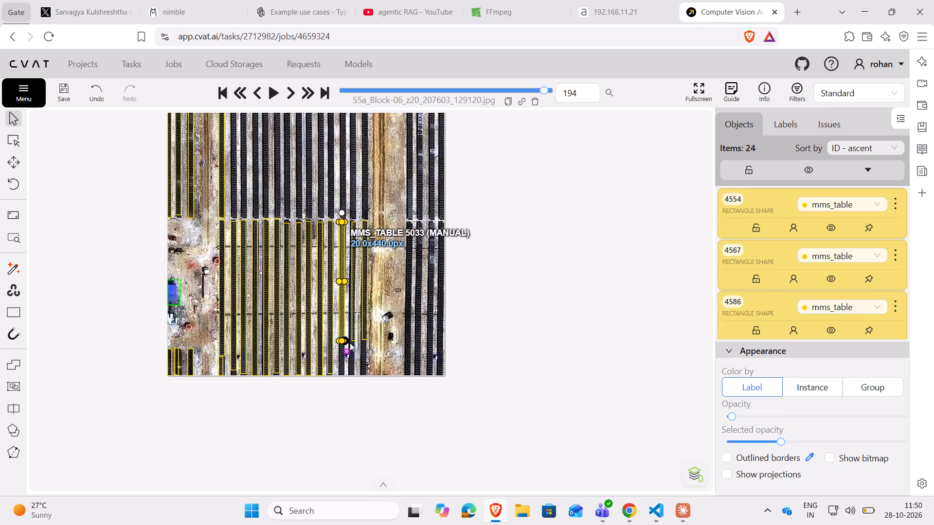
{"action": "left_click_drag", "start_coordinate": [342, 342], "coordinate": [341, 376]}
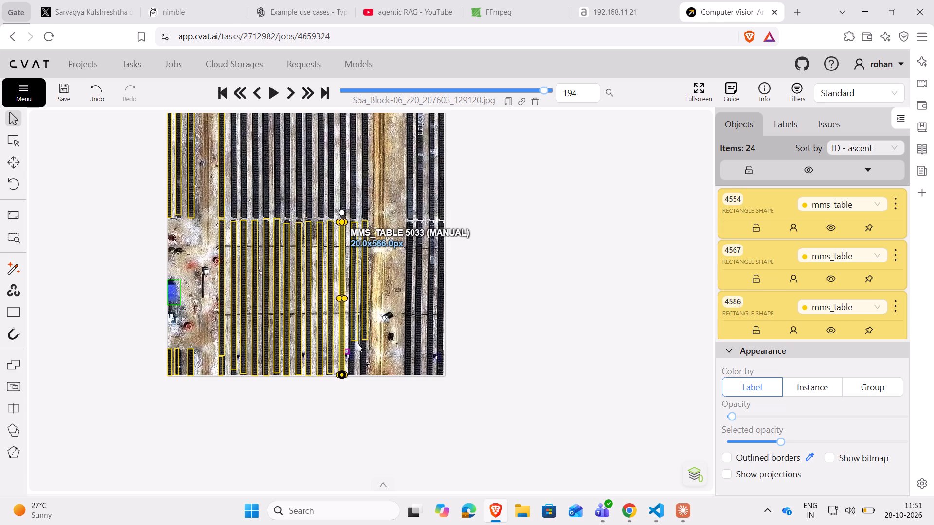
{"action": "left_click", "coordinate": [355, 334]}
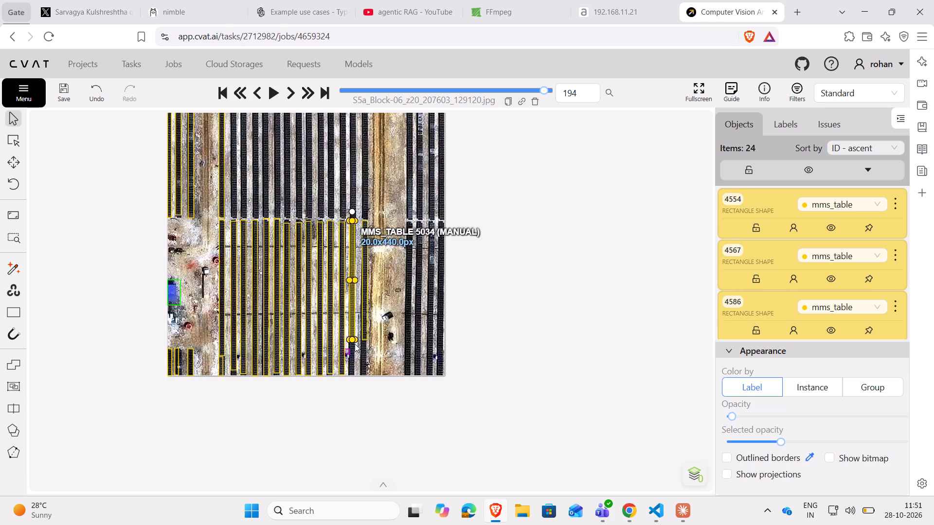
{"action": "left_click_drag", "start_coordinate": [354, 340], "coordinate": [356, 377]}
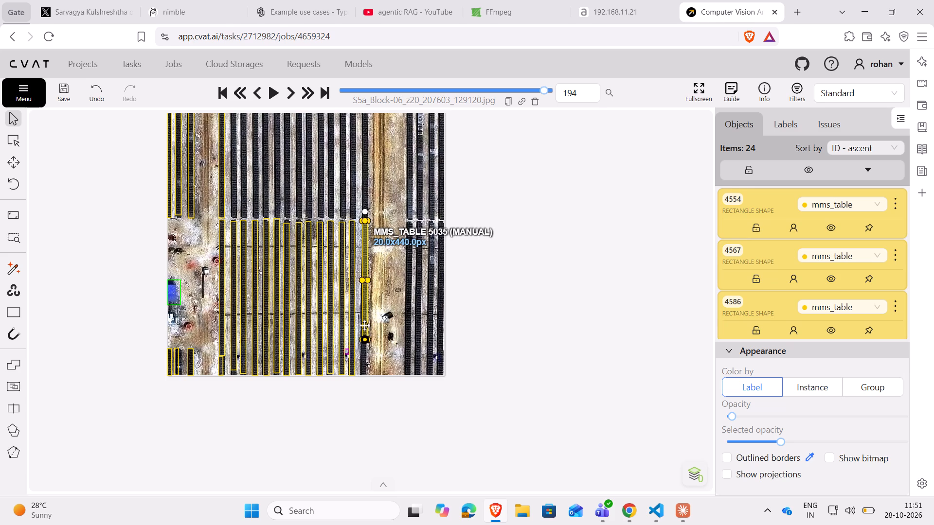
{"action": "left_click_drag", "start_coordinate": [364, 340], "coordinate": [361, 376]}
Copy the 20 by 440 px mms_table box on the upper middle block's first row and paste it onto that block's other thirteen rows.
{"action": "scroll", "coordinate": [287, 315], "scroll_direction": "up", "scroll_amount": 3}
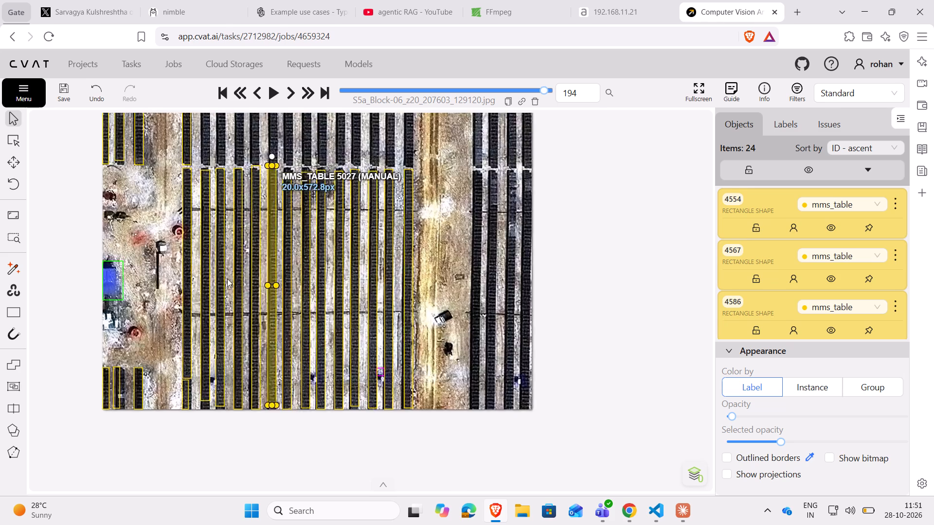
{"action": "scroll", "coordinate": [218, 272], "scroll_direction": "down", "scroll_amount": 6}
{"action": "left_click_drag", "start_coordinate": [99, 242], "coordinate": [94, 341]}
{"action": "scroll", "coordinate": [114, 318], "scroll_direction": "up", "scroll_amount": 4}
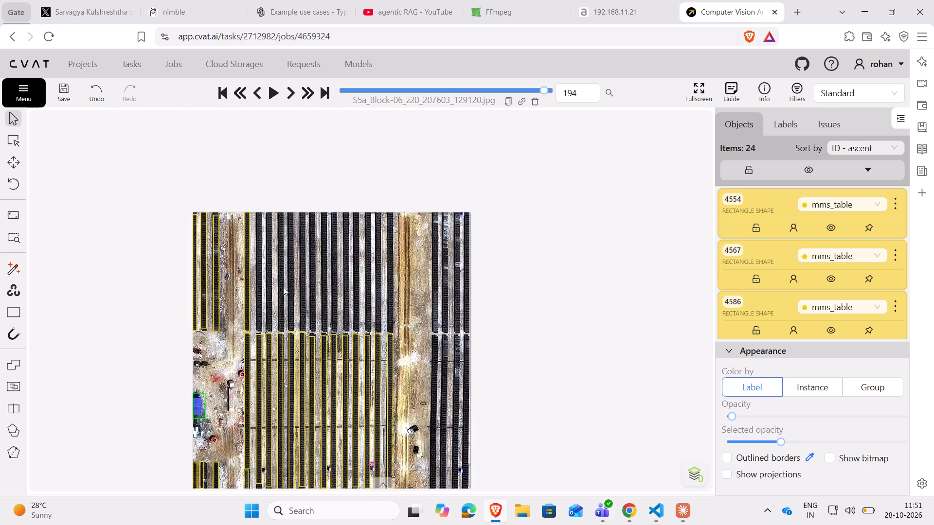
{"action": "left_click", "coordinate": [267, 281]}
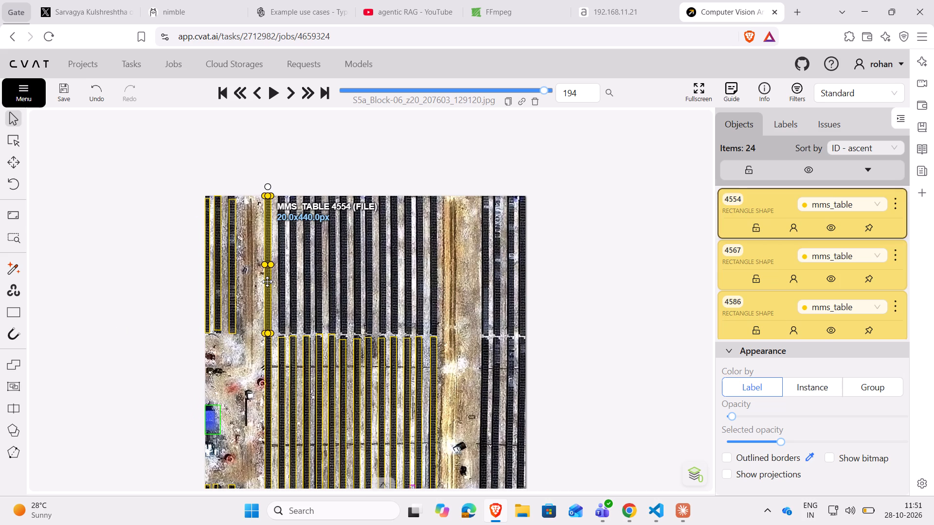
{"action": "key", "text": "ctrl+c"}
{"action": "key", "text": "ctrl+v"}
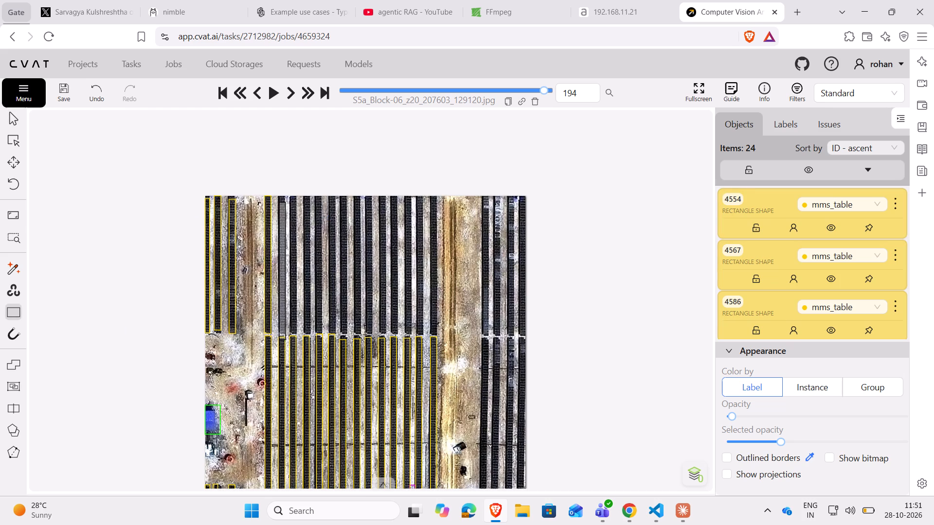
{"action": "left_click", "coordinate": [283, 264], "text": "ctrl"}
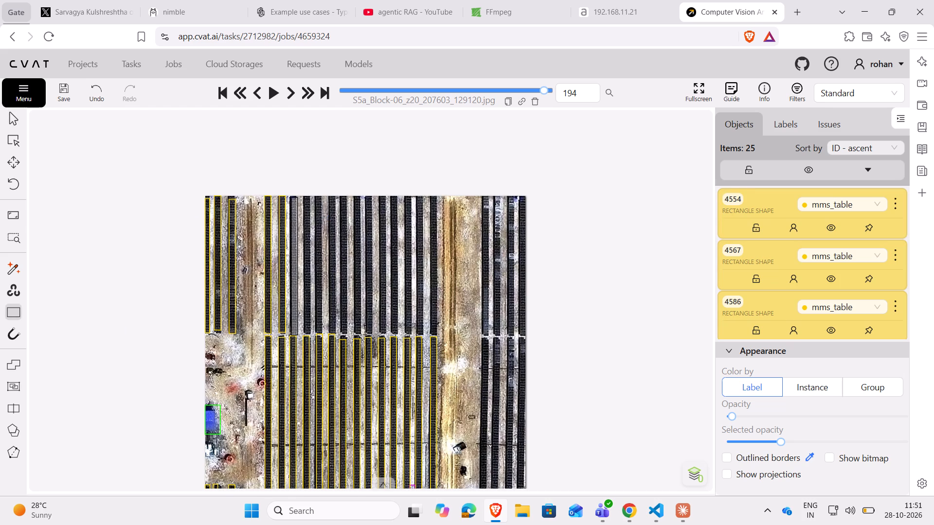
{"action": "left_click", "coordinate": [295, 266], "text": "ctrl"}
{"action": "left_click", "coordinate": [306, 263], "text": "ctrl"}
{"action": "left_click", "coordinate": [318, 264], "text": "ctrl"}
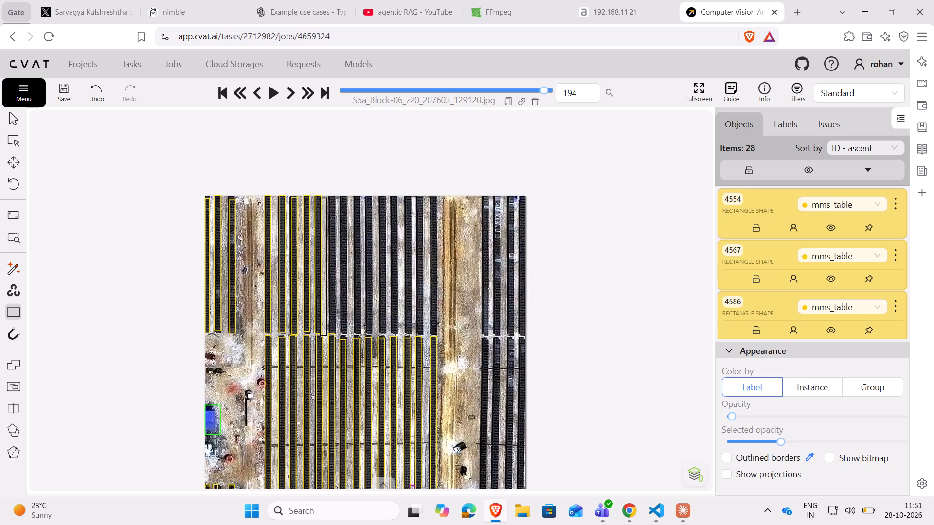
{"action": "left_click", "coordinate": [333, 263], "text": "ctrl"}
{"action": "left_click", "coordinate": [344, 263], "text": "ctrl"}
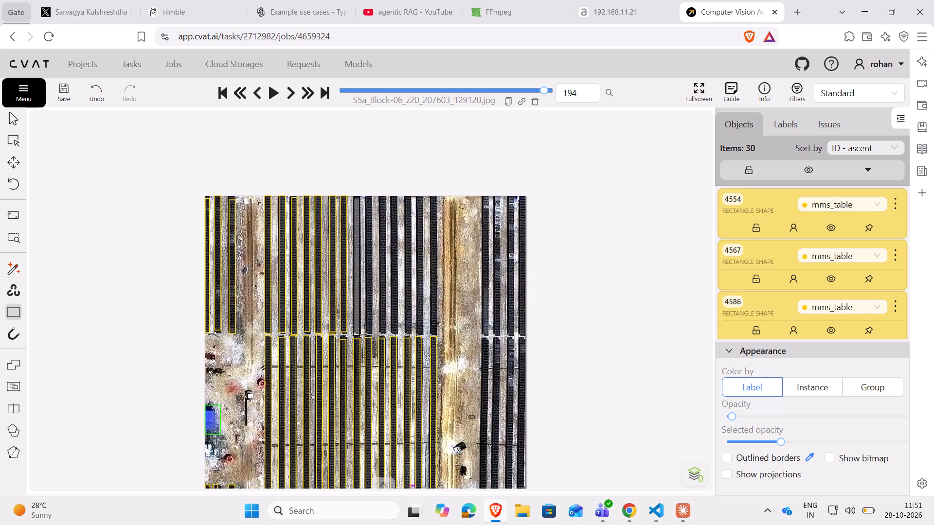
{"action": "left_click", "coordinate": [358, 264], "text": "ctrl"}
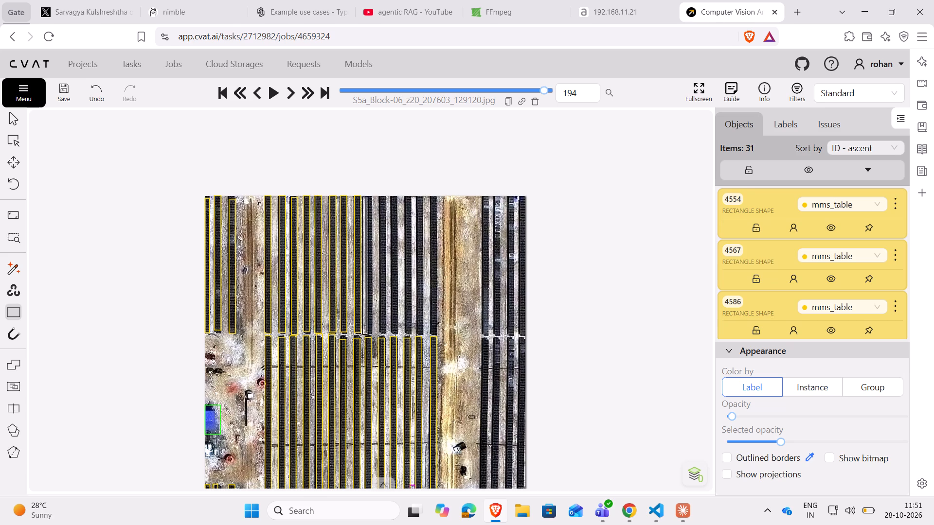
{"action": "left_click", "coordinate": [370, 266], "text": "ctrl"}
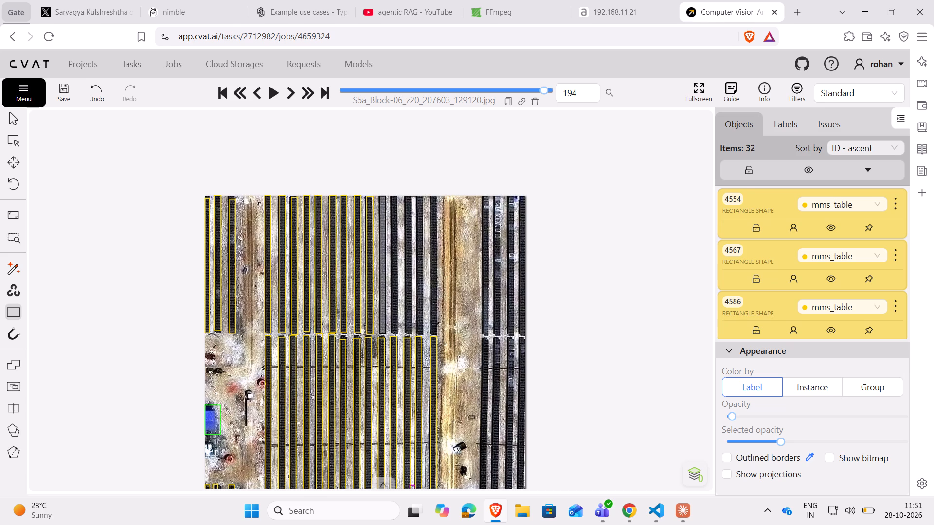
{"action": "left_click", "coordinate": [383, 265], "text": "ctrl"}
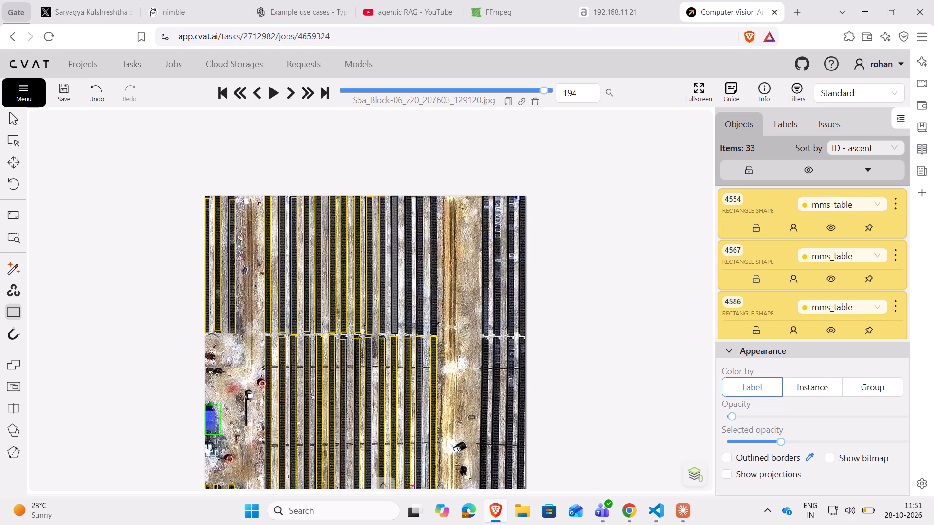
{"action": "left_click", "coordinate": [395, 265], "text": "ctrl"}
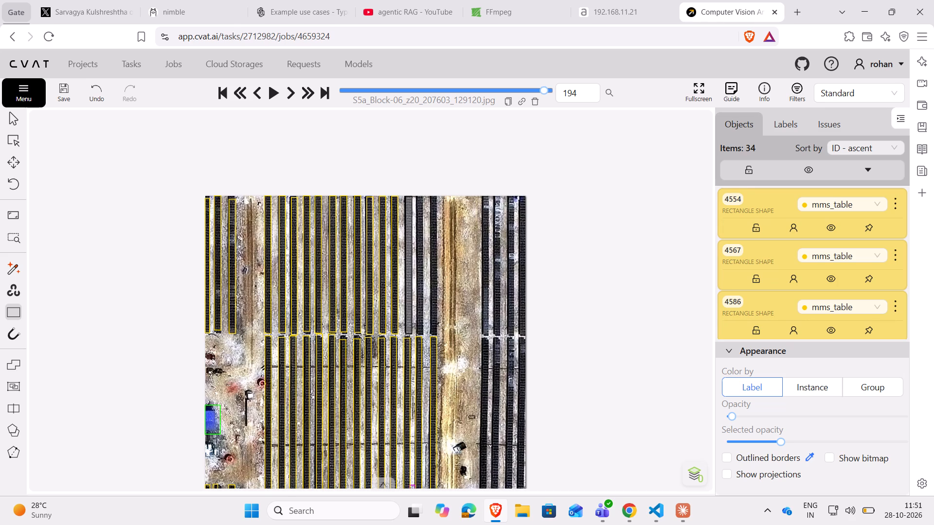
{"action": "left_click", "coordinate": [407, 264], "text": "ctrl"}
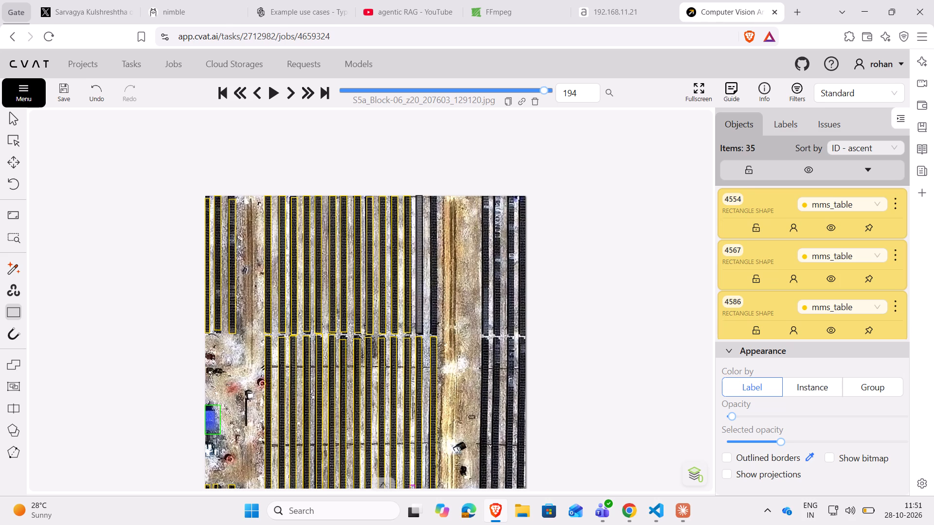
{"action": "left_click", "coordinate": [420, 265], "text": "ctrl"}
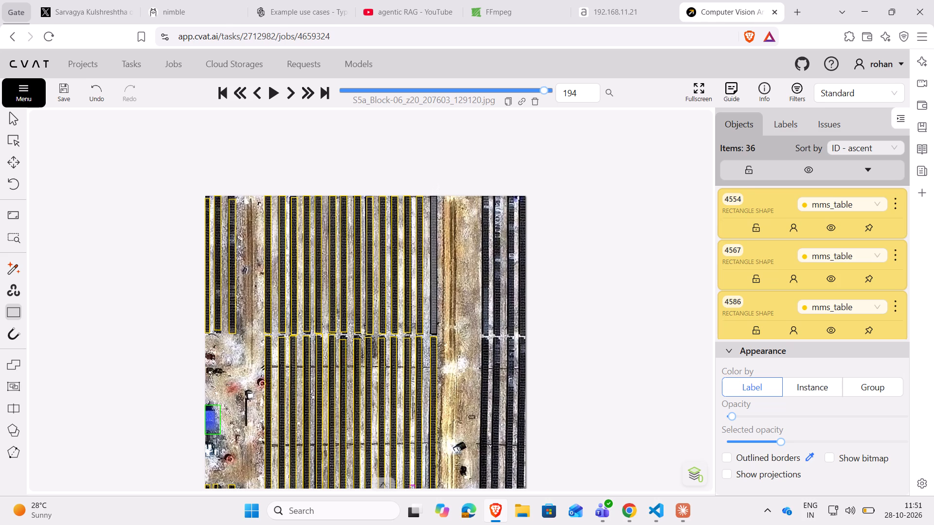
{"action": "left_click", "coordinate": [434, 266], "text": "ctrl"}
Paste the same 20 by 440 px mms_table box onto the four rows of the upper right block.
{"action": "left_click", "coordinate": [486, 267], "text": "ctrl"}
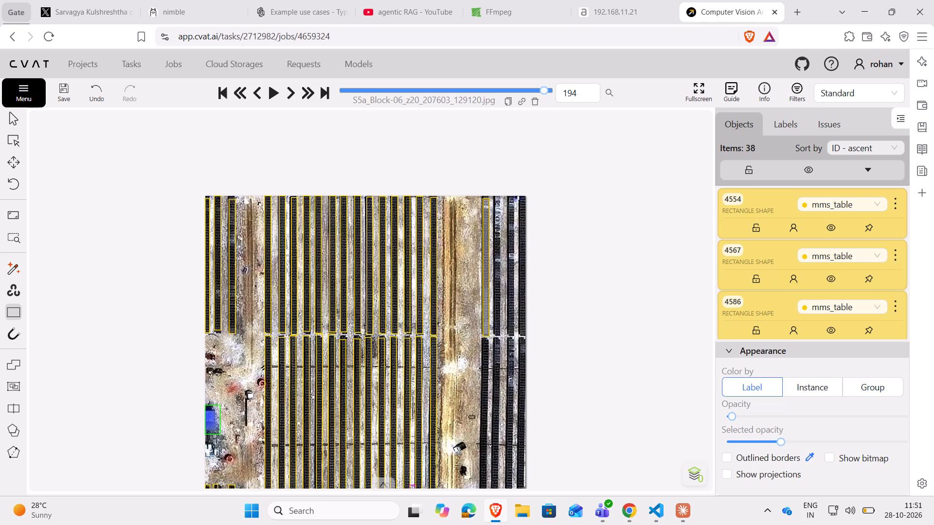
{"action": "left_click", "coordinate": [496, 267], "text": "ctrl"}
{"action": "left_click", "coordinate": [512, 266], "text": "ctrl"}
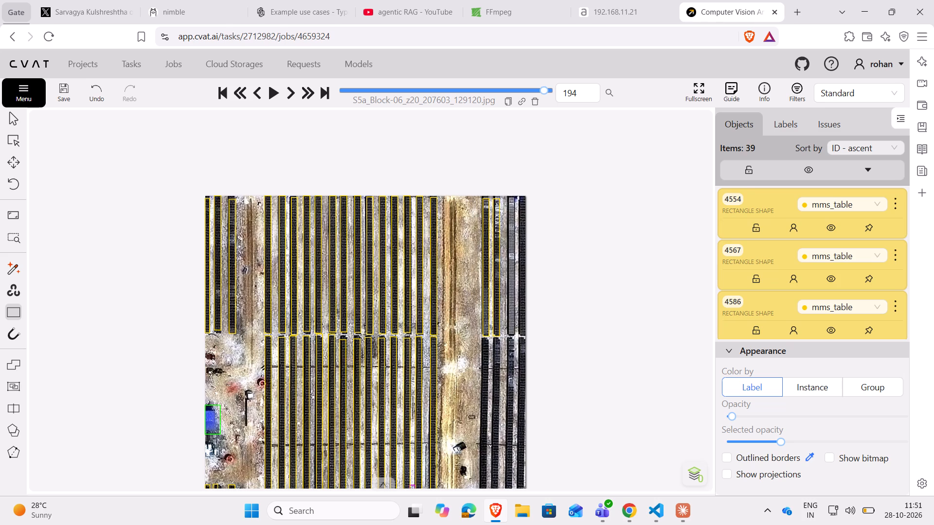
{"action": "left_click", "coordinate": [521, 265], "text": "ctrl"}
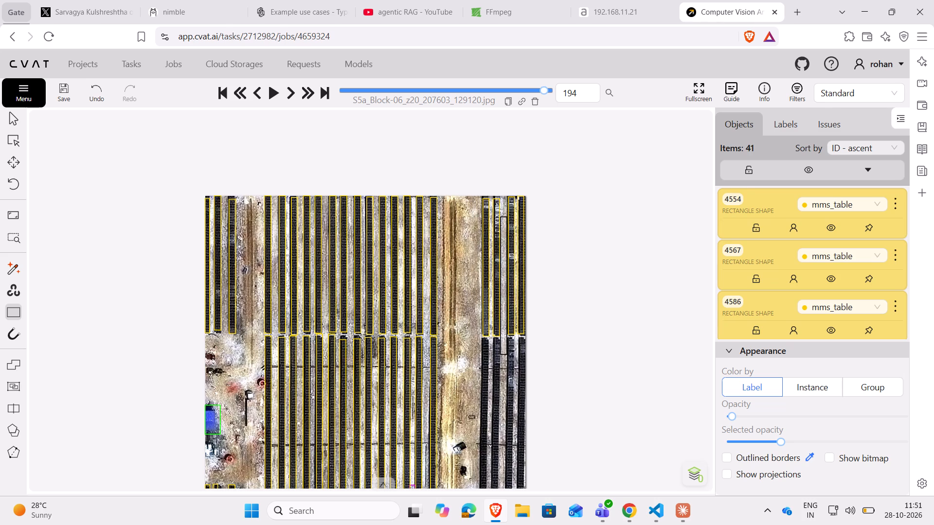
Copy the mms_table box on the lower middle block's last row and paste it onto the lower right block's first two rows.
{"action": "left_click_drag", "start_coordinate": [579, 325], "coordinate": [557, 165]}
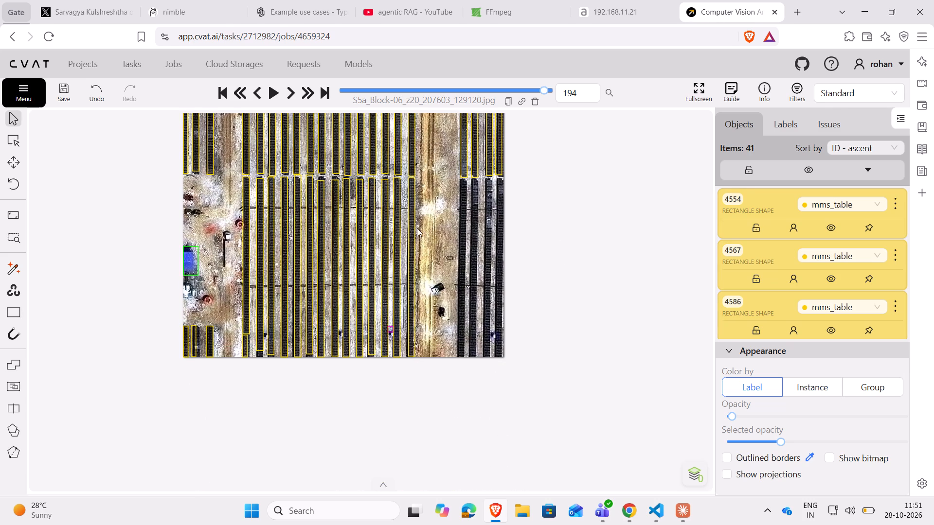
{"action": "left_click", "coordinate": [413, 225]}
{"action": "key", "text": "ctrl+c"}
{"action": "key", "text": "ctrl+v"}
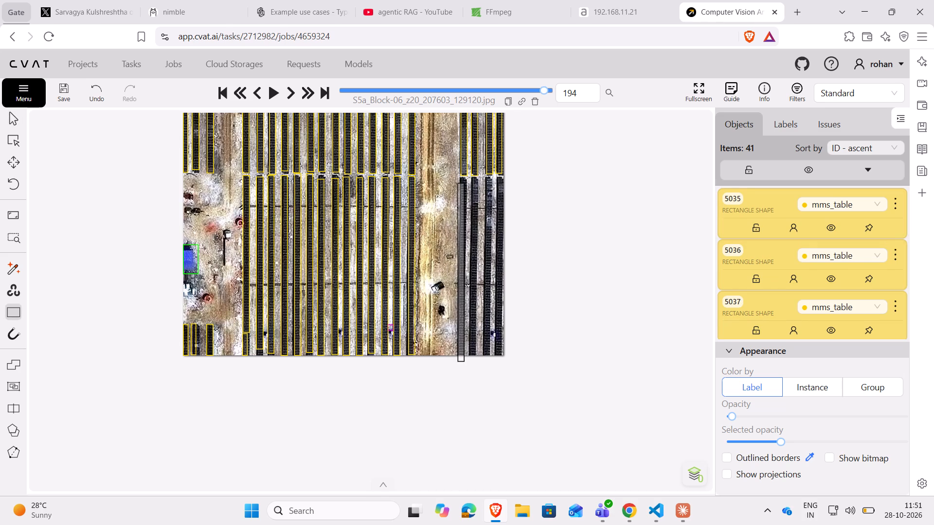
{"action": "left_click", "coordinate": [463, 267], "text": "ctrl"}
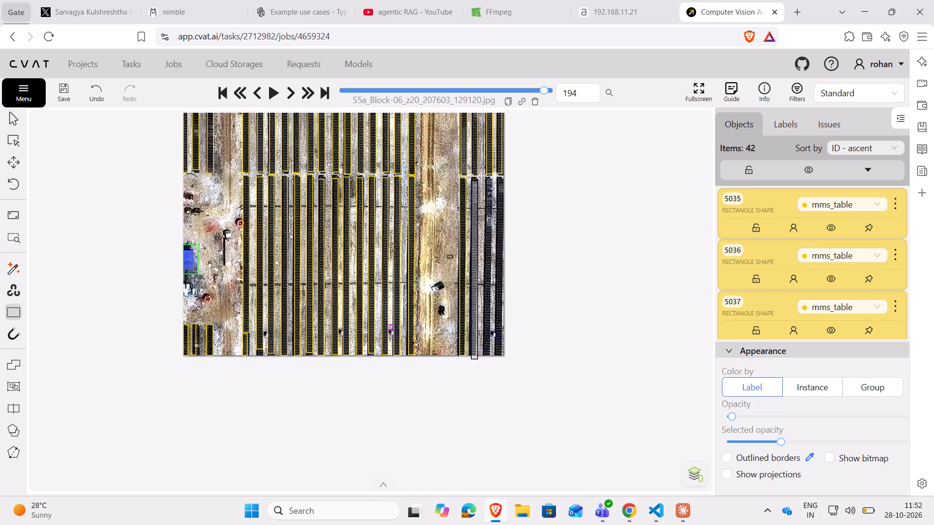
{"action": "left_click", "coordinate": [475, 266], "text": "ctrl"}
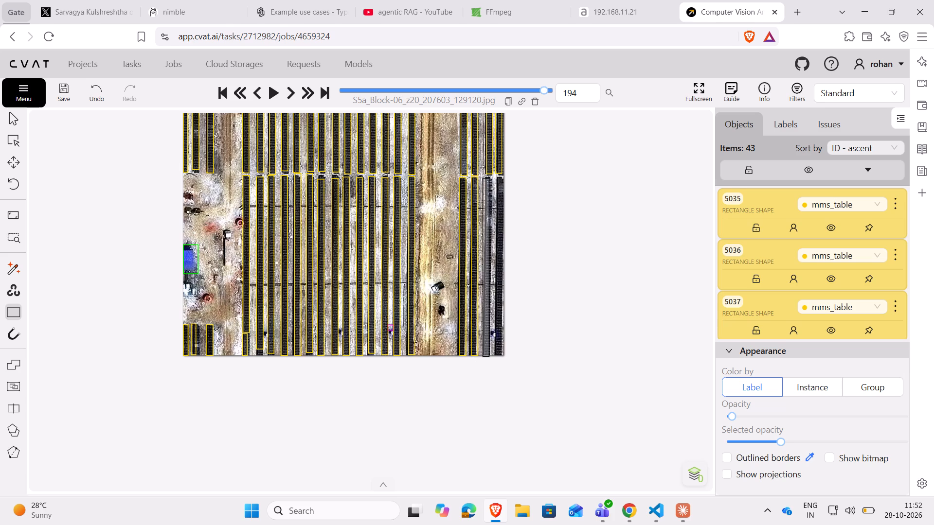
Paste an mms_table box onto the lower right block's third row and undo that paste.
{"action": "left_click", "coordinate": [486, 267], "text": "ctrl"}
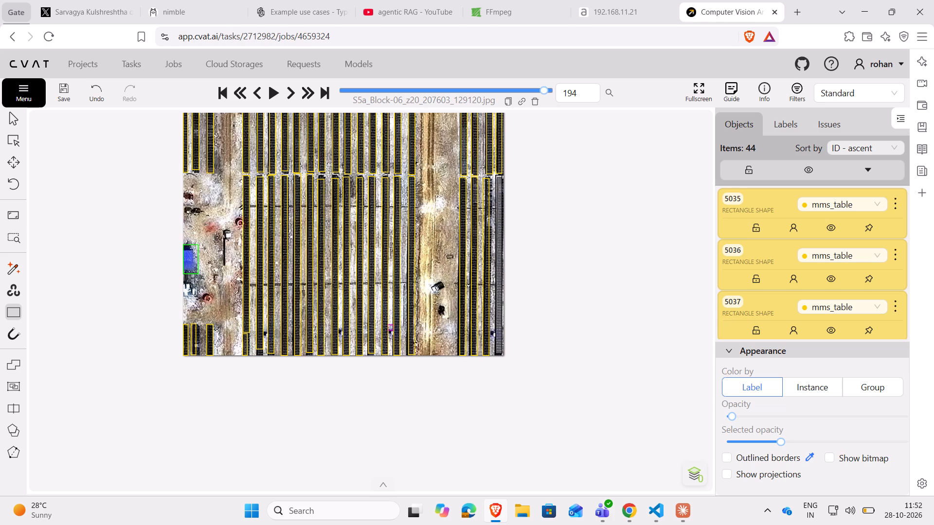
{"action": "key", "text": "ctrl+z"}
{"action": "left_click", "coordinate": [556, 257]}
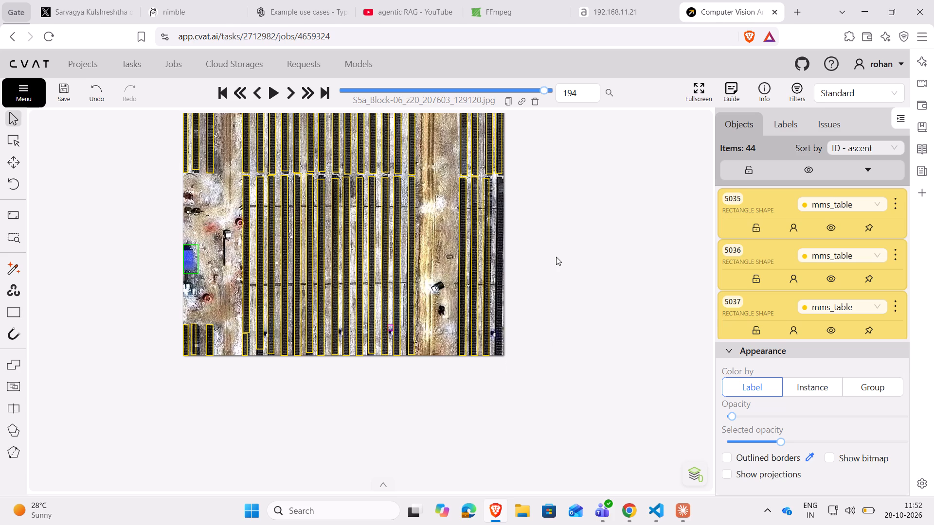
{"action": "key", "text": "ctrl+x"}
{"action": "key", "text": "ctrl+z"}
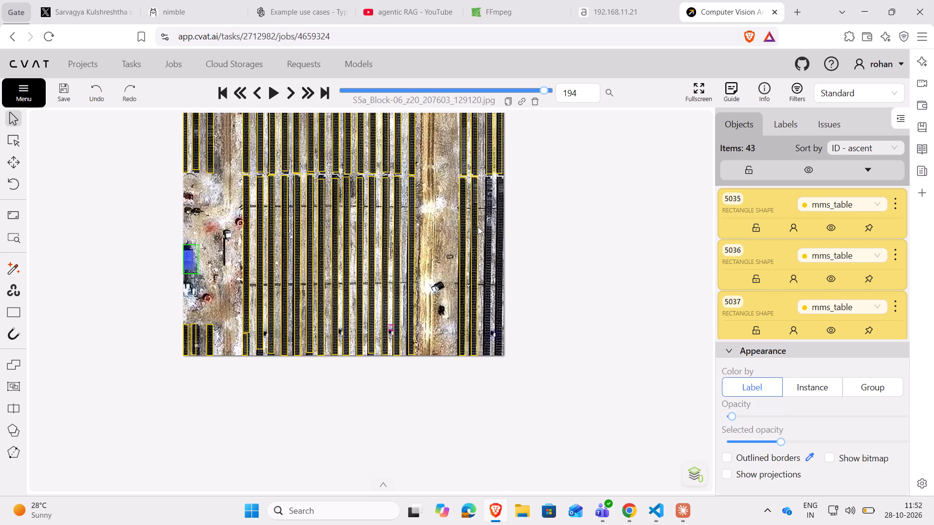
Copy the mms_table box on the lower right block's second row and paste it onto that block's third and fourth rows.
{"action": "left_click", "coordinate": [476, 226]}
{"action": "key", "text": "ctrl+c"}
{"action": "key", "text": "ctrl+v"}
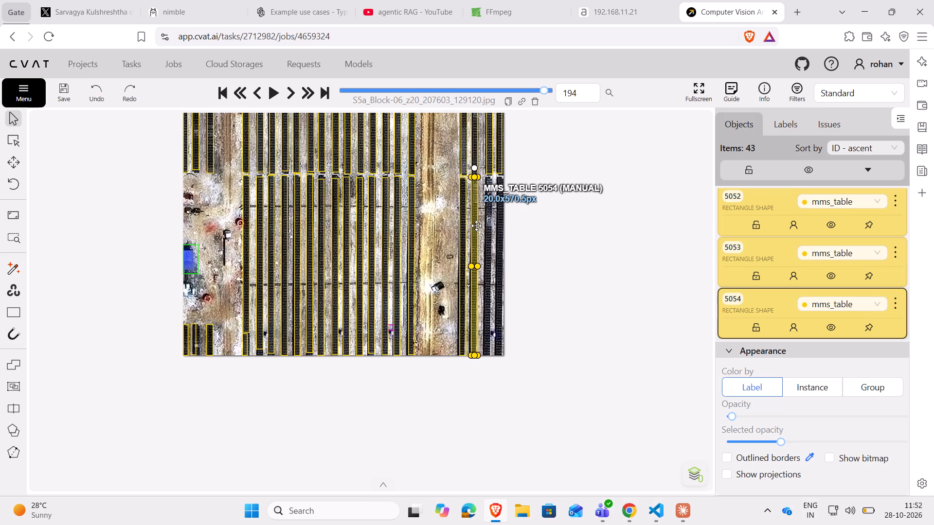
{"action": "left_click", "coordinate": [488, 267], "text": "ctrl"}
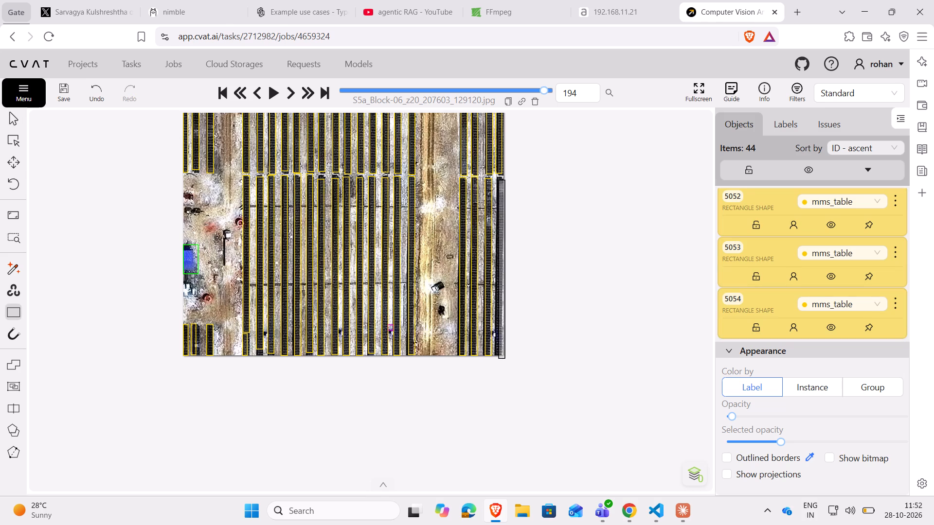
{"action": "left_click", "coordinate": [500, 265], "text": "ctrl"}
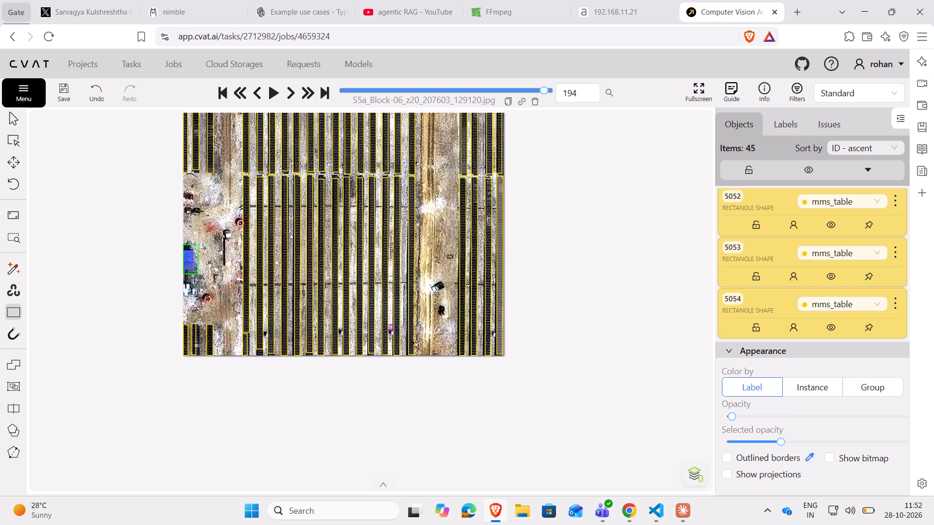
{"action": "left_click", "coordinate": [548, 268]}
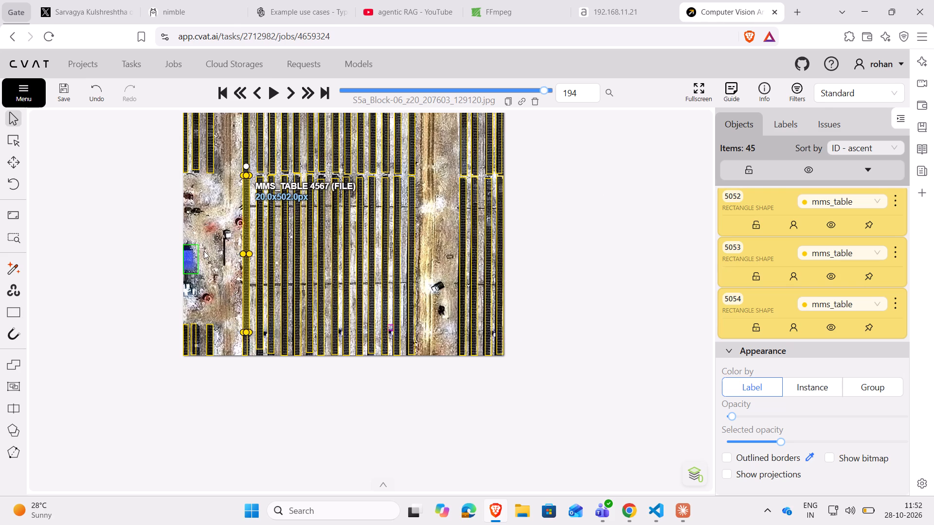
Enlarge the idt box at the image's left edge to about 62 by 208 px, covering the equipment above and below it.
{"action": "left_click", "coordinate": [197, 252]}
{"action": "left_click_drag", "start_coordinate": [197, 245], "coordinate": [201, 237]}
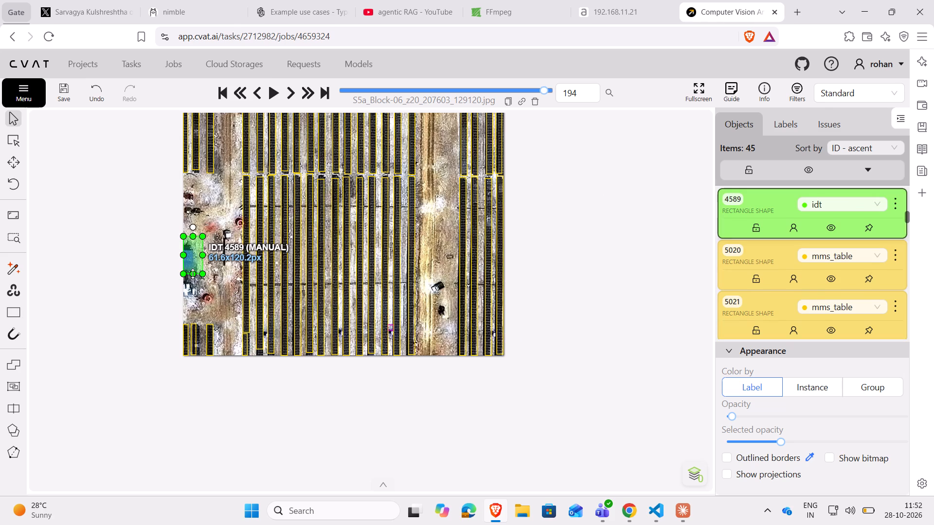
{"action": "left_click_drag", "start_coordinate": [193, 274], "coordinate": [197, 301]}
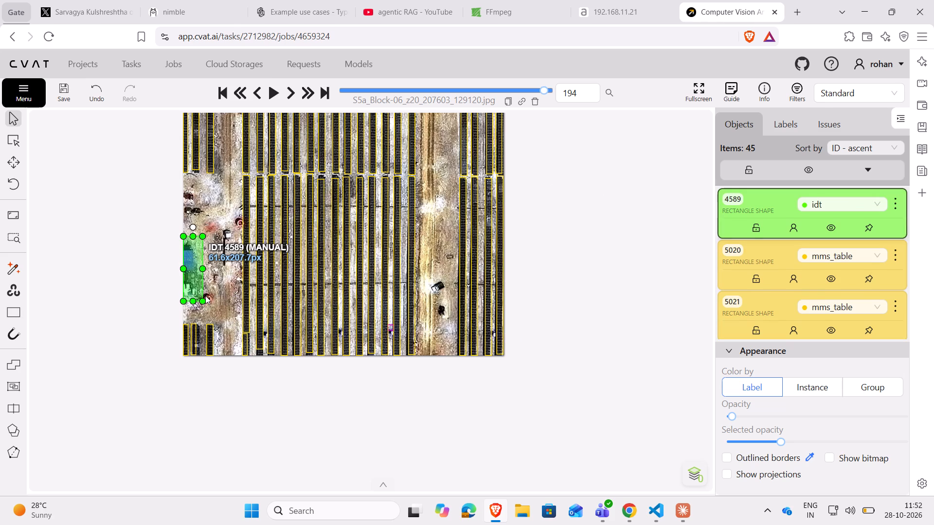
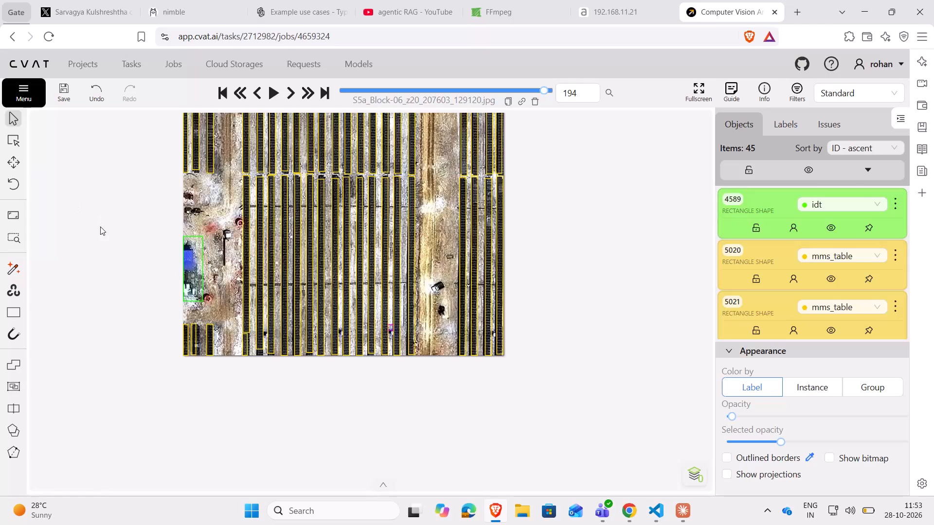
Save the annotations of frame 194 in the current job.
{"action": "left_click_drag", "start_coordinate": [100, 235], "coordinate": [107, 364]}
{"action": "key", "text": "ctrl+s"}
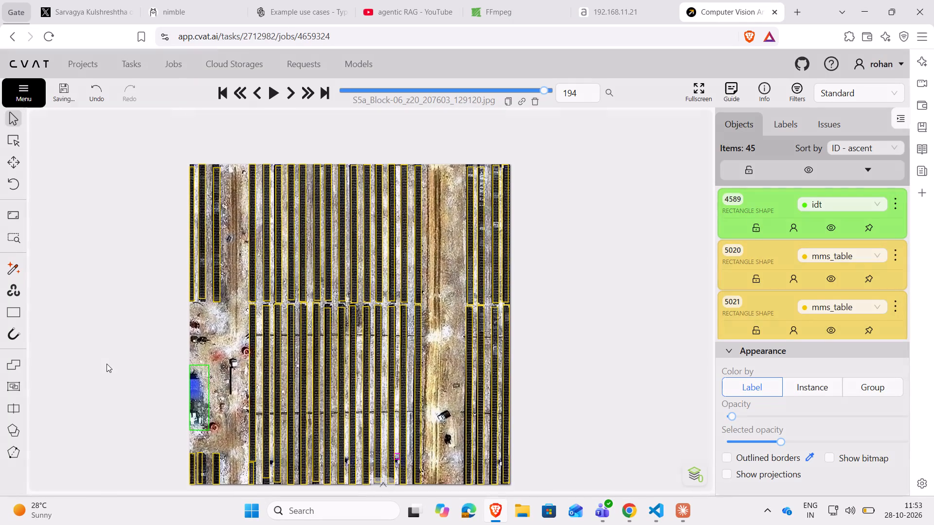
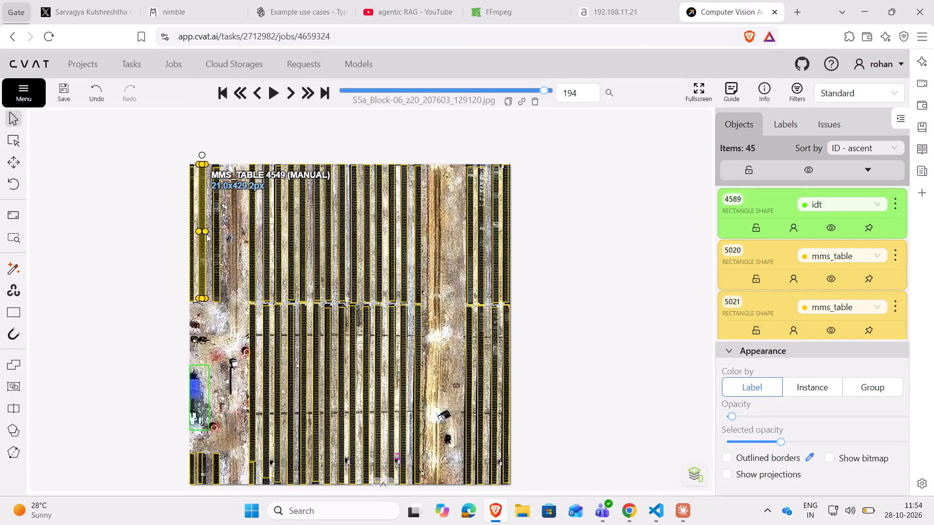
Save the annotations of frame 194 again and advance to frame 195.
{"action": "scroll", "coordinate": [118, 214], "scroll_direction": "down", "scroll_amount": 2}
{"action": "left_click_drag", "start_coordinate": [125, 299], "coordinate": [133, 256]}
{"action": "scroll", "coordinate": [122, 267], "scroll_direction": "up", "scroll_amount": 2}
{"action": "scroll", "coordinate": [122, 270], "scroll_direction": "down", "scroll_amount": 3}
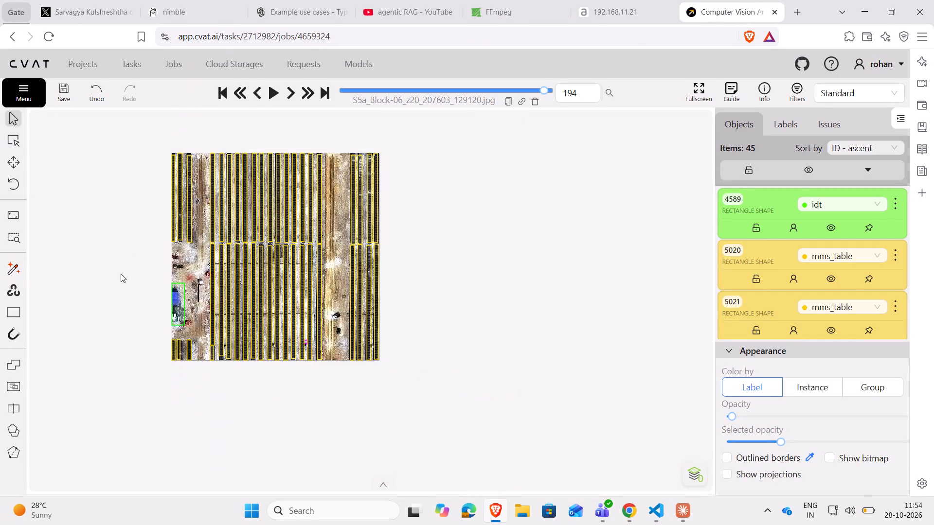
{"action": "left_click_drag", "start_coordinate": [113, 267], "coordinate": [115, 287]}
{"action": "key", "text": "ctrl+s"}
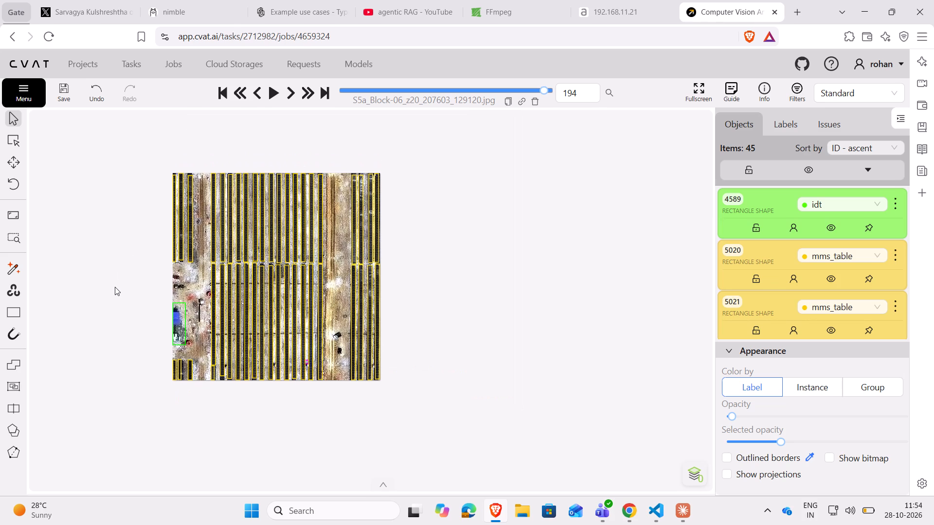
{"action": "left_click", "coordinate": [294, 93]}
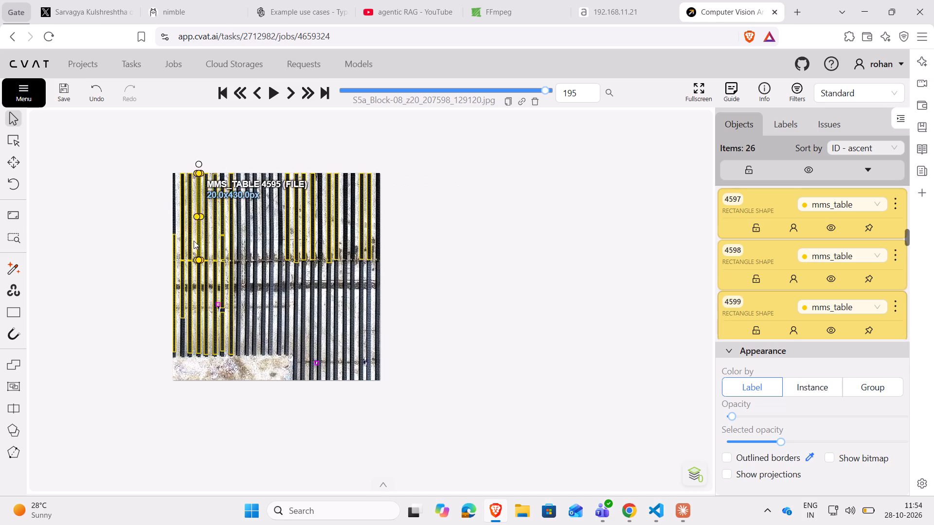
Delete the mms_table rectangle that spans both table rows along the left edge of the image.
{"action": "left_click", "coordinate": [175, 249]}
{"action": "key", "text": "Delete"}
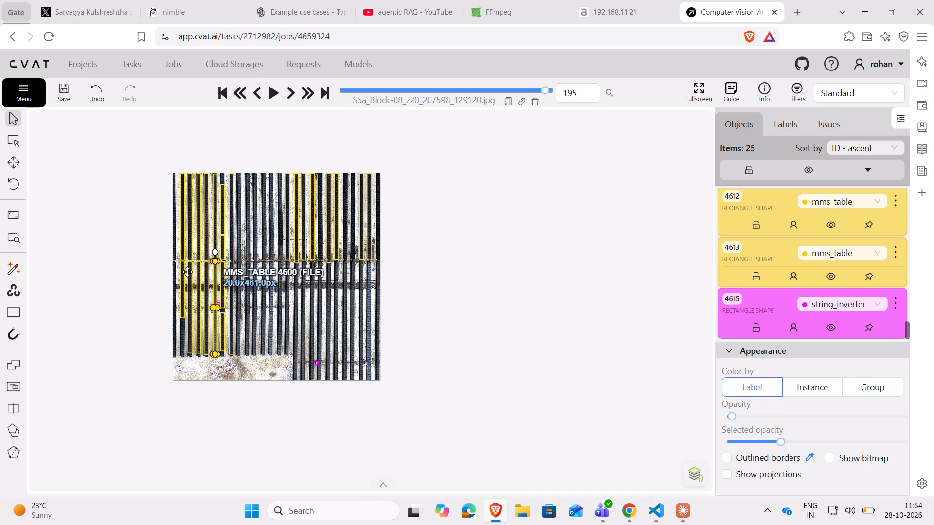
Copy the second column's upper mms_table rectangle onto the upper and lower tables of the first column.
{"action": "scroll", "coordinate": [186, 228], "scroll_direction": "up", "scroll_amount": 2}
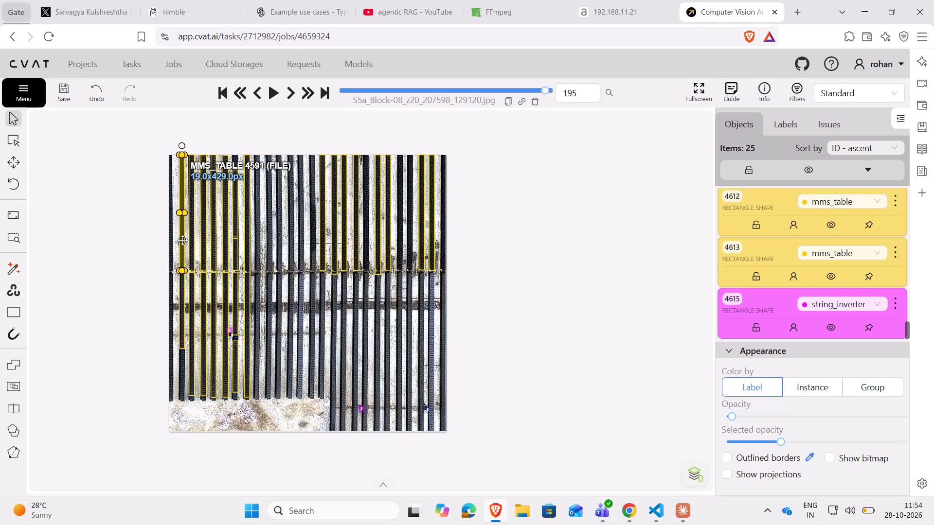
{"action": "left_click", "coordinate": [182, 240]}
{"action": "key", "text": "ctrl+c"}
{"action": "key", "text": "ctrl+v"}
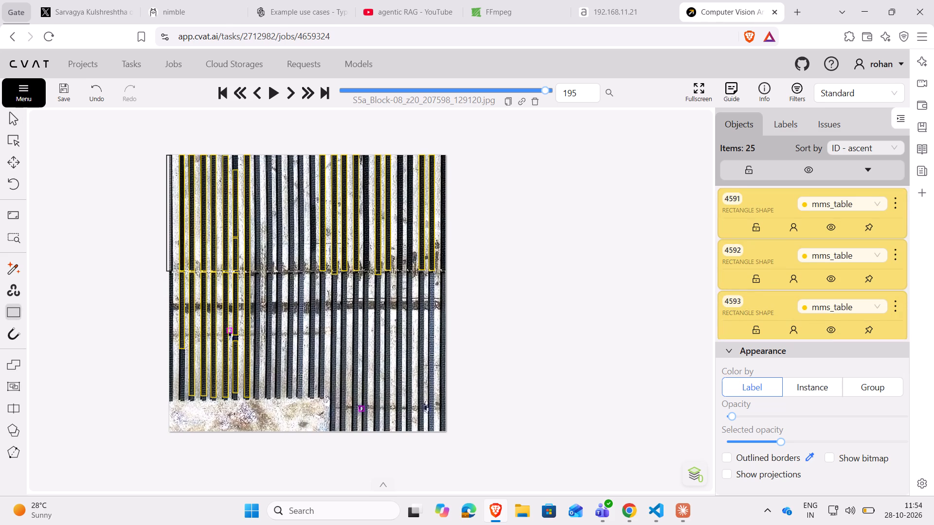
{"action": "left_click", "coordinate": [170, 211], "text": "ctrl"}
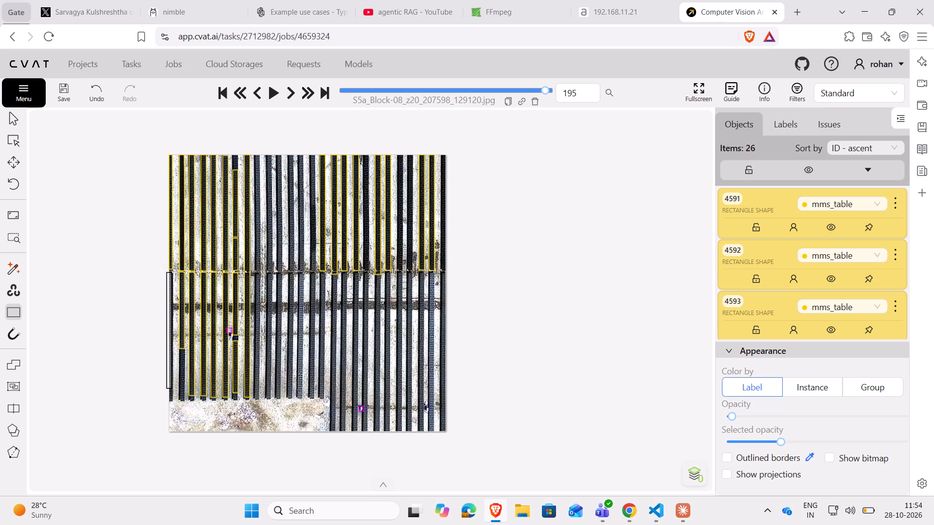
{"action": "left_click", "coordinate": [169, 331], "text": "ctrl"}
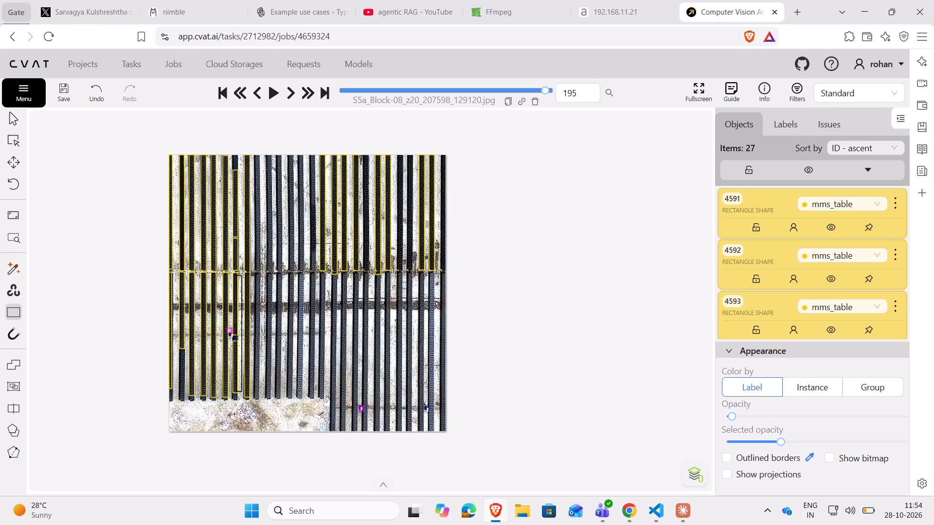
Place five more mms_table copies on the lower-row tables in columns nine to thirteen.
{"action": "left_click", "coordinate": [258, 332], "text": "ctrl"}
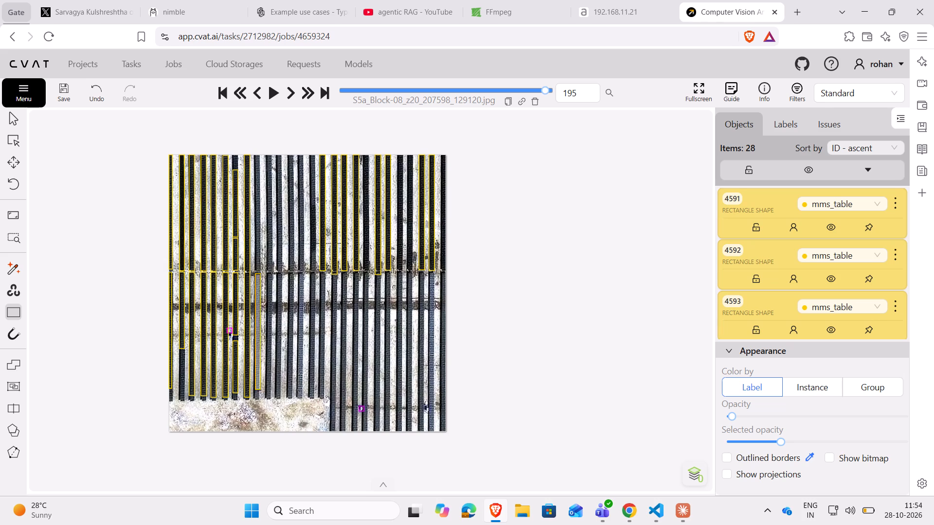
{"action": "left_click", "coordinate": [269, 331], "text": "ctrl"}
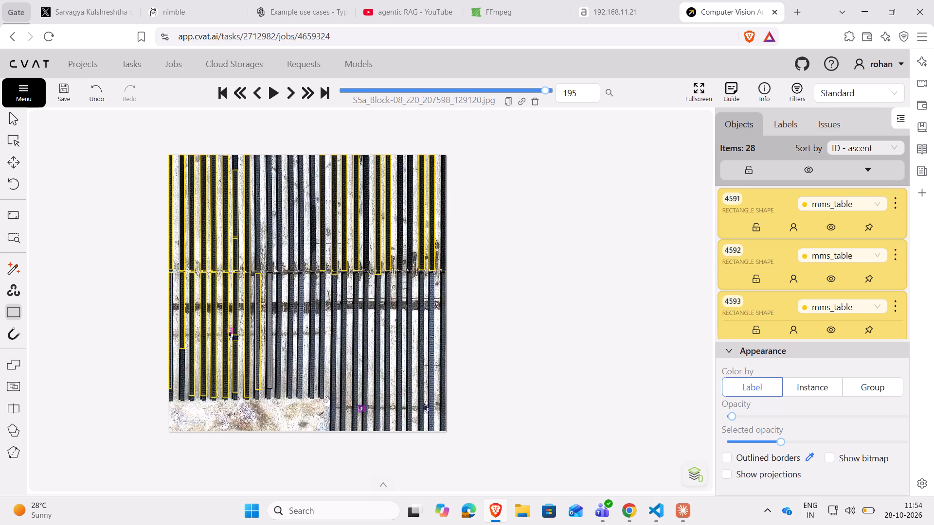
{"action": "left_click", "coordinate": [279, 332], "text": "ctrl"}
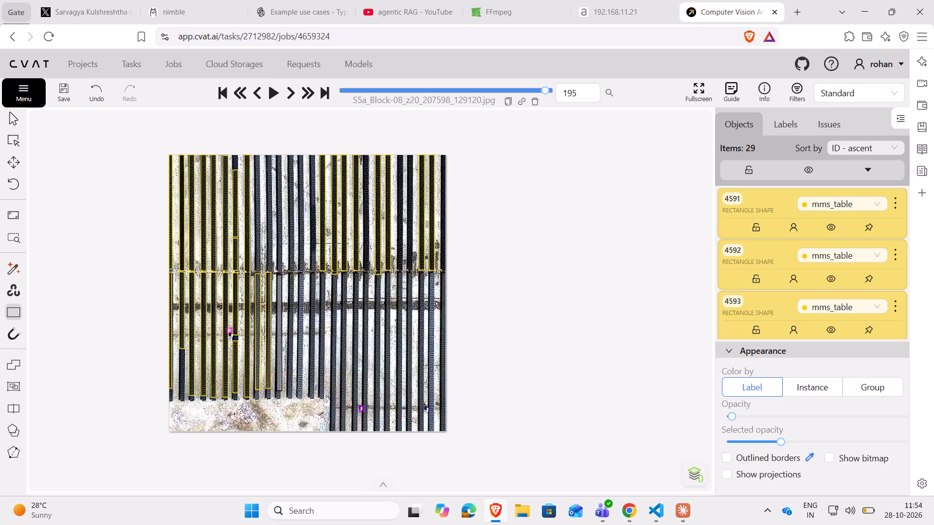
{"action": "left_click", "coordinate": [290, 332], "text": "ctrl"}
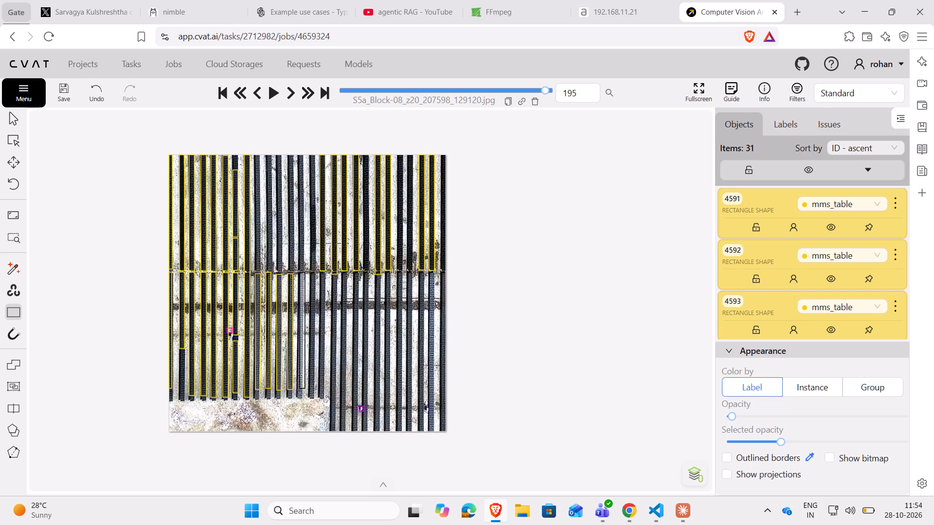
{"action": "left_click", "coordinate": [301, 332], "text": "ctrl"}
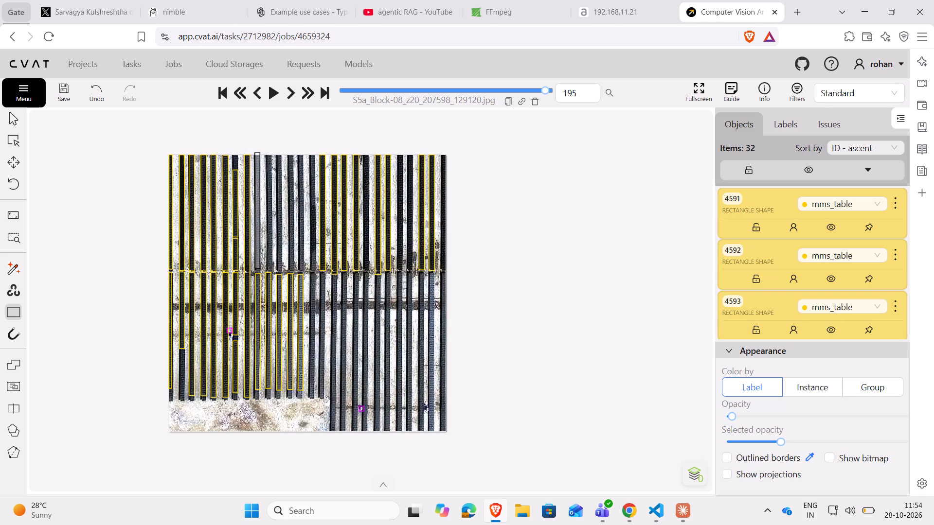
Place mms_table copies on the ten unannotated upper-row tables, from the ninth column through to the last one at the right edge.
{"action": "left_click", "coordinate": [257, 212], "text": "ctrl"}
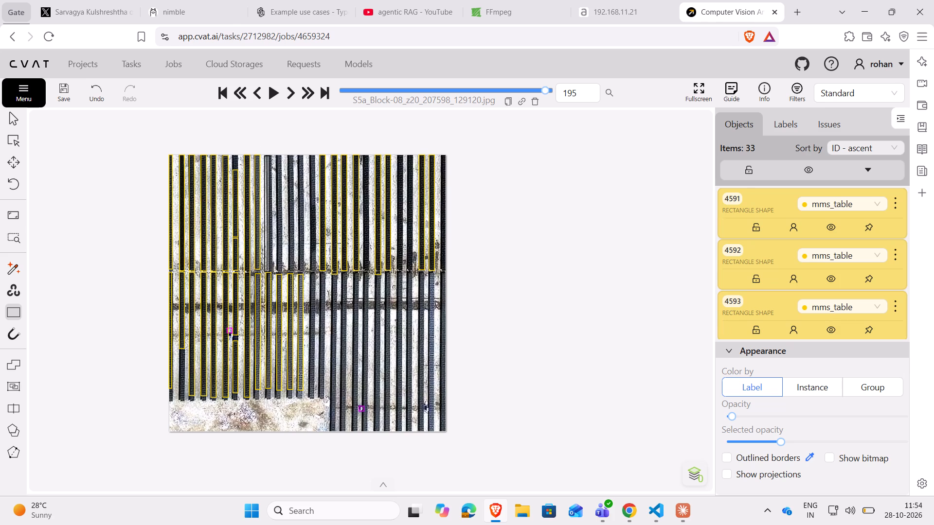
{"action": "left_click", "coordinate": [269, 215], "text": "ctrl"}
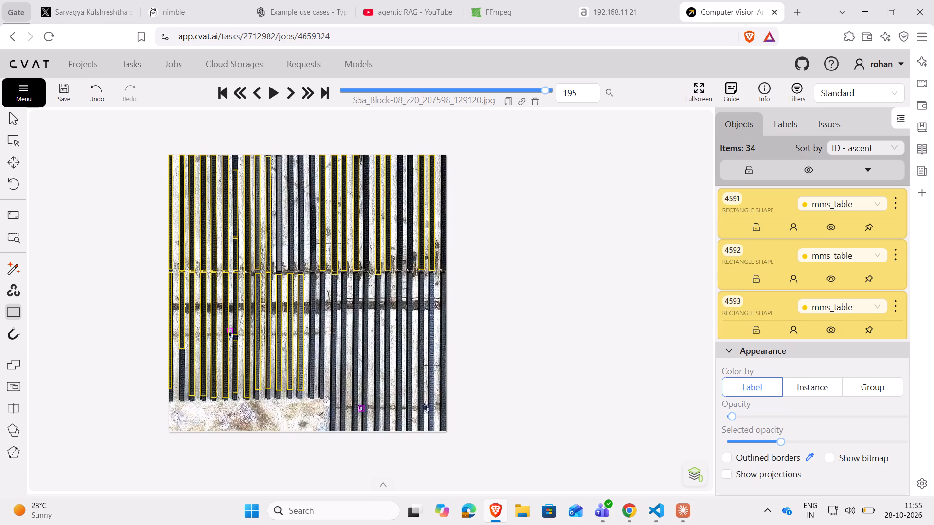
{"action": "left_click", "coordinate": [281, 213], "text": "ctrl"}
{"action": "left_click", "coordinate": [292, 213], "text": "ctrl"}
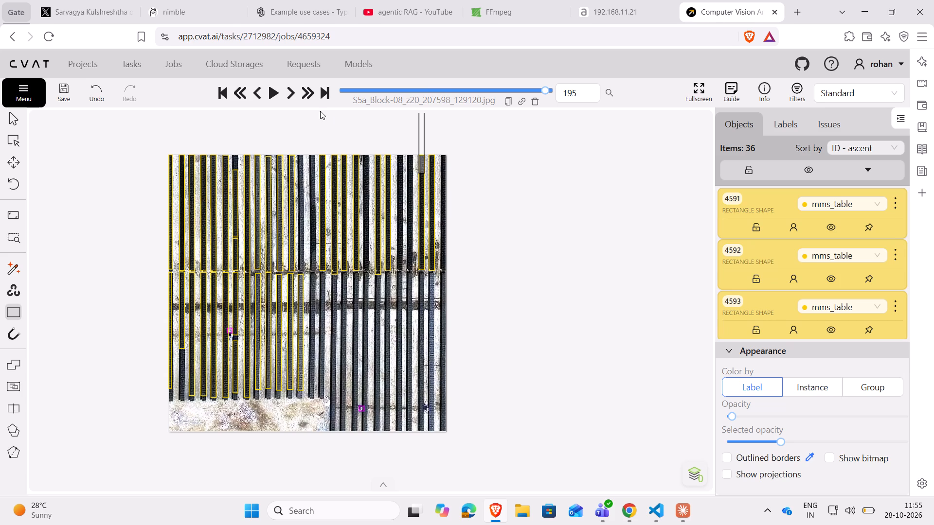
{"action": "left_click", "coordinate": [302, 213], "text": "ctrl"}
{"action": "left_click", "coordinate": [312, 214], "text": "ctrl"}
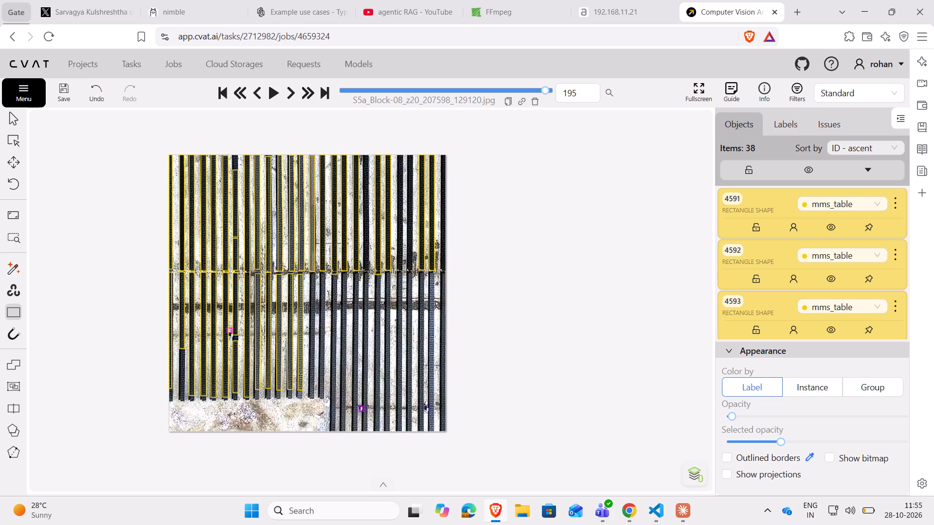
{"action": "left_click", "coordinate": [366, 211], "text": "ctrl"}
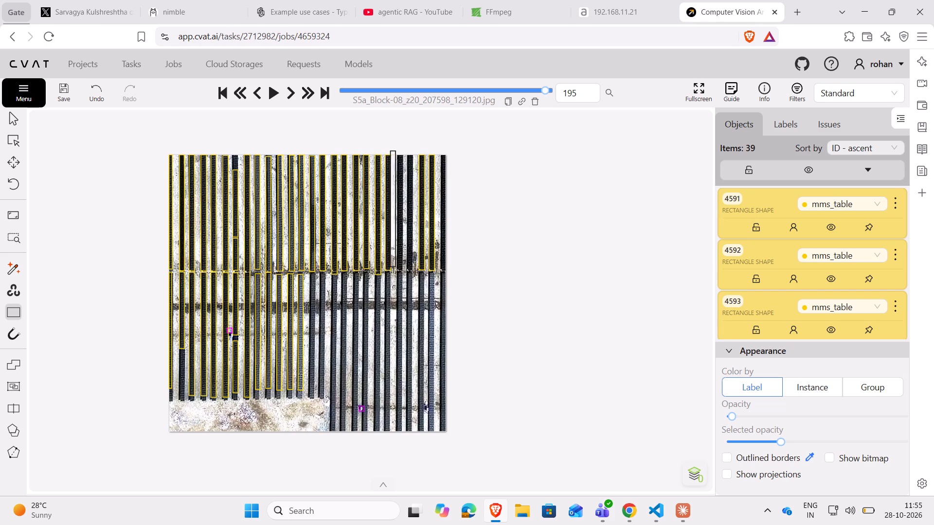
{"action": "left_click", "coordinate": [400, 212], "text": "ctrl"}
{"action": "left_click", "coordinate": [412, 212], "text": "ctrl"}
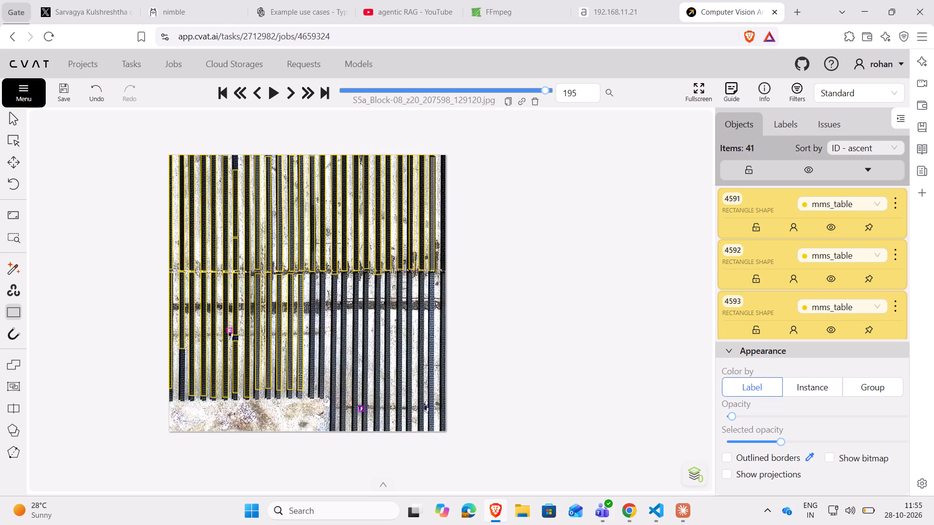
{"action": "left_click", "coordinate": [444, 212], "text": "ctrl"}
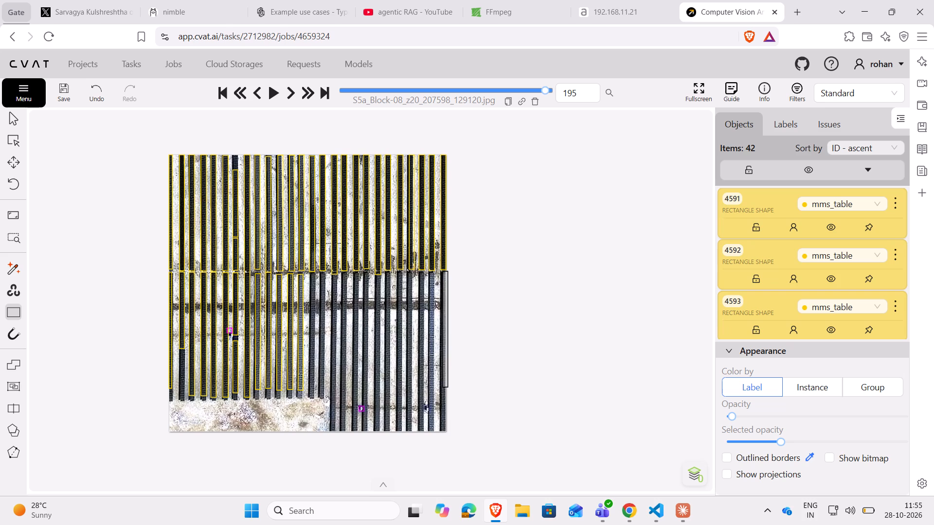
Place mms_table copies on the thirteen unannotated lower-row tables, working from the right edge back to column fourteen, and finish pasting.
{"action": "left_click", "coordinate": [445, 329], "text": "ctrl"}
{"action": "left_click", "coordinate": [431, 332], "text": "ctrl"}
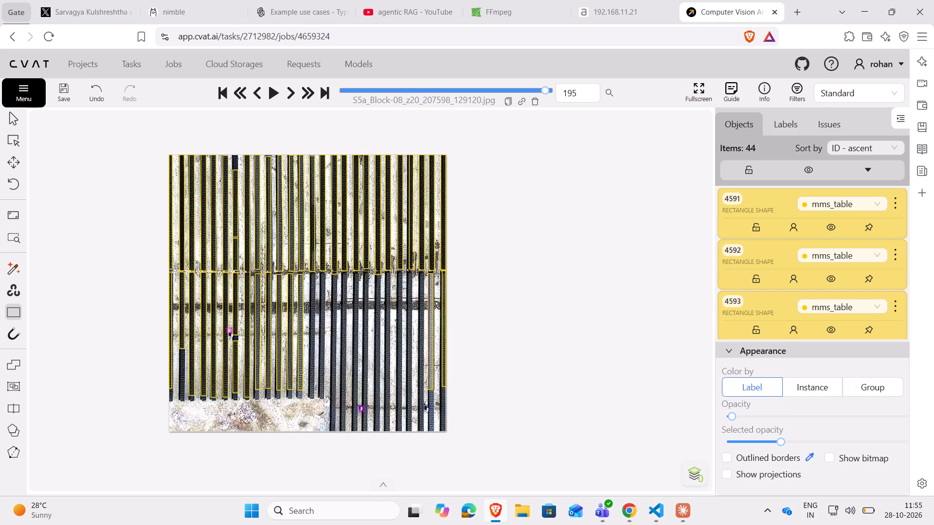
{"action": "left_click", "coordinate": [421, 331], "text": "ctrl"}
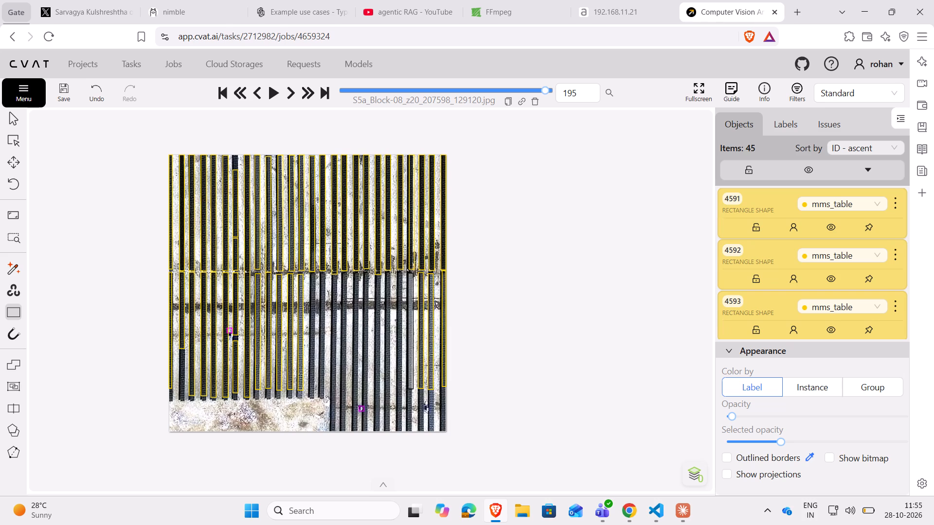
{"action": "left_click", "coordinate": [411, 330], "text": "ctrl"}
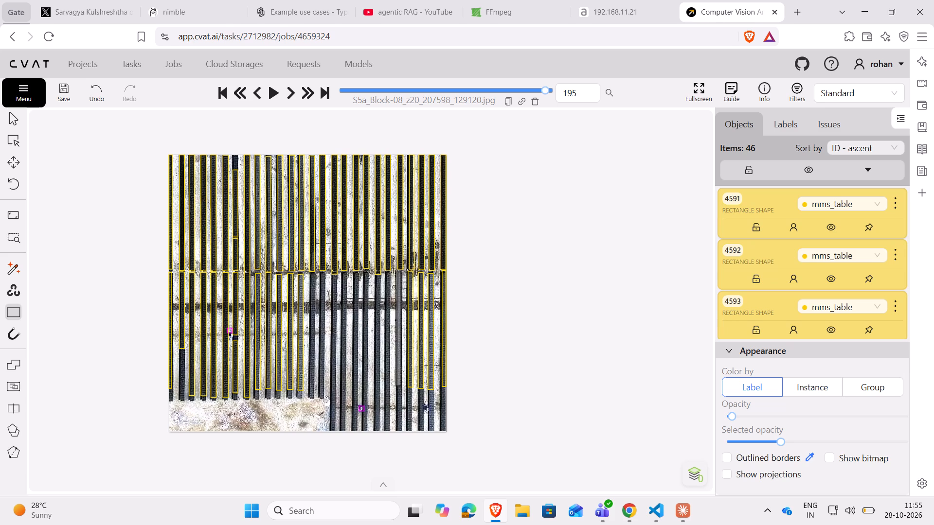
{"action": "left_click", "coordinate": [398, 329], "text": "ctrl"}
{"action": "left_click", "coordinate": [388, 328], "text": "ctrl"}
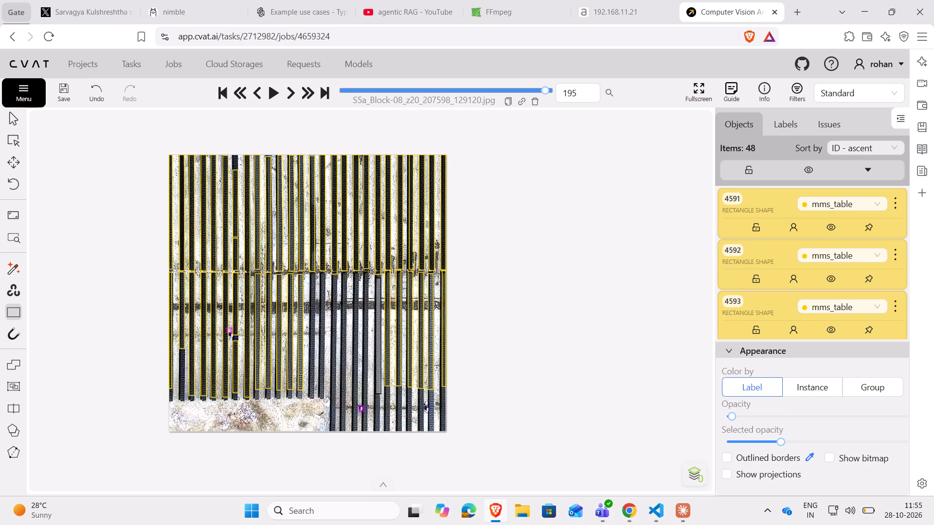
{"action": "left_click", "coordinate": [378, 336], "text": "ctrl"}
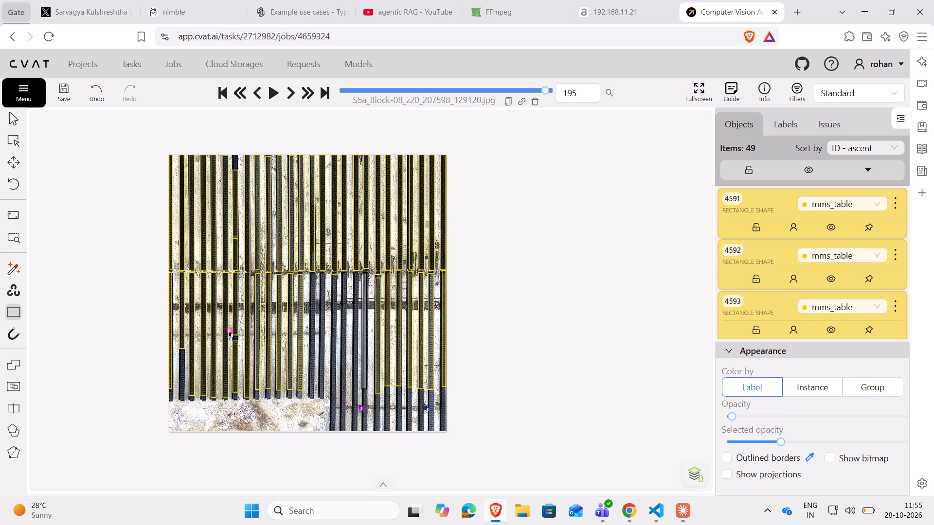
{"action": "left_click", "coordinate": [367, 330], "text": "ctrl"}
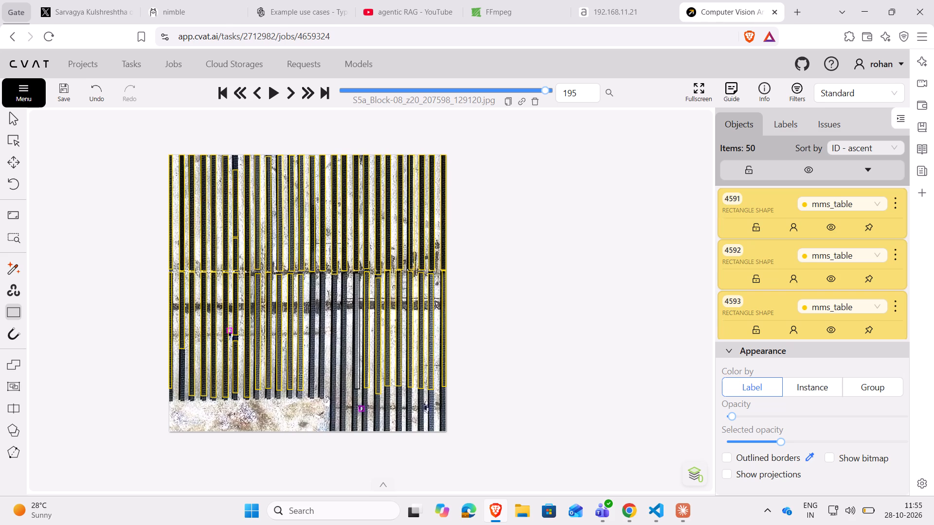
{"action": "left_click", "coordinate": [357, 332], "text": "ctrl"}
{"action": "left_click", "coordinate": [346, 332], "text": "ctrl"}
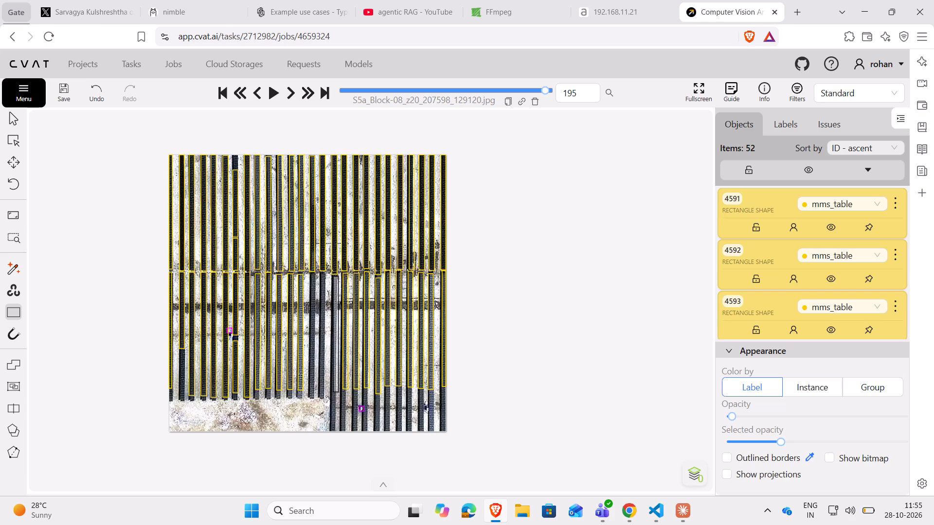
{"action": "left_click", "coordinate": [334, 333], "text": "ctrl"}
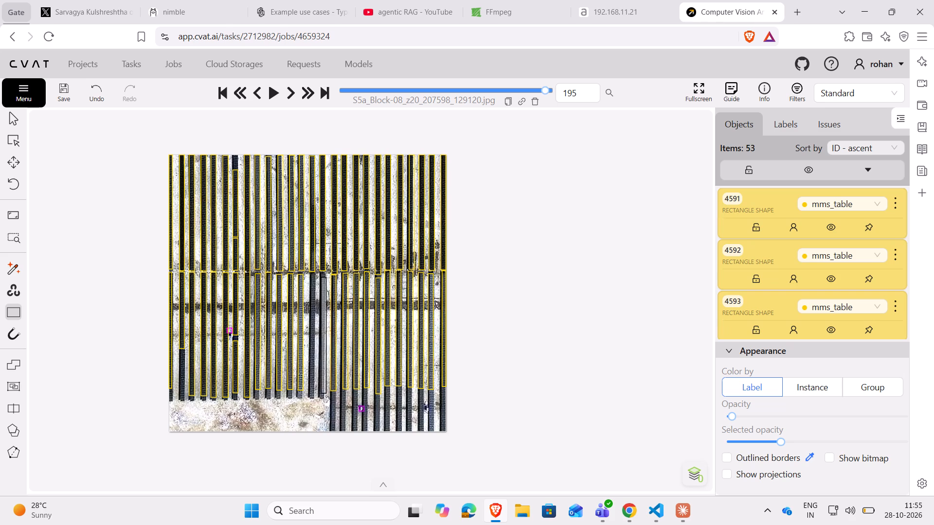
{"action": "left_click", "coordinate": [323, 332], "text": "ctrl"}
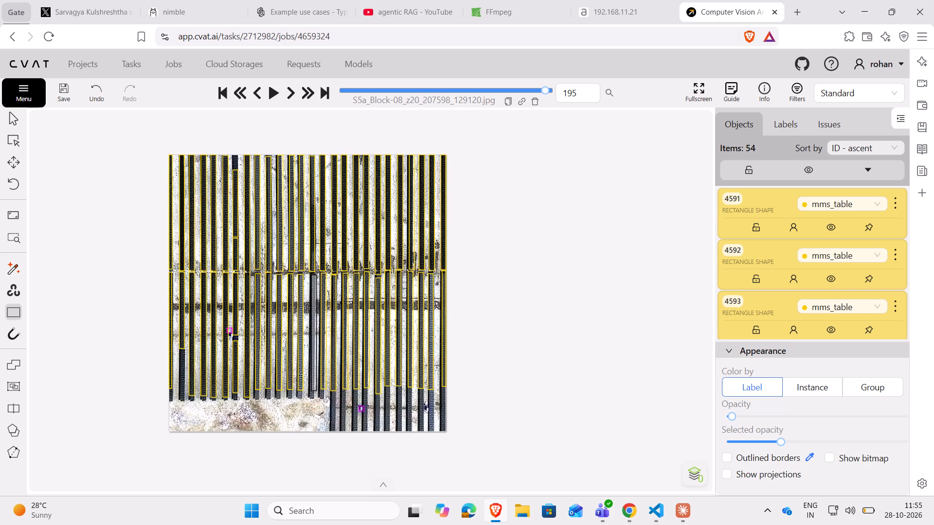
{"action": "left_click", "coordinate": [314, 333], "text": "ctrl"}
{"action": "left_click", "coordinate": [129, 340], "text": "ctrl"}
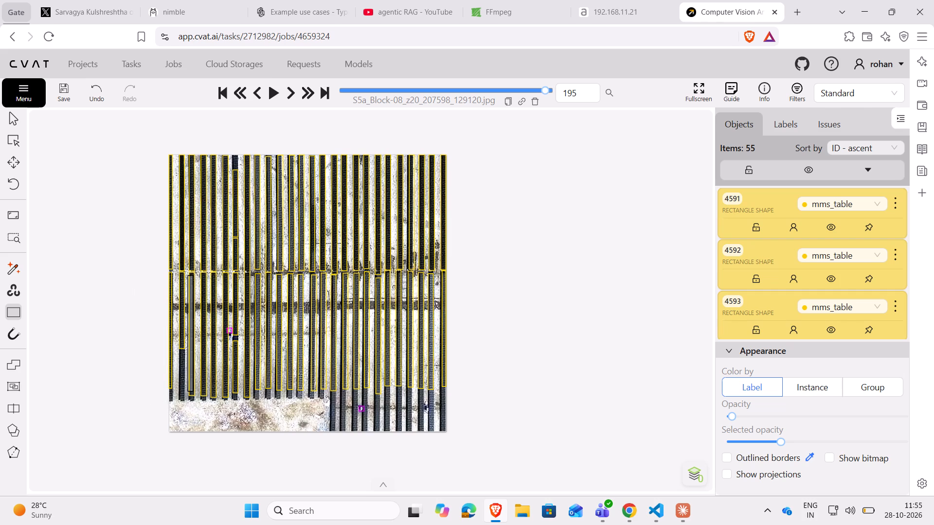
{"action": "left_click", "coordinate": [134, 332]}
Extend the lower-row mms_table rectangles in the first six columns down to the bottom ends of their tables.
{"action": "left_click_drag", "start_coordinate": [182, 349], "coordinate": [182, 403]}
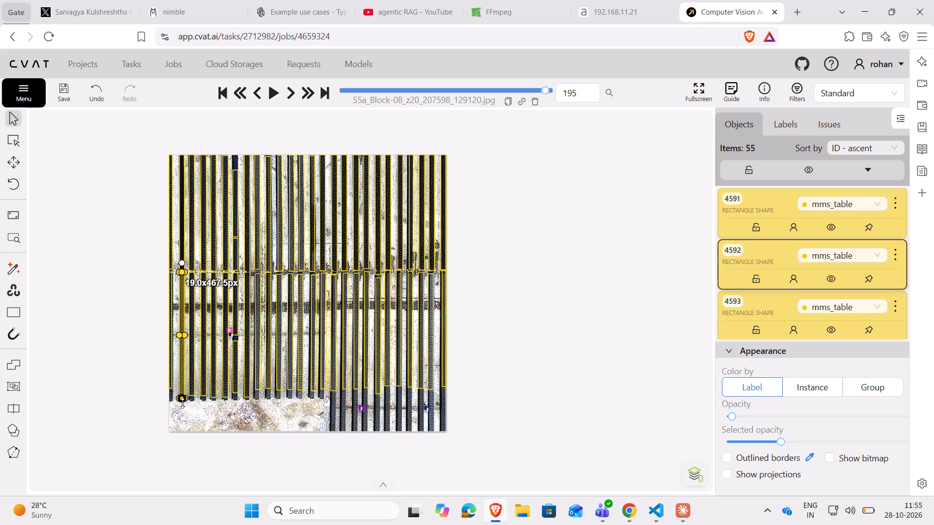
{"action": "left_click_drag", "start_coordinate": [182, 403], "coordinate": [182, 403]}
{"action": "left_click_drag", "start_coordinate": [170, 388], "coordinate": [170, 399]}
{"action": "left_click_drag", "start_coordinate": [194, 394], "coordinate": [194, 399]}
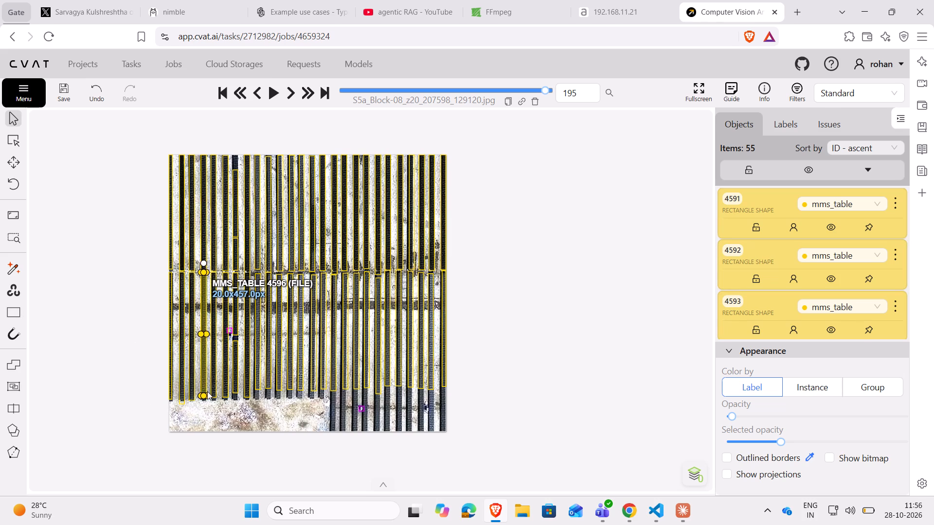
{"action": "left_click_drag", "start_coordinate": [203, 394], "coordinate": [204, 398]}
{"action": "left_click", "coordinate": [214, 400]}
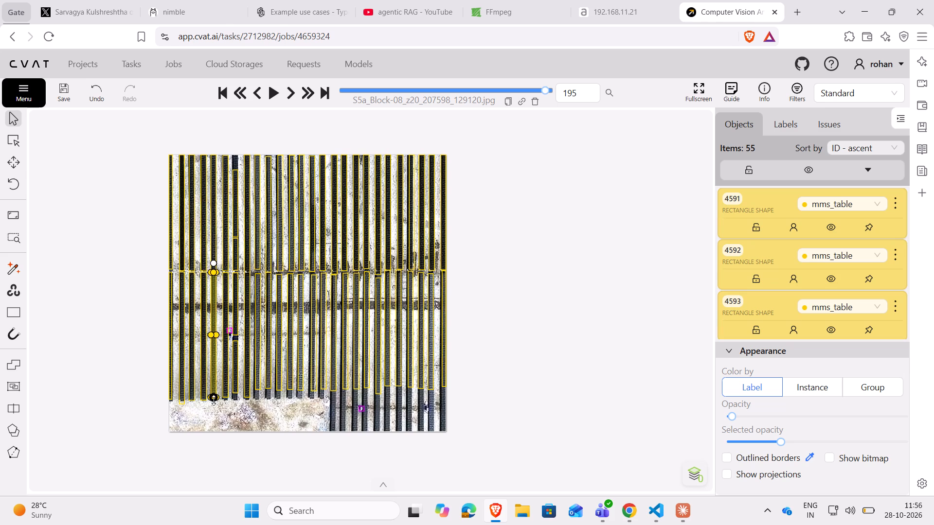
{"action": "left_click_drag", "start_coordinate": [226, 395], "coordinate": [226, 401]}
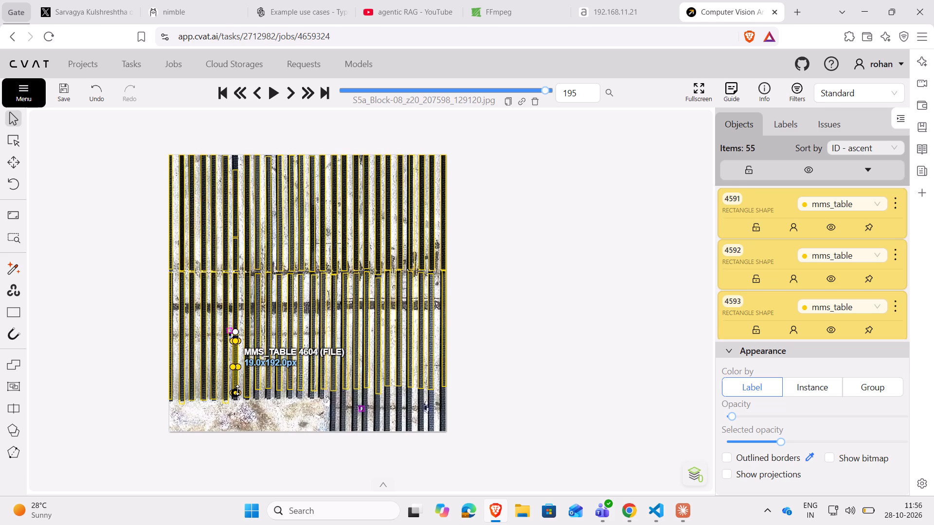
Delete the short extra mms_table rectangle covering the lower end of the seventh column's lower-row table.
{"action": "left_click_drag", "start_coordinate": [236, 388], "coordinate": [244, 349]}
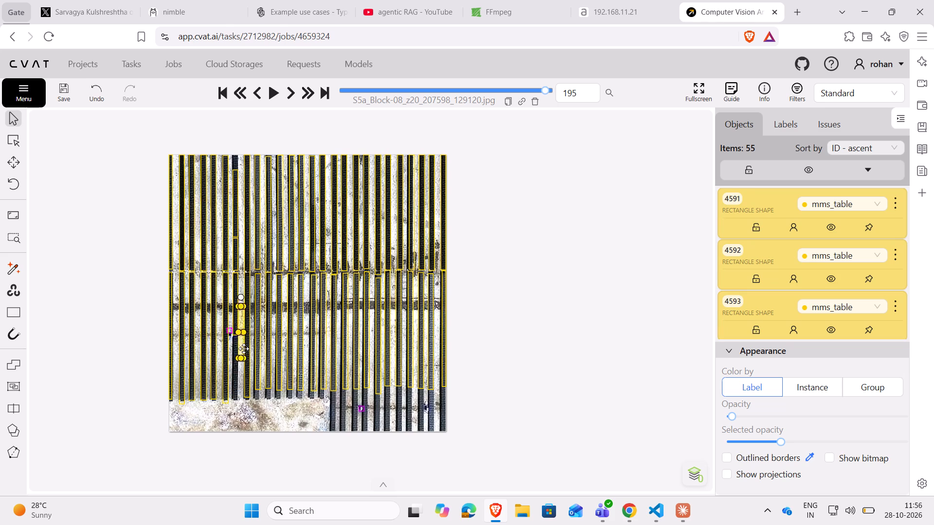
{"action": "left_click_drag", "start_coordinate": [244, 349], "coordinate": [102, 399]}
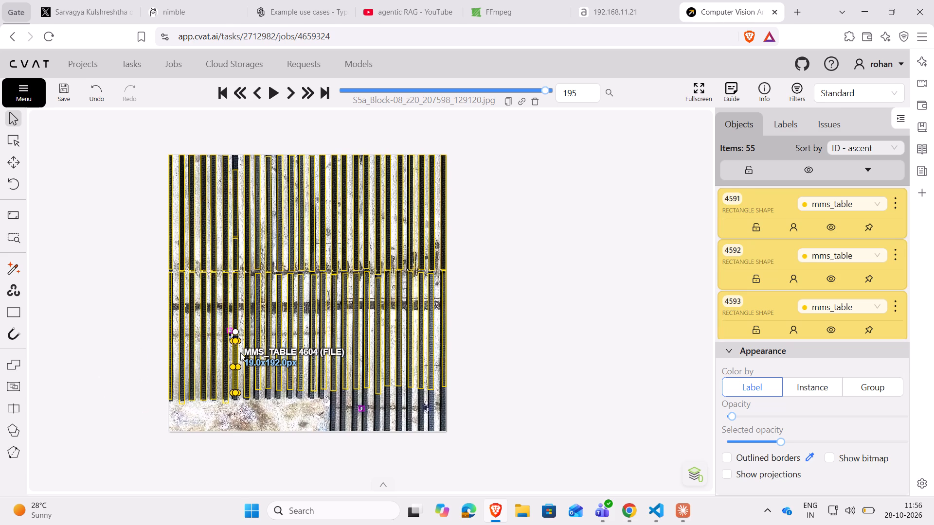
{"action": "left_click", "coordinate": [240, 353]}
{"action": "key", "text": "Delete"}
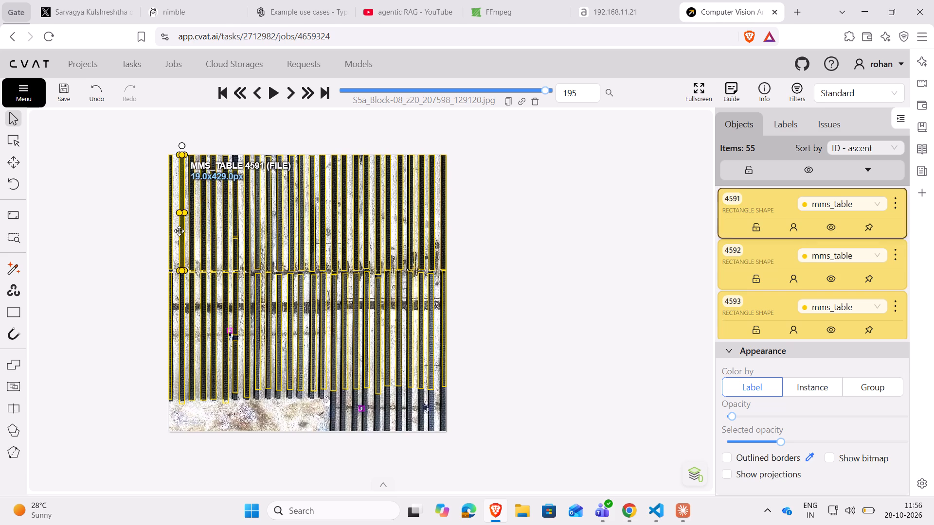
{"action": "left_click", "coordinate": [233, 349]}
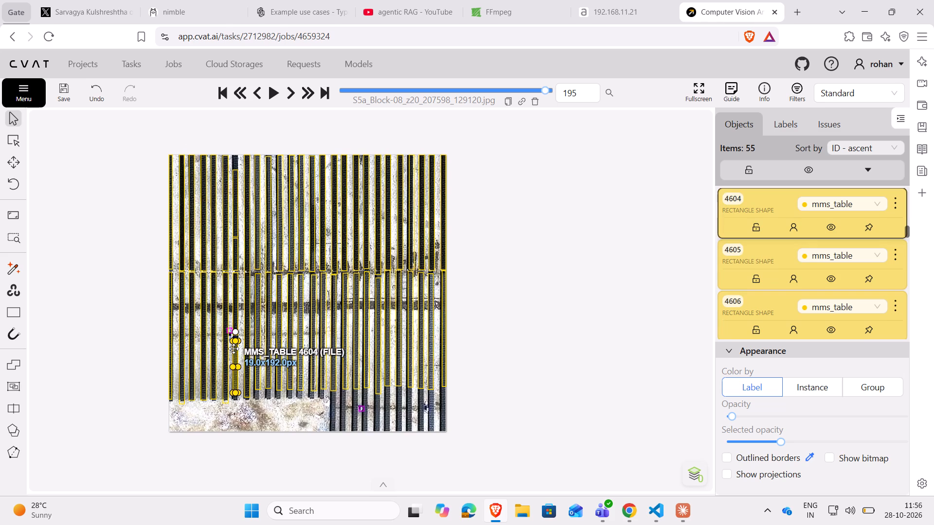
{"action": "key", "text": "Delete"}
Extend the lower-row mms_table rectangles in columns seven and nine to fifteen down to their table ends above the bare ground.
{"action": "left_click", "coordinate": [235, 310]}
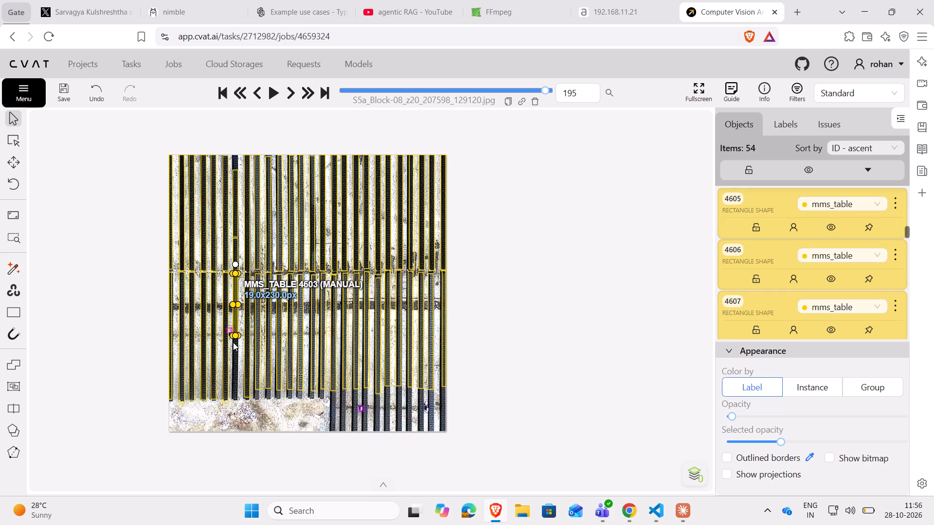
{"action": "left_click_drag", "start_coordinate": [236, 337], "coordinate": [236, 361]}
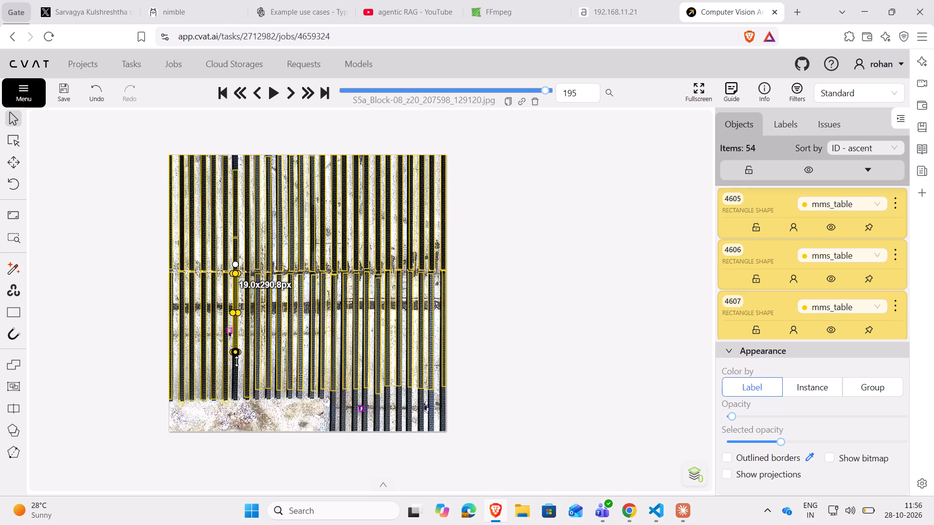
{"action": "left_click_drag", "start_coordinate": [236, 361], "coordinate": [238, 400]}
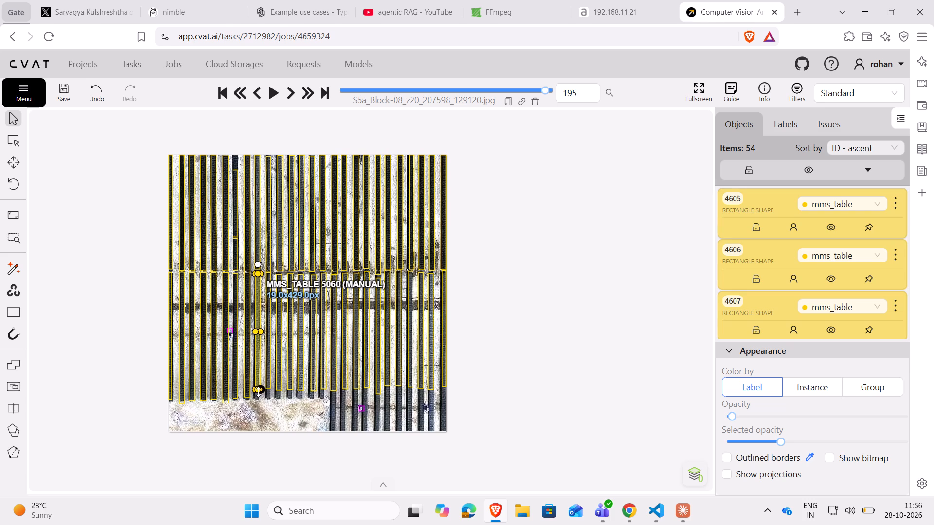
{"action": "left_click_drag", "start_coordinate": [258, 392], "coordinate": [259, 399]}
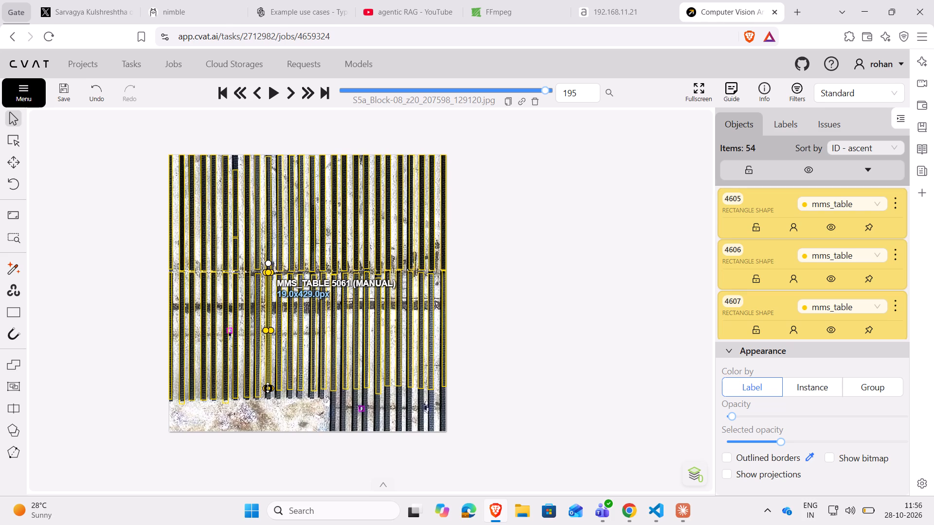
{"action": "left_click_drag", "start_coordinate": [268, 387], "coordinate": [268, 398]}
{"action": "left_click_drag", "start_coordinate": [277, 391], "coordinate": [277, 398]}
{"action": "left_click_drag", "start_coordinate": [292, 386], "coordinate": [291, 396]}
{"action": "left_click_drag", "start_coordinate": [298, 390], "coordinate": [300, 397]}
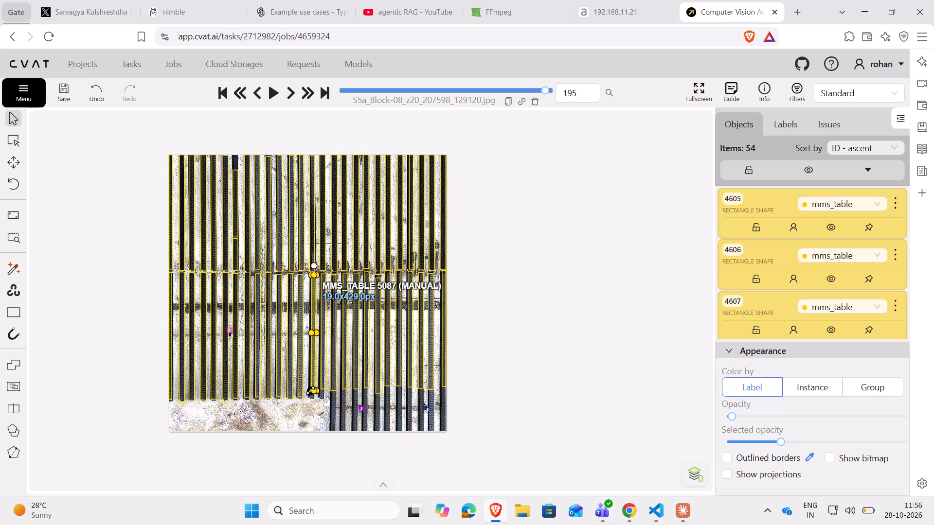
{"action": "left_click_drag", "start_coordinate": [310, 391], "coordinate": [307, 398]}
{"action": "left_click_drag", "start_coordinate": [323, 386], "coordinate": [321, 392]}
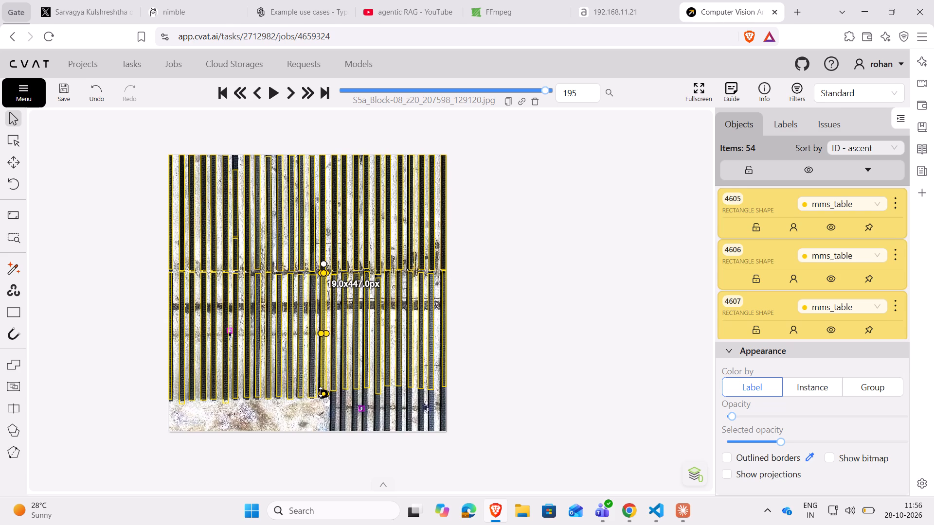
{"action": "left_click_drag", "start_coordinate": [321, 392], "coordinate": [320, 395]}
Extend the lower-row mms_table rectangles in columns sixteen to twenty down to the bottom edge of the image.
{"action": "scroll", "coordinate": [316, 379], "scroll_direction": "down", "scroll_amount": 2}
{"action": "scroll", "coordinate": [306, 385], "scroll_direction": "up", "scroll_amount": 3}
{"action": "left_click_drag", "start_coordinate": [276, 459], "coordinate": [243, 433]}
{"action": "left_click", "coordinate": [306, 342]}
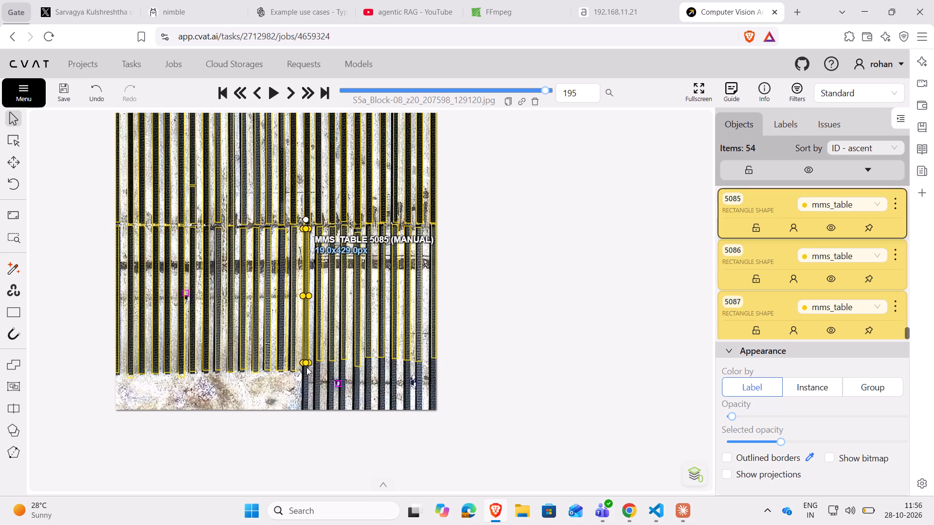
{"action": "left_click_drag", "start_coordinate": [305, 364], "coordinate": [305, 413]}
{"action": "left_click", "coordinate": [320, 349]}
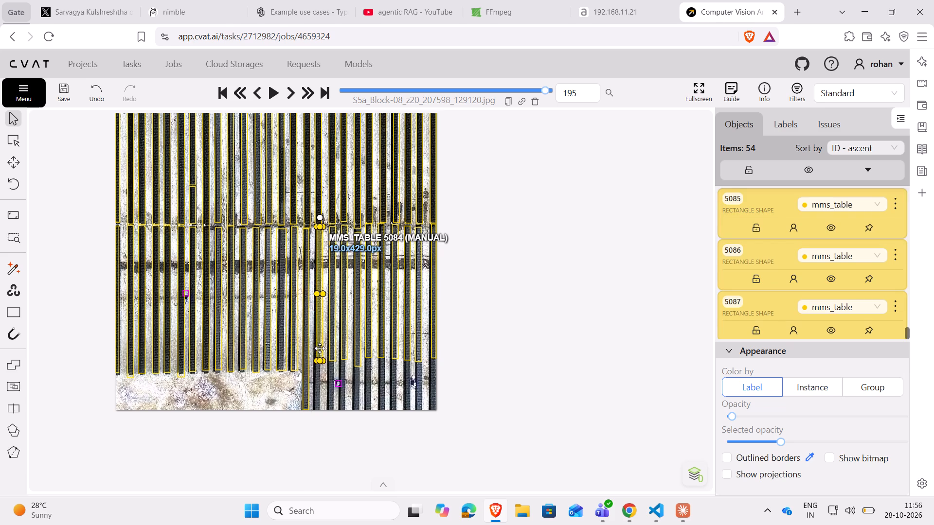
{"action": "left_click_drag", "start_coordinate": [319, 364], "coordinate": [323, 402]}
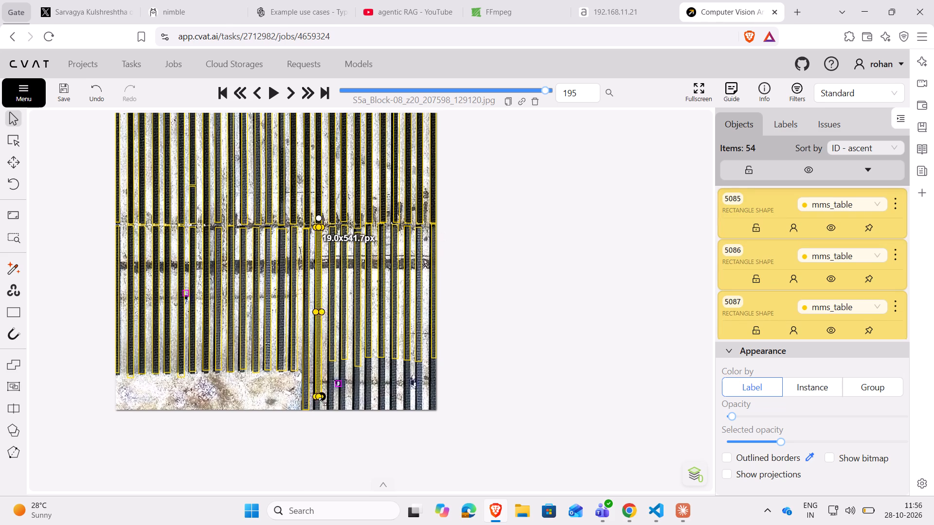
{"action": "left_click_drag", "start_coordinate": [323, 402], "coordinate": [321, 415]}
{"action": "left_click", "coordinate": [331, 351]}
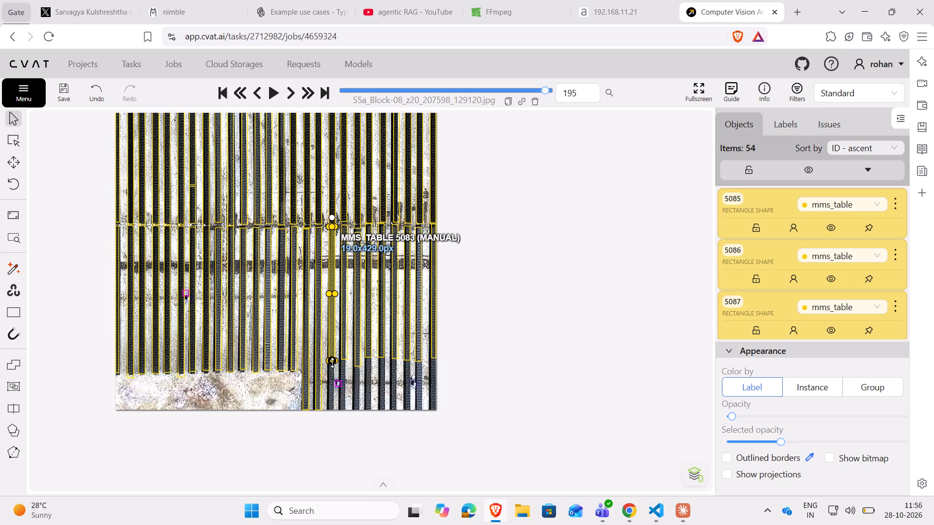
{"action": "left_click_drag", "start_coordinate": [332, 363], "coordinate": [332, 408]}
{"action": "left_click_drag", "start_coordinate": [343, 358], "coordinate": [343, 357]}
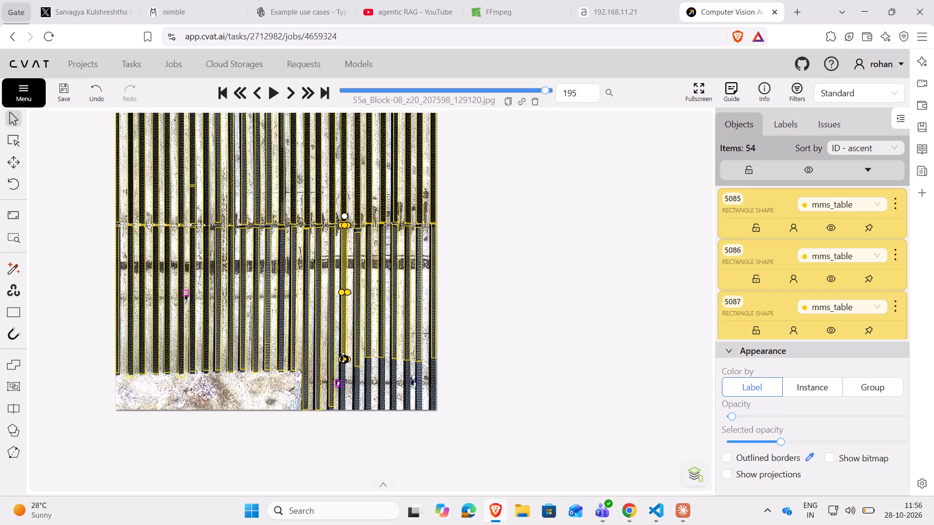
{"action": "left_click_drag", "start_coordinate": [343, 357], "coordinate": [339, 406]}
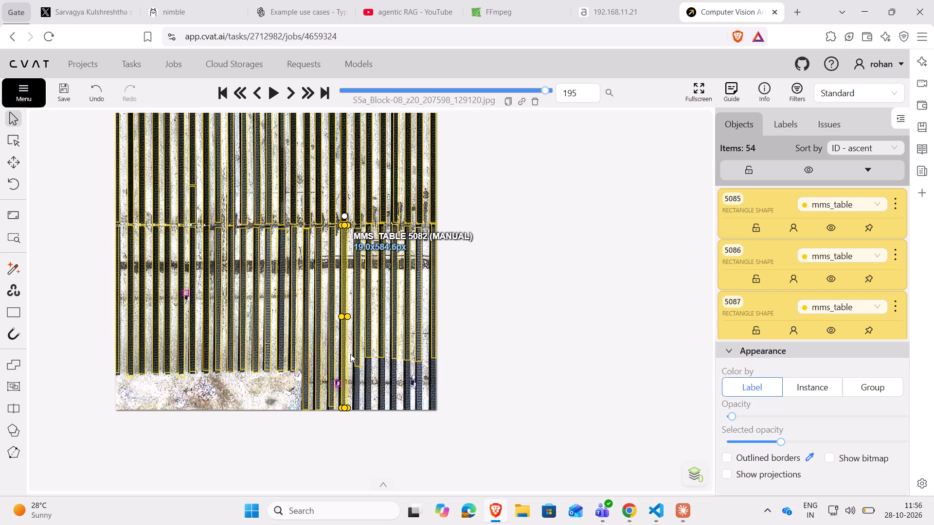
{"action": "left_click", "coordinate": [359, 351]}
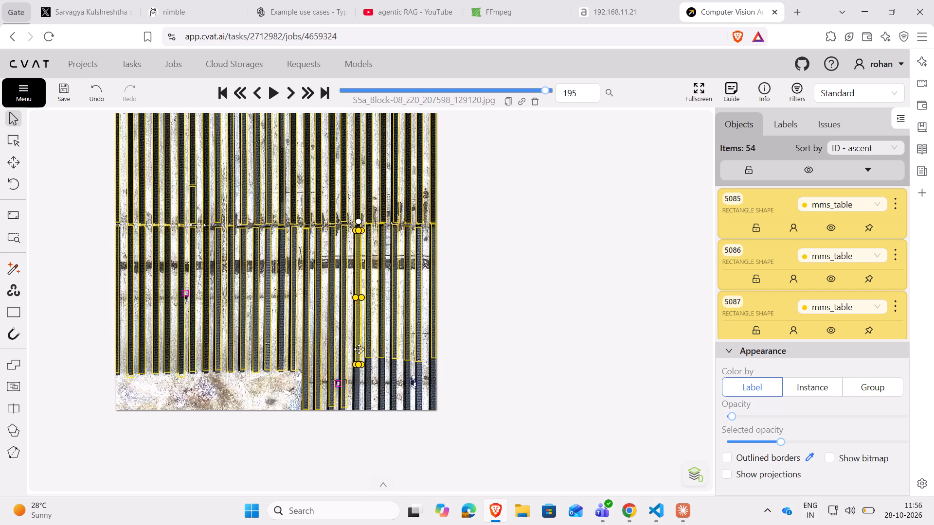
{"action": "left_click_drag", "start_coordinate": [357, 364], "coordinate": [353, 411]}
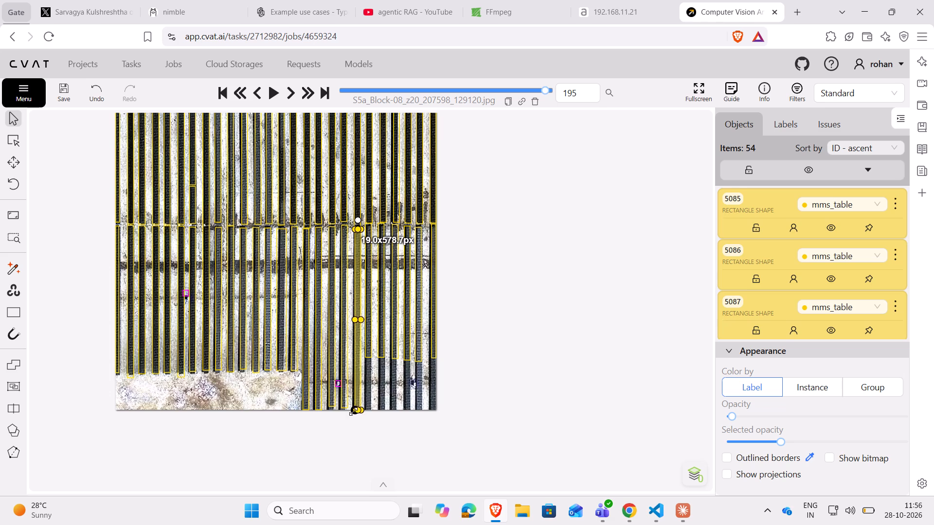
{"action": "left_click_drag", "start_coordinate": [353, 411], "coordinate": [353, 410]}
Extend the last six lower-row mms_table rectangles, columns twenty-one to twenty-six, down to the bottom edge of the image.
{"action": "left_click_drag", "start_coordinate": [367, 358], "coordinate": [365, 406]}
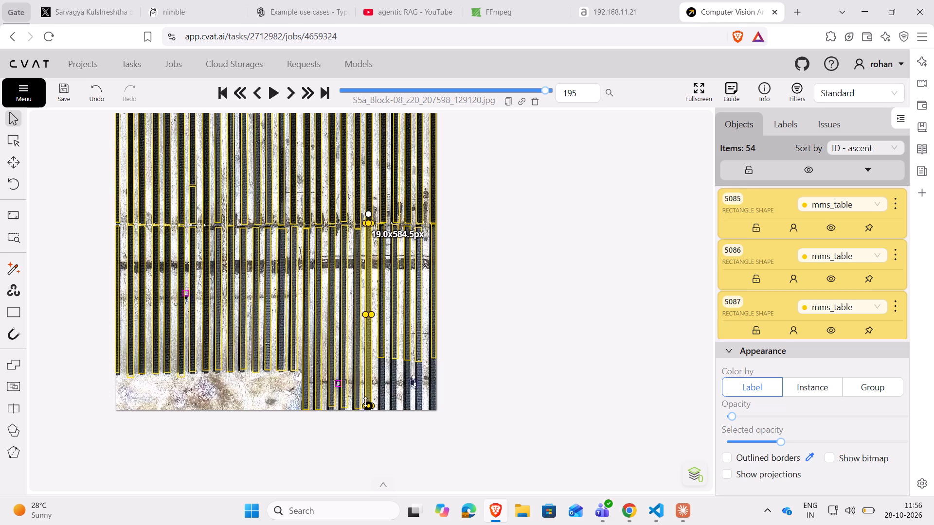
{"action": "left_click", "coordinate": [382, 339]}
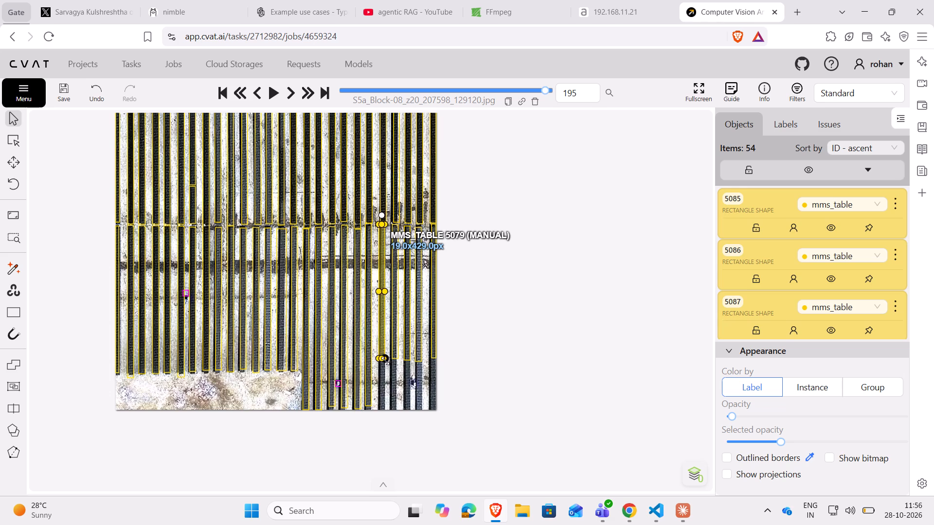
{"action": "left_click_drag", "start_coordinate": [382, 360], "coordinate": [386, 409]}
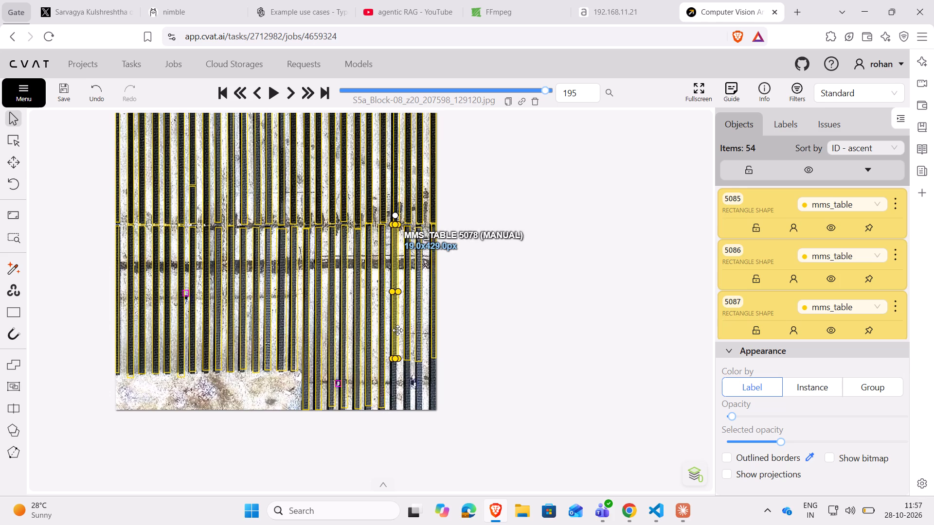
{"action": "left_click", "coordinate": [397, 330]}
{"action": "left_click_drag", "start_coordinate": [391, 358], "coordinate": [394, 375]}
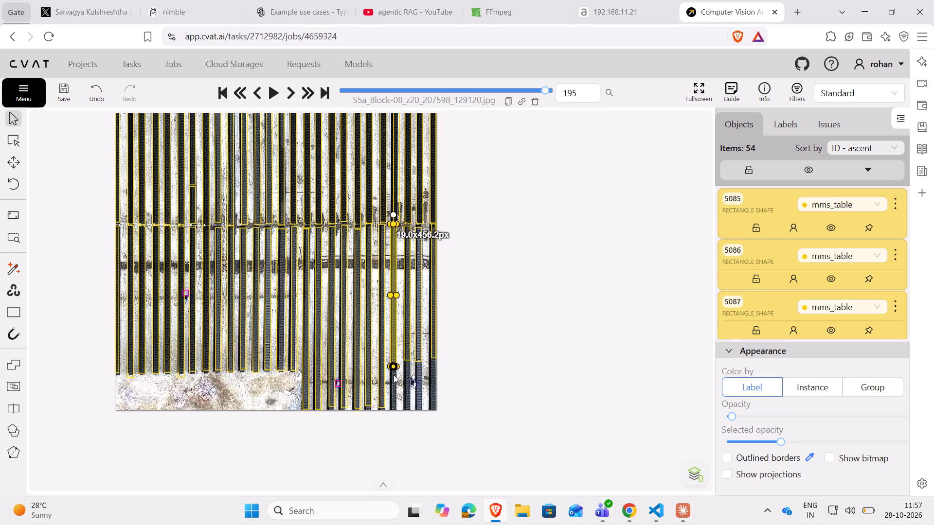
{"action": "left_click_drag", "start_coordinate": [394, 375], "coordinate": [396, 408]}
{"action": "left_click_drag", "start_coordinate": [407, 358], "coordinate": [410, 407]}
{"action": "left_click", "coordinate": [418, 356]}
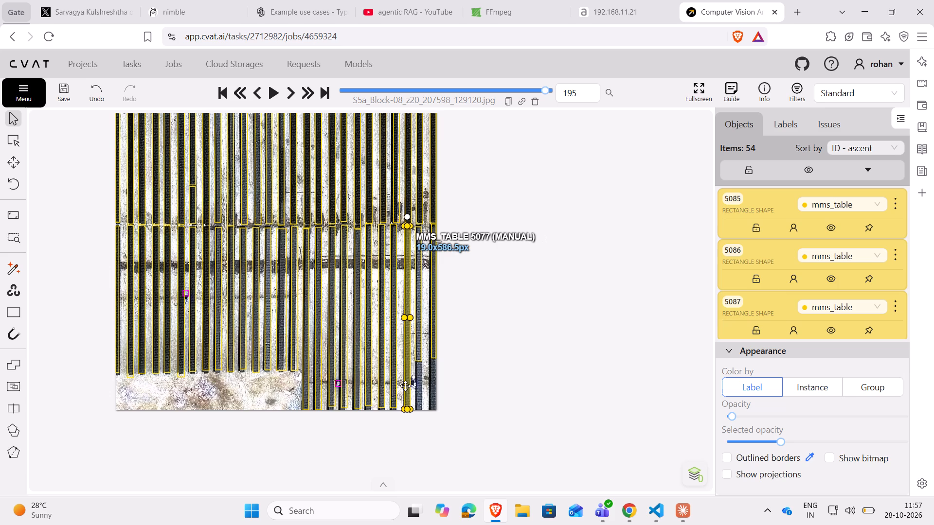
{"action": "left_click_drag", "start_coordinate": [418, 361], "coordinate": [419, 410]}
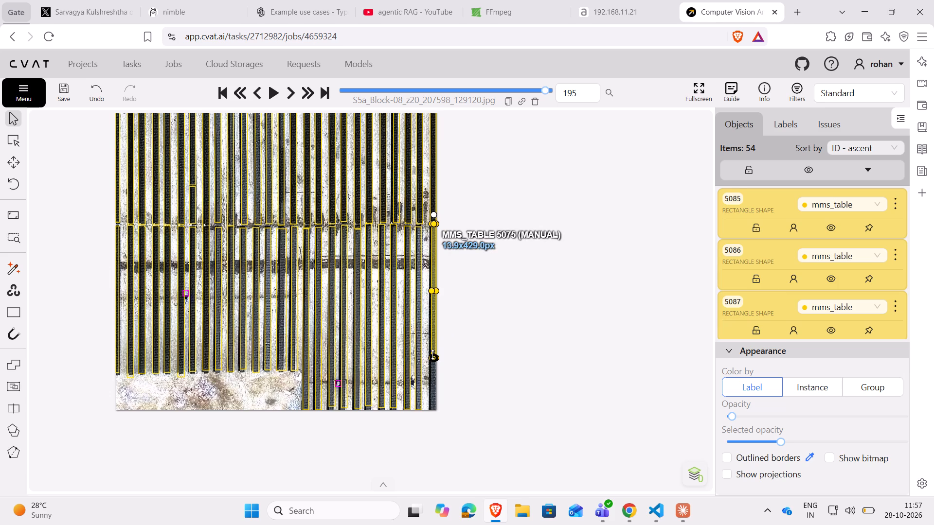
{"action": "left_click_drag", "start_coordinate": [432, 359], "coordinate": [422, 410]}
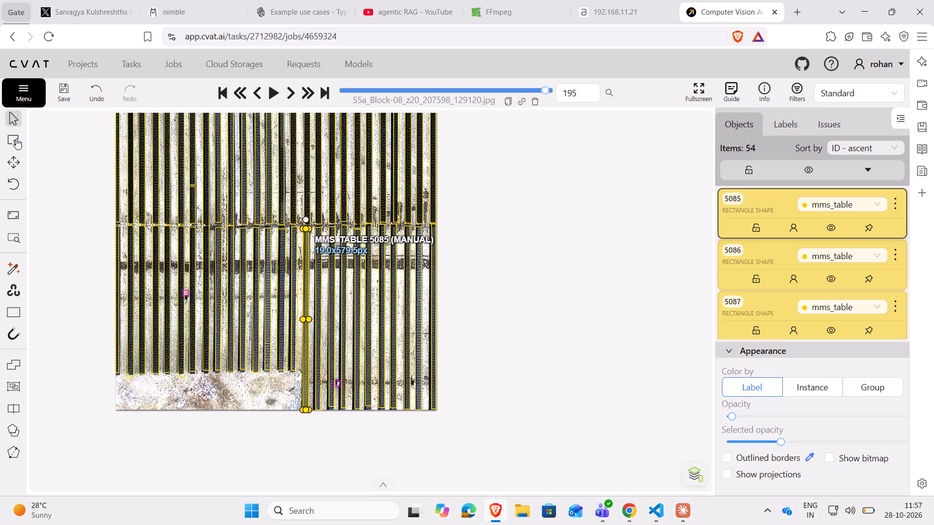
Extend the upper-row mms_table rectangle in the seventh column up to the top edge of the image.
{"action": "left_click_drag", "start_coordinate": [487, 166], "coordinate": [506, 271]}
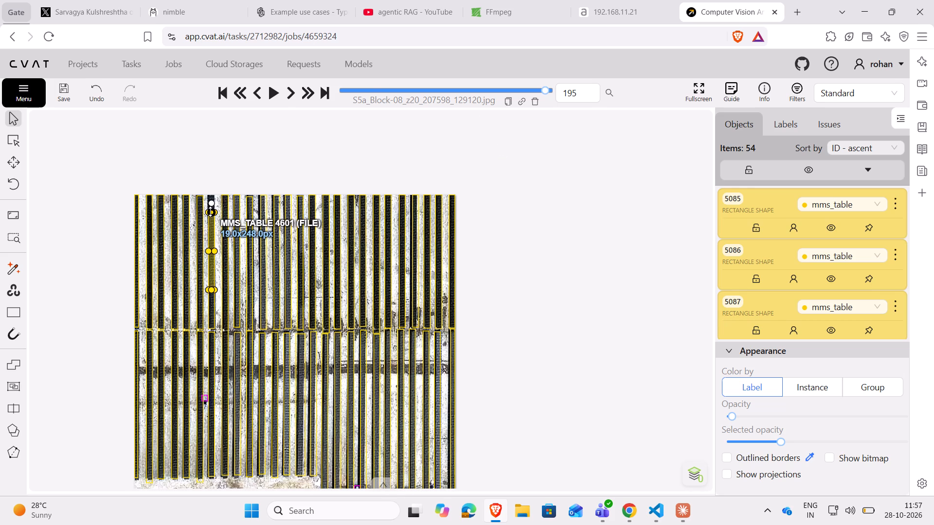
{"action": "left_click_drag", "start_coordinate": [210, 211], "coordinate": [208, 195]}
{"action": "left_click", "coordinate": [140, 167]}
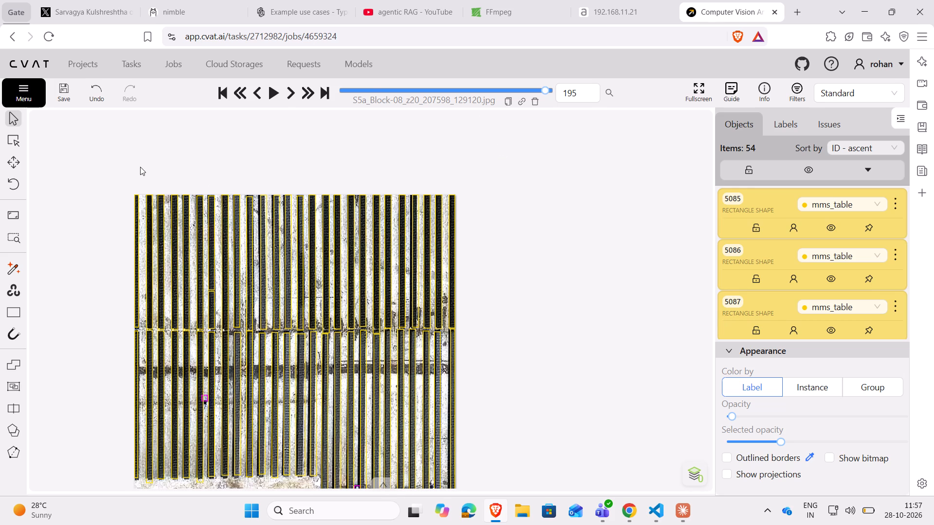
Save the annotations of the job.
{"action": "key", "text": "ctrl+s"}
Review frame 195 and the annotations on earlier frames, going back to frame 183 and checking frames 17 to 21.
{"action": "left_click_drag", "start_coordinate": [88, 281], "coordinate": [88, 216]}
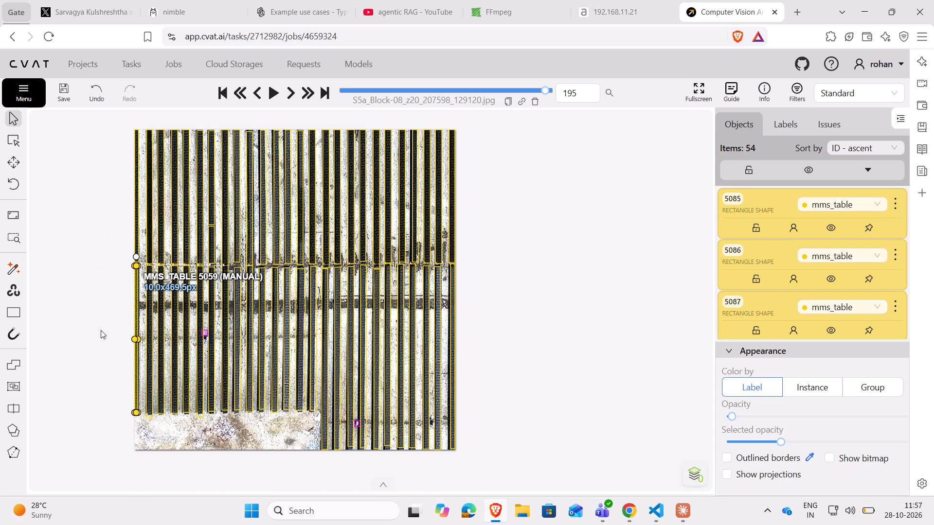
{"action": "scroll", "coordinate": [101, 330], "scroll_direction": "up", "scroll_amount": 1}
{"action": "scroll", "coordinate": [97, 336], "scroll_direction": "down", "scroll_amount": 1}
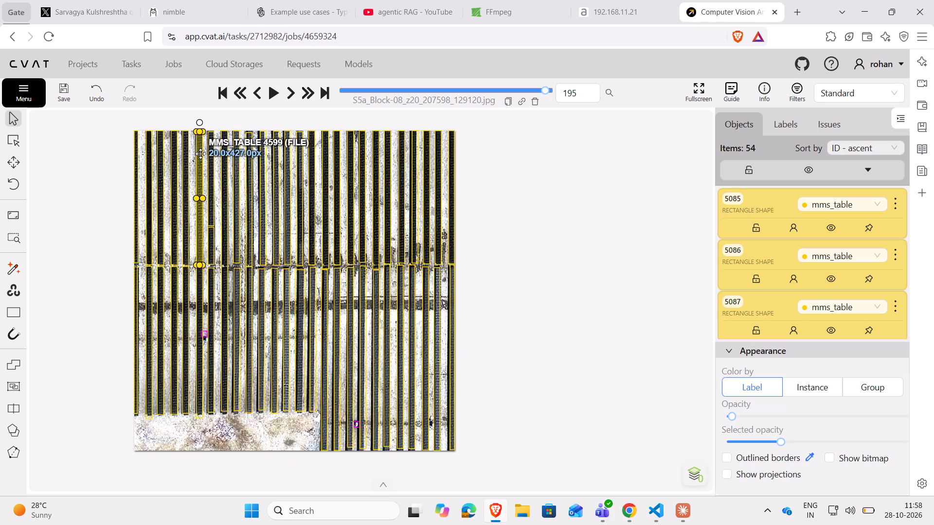
{"action": "left_click", "coordinate": [259, 94]}
{"action": "left_click", "coordinate": [259, 94]}
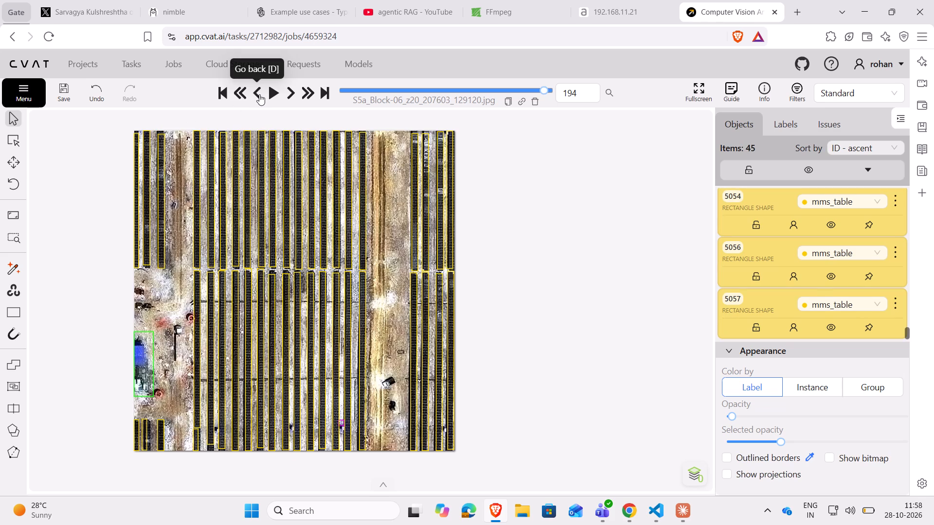
{"action": "left_click", "coordinate": [259, 94]}
{"action": "left_click", "coordinate": [259, 94]}
{"action": "triple_click", "coordinate": [259, 94]}
{"action": "triple_click", "coordinate": [259, 94]}
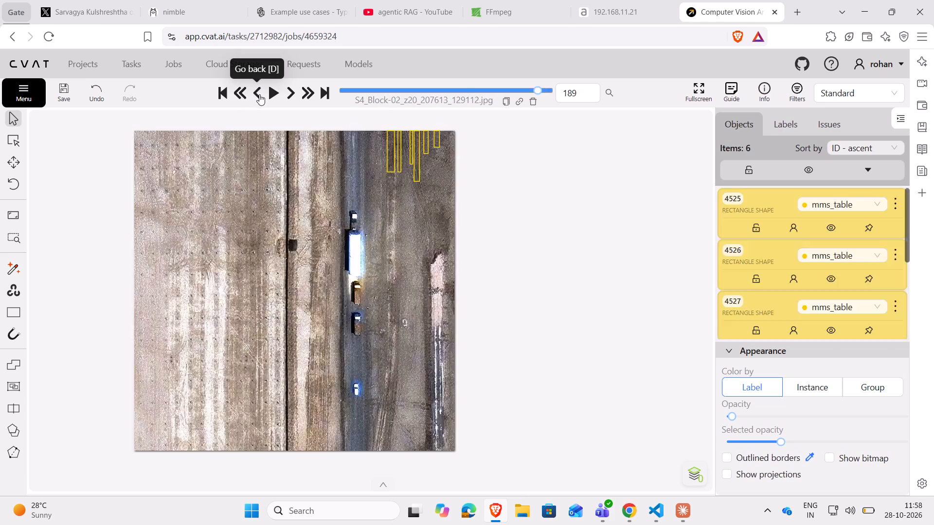
{"action": "double_click", "coordinate": [259, 94]}
{"action": "left_click", "coordinate": [384, 90]}
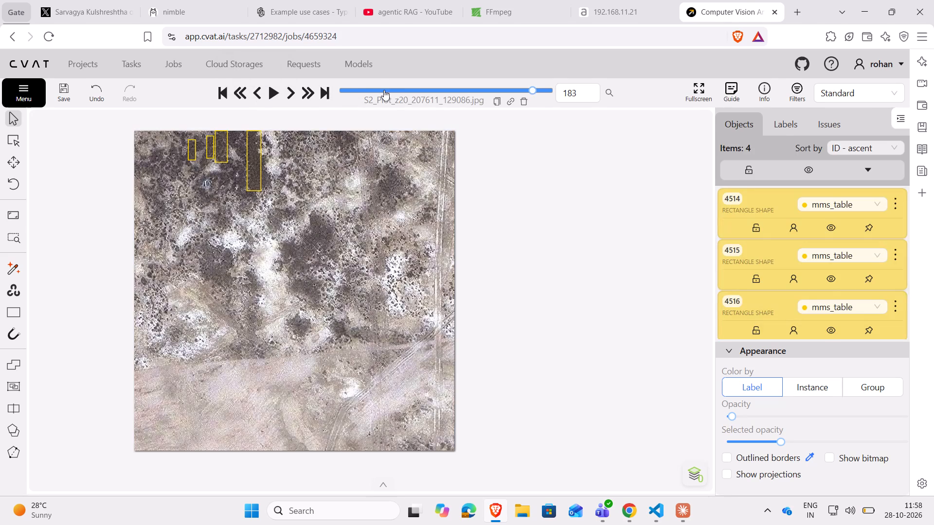
{"action": "left_click", "coordinate": [358, 91]}
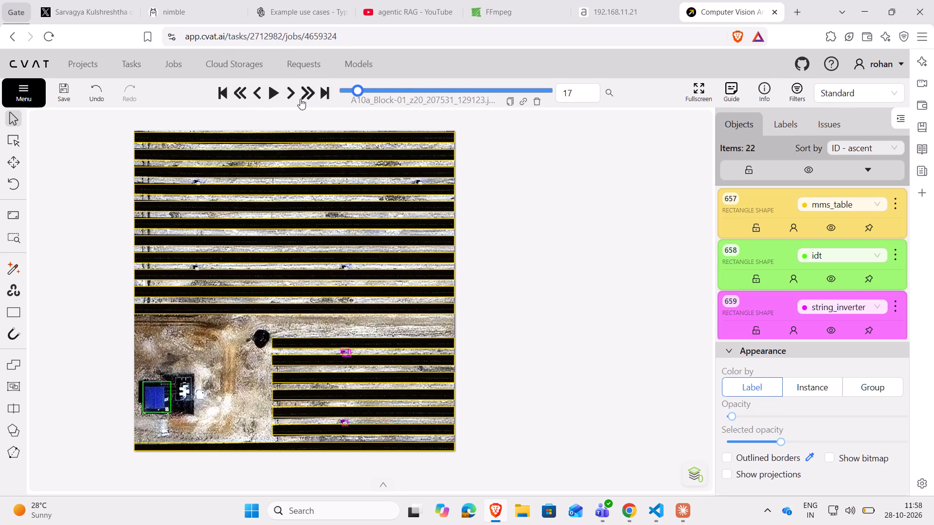
{"action": "left_click", "coordinate": [292, 93]}
{"action": "left_click", "coordinate": [292, 93]}
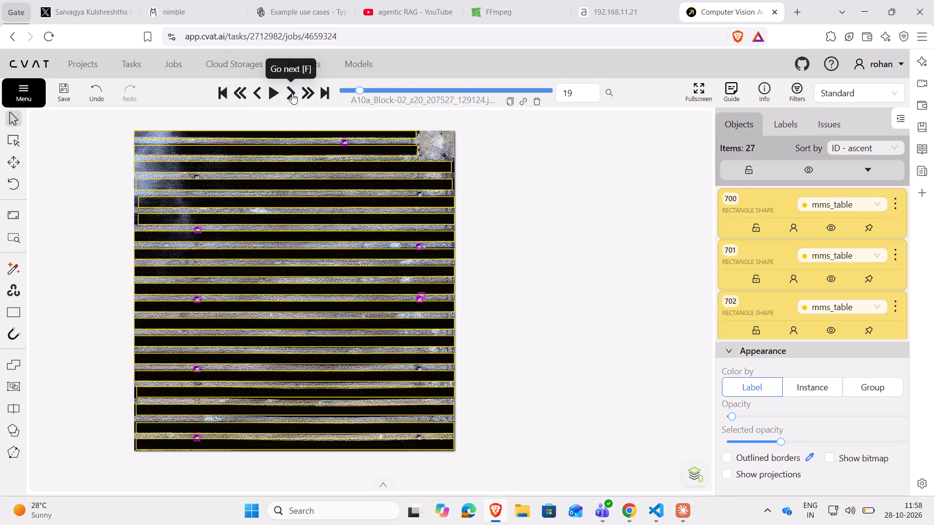
{"action": "left_click", "coordinate": [292, 93]}
{"action": "left_click", "coordinate": [292, 93]}
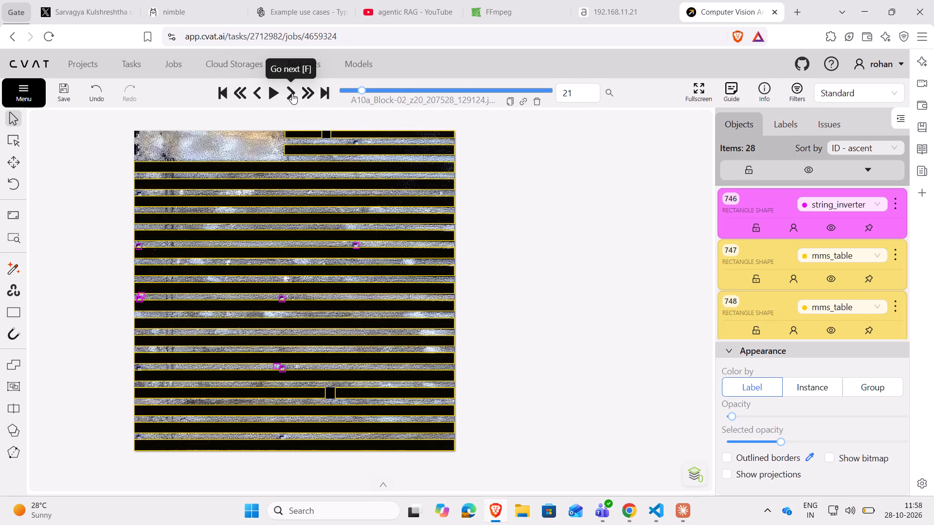
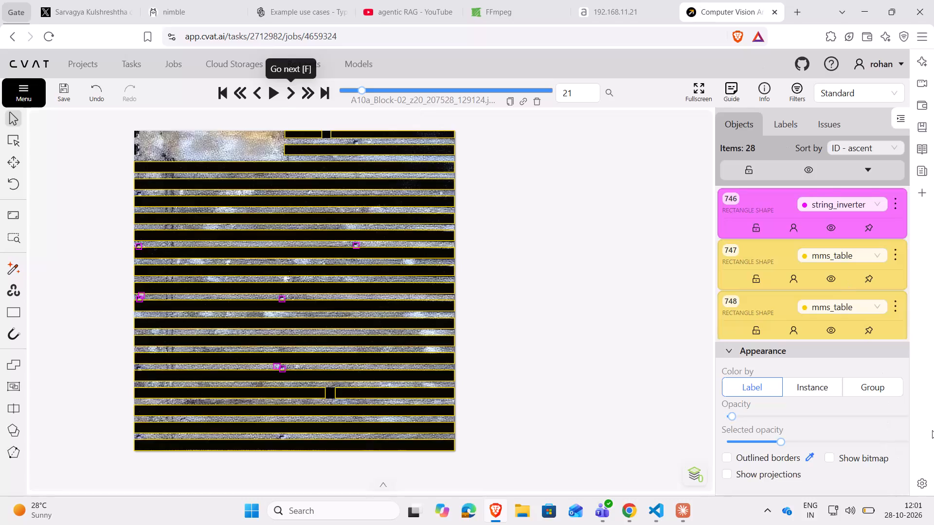
Switch to File Explorer and open the Satellite images folder on Data Volume (D:).
{"action": "left_click", "coordinate": [518, 506]}
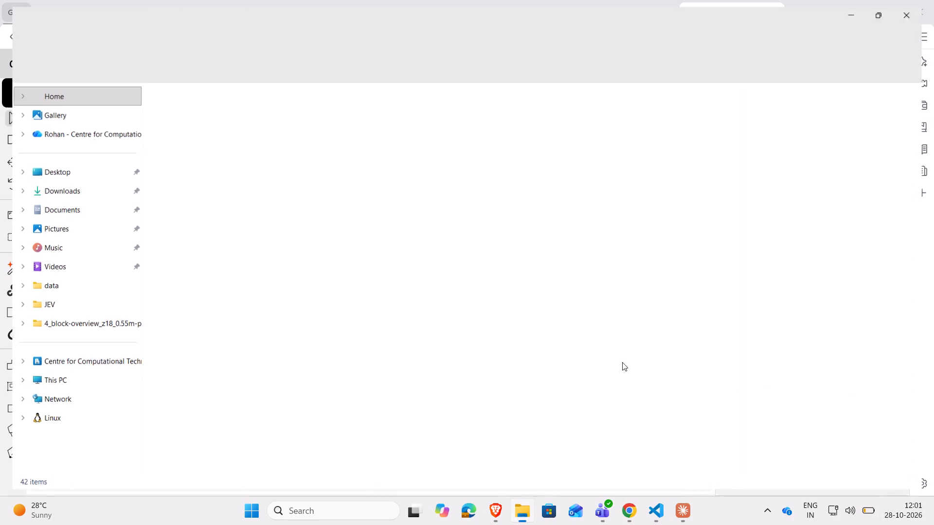
{"action": "left_click", "coordinate": [37, 381]}
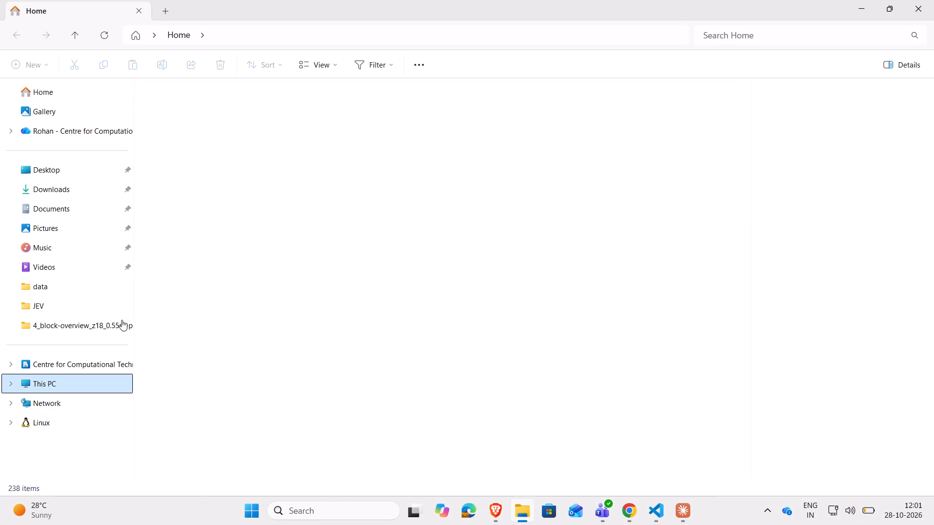
{"action": "double_click", "coordinate": [385, 97]}
{"action": "scroll", "coordinate": [225, 341], "scroll_direction": "down", "scroll_amount": 7}
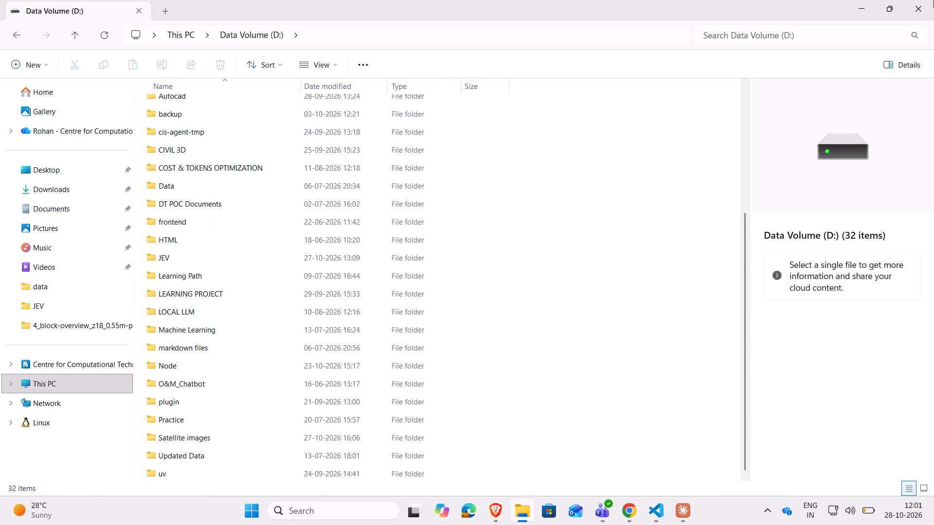
{"action": "double_click", "coordinate": [249, 433]}
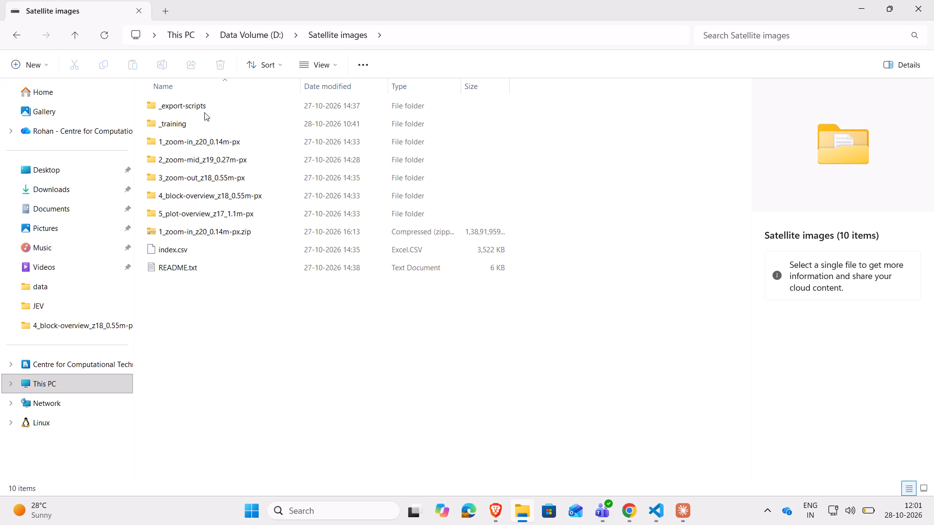
Check the Claude Code summary of image folders and sizes in Visual Studio Code, returning to the Satellite images folder.
{"action": "left_click", "coordinate": [659, 513]}
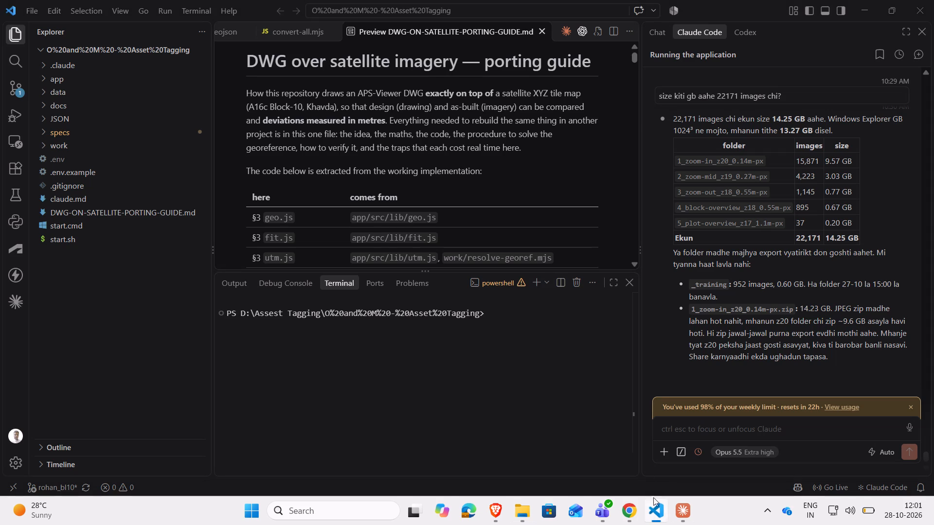
{"action": "left_click_drag", "start_coordinate": [831, 237], "coordinate": [848, 238]}
{"action": "key", "text": "alt+Tab"}
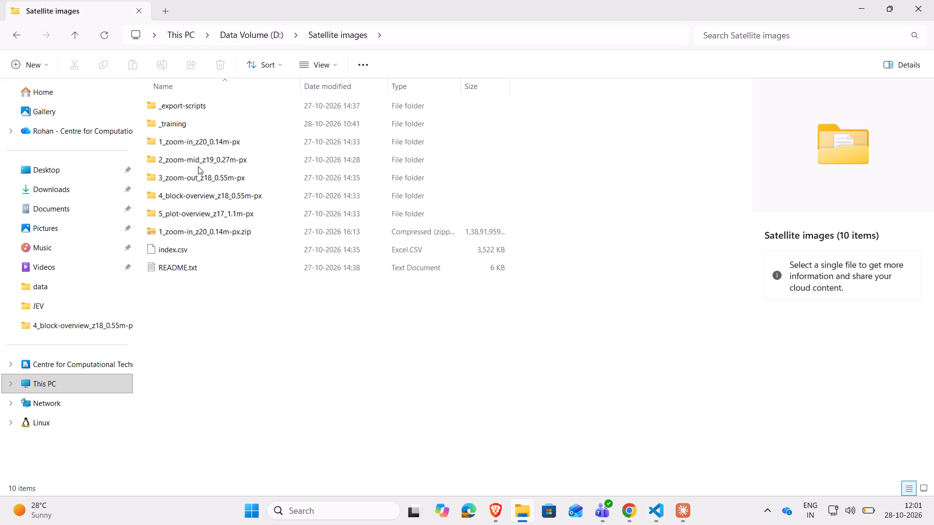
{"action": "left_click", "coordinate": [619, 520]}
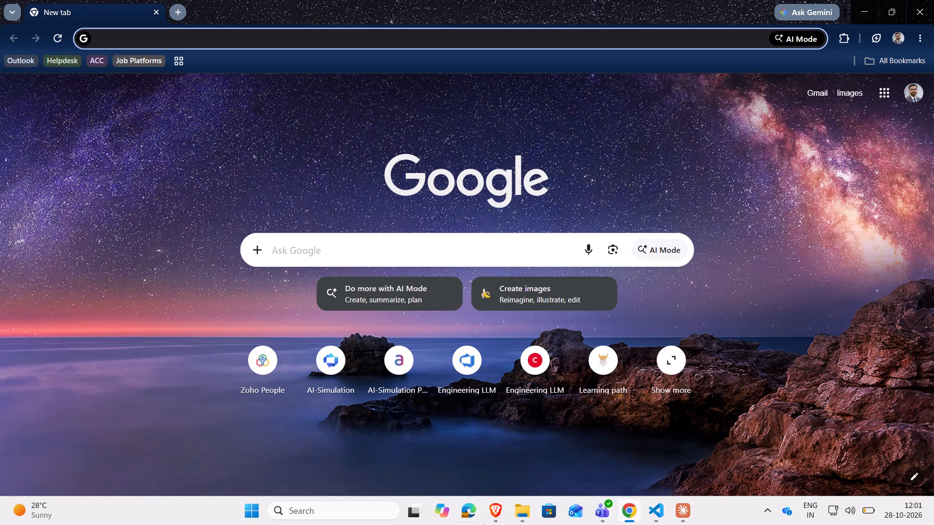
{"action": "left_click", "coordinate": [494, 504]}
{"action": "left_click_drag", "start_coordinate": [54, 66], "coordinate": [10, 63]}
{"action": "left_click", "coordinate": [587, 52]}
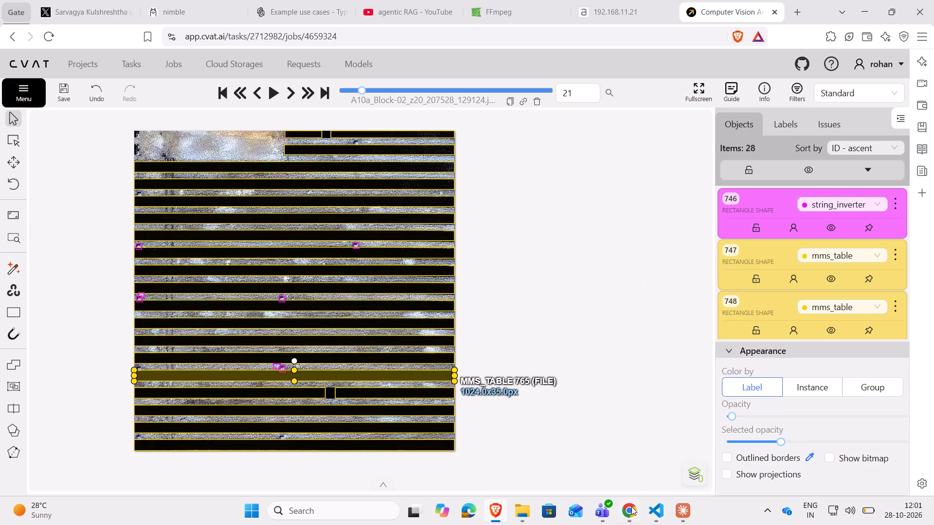
Look through the close-up images of plot A16C, Block-10, in the 1_zoom-in_z20_0.14m-px folder in File Explorer.
{"action": "left_click", "coordinate": [514, 512]}
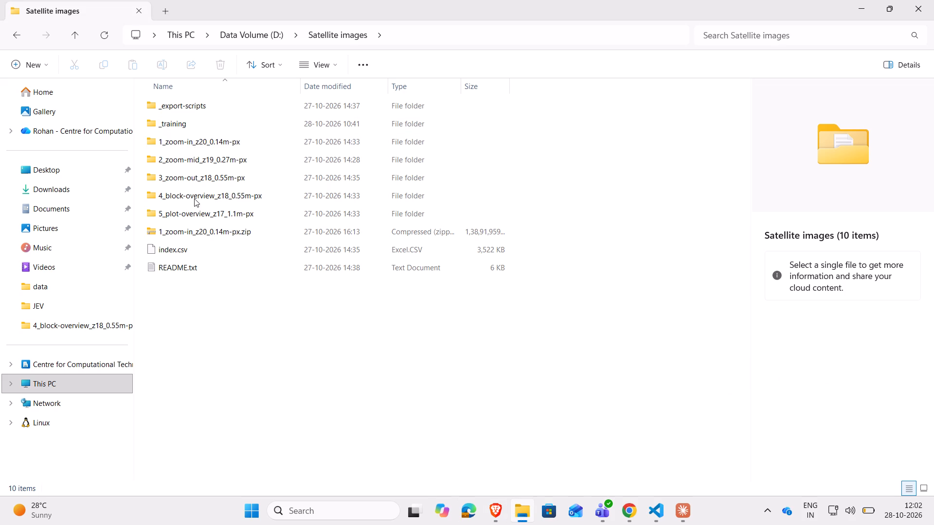
{"action": "double_click", "coordinate": [182, 142]}
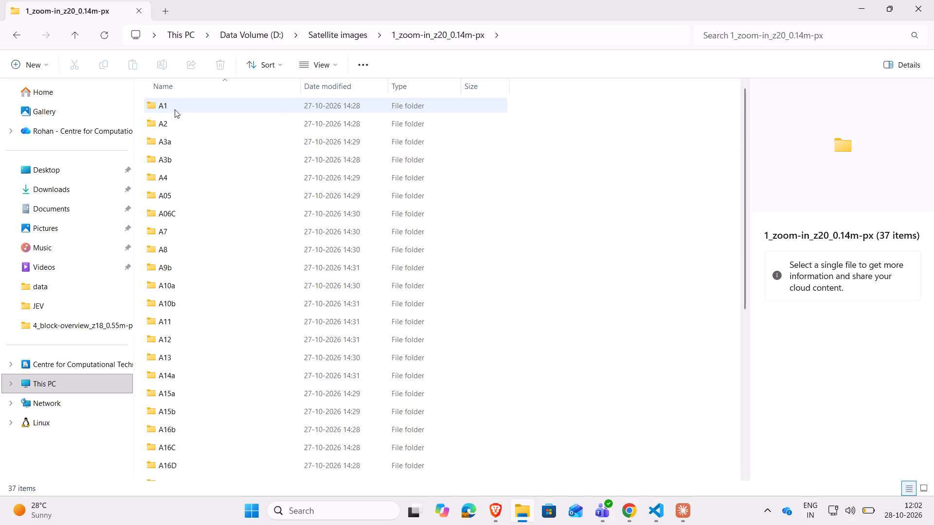
{"action": "scroll", "coordinate": [159, 240], "scroll_direction": "down", "scroll_amount": 6}
{"action": "double_click", "coordinate": [171, 165]}
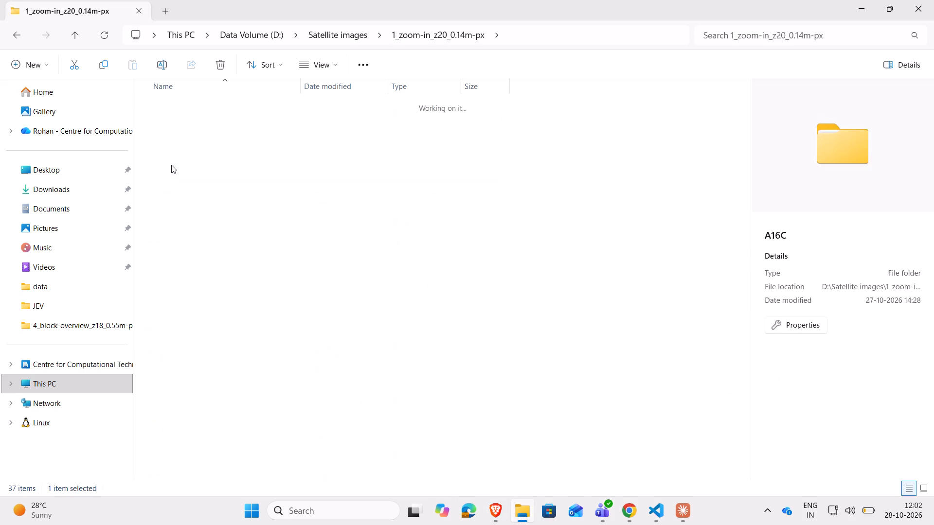
{"action": "double_click", "coordinate": [181, 265]}
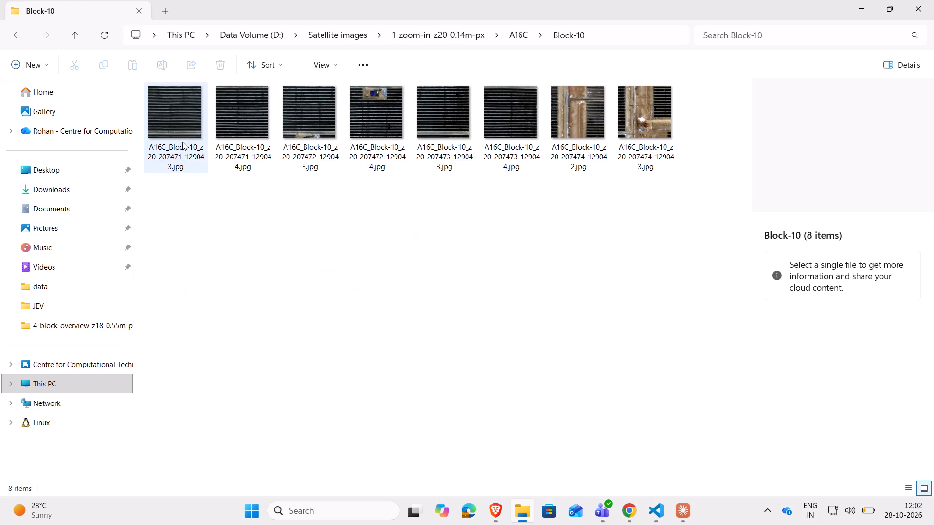
{"action": "double_click", "coordinate": [179, 123]}
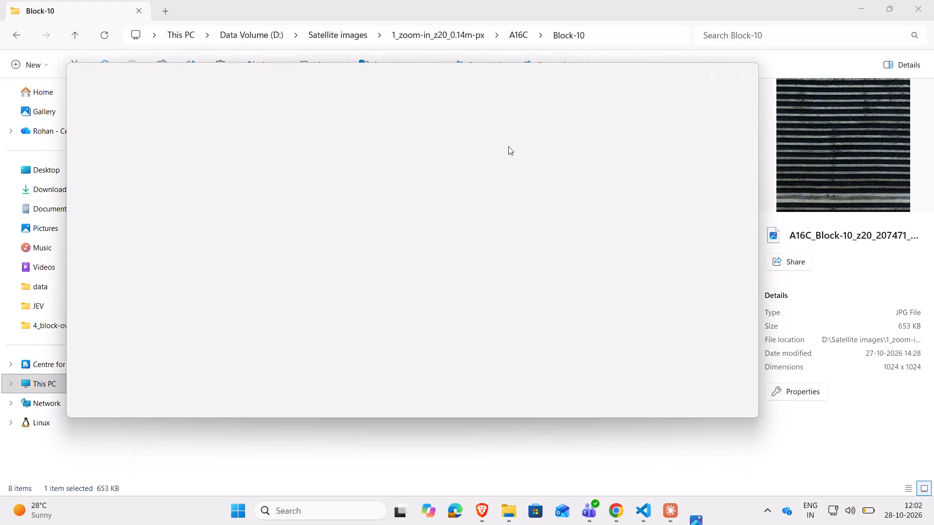
{"action": "key", "text": "Right"}
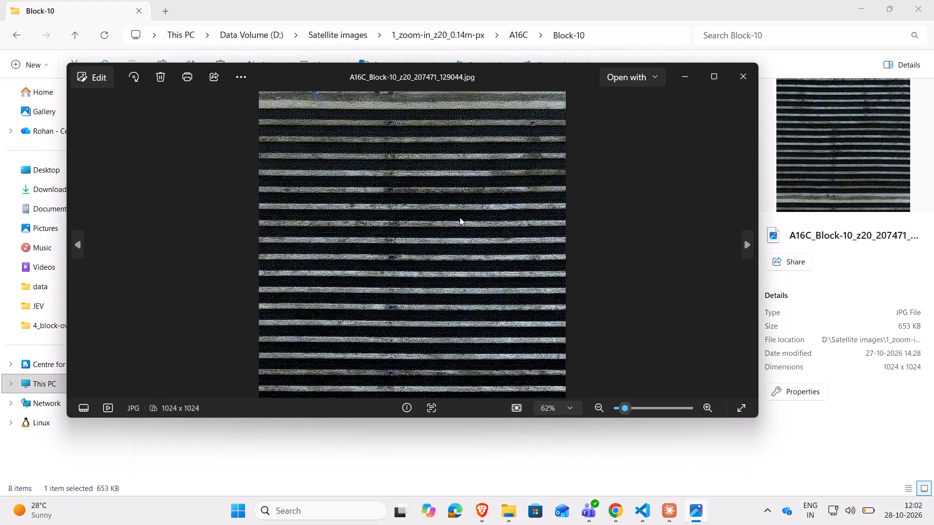
{"action": "key", "text": "Right"}
{"action": "key", "text": "Right"}
{"action": "key", "text": "Right"}
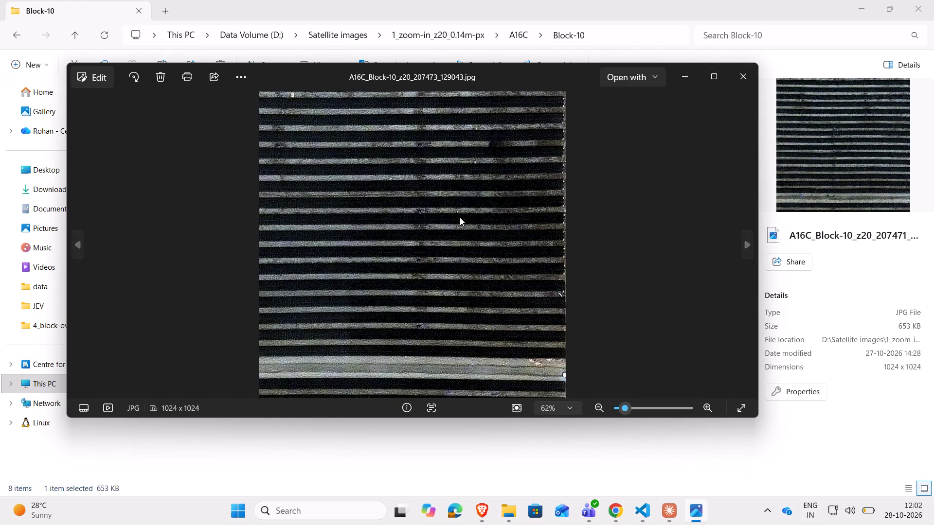
{"action": "key", "text": "Right"}
{"action": "key", "text": "Right"}
{"action": "key", "text": "Right"}
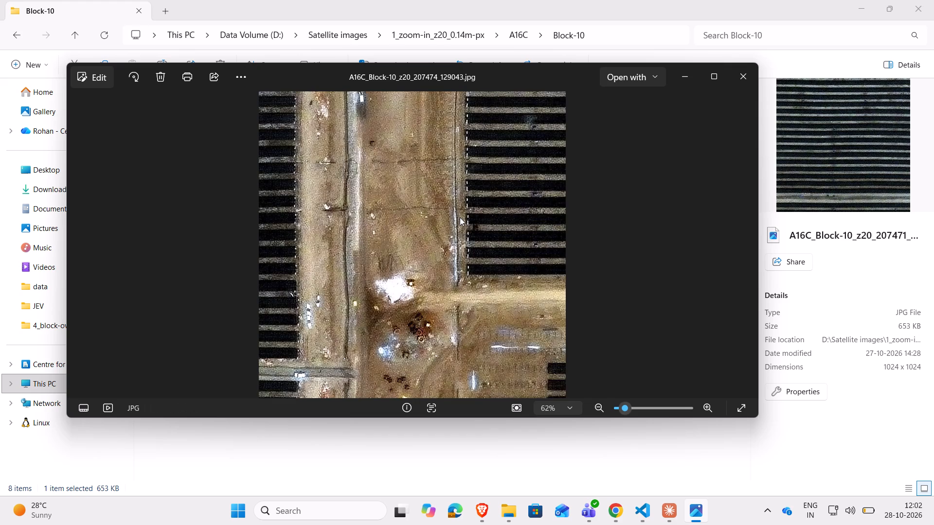
{"action": "key", "text": "Right"}
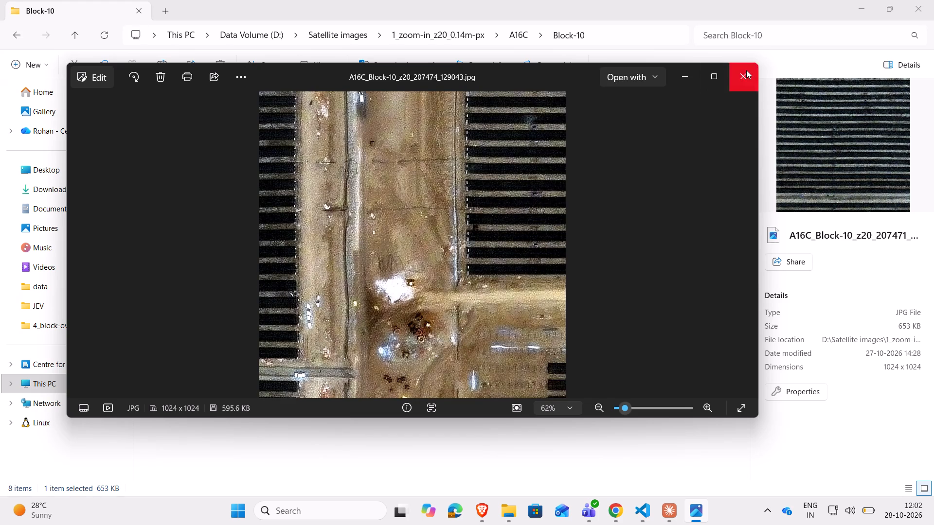
{"action": "left_click", "coordinate": [746, 71]}
Look through the close-up images in the Block-14 folder of plot A16C.
{"action": "left_click", "coordinate": [78, 32]}
{"action": "scroll", "coordinate": [254, 243], "scroll_direction": "down", "scroll_amount": 7}
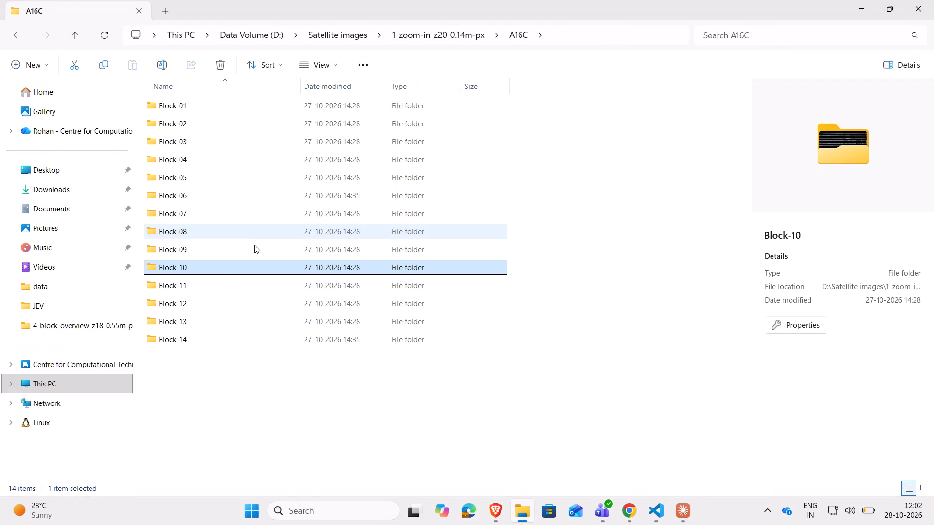
{"action": "double_click", "coordinate": [199, 341]}
{"action": "double_click", "coordinate": [224, 342]}
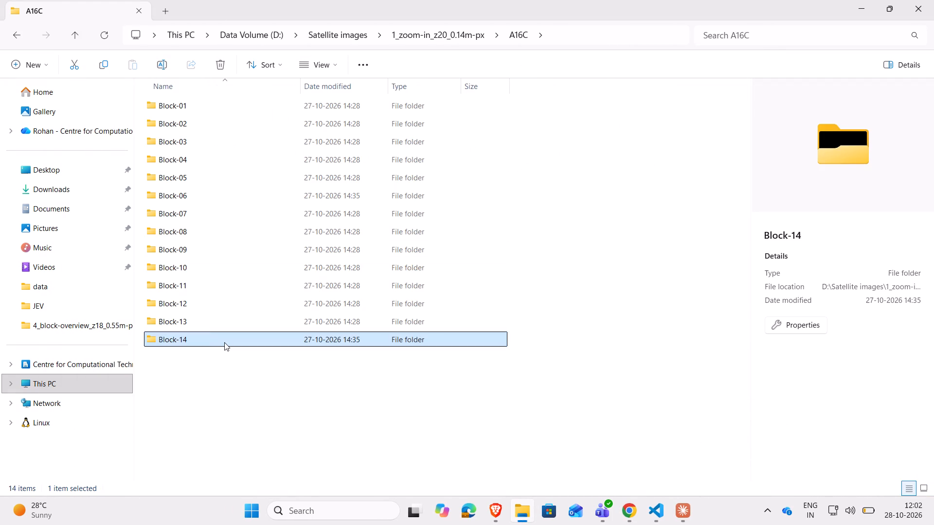
{"action": "double_click", "coordinate": [250, 113]}
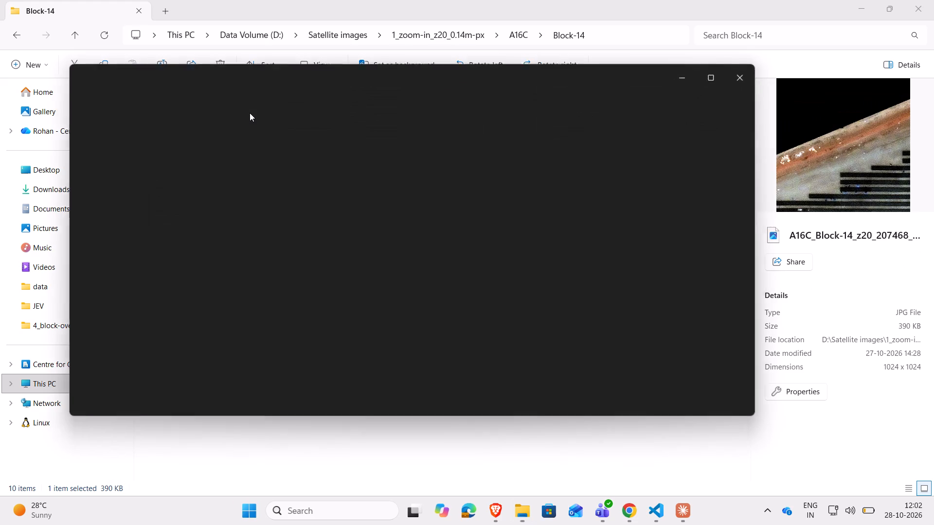
{"action": "key", "text": "Right"}
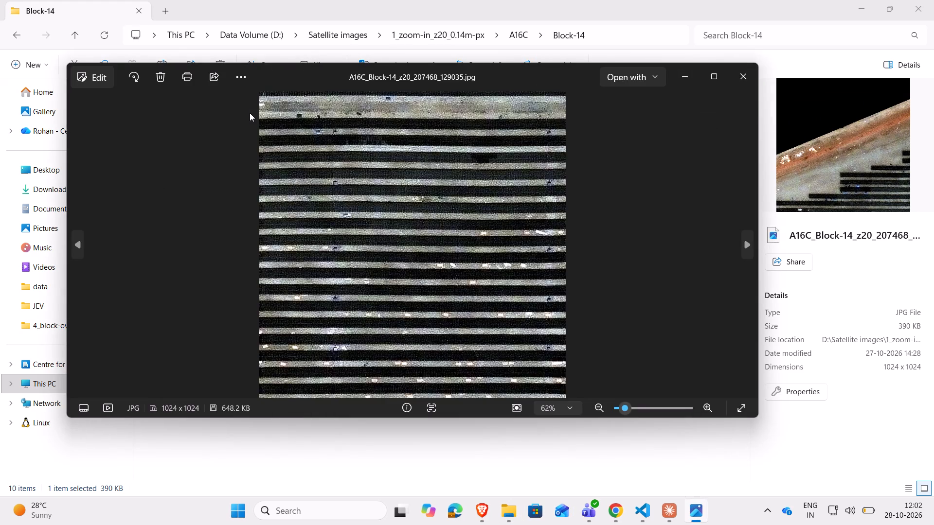
{"action": "key", "text": "Right"}
{"action": "key", "text": "Right"}
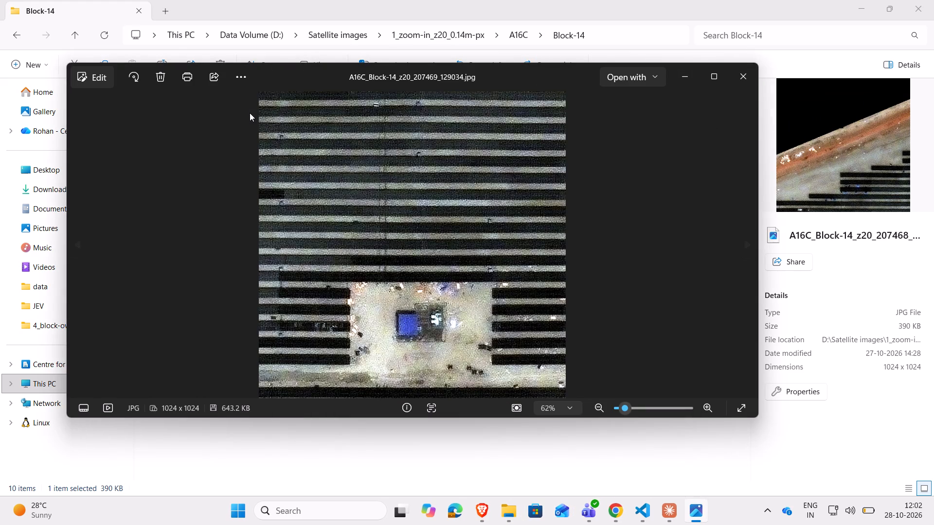
{"action": "key", "text": "Right"}
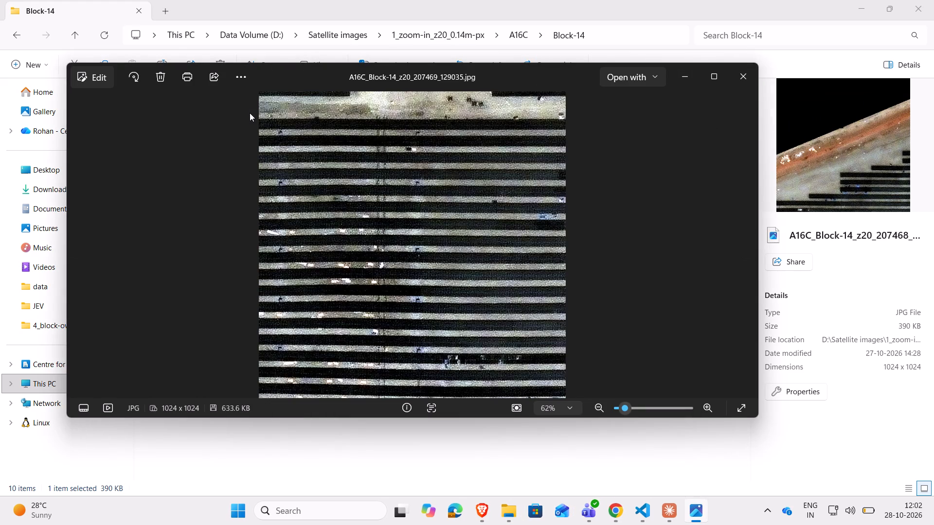
{"action": "key", "text": "Right"}
{"action": "key", "text": "Left"}
{"action": "key", "text": "Right"}
{"action": "key", "text": "Right"}
{"action": "key", "text": "Right"}
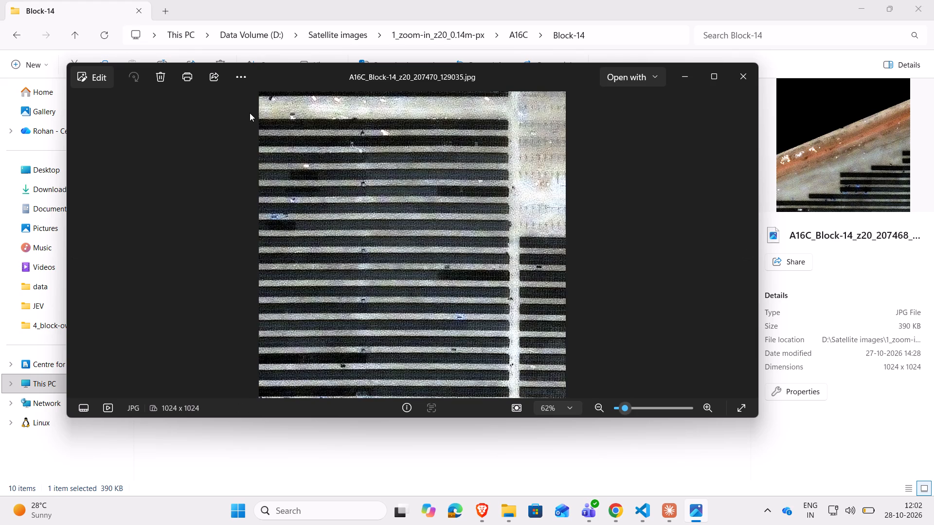
{"action": "key", "text": "Right"}
{"action": "left_click", "coordinate": [736, 74]}
Open the 4_block-overview_z18_0.55m-px folder in Satellite images and look through the A1 block overviews from Block-02 to Block-10.
{"action": "left_click", "coordinate": [78, 35]}
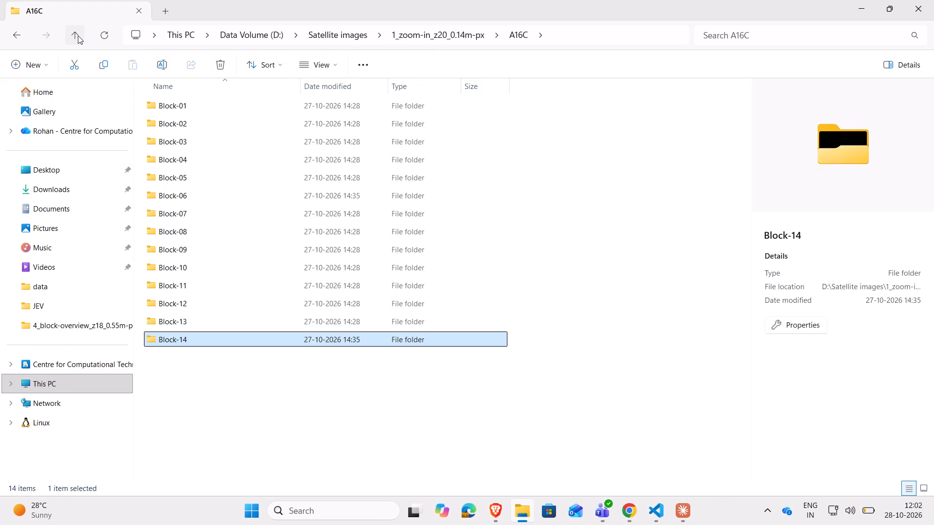
{"action": "left_click", "coordinate": [78, 35]}
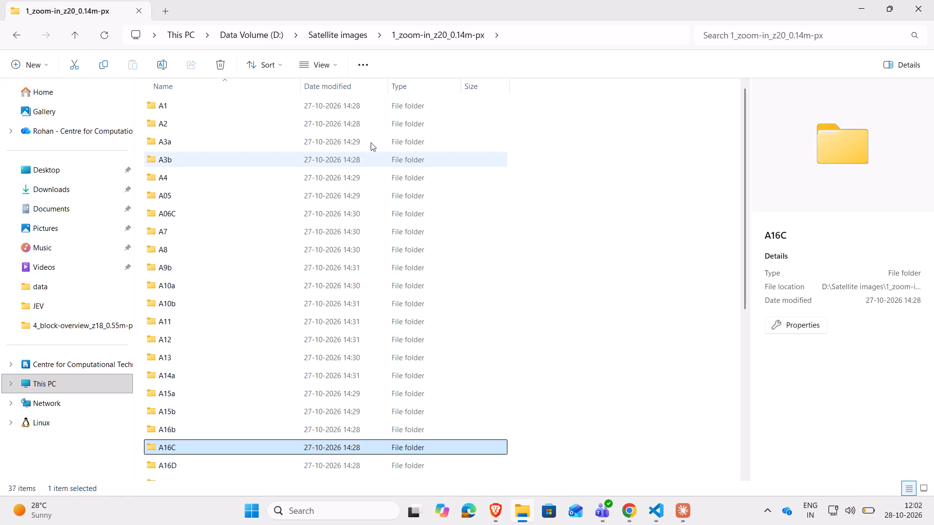
{"action": "left_click", "coordinate": [73, 37]}
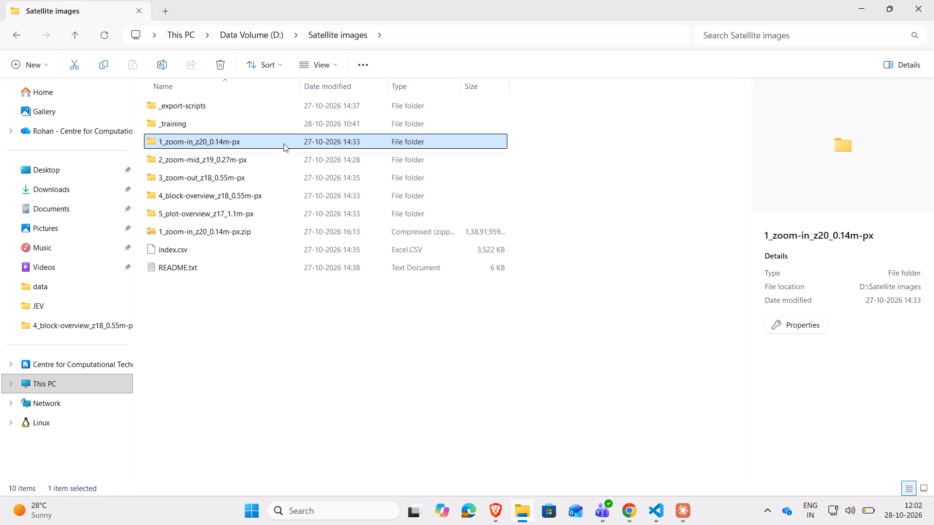
{"action": "double_click", "coordinate": [230, 195]}
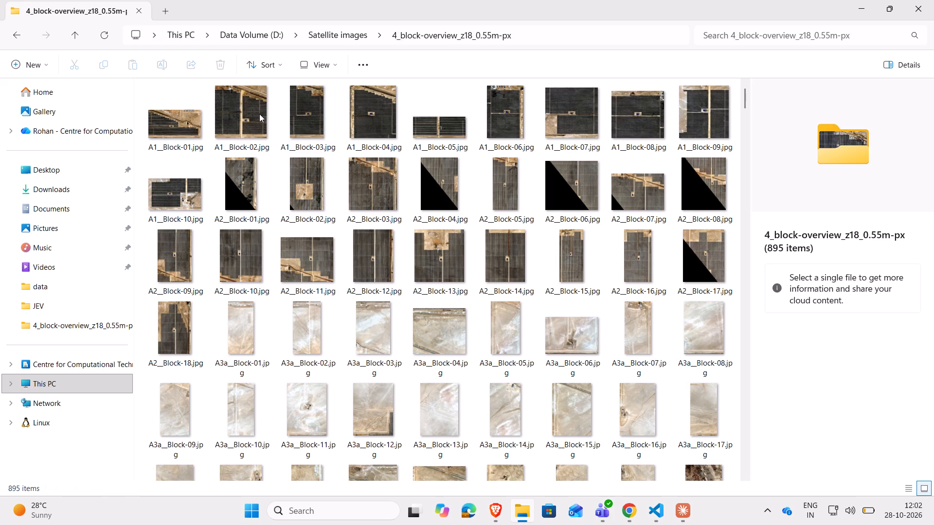
{"action": "double_click", "coordinate": [259, 114]}
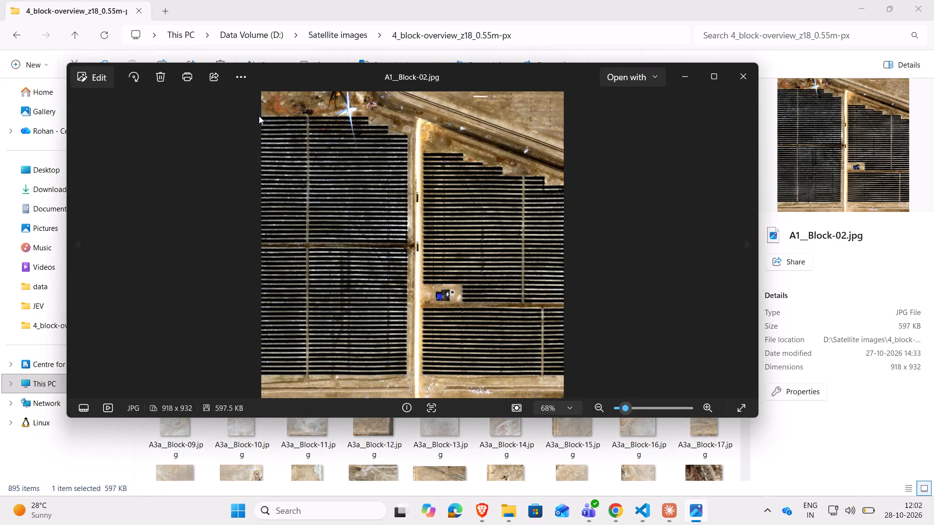
{"action": "key", "text": "Right"}
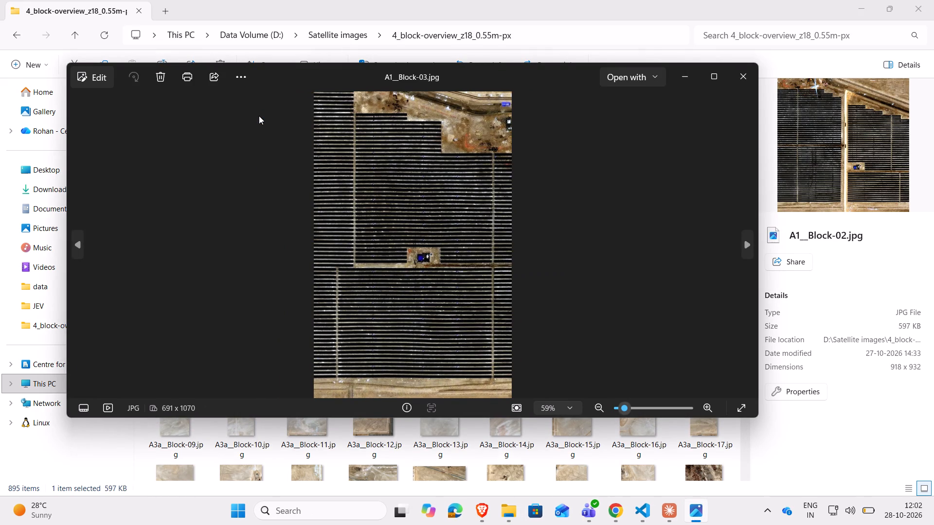
{"action": "key", "text": "Right"}
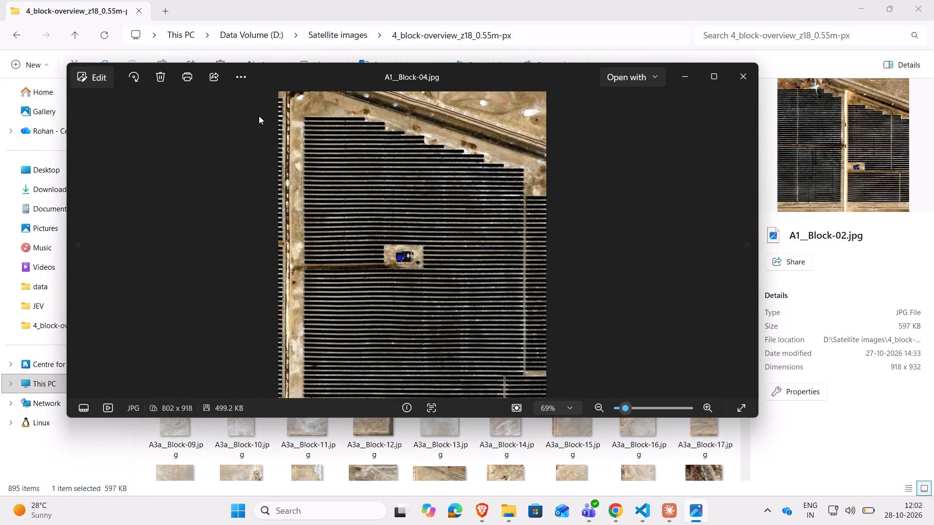
{"action": "key", "text": "Right"}
{"action": "key", "text": "Right"}
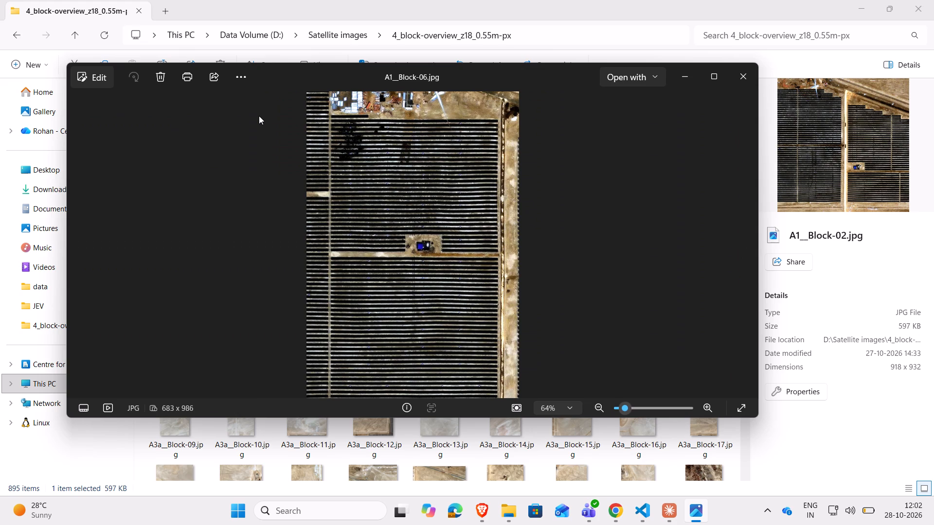
{"action": "key", "text": "Right"}
{"action": "key", "text": "Right"}
{"action": "key", "text": "Right"}
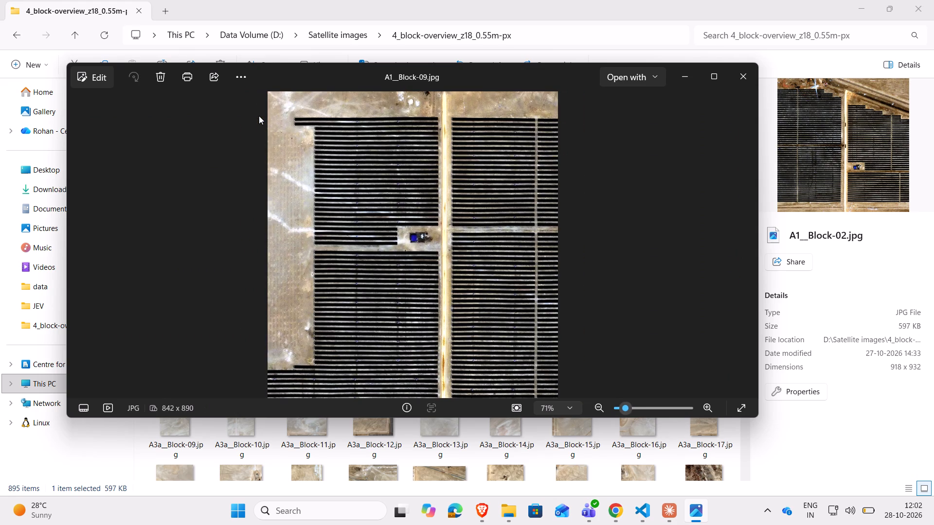
{"action": "key", "text": "Right"}
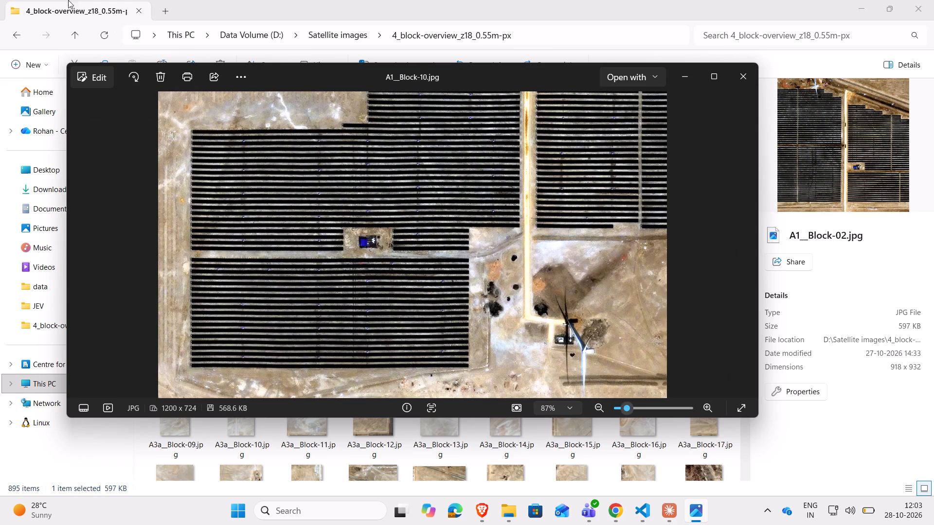
Examine the A1 Block-10 overview up close, inspecting the panel rows and the small devices along the central track and below it.
{"action": "scroll", "coordinate": [244, 245], "scroll_direction": "up", "scroll_amount": 9}
{"action": "left_click_drag", "start_coordinate": [248, 262], "coordinate": [392, 200]}
{"action": "scroll", "coordinate": [192, 218], "scroll_direction": "up", "scroll_amount": 4}
{"action": "scroll", "coordinate": [277, 225], "scroll_direction": "down", "scroll_amount": 6}
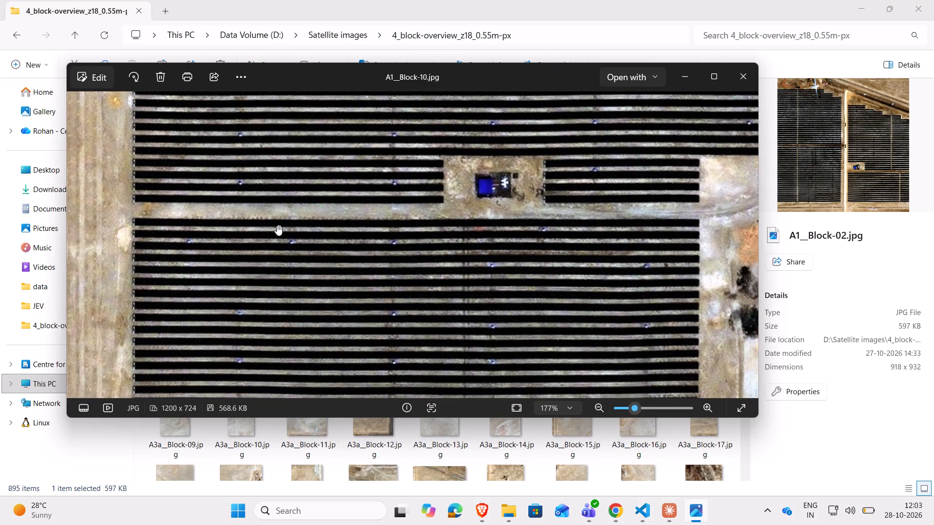
{"action": "scroll", "coordinate": [288, 221], "scroll_direction": "down", "scroll_amount": 1}
{"action": "scroll", "coordinate": [288, 221], "scroll_direction": "up", "scroll_amount": 2}
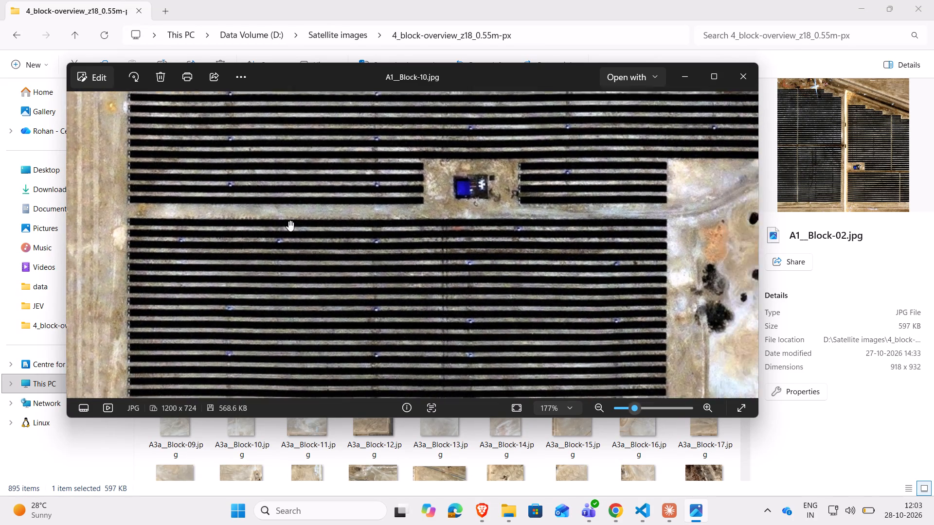
{"action": "scroll", "coordinate": [288, 221], "scroll_direction": "up", "scroll_amount": 14}
{"action": "left_click_drag", "start_coordinate": [230, 208], "coordinate": [518, 182]}
{"action": "left_click_drag", "start_coordinate": [269, 185], "coordinate": [510, 204]}
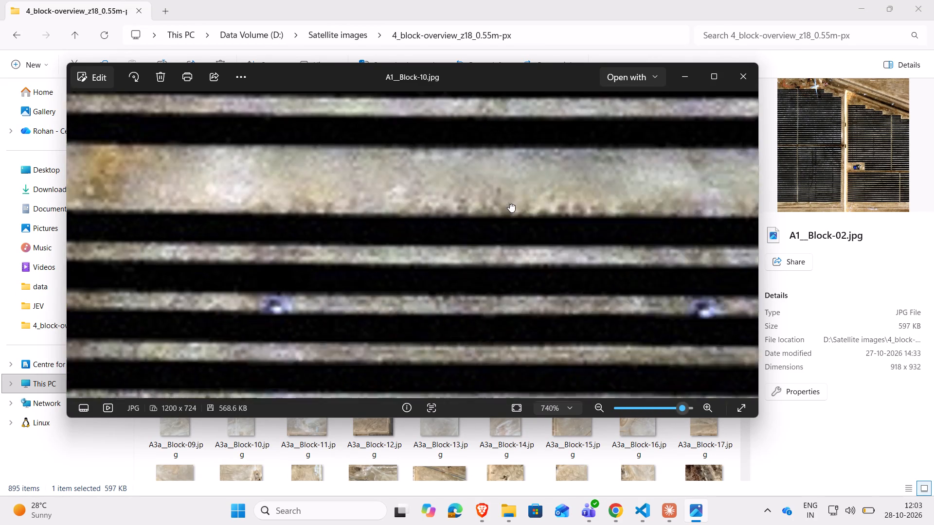
{"action": "left_click_drag", "start_coordinate": [510, 204], "coordinate": [513, 204]}
{"action": "left_click_drag", "start_coordinate": [347, 194], "coordinate": [461, 205]}
{"action": "scroll", "coordinate": [461, 204], "scroll_direction": "down", "scroll_amount": 17}
{"action": "left_click_drag", "start_coordinate": [428, 192], "coordinate": [407, 214]}
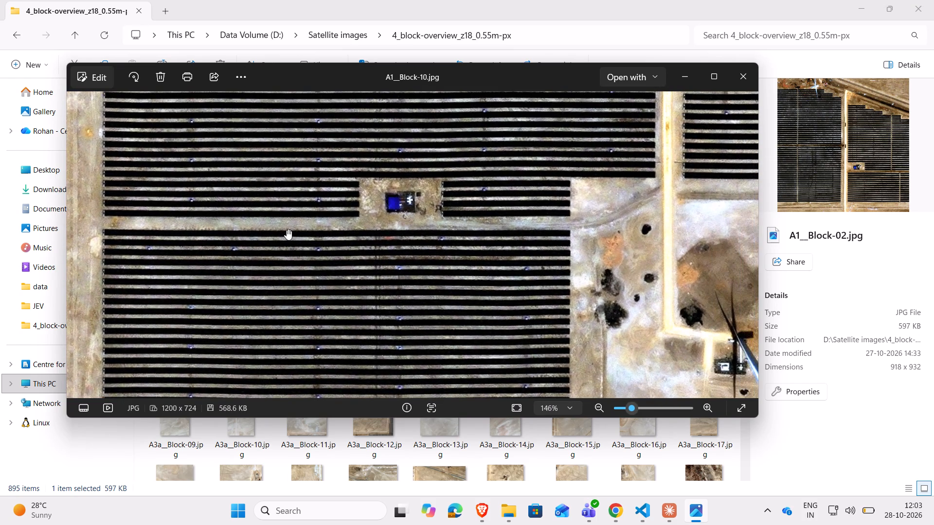
{"action": "scroll", "coordinate": [289, 235], "scroll_direction": "up", "scroll_amount": 11}
{"action": "left_click_drag", "start_coordinate": [311, 292], "coordinate": [322, 212]}
{"action": "left_click_drag", "start_coordinate": [359, 299], "coordinate": [356, 248]}
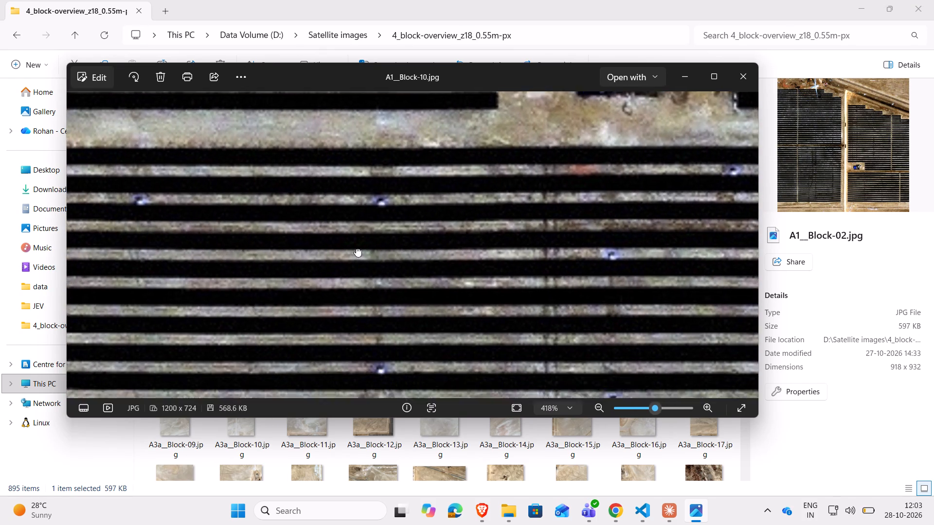
{"action": "left_click_drag", "start_coordinate": [356, 248], "coordinate": [356, 211]}
{"action": "scroll", "coordinate": [356, 213], "scroll_direction": "down", "scroll_amount": 12}
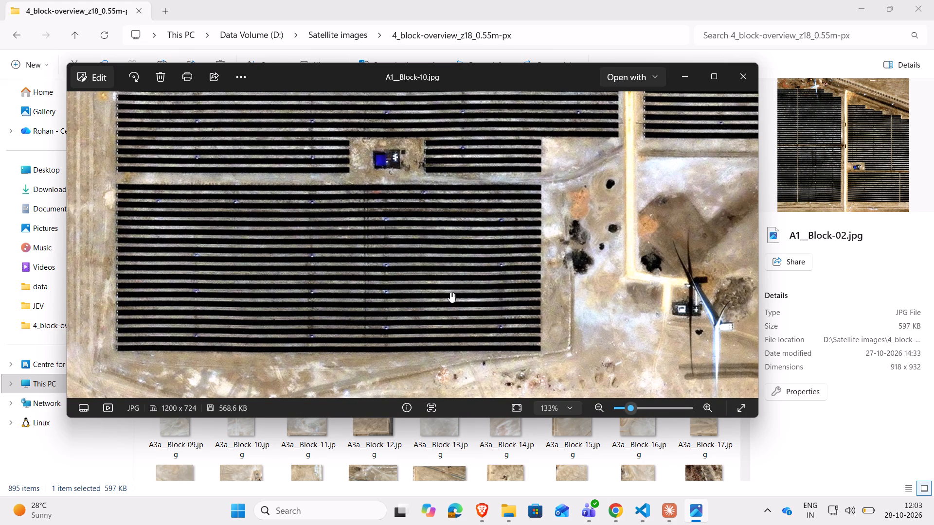
Look through the A2 block overview images from Block-01 to Block-11.
{"action": "key", "text": "Right"}
{"action": "key", "text": "Right"}
{"action": "key", "text": "Right"}
{"action": "key", "text": "Right"}
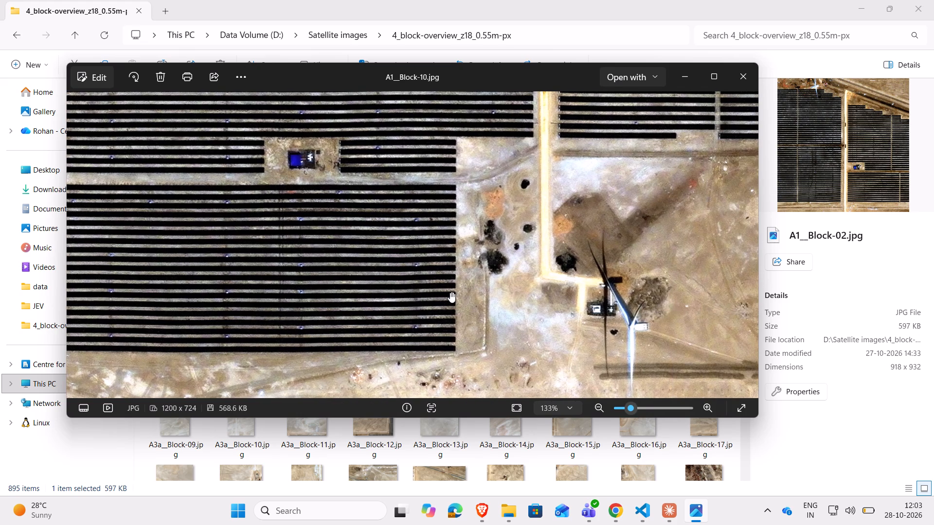
{"action": "scroll", "coordinate": [450, 292], "scroll_direction": "down", "scroll_amount": 16}
{"action": "key", "text": "Right"}
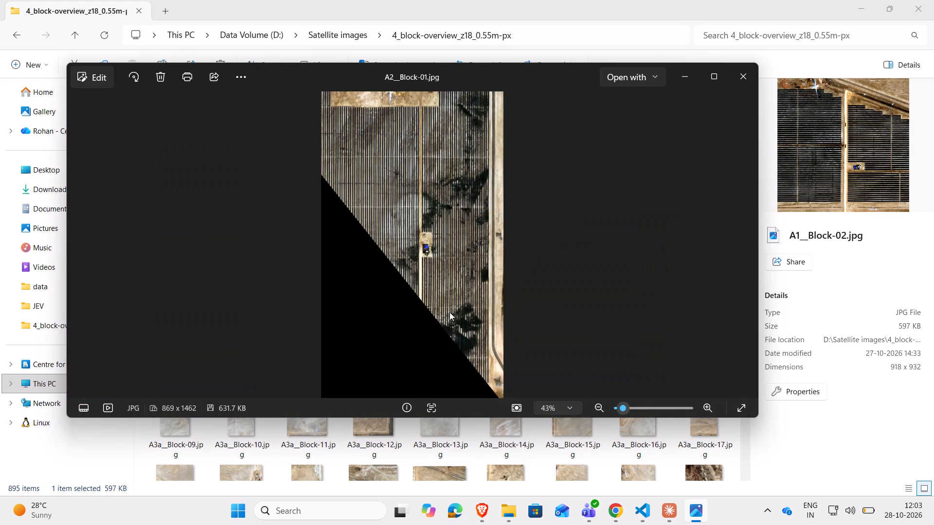
{"action": "key", "text": "Right"}
{"action": "key", "text": "Right"}
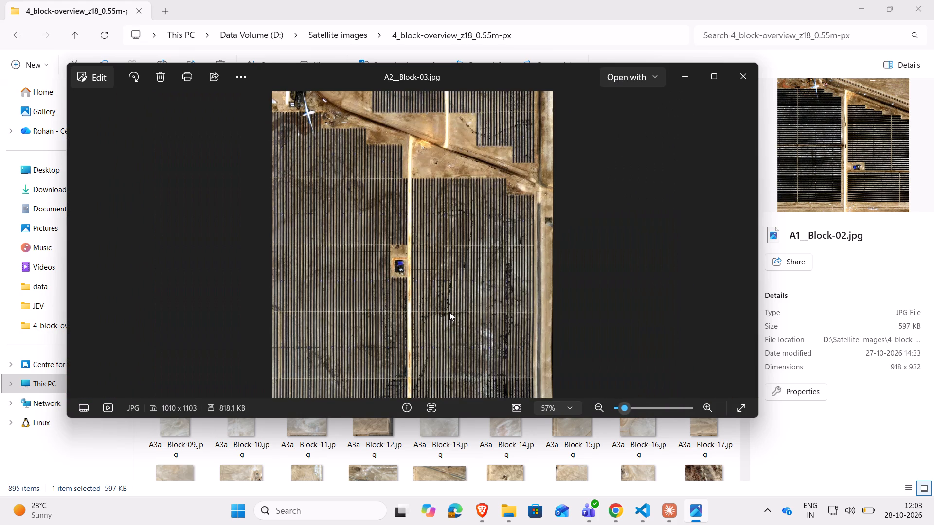
{"action": "key", "text": "Right"}
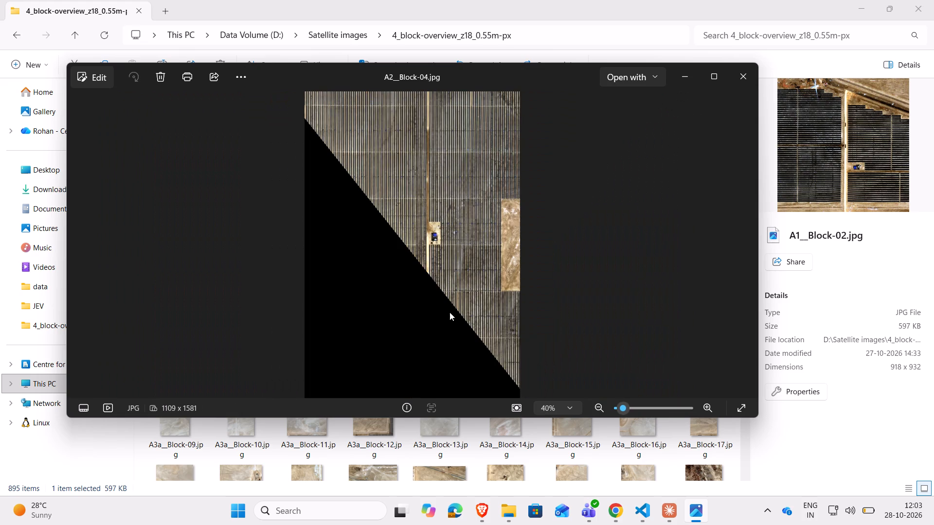
{"action": "key", "text": "Right"}
{"action": "key", "text": "Right"}
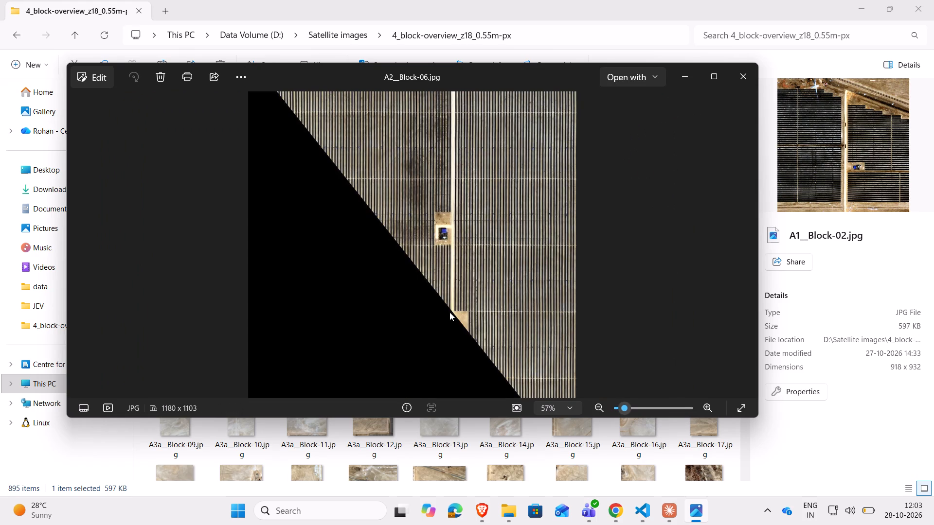
{"action": "key", "text": "Right"}
{"action": "key", "text": "Right"}
{"action": "key", "text": "Right"}
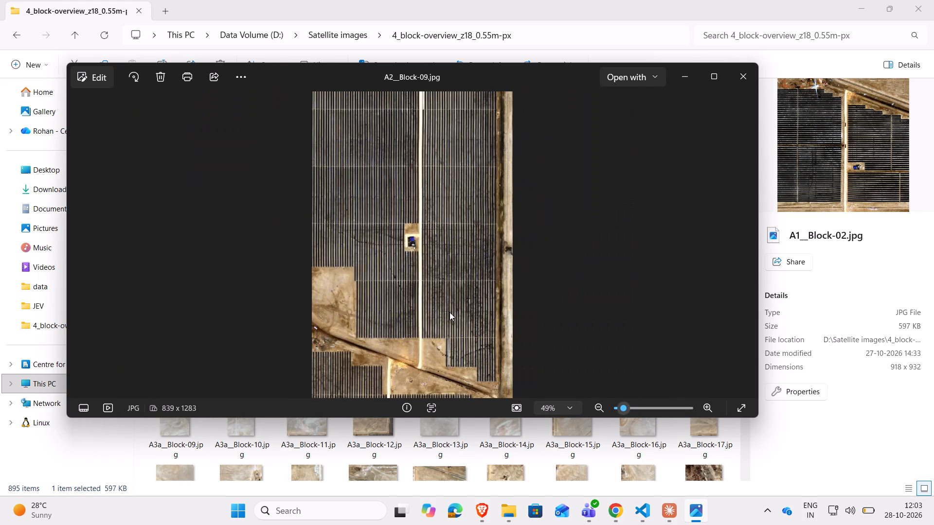
{"action": "key", "text": "Right"}
{"action": "key", "text": "Right"}
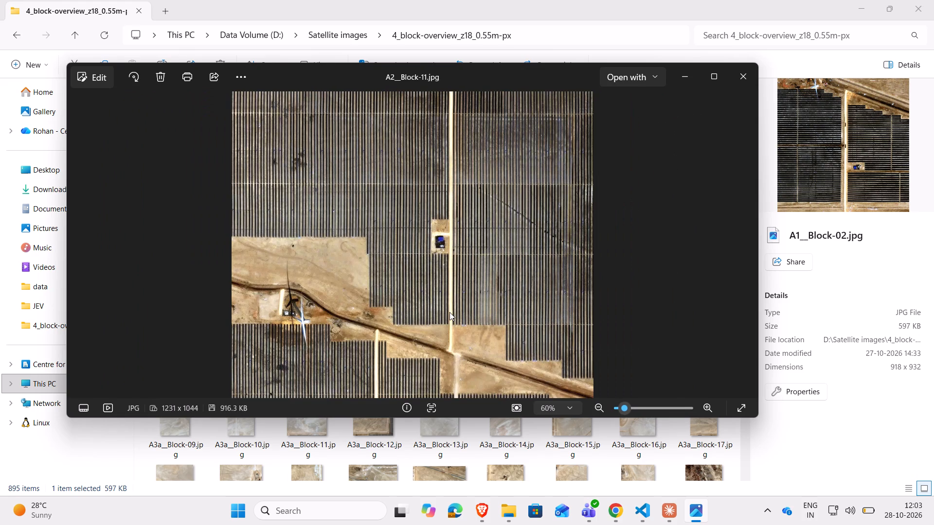
Return to the CVAT job in Brave and review the annotated frames onward to frame 35.
{"action": "left_click", "coordinate": [508, 516]}
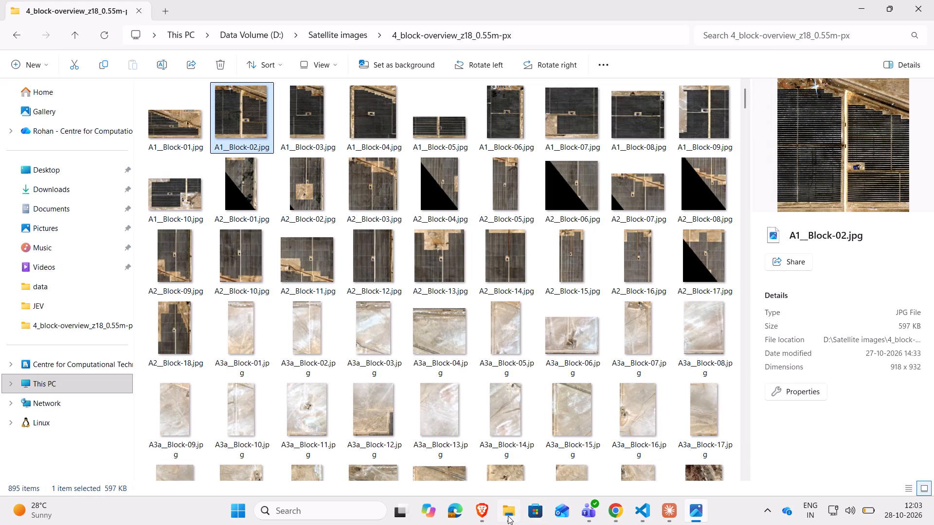
{"action": "left_click", "coordinate": [489, 505]}
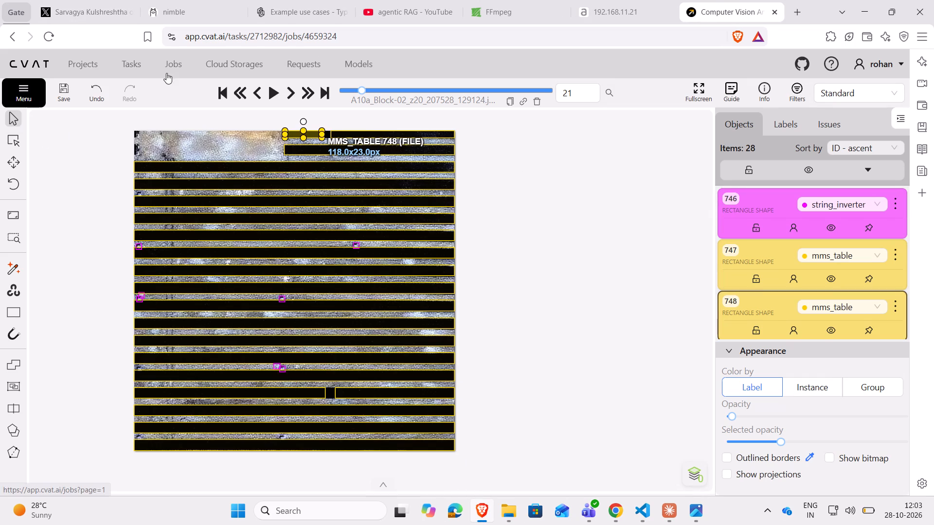
{"action": "triple_click", "coordinate": [294, 91]}
{"action": "left_click", "coordinate": [294, 91]}
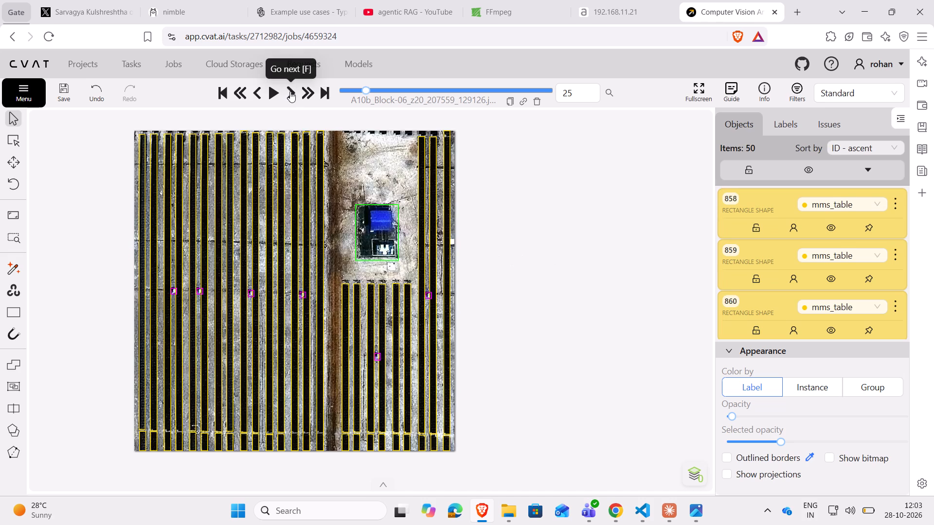
{"action": "left_click", "coordinate": [290, 91]}
{"action": "left_click", "coordinate": [290, 91]}
{"action": "left_click", "coordinate": [290, 91]}
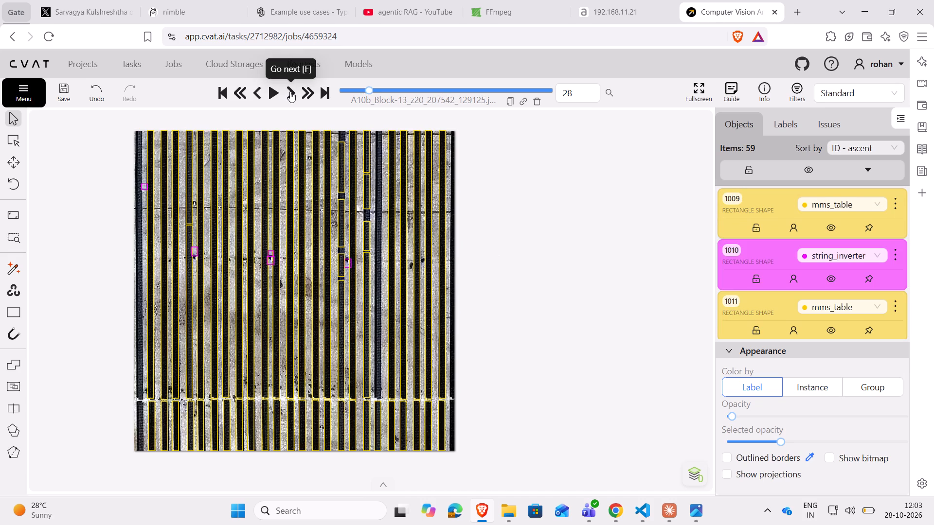
{"action": "left_click", "coordinate": [290, 91]}
{"action": "left_click", "coordinate": [290, 91]}
{"action": "left_click", "coordinate": [290, 91]}
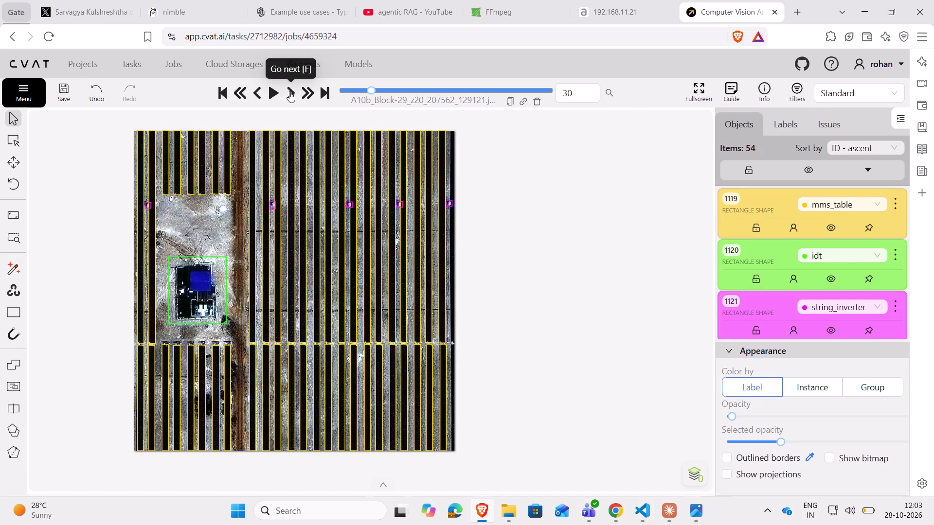
{"action": "left_click", "coordinate": [289, 91]}
{"action": "left_click", "coordinate": [289, 91]}
{"action": "left_click", "coordinate": [289, 91]}
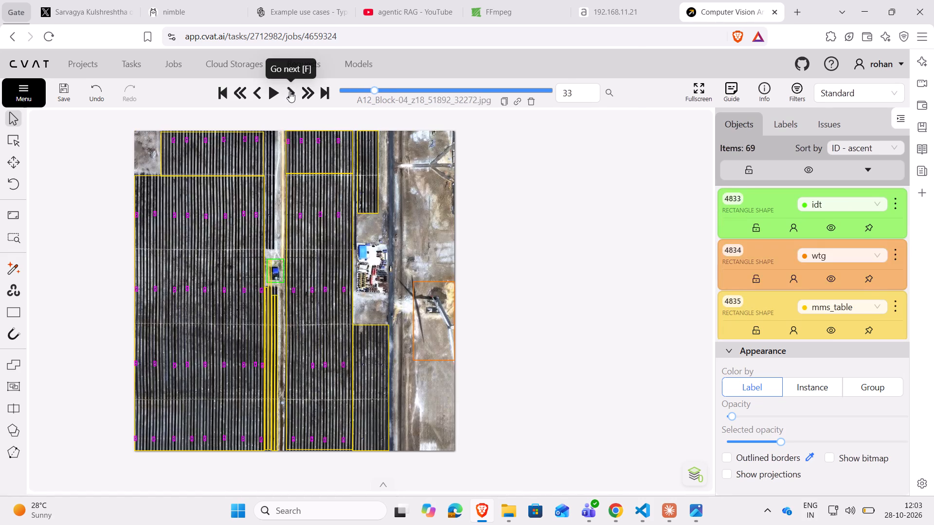
{"action": "left_click", "coordinate": [289, 91]}
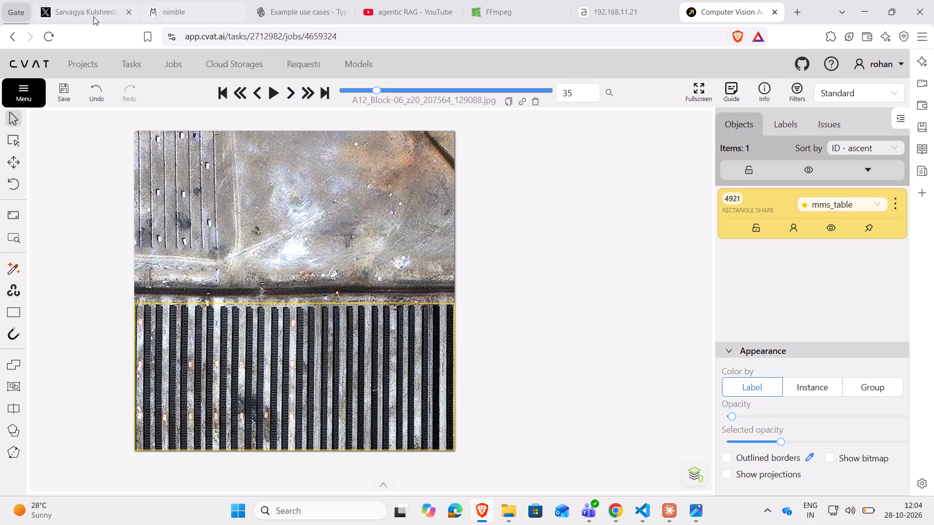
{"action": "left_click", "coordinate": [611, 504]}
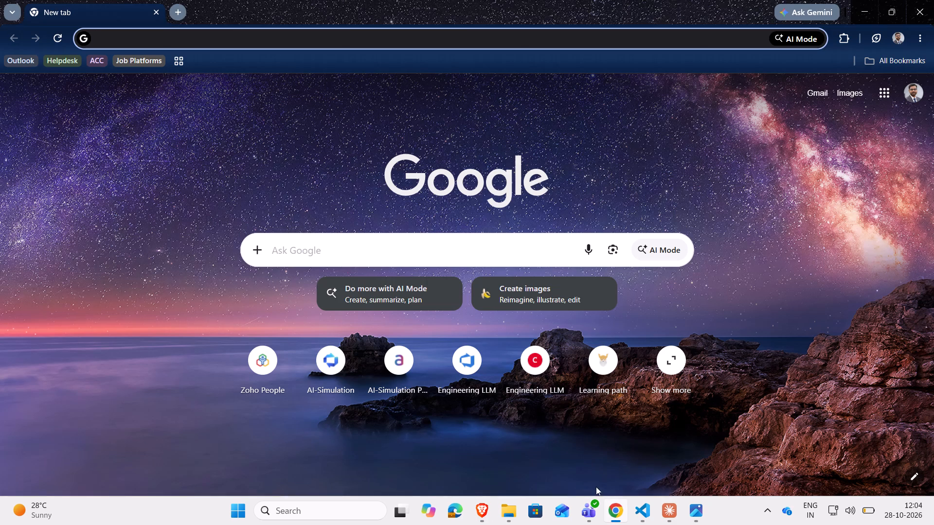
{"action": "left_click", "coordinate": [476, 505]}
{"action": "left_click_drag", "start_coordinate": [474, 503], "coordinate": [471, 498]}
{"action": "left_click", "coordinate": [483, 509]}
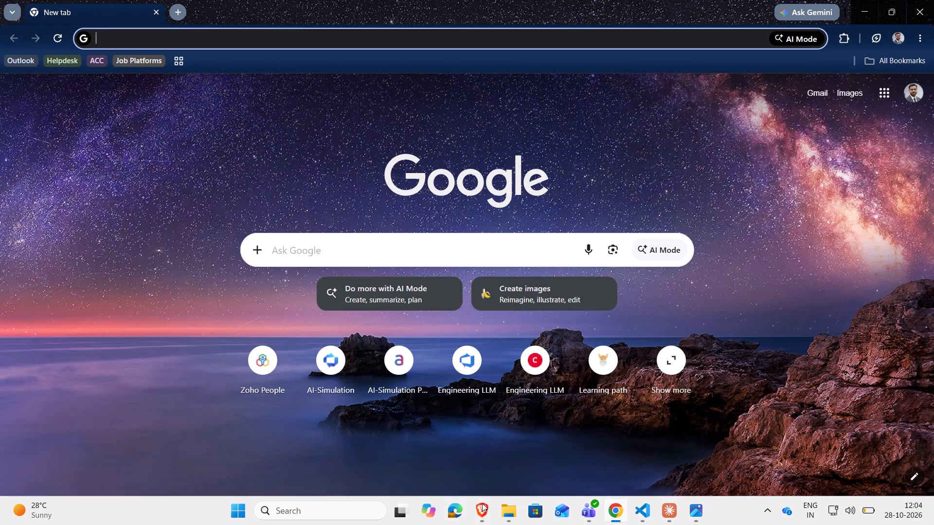
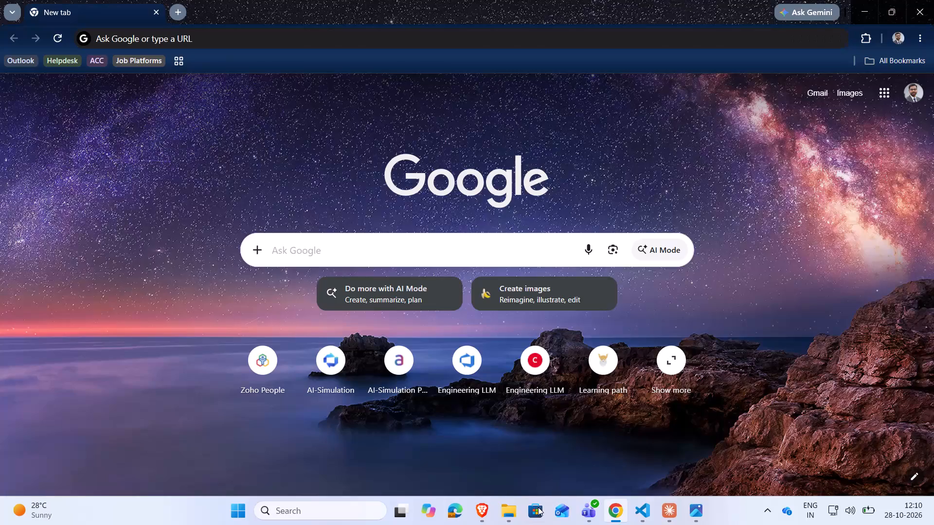
Switch to Microsoft Teams.
{"action": "left_click", "coordinate": [592, 513]}
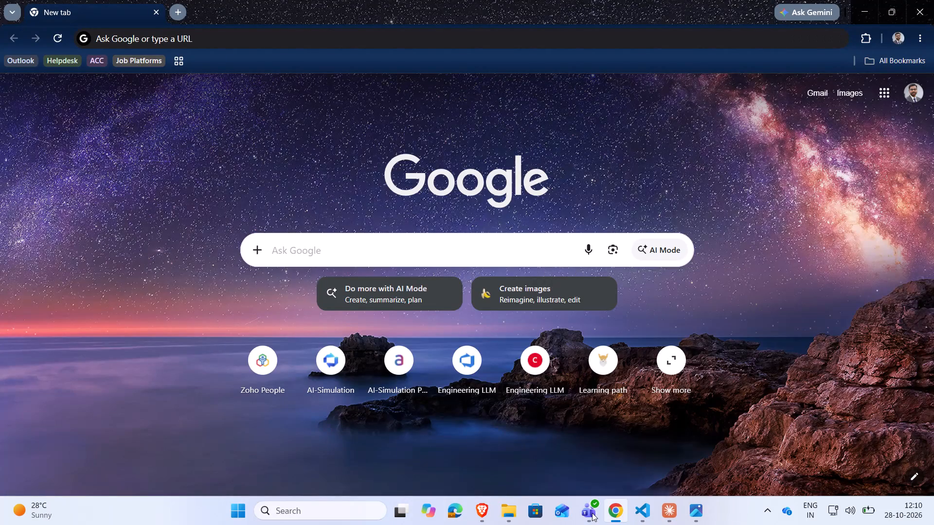
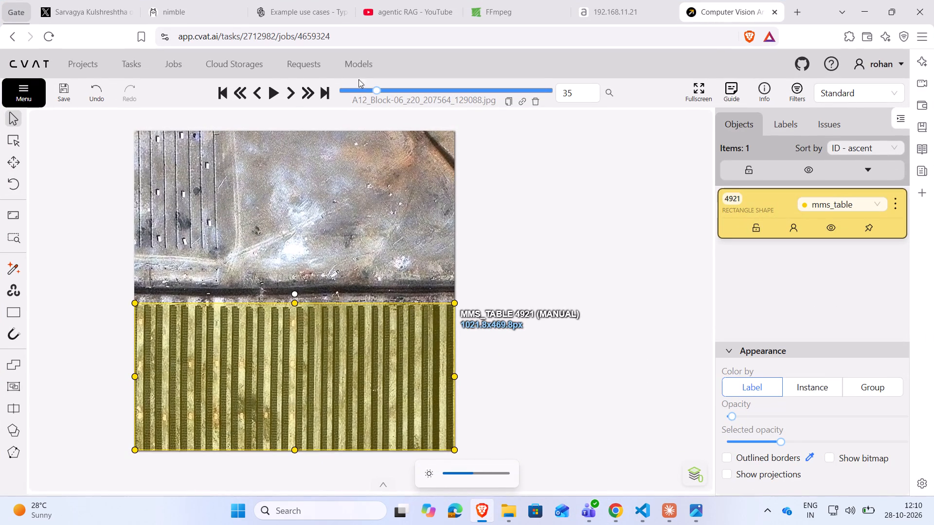
On frame 37, delete the mms_table rectangles covering the second column and the upper parts of the third and fourth columns from the dirt road.
{"action": "left_click", "coordinate": [288, 89]}
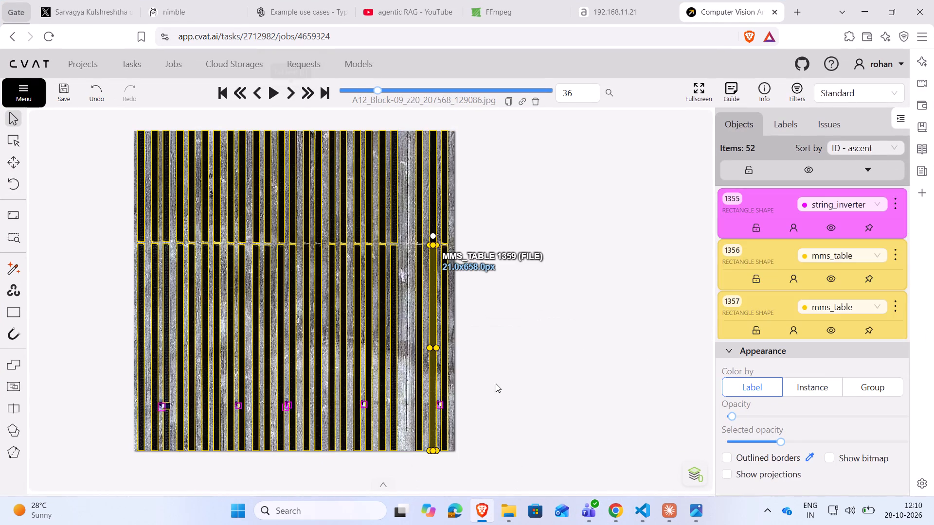
{"action": "left_click", "coordinate": [294, 93]}
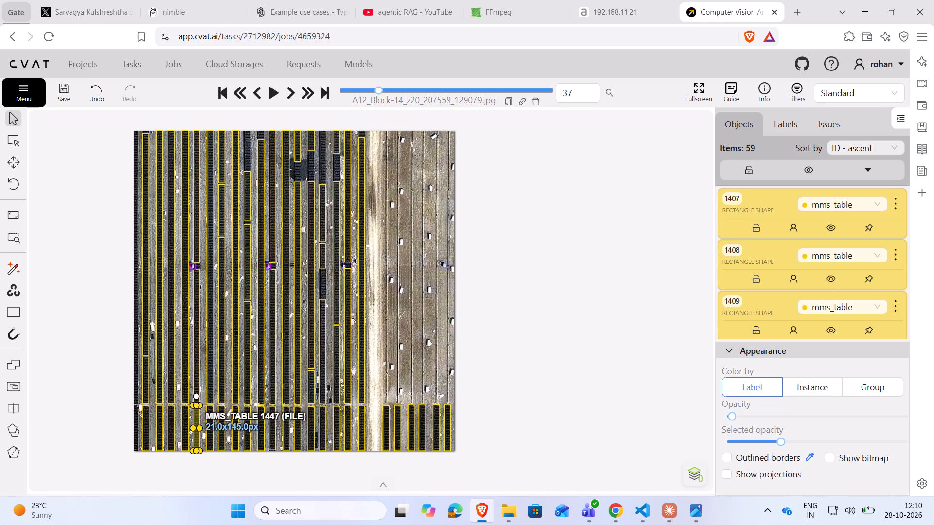
{"action": "left_click", "coordinate": [324, 194]}
{"action": "key", "text": "Delete"}
{"action": "left_click", "coordinate": [338, 200]}
{"action": "key", "text": "Delete"}
{"action": "left_click", "coordinate": [320, 253]}
{"action": "key", "text": "Delete"}
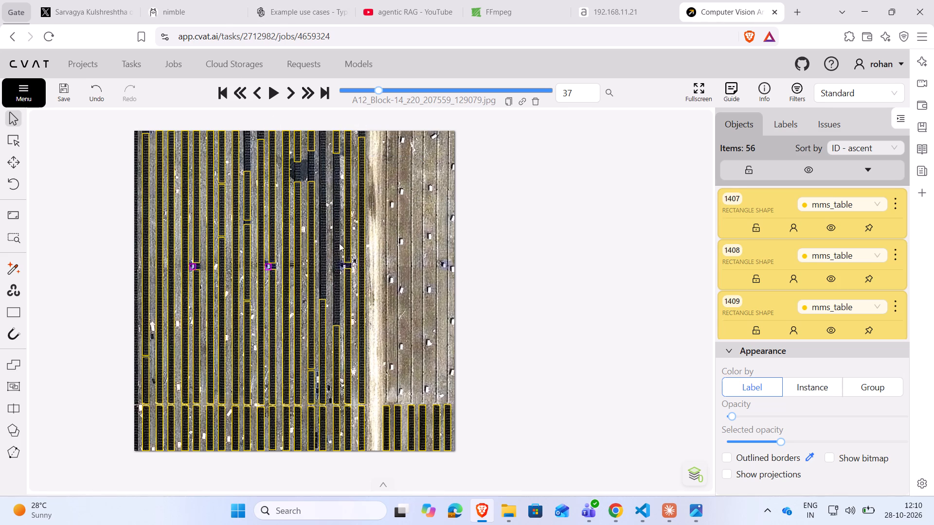
{"action": "left_click", "coordinate": [345, 234]}
{"action": "key", "text": "Delete"}
{"action": "left_click", "coordinate": [339, 140]}
{"action": "key", "text": "Delete"}
{"action": "left_click", "coordinate": [349, 289]}
{"action": "key", "text": "Delete"}
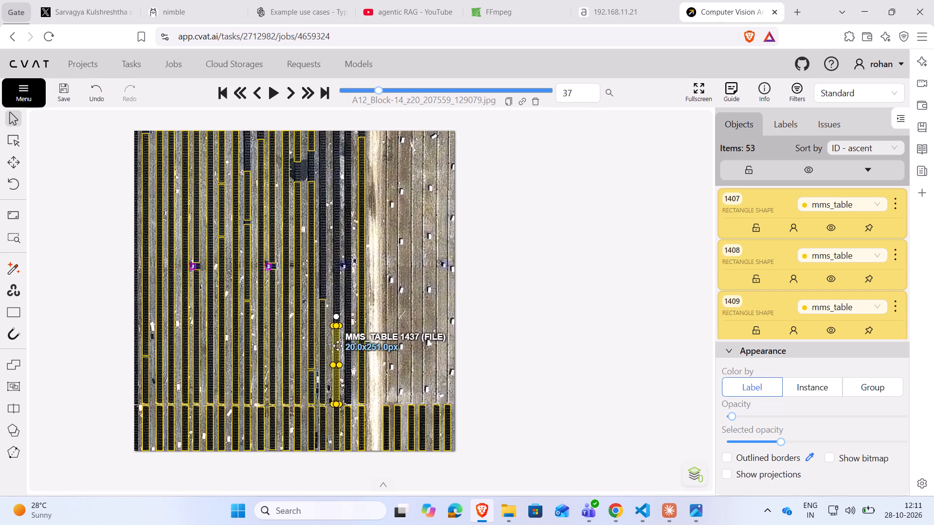
Delete the remaining mms_table rectangles above the bottom row on the third, fourth and fifth columns from the dirt road.
{"action": "left_click", "coordinate": [337, 348]}
{"action": "key", "text": "Delete"}
{"action": "left_click", "coordinate": [324, 317]}
{"action": "key", "text": "Delete"}
{"action": "left_click", "coordinate": [309, 324]}
{"action": "key", "text": "Delete"}
{"action": "left_click", "coordinate": [343, 340]}
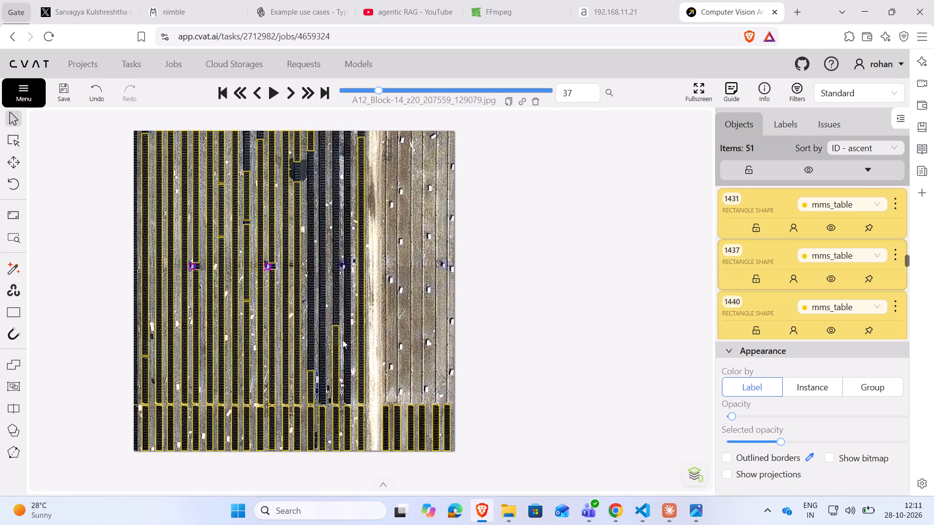
{"action": "key", "text": "Delete"}
{"action": "left_click", "coordinate": [310, 375]}
{"action": "key", "text": "Delete"}
{"action": "left_click", "coordinate": [309, 137]}
{"action": "key", "text": "Delete"}
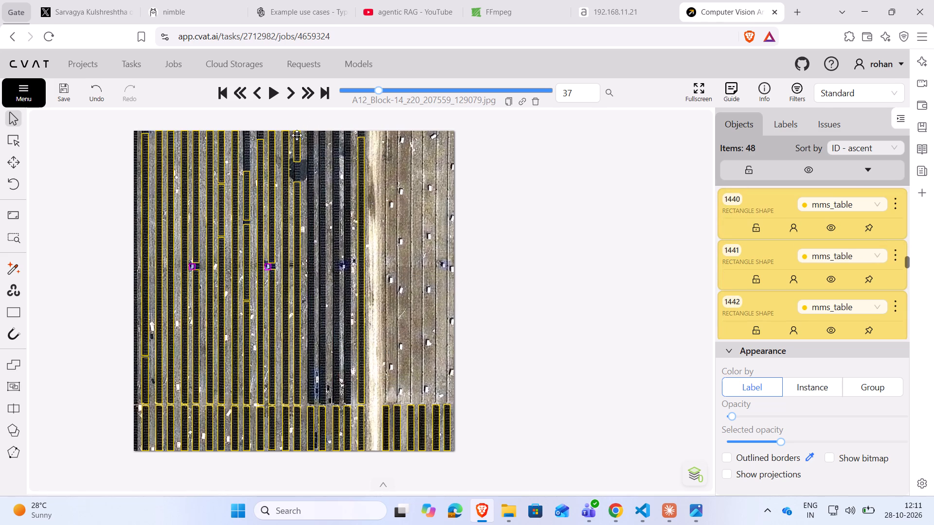
Delete the mms_table rectangles above the bottom row on the sixth to ninth columns from the dirt road.
{"action": "left_click", "coordinate": [298, 151]}
{"action": "left_click", "coordinate": [307, 211]}
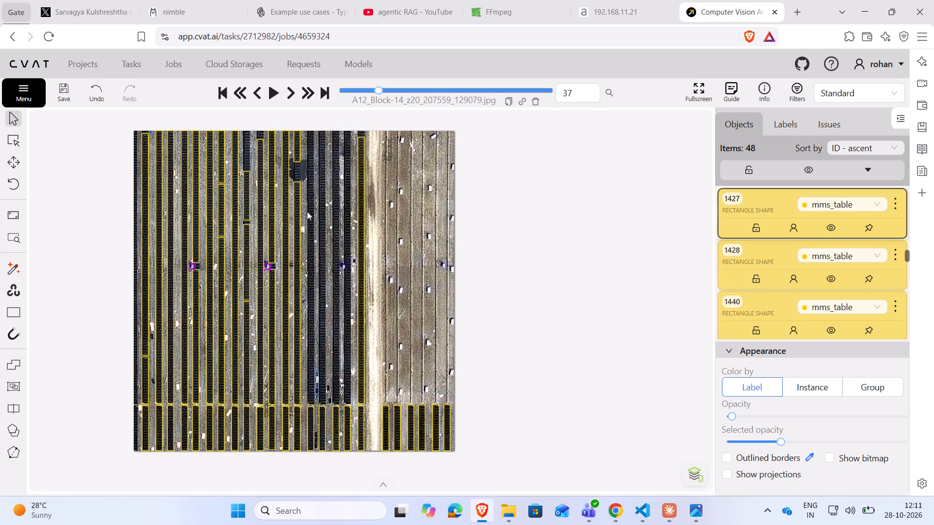
{"action": "left_click", "coordinate": [297, 147]}
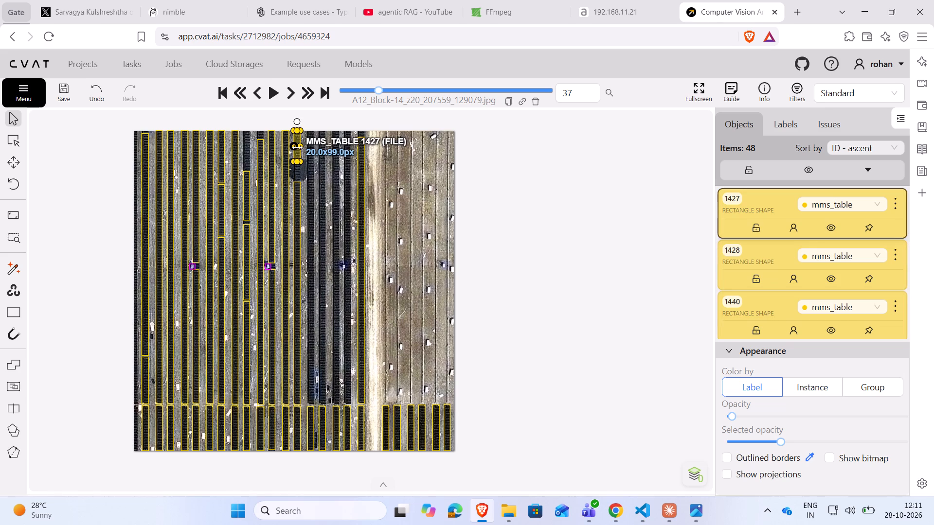
{"action": "left_click", "coordinate": [297, 205]}
{"action": "key", "text": "Delete"}
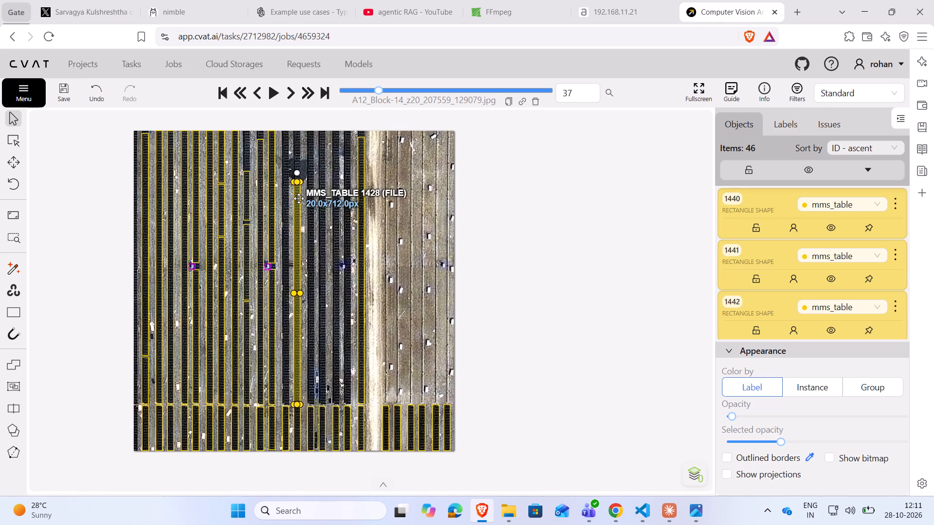
{"action": "left_click", "coordinate": [299, 198]}
{"action": "key", "text": "Delete"}
{"action": "left_click", "coordinate": [273, 160]}
{"action": "key", "text": "Delete"}
{"action": "left_click", "coordinate": [257, 158]}
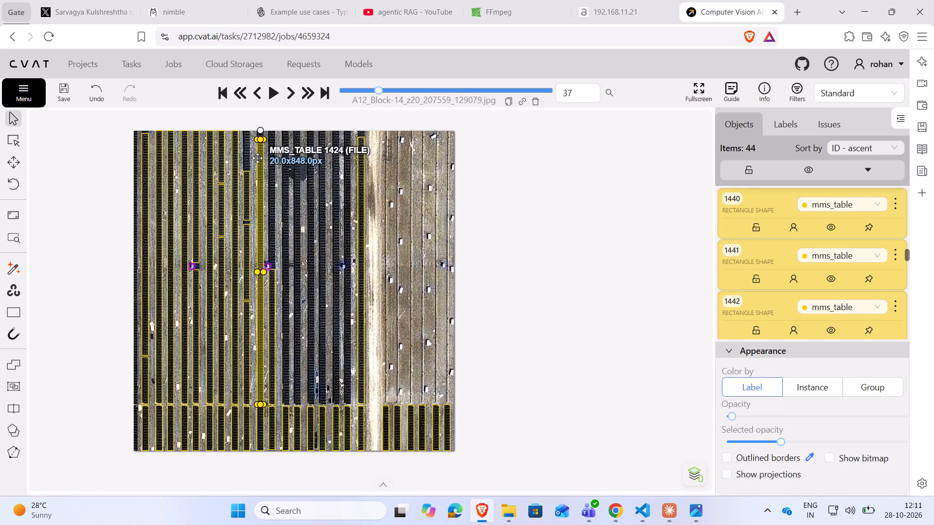
{"action": "key", "text": "Delete"}
Delete the mms_table segments above the bottom row on the tenth column from the dirt road.
{"action": "left_click", "coordinate": [251, 183]}
{"action": "left_click", "coordinate": [249, 186]}
{"action": "key", "text": "Delete"}
{"action": "left_click", "coordinate": [244, 244]}
{"action": "key", "text": "Delete"}
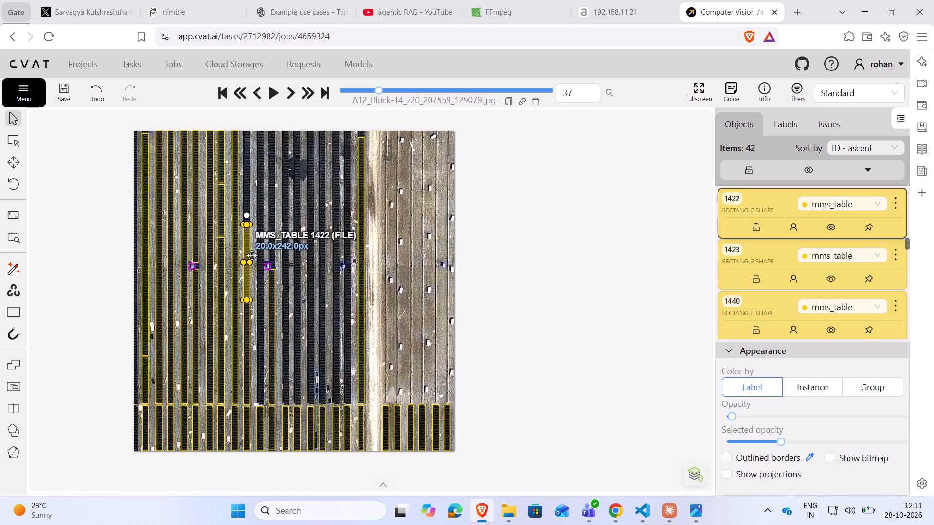
{"action": "left_click", "coordinate": [275, 294]}
{"action": "key", "text": "Delete"}
{"action": "left_click", "coordinate": [247, 318]}
{"action": "key", "text": "Delete"}
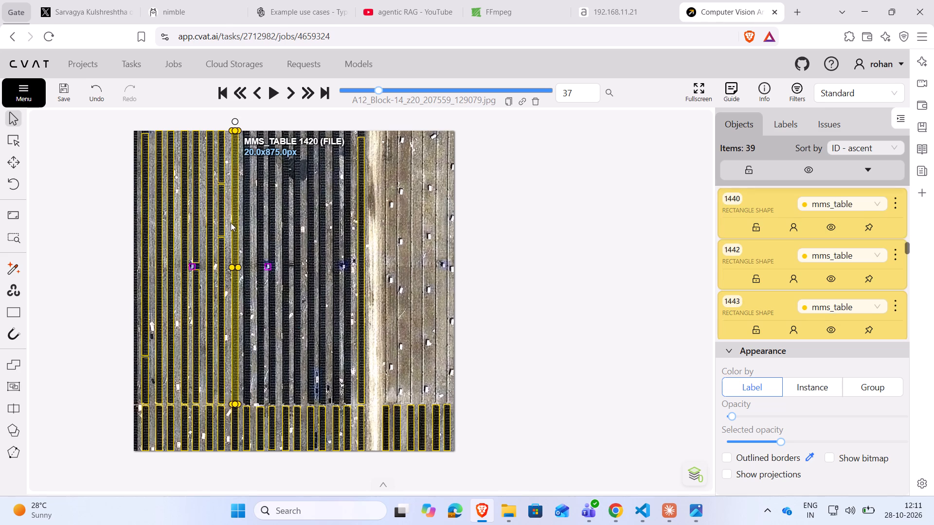
Delete the upper mms_table segments on the twelfth column from the road and stretch its lower rectangle up to about 862 px high.
{"action": "left_click", "coordinate": [232, 222]}
{"action": "key", "text": "Delete"}
{"action": "left_click", "coordinate": [218, 215]}
{"action": "left_click", "coordinate": [220, 168]}
{"action": "key", "text": "Delete"}
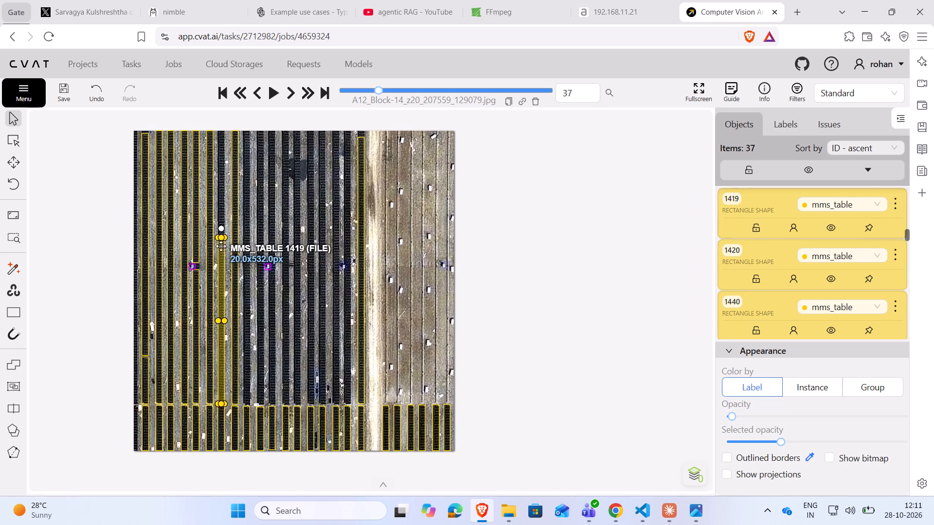
{"action": "left_click_drag", "start_coordinate": [220, 237], "coordinate": [219, 133]}
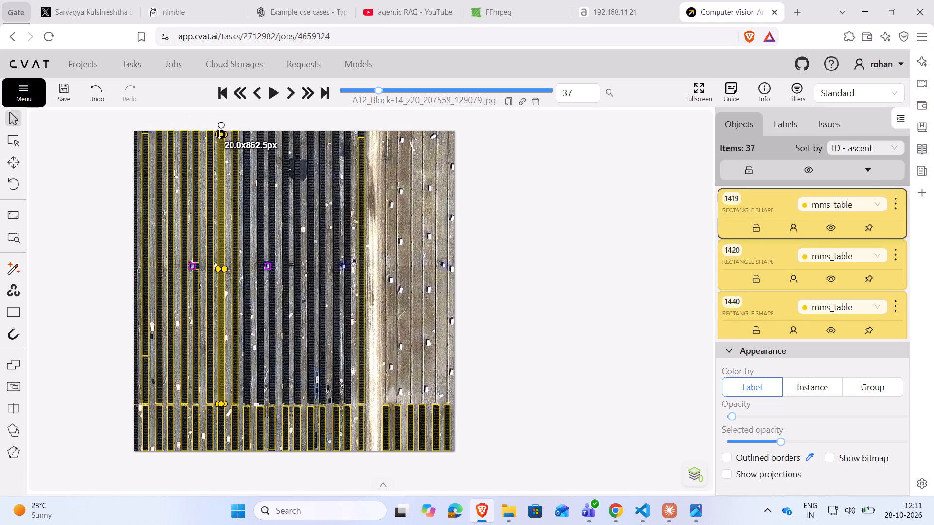
{"action": "left_click_drag", "start_coordinate": [219, 133], "coordinate": [219, 133]}
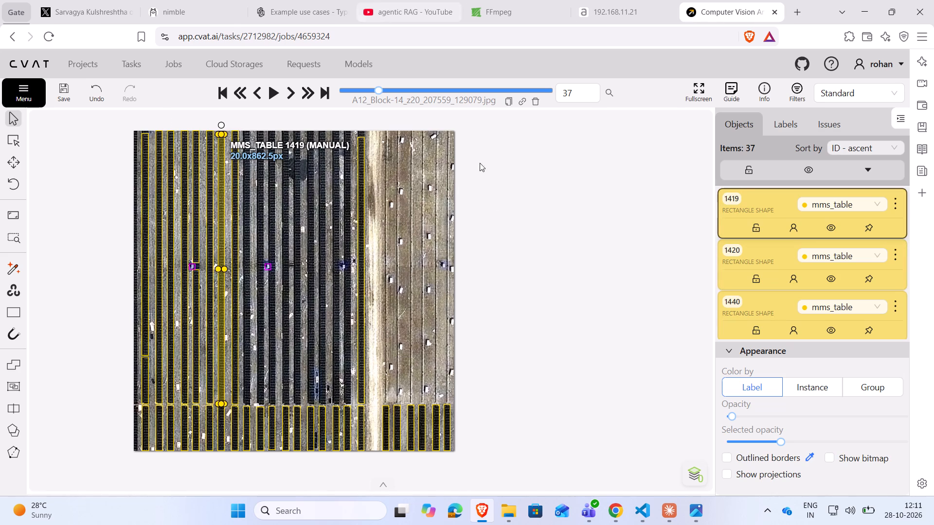
Paste copies of the full-height 20 x 875 px mms_table rectangle onto the cleared columns toward the road and the column at the image's left edge.
{"action": "left_click", "coordinate": [233, 179]}
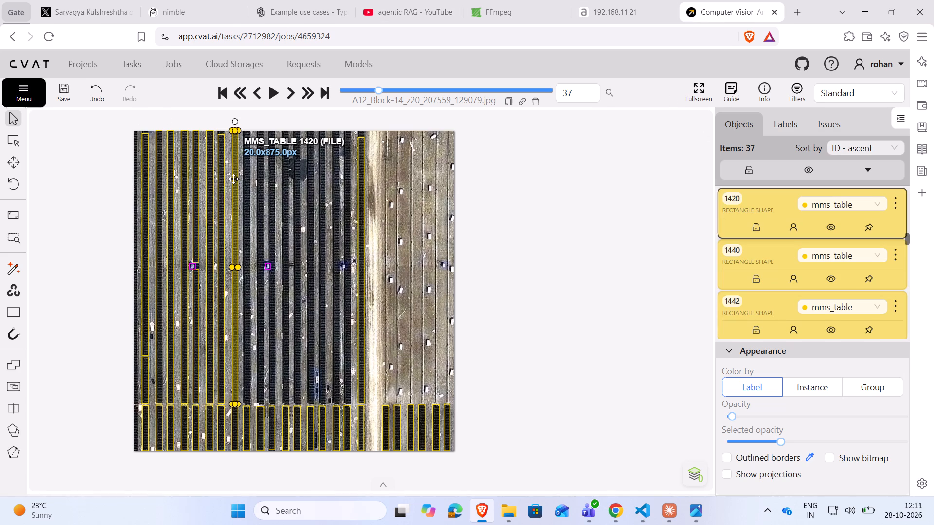
{"action": "key", "text": "ctrl+c"}
{"action": "key", "text": "ctrl+v"}
{"action": "left_click_drag", "start_coordinate": [243, 183], "coordinate": [244, 197], "text": "ctrl"}
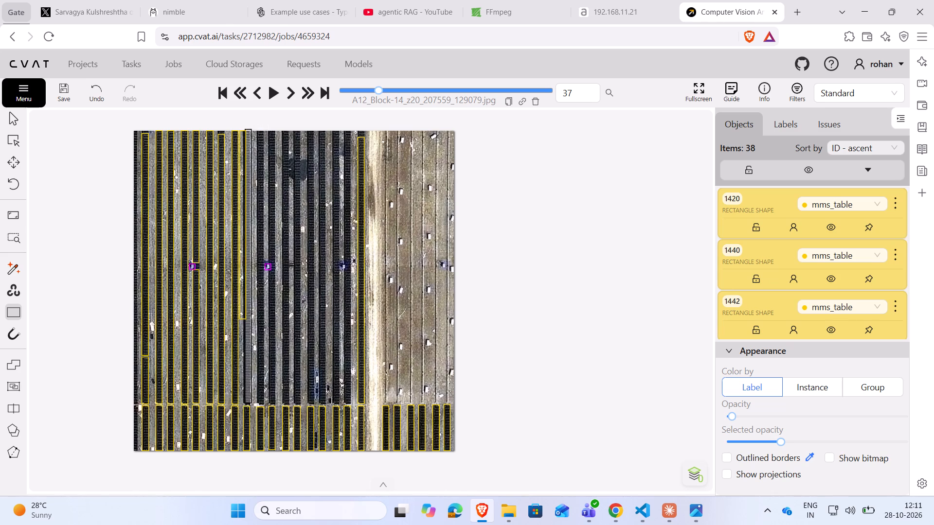
{"action": "left_click", "coordinate": [248, 266], "text": "ctrl"}
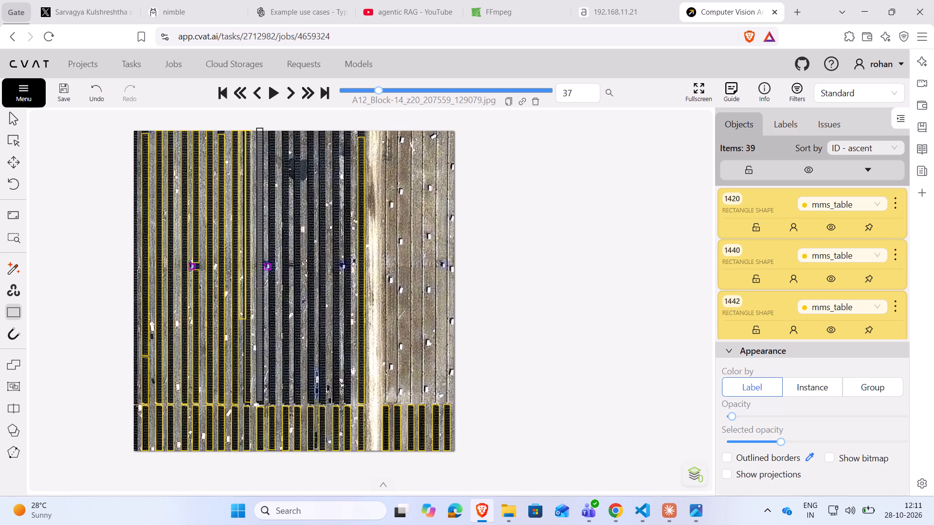
{"action": "left_click", "coordinate": [261, 267], "text": "ctrl"}
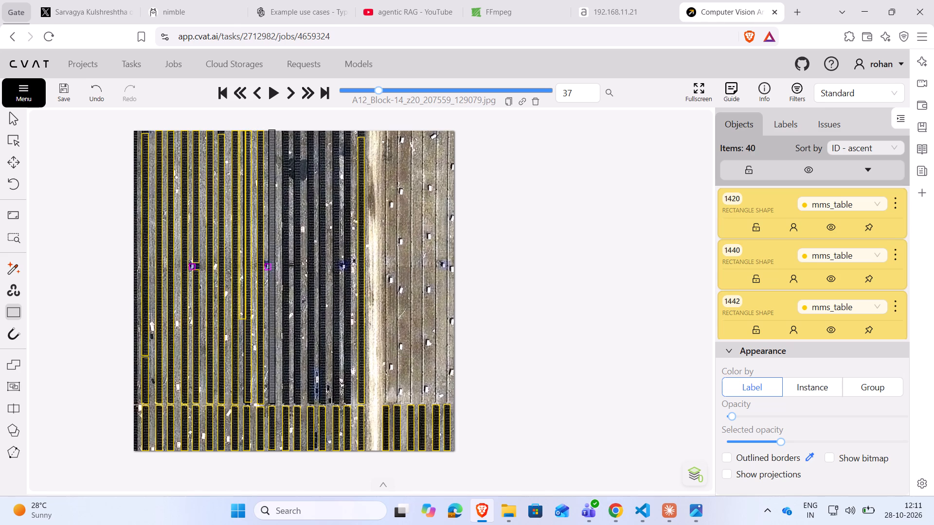
{"action": "left_click", "coordinate": [272, 267], "text": "ctrl"}
{"action": "left_click", "coordinate": [286, 268], "text": "ctrl"}
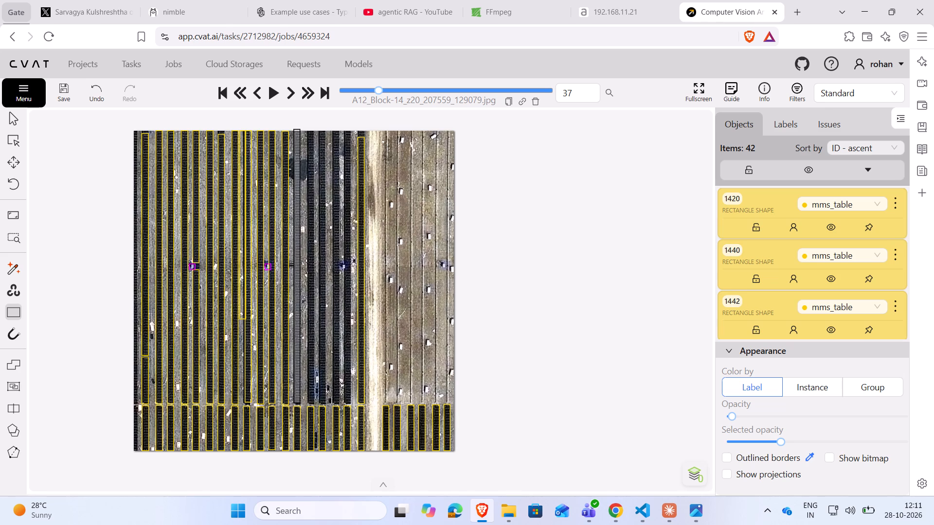
{"action": "left_click", "coordinate": [297, 266], "text": "ctrl"}
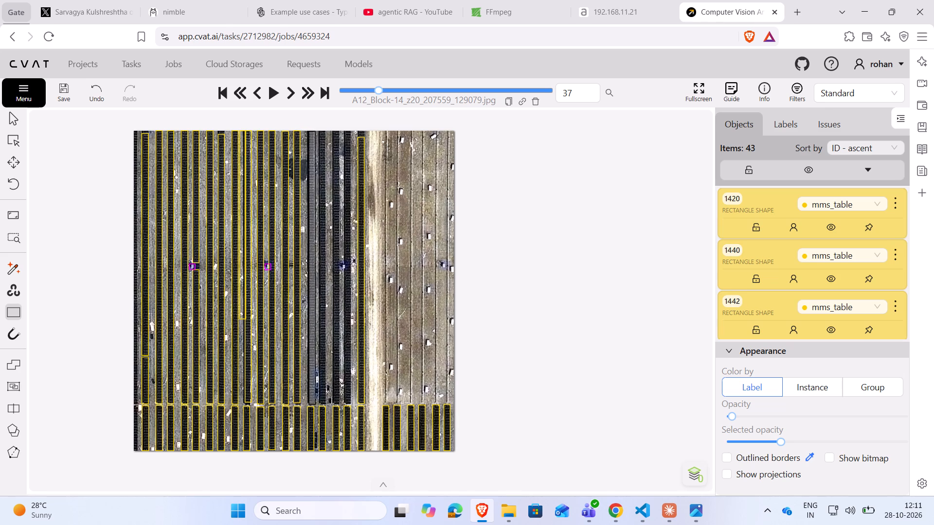
{"action": "left_click", "coordinate": [312, 268], "text": "ctrl"}
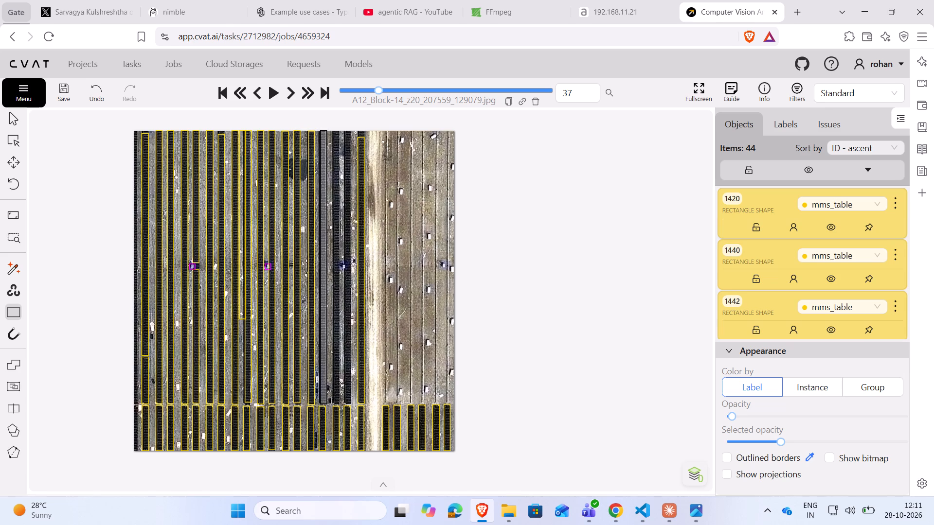
{"action": "left_click", "coordinate": [323, 268], "text": "ctrl"}
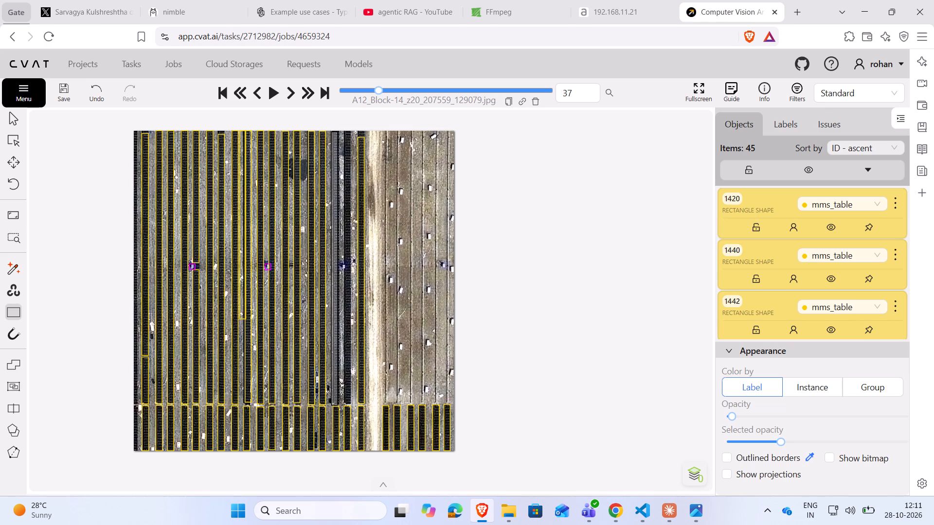
{"action": "left_click", "coordinate": [336, 269], "text": "ctrl"}
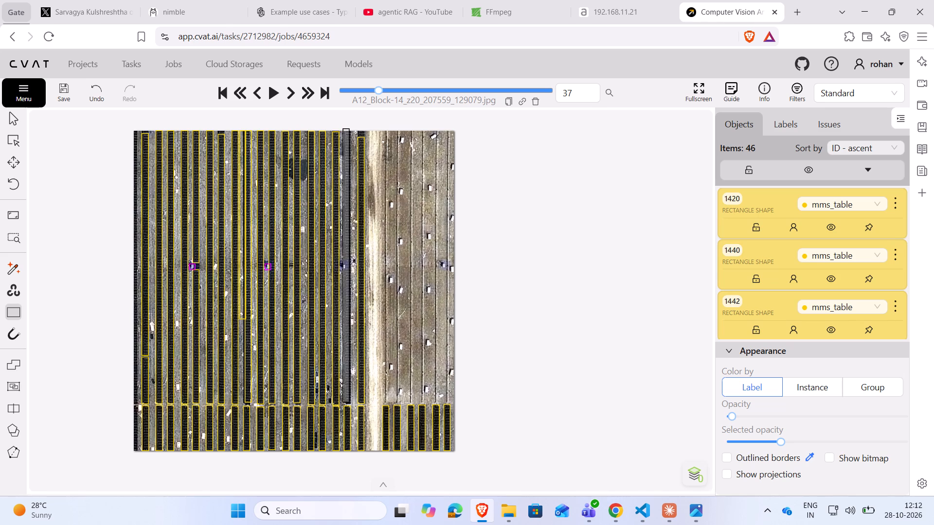
{"action": "left_click", "coordinate": [347, 270], "text": "ctrl"}
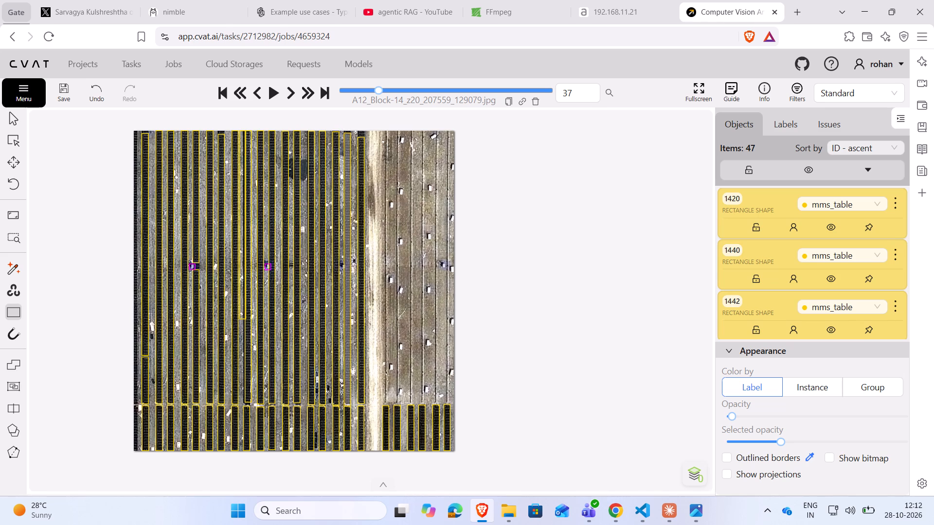
{"action": "left_click", "coordinate": [135, 267], "text": "ctrl"}
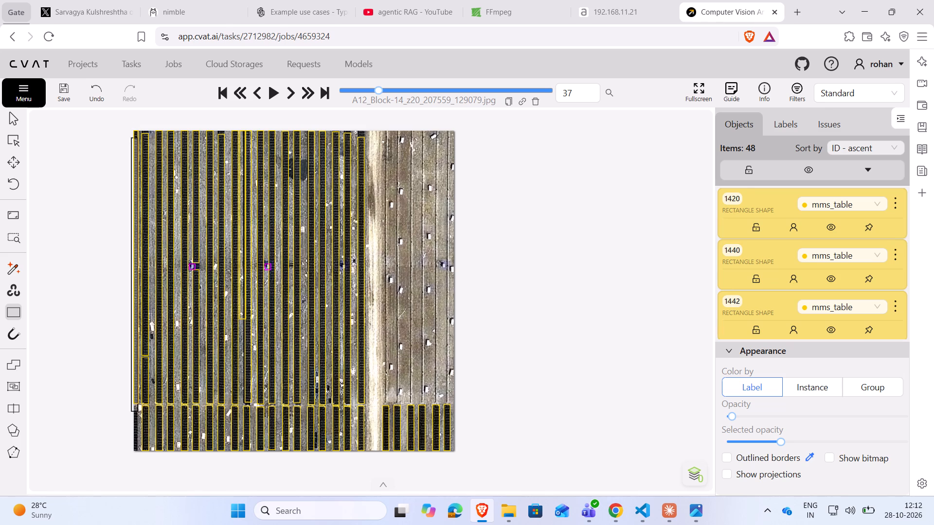
{"action": "left_click", "coordinate": [59, 242]}
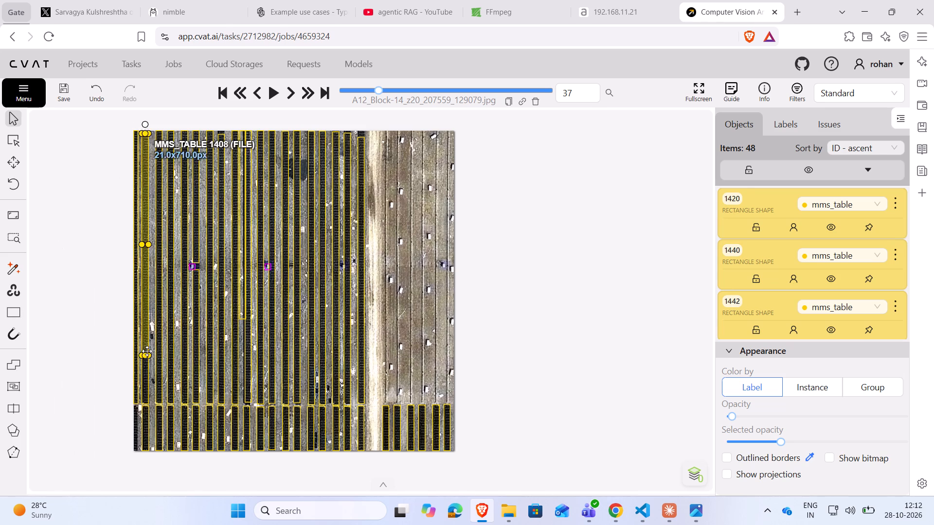
Copy the bottom-row mms_table rectangle of the second column and paste it onto the bottom-row table at the image's left edge.
{"action": "left_click", "coordinate": [145, 417]}
{"action": "key", "text": "ctrl+c"}
{"action": "key", "text": "ctrl+v"}
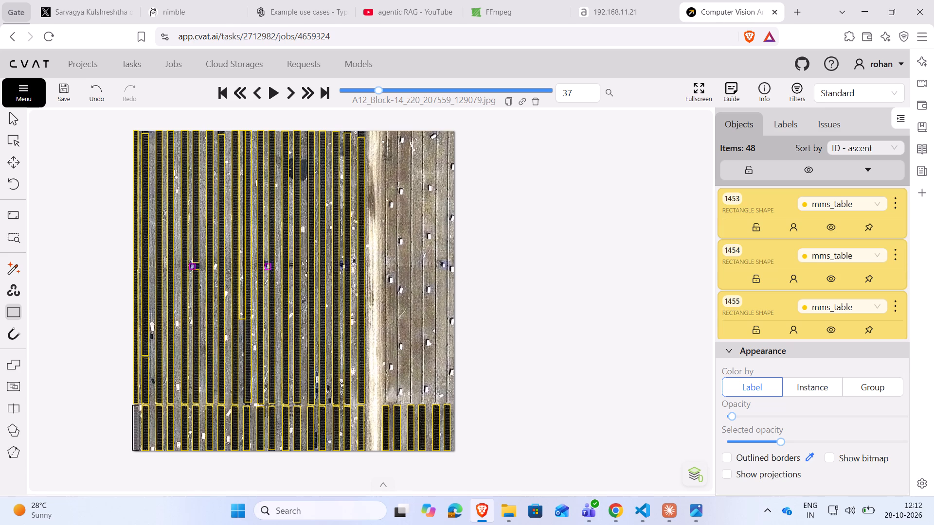
{"action": "left_click", "coordinate": [136, 428], "text": "ctrl"}
{"action": "left_click", "coordinate": [99, 403], "text": "ctrl"}
{"action": "left_click", "coordinate": [101, 349]}
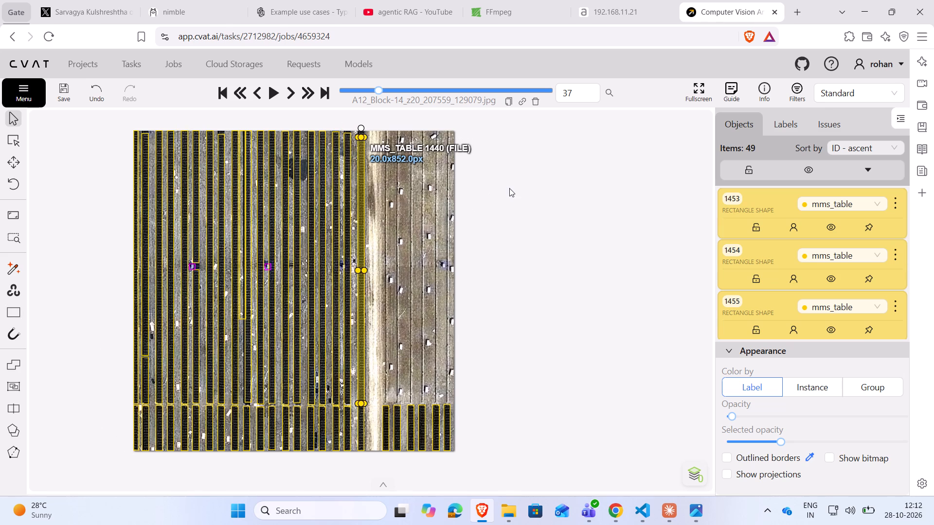
Save the job's annotations.
{"action": "key", "text": "ctrl+s"}
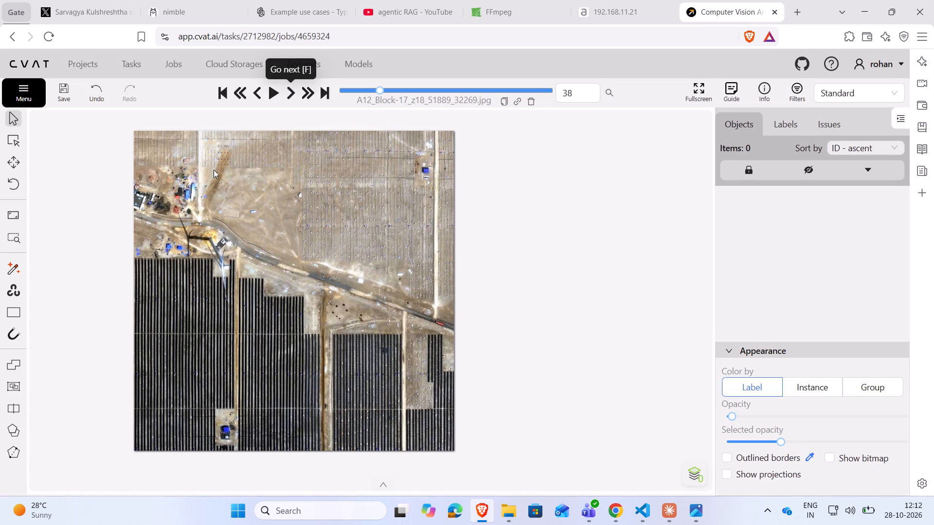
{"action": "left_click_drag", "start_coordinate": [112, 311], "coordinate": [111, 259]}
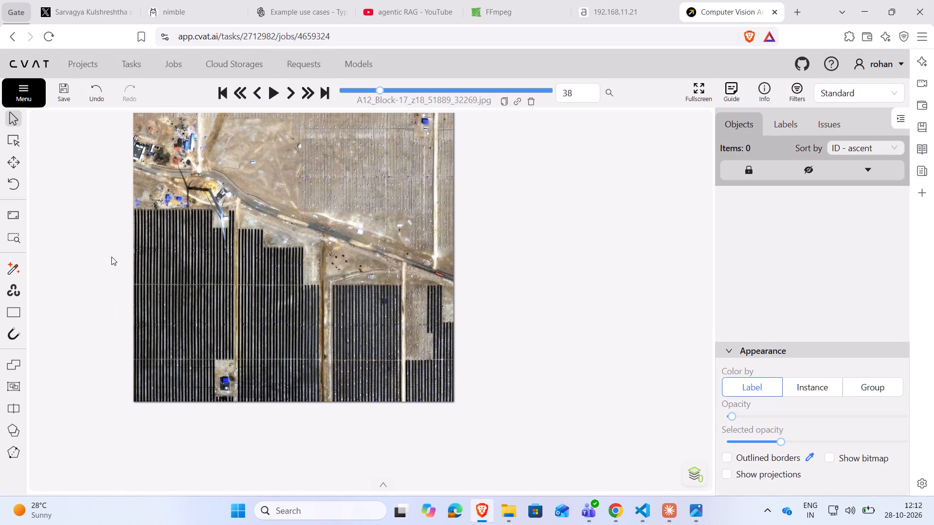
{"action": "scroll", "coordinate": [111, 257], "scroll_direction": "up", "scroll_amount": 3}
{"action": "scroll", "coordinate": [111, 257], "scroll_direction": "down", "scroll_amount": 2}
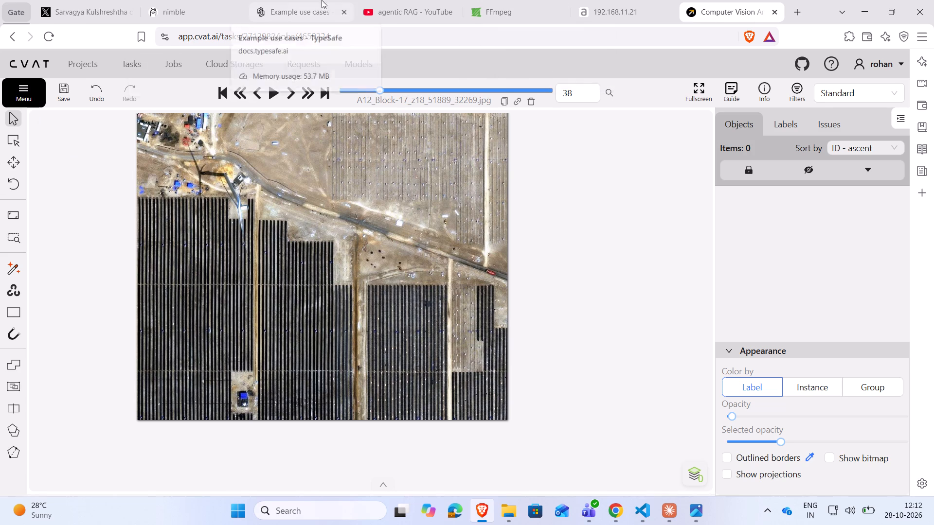
Clear all Windows notifications.
{"action": "left_click", "coordinate": [893, 515]}
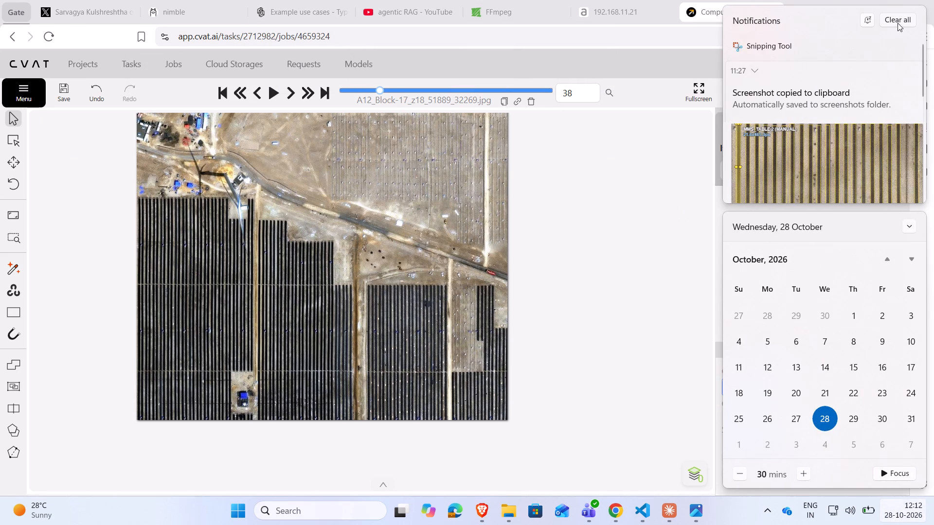
{"action": "left_click", "coordinate": [898, 21]}
Switch to Google Chrome and open Zoho People.
{"action": "left_click", "coordinate": [615, 520]}
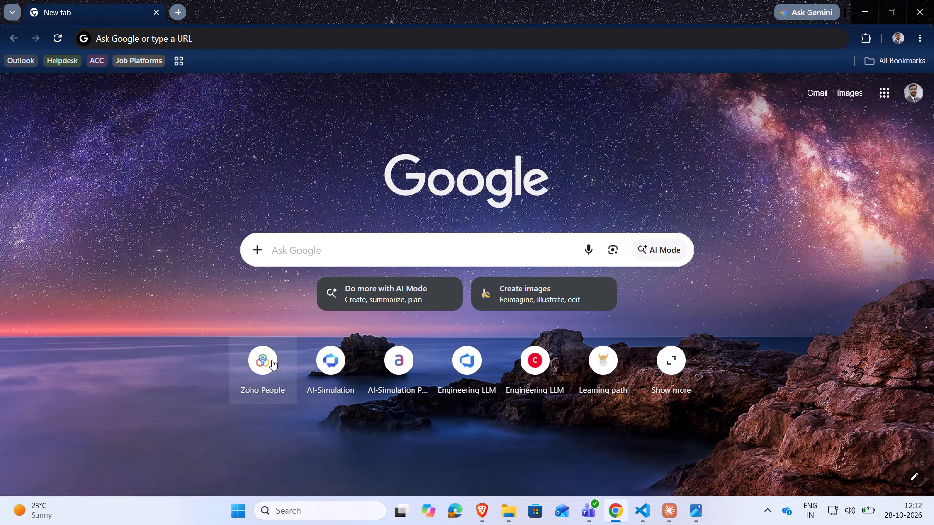
{"action": "left_click", "coordinate": [272, 360]}
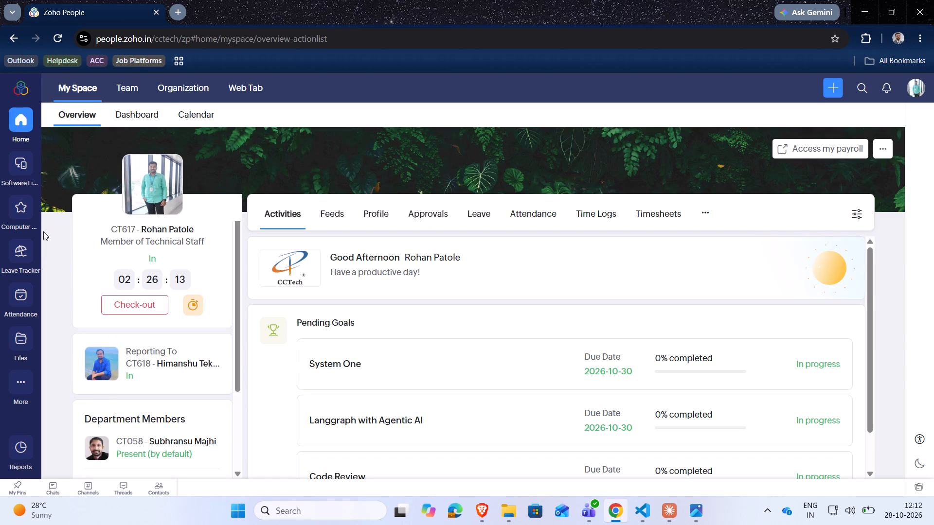
Open the team's On Leave calendar in Leave Tracker for the week of 01-Nov-2026 to 07-Nov-2026.
{"action": "left_click", "coordinate": [25, 250]}
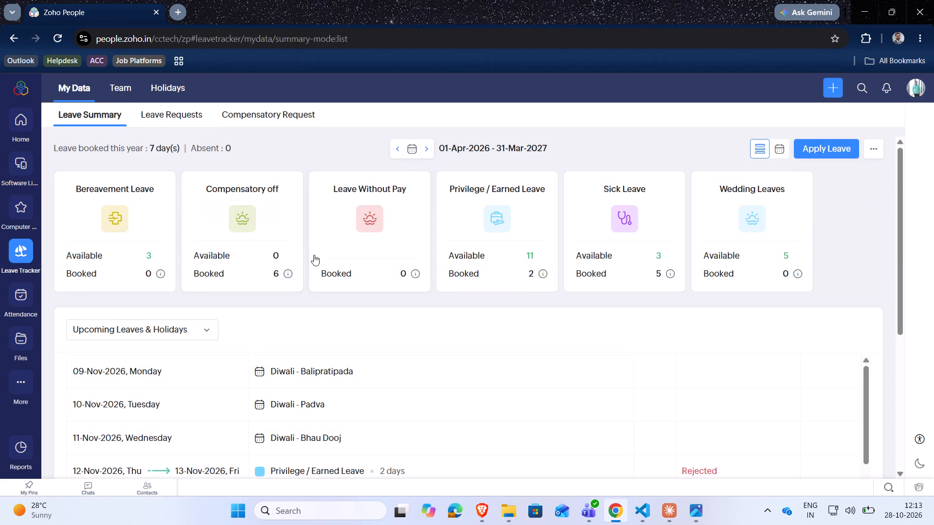
{"action": "left_click", "coordinate": [112, 82]}
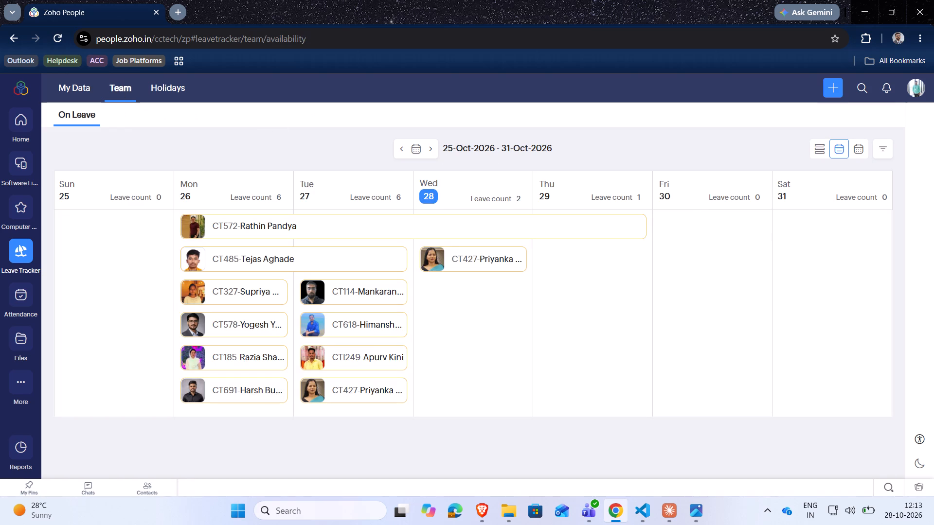
{"action": "left_click", "coordinate": [432, 154]}
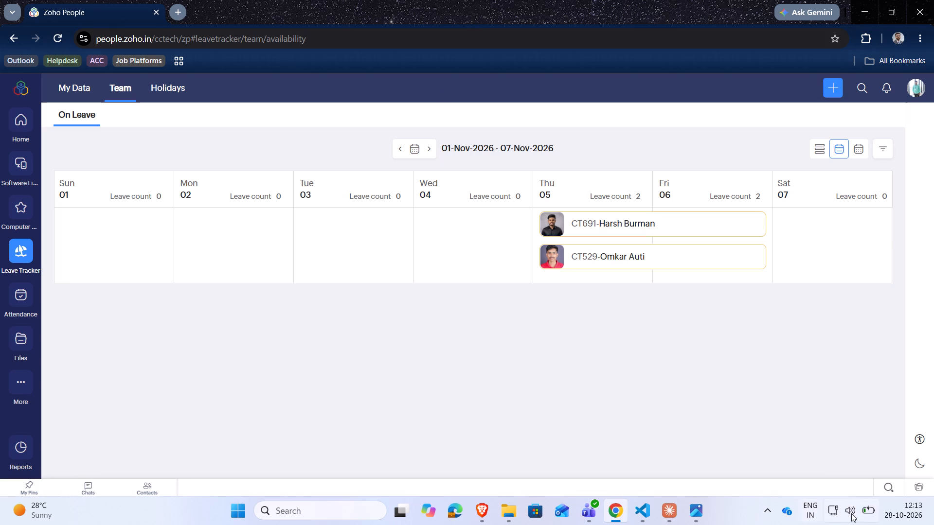
Check the November 2026 dates in the Windows calendar and return to the team leave calendar.
{"action": "left_click", "coordinate": [894, 520]}
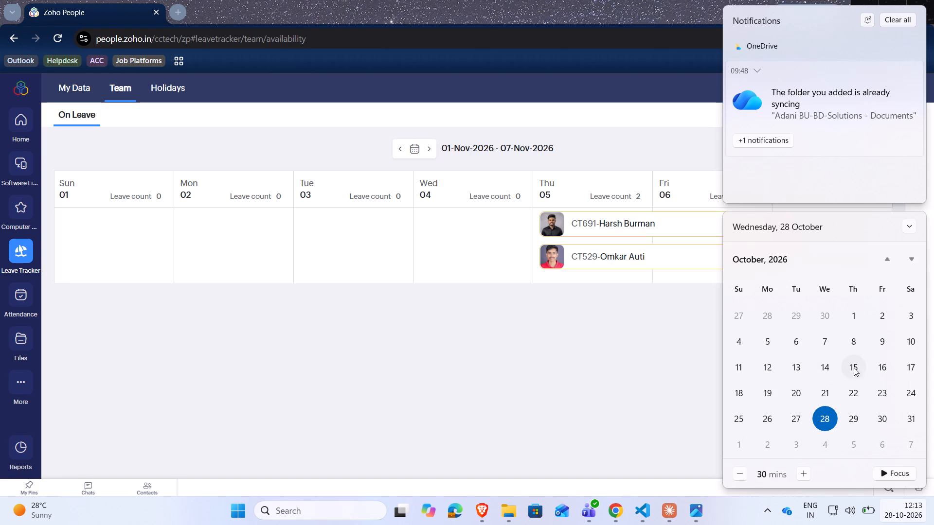
{"action": "left_click", "coordinate": [909, 261]}
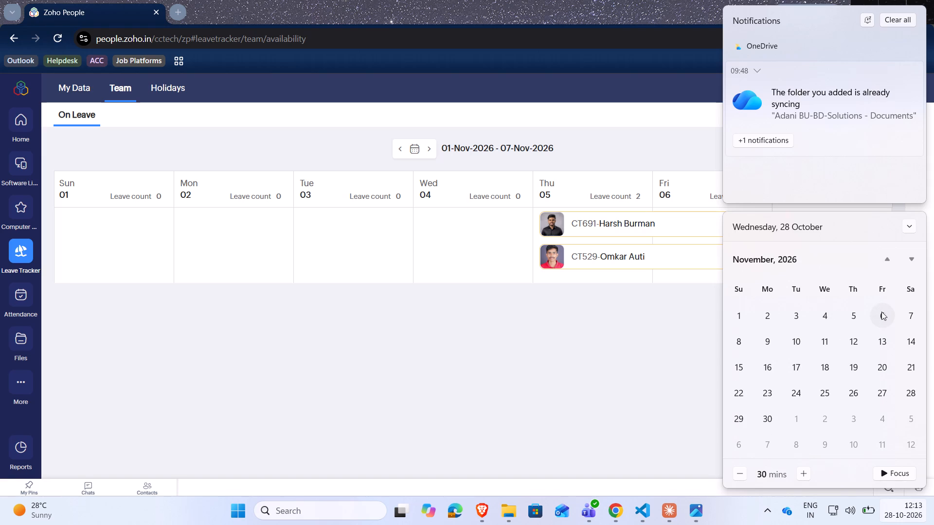
{"action": "left_click", "coordinate": [629, 371]}
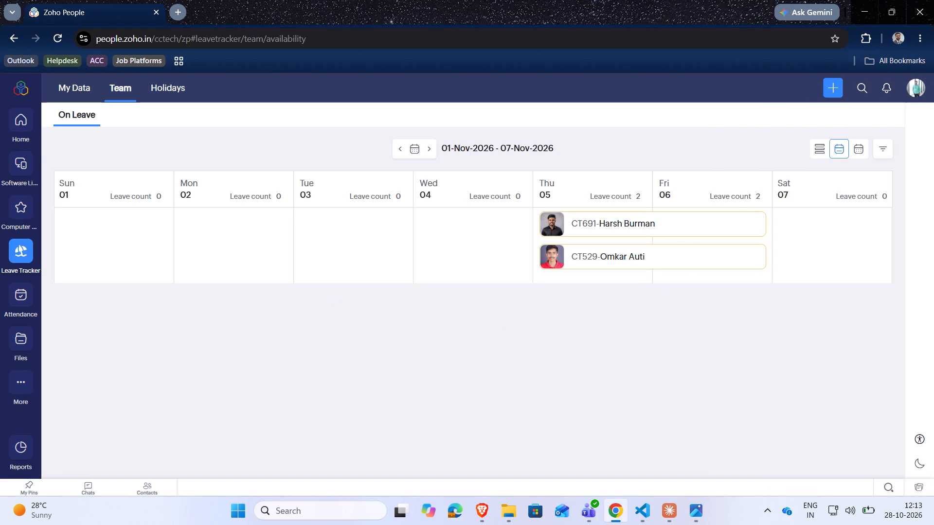
Review the team members on leave in the week of 08-Nov-2026 to 14-Nov-2026.
{"action": "left_click", "coordinate": [431, 149]}
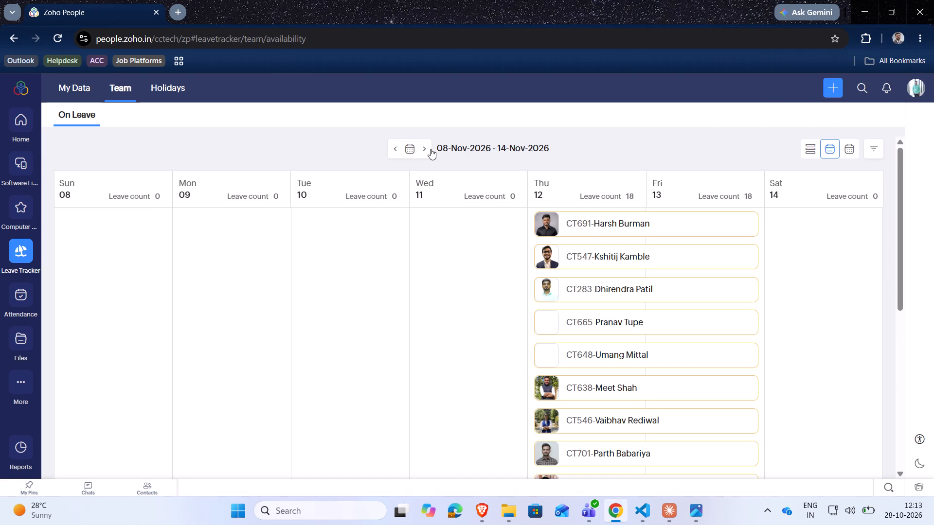
{"action": "scroll", "coordinate": [595, 295], "scroll_direction": "down", "scroll_amount": 4}
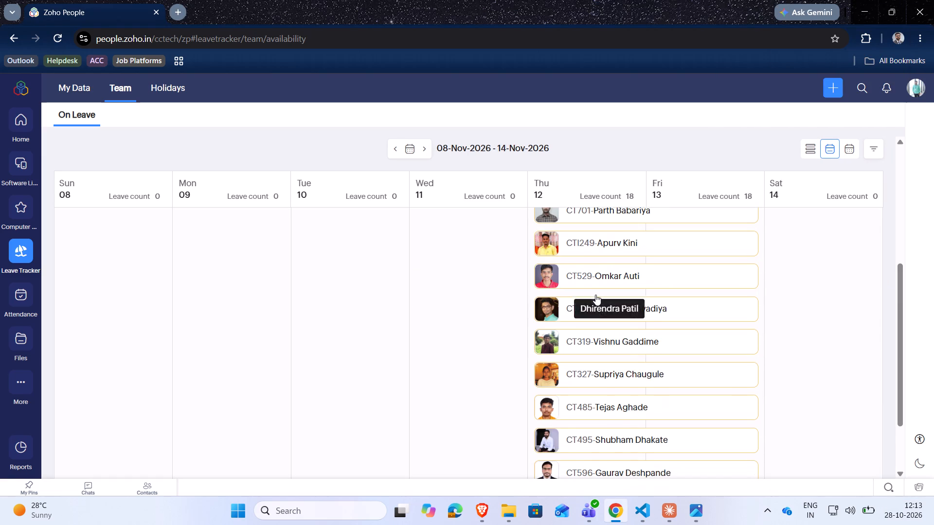
{"action": "scroll", "coordinate": [612, 296], "scroll_direction": "down", "scroll_amount": 7}
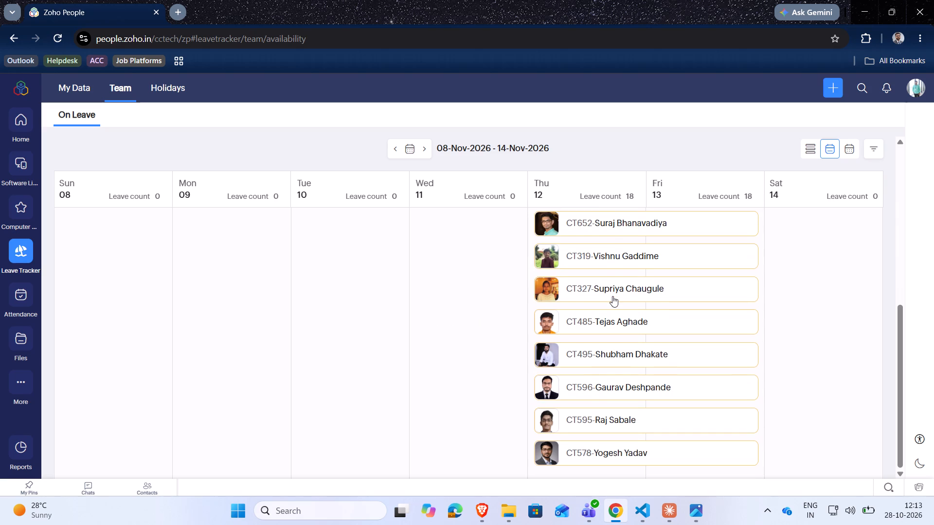
Check the November 2026 dates in the Windows calendar again and return to the team leave calendar.
{"action": "left_click", "coordinate": [848, 513]}
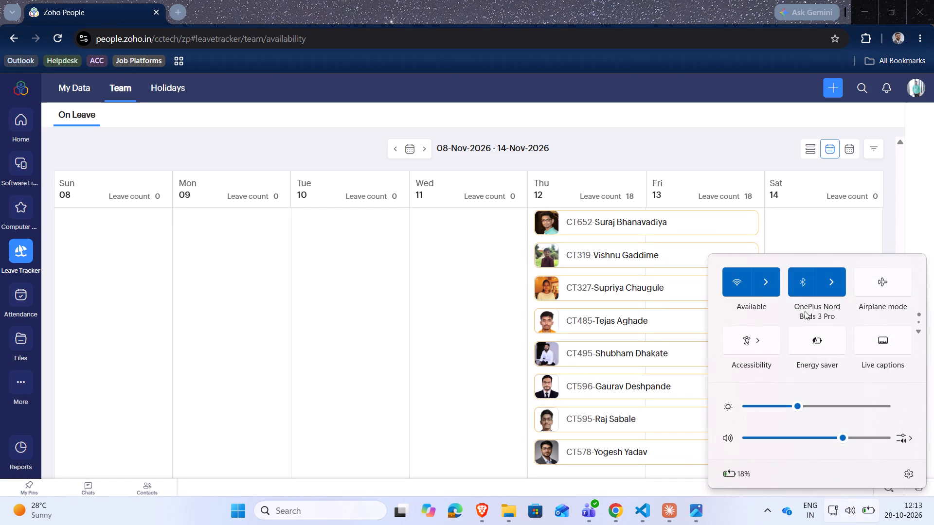
{"action": "left_click", "coordinate": [902, 514]}
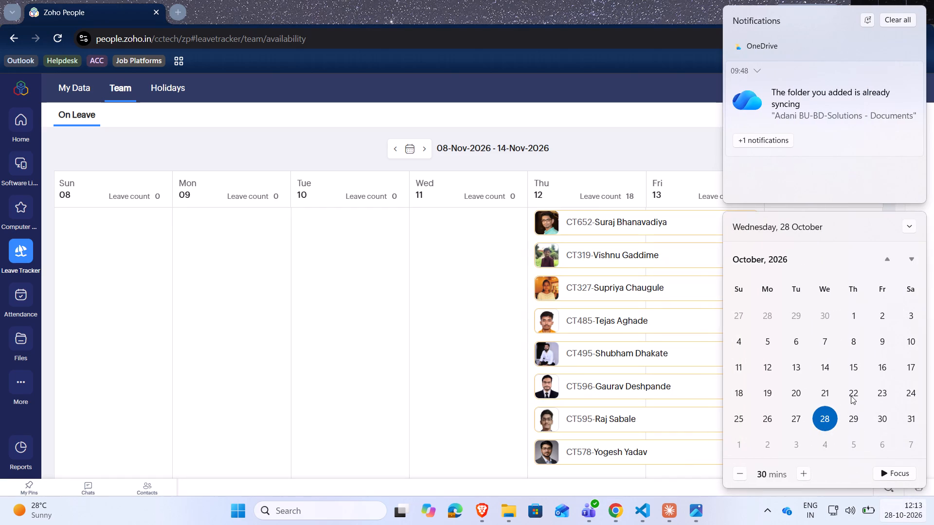
{"action": "left_click", "coordinate": [907, 262]}
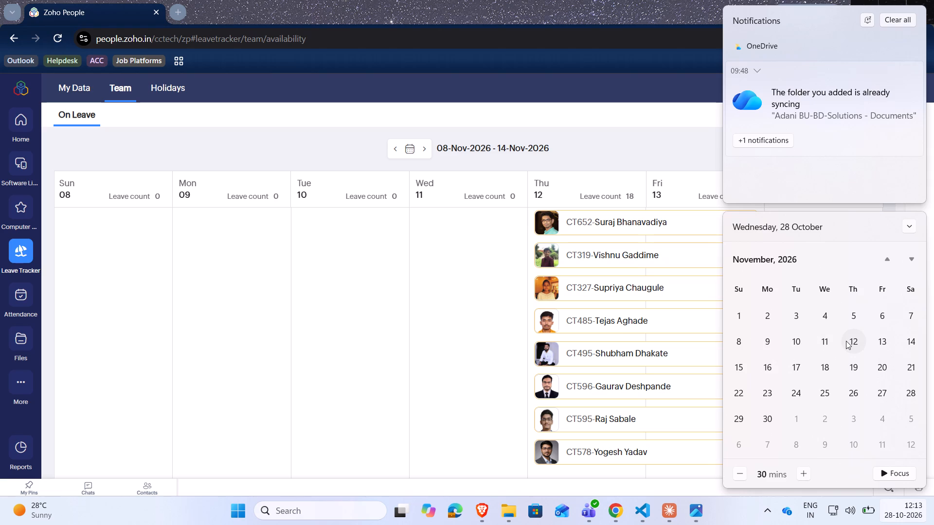
{"action": "left_click", "coordinate": [449, 337]}
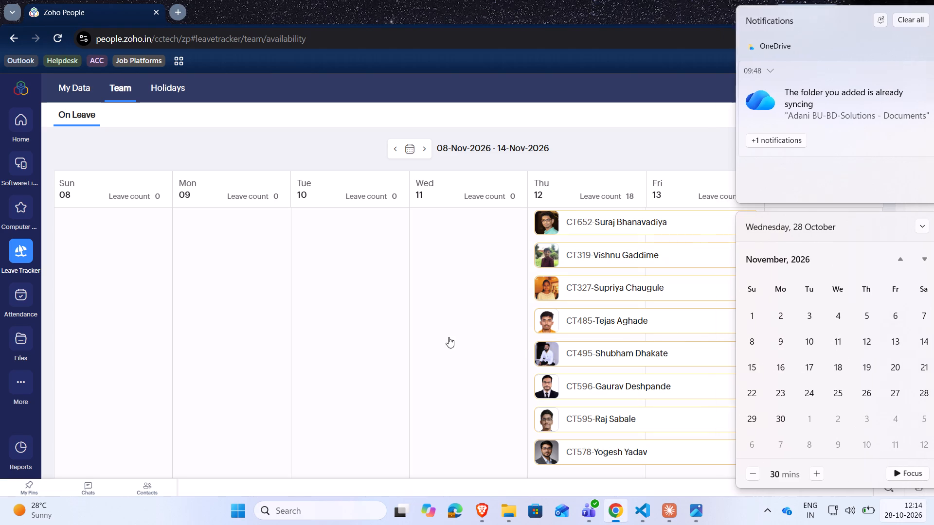
Examine the full list of team members on leave on Thursday 12 and Friday 13 November.
{"action": "scroll", "coordinate": [646, 326], "scroll_direction": "down", "scroll_amount": 3}
{"action": "scroll", "coordinate": [646, 326], "scroll_direction": "up", "scroll_amount": 1}
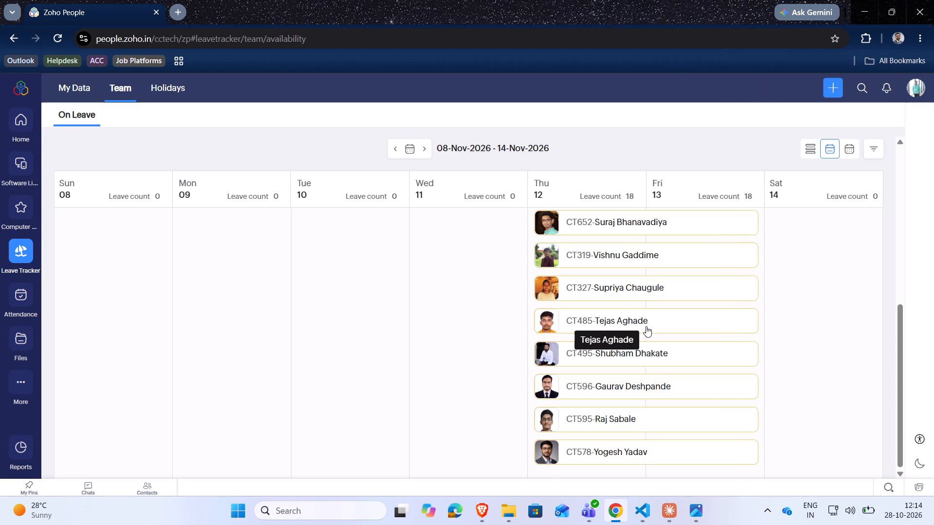
{"action": "scroll", "coordinate": [646, 326], "scroll_direction": "up", "scroll_amount": 10}
{"action": "scroll", "coordinate": [646, 326], "scroll_direction": "down", "scroll_amount": 9}
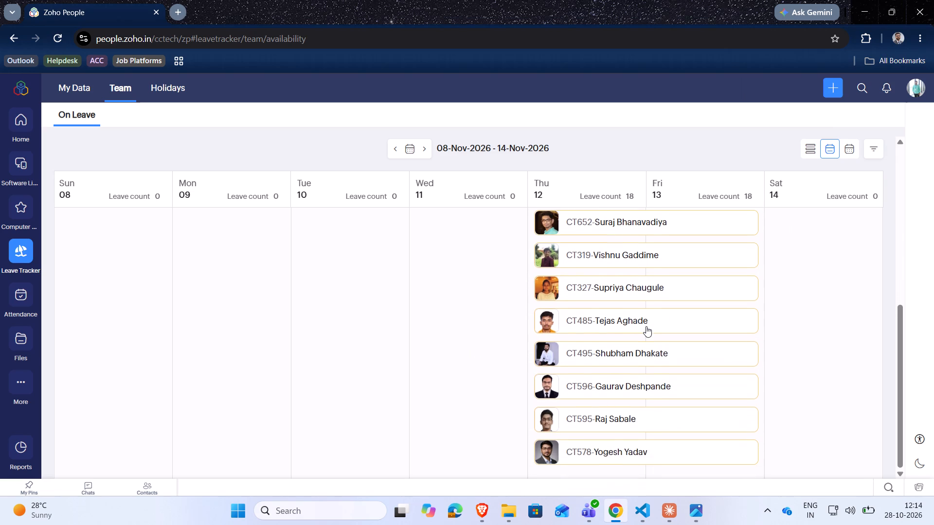
{"action": "scroll", "coordinate": [646, 326], "scroll_direction": "down", "scroll_amount": 13}
{"action": "scroll", "coordinate": [640, 330], "scroll_direction": "up", "scroll_amount": 5}
{"action": "scroll", "coordinate": [638, 331], "scroll_direction": "down", "scroll_amount": 4}
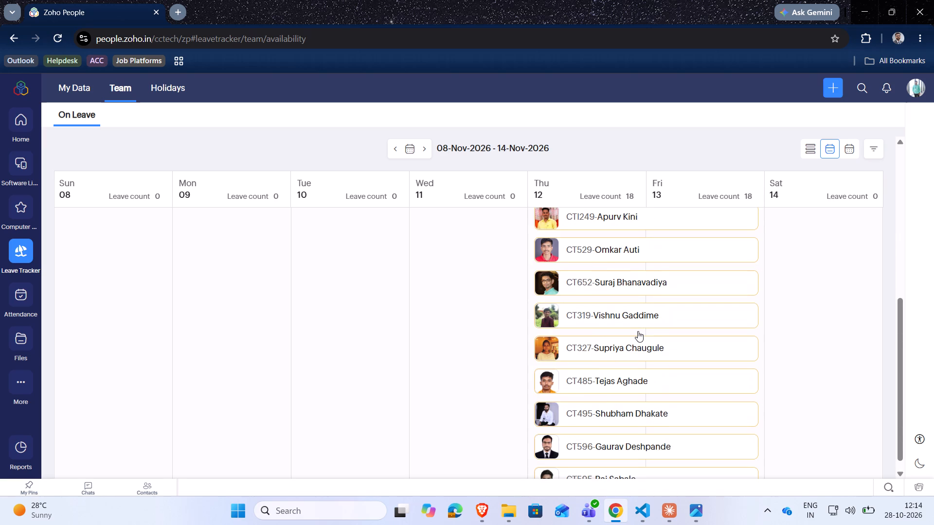
{"action": "scroll", "coordinate": [638, 331], "scroll_direction": "down", "scroll_amount": 14}
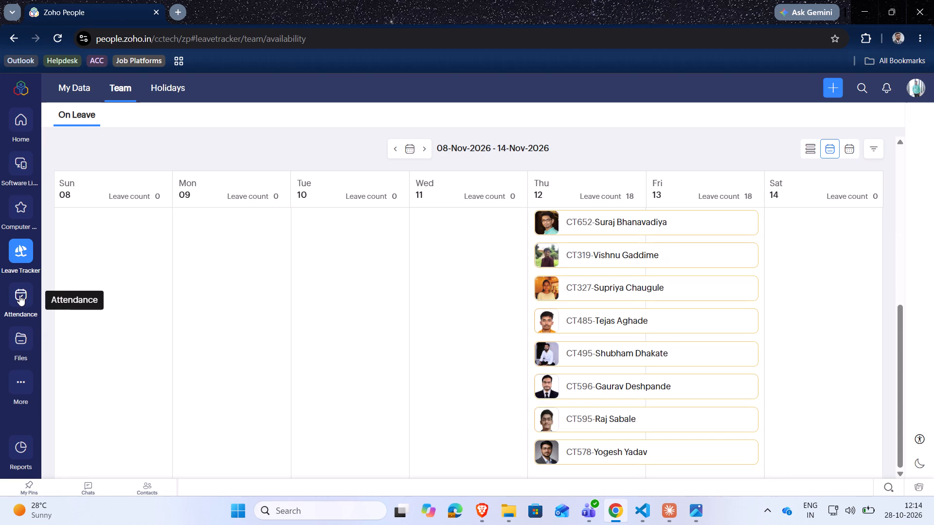
{"action": "scroll", "coordinate": [646, 273], "scroll_direction": "up", "scroll_amount": 4}
{"action": "scroll", "coordinate": [602, 249], "scroll_direction": "up", "scroll_amount": 4}
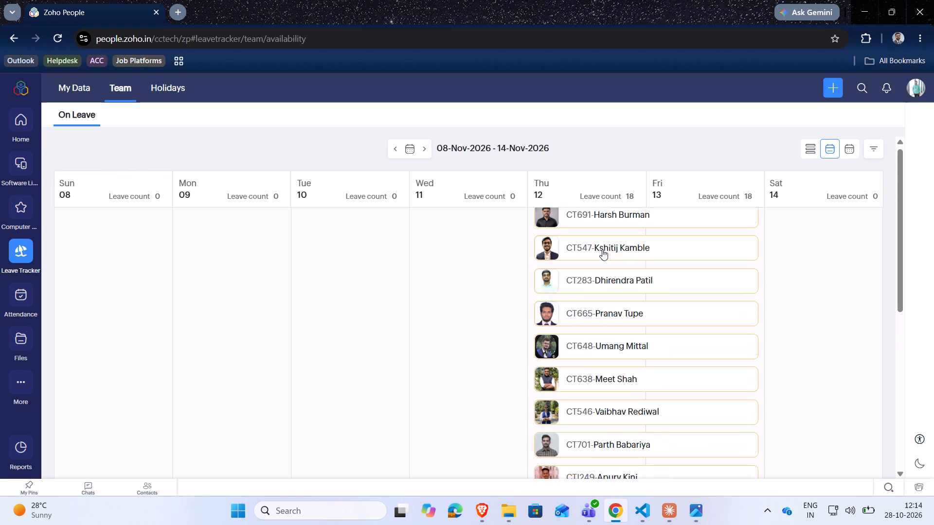
{"action": "scroll", "coordinate": [595, 237], "scroll_direction": "up", "scroll_amount": 3}
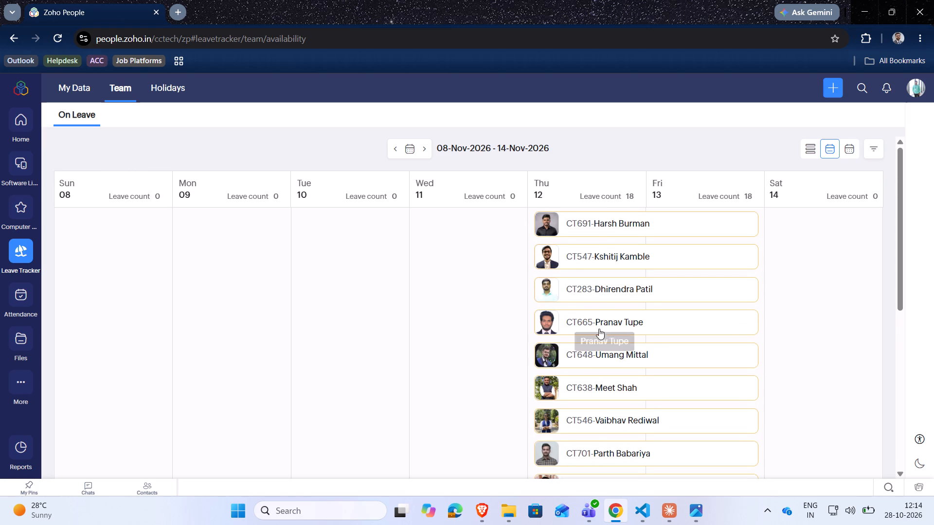
{"action": "scroll", "coordinate": [594, 367], "scroll_direction": "down", "scroll_amount": 2}
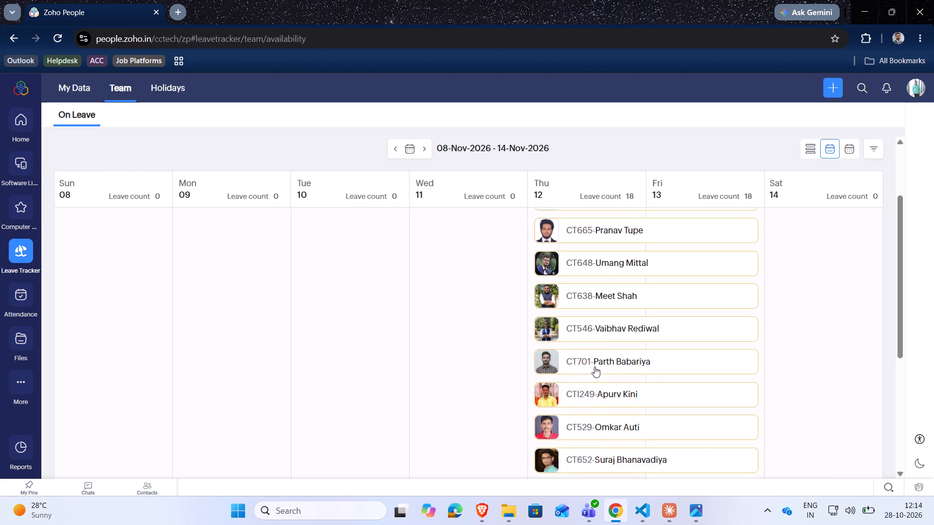
{"action": "scroll", "coordinate": [596, 367], "scroll_direction": "down", "scroll_amount": 1}
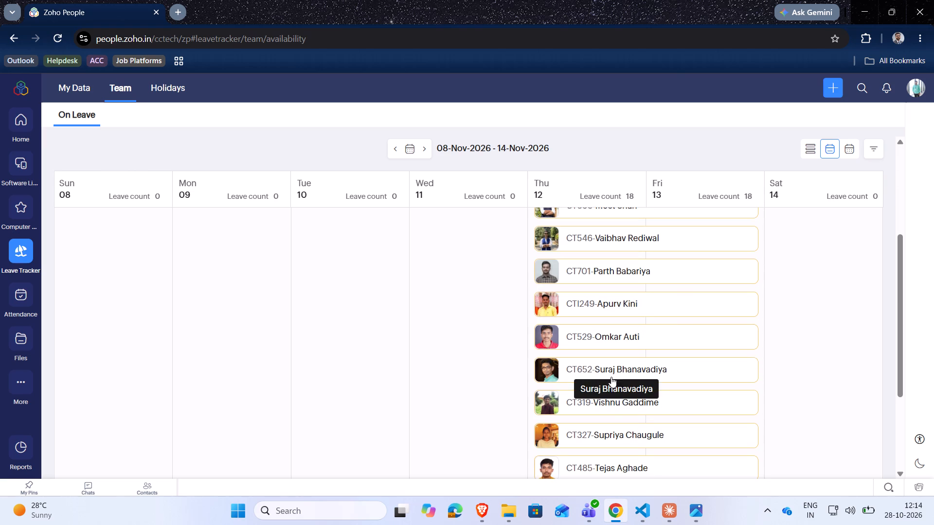
{"action": "scroll", "coordinate": [614, 401], "scroll_direction": "down", "scroll_amount": 9}
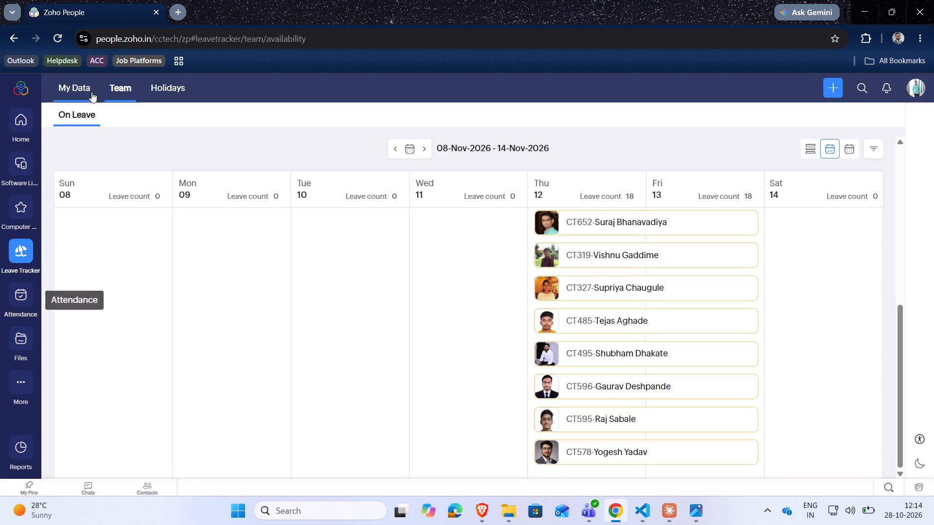
Look at the personal Attendance Summary and return to Leave Tracker's personal Leave Summary.
{"action": "left_click", "coordinate": [20, 294]}
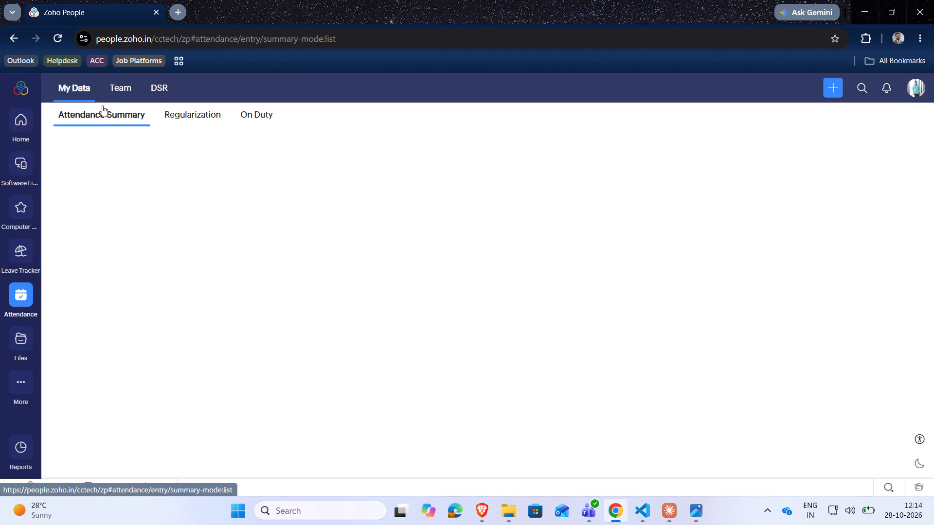
{"action": "left_click", "coordinate": [20, 254]}
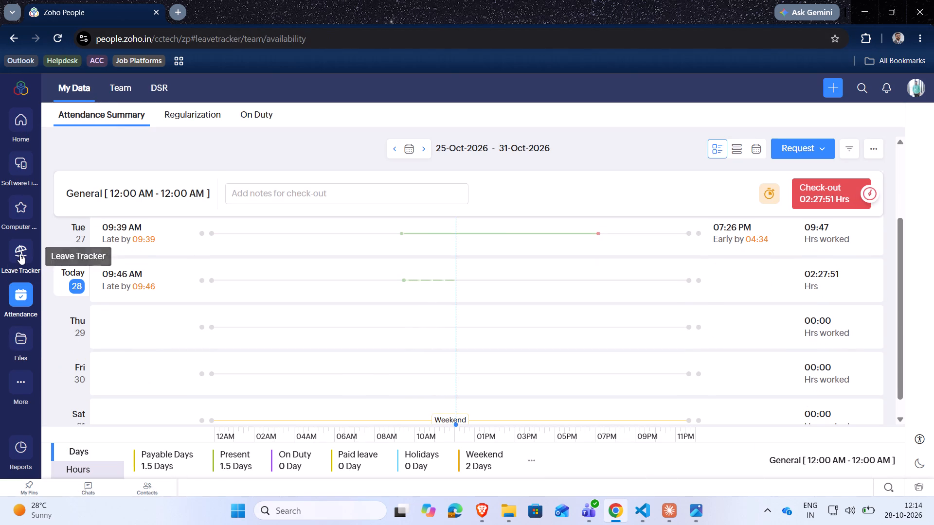
{"action": "left_click", "coordinate": [77, 89]}
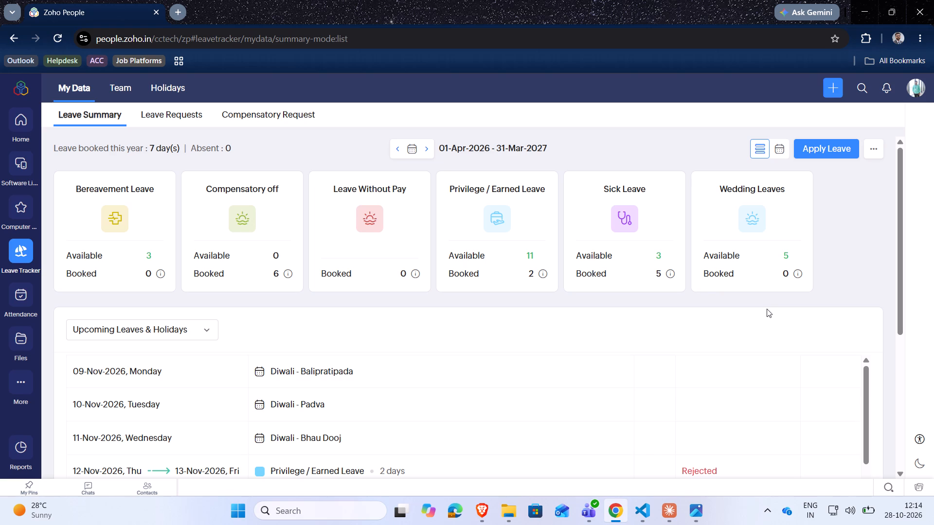
Start a leave application with type Privilege / Earned Leave and dates 12-Nov-2026 to 13-Nov-2026.
{"action": "left_click", "coordinate": [820, 150]}
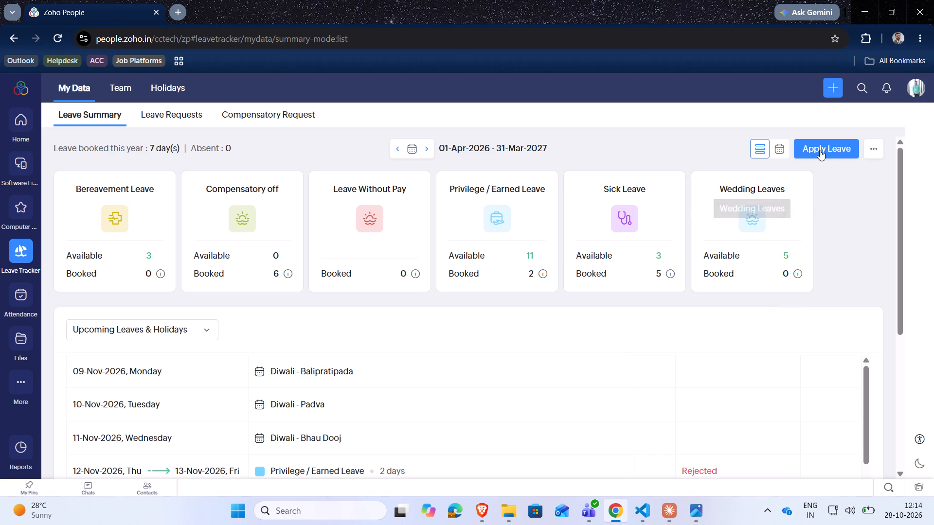
{"action": "left_click", "coordinate": [185, 184]}
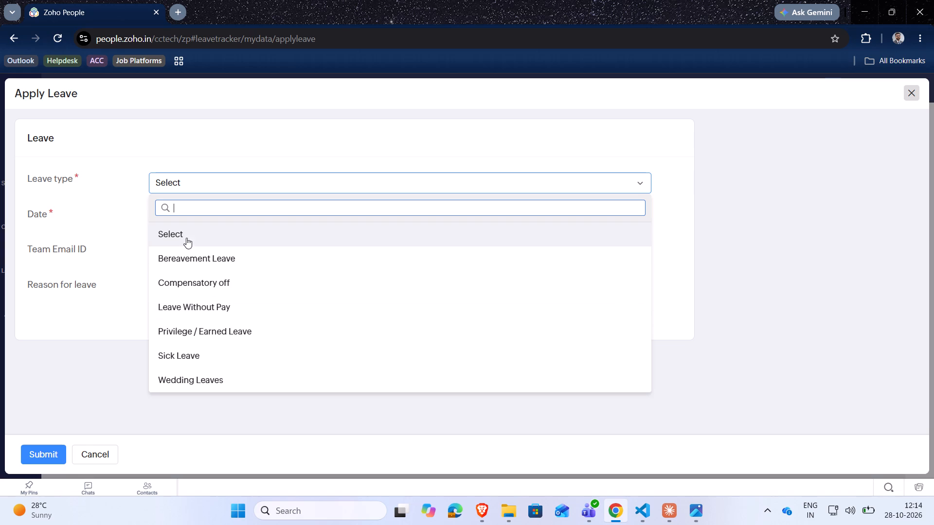
{"action": "left_click", "coordinate": [201, 330]}
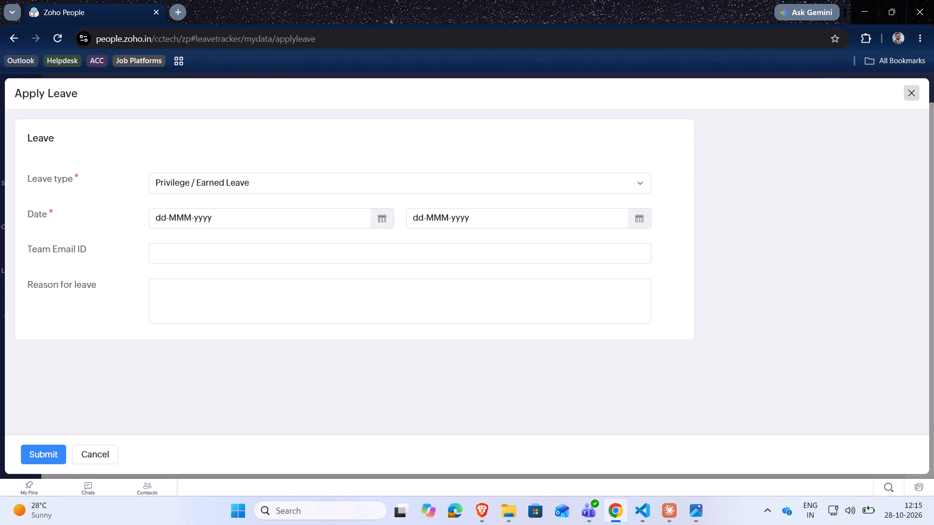
{"action": "left_click", "coordinate": [384, 218]}
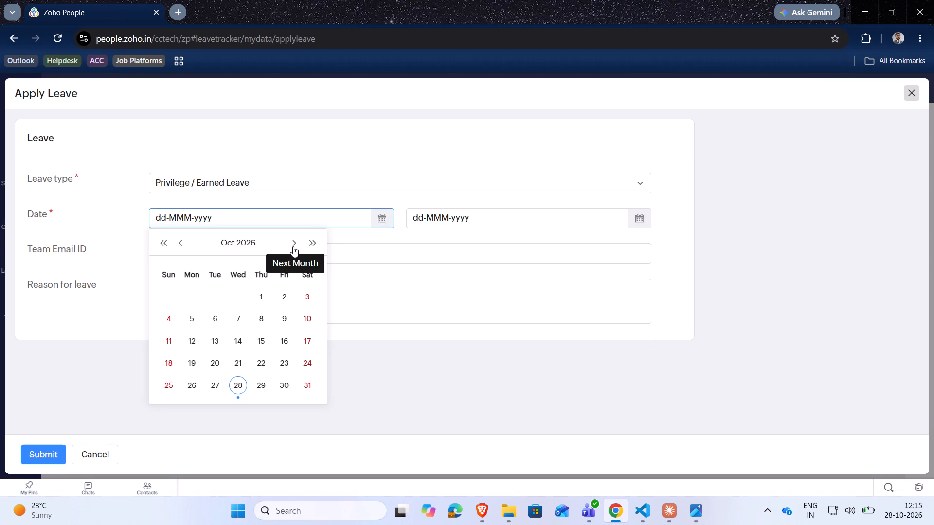
{"action": "left_click", "coordinate": [293, 246]}
{"action": "left_click", "coordinate": [263, 317]}
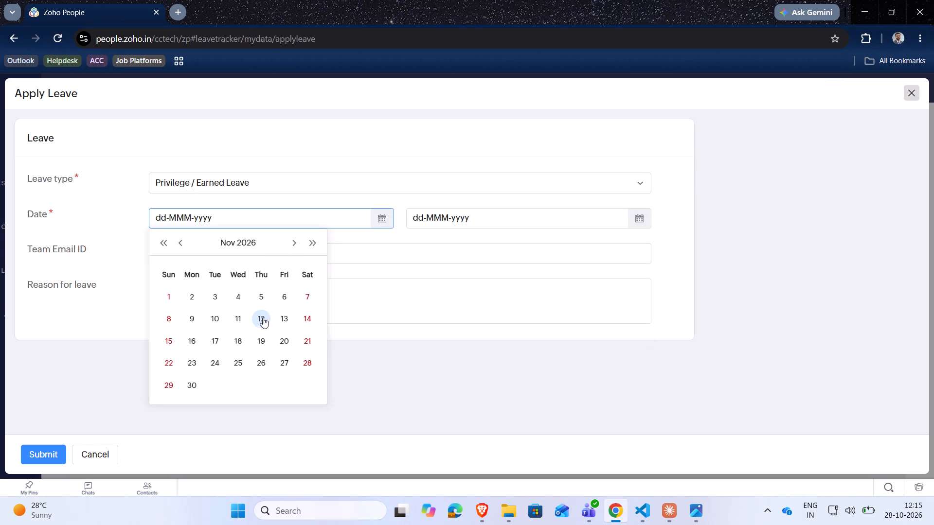
{"action": "left_click", "coordinate": [636, 216]}
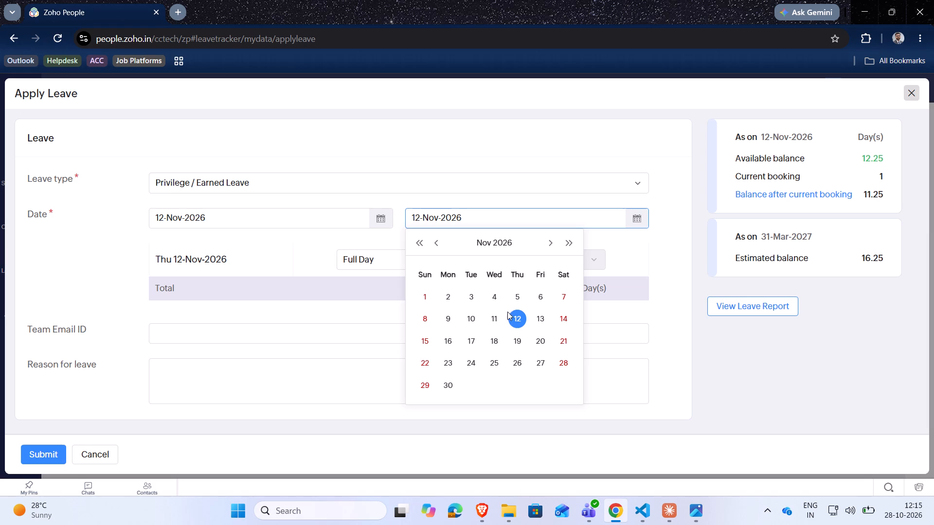
{"action": "left_click", "coordinate": [539, 316]}
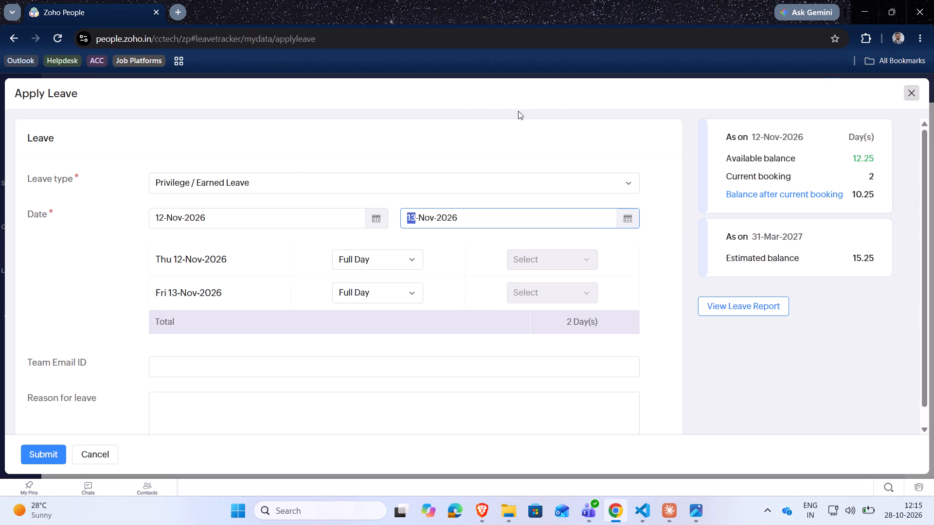
{"action": "left_click", "coordinate": [680, 119]}
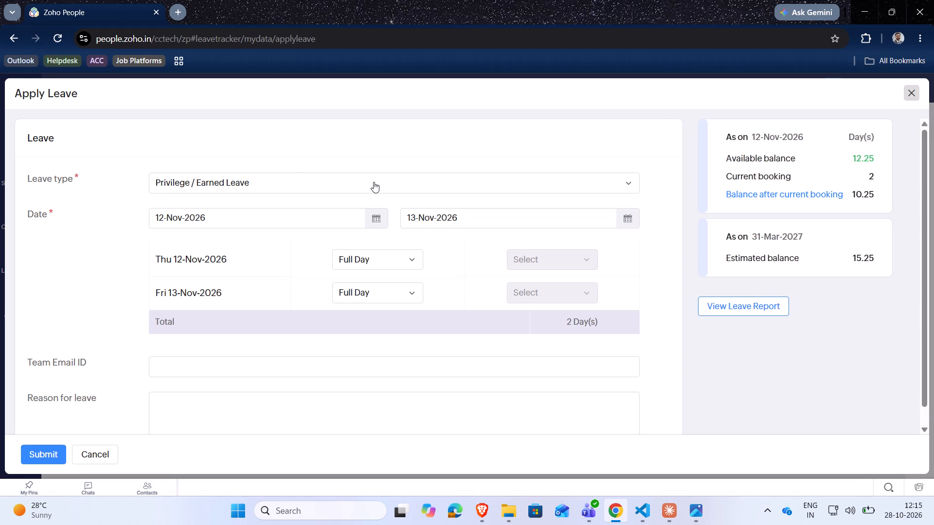
Submit the Privilege / Earned Leave application for 12-Nov-2026 to 13-Nov-2026 and close the submitted leave record.
{"action": "scroll", "coordinate": [362, 202], "scroll_direction": "down", "scroll_amount": 4}
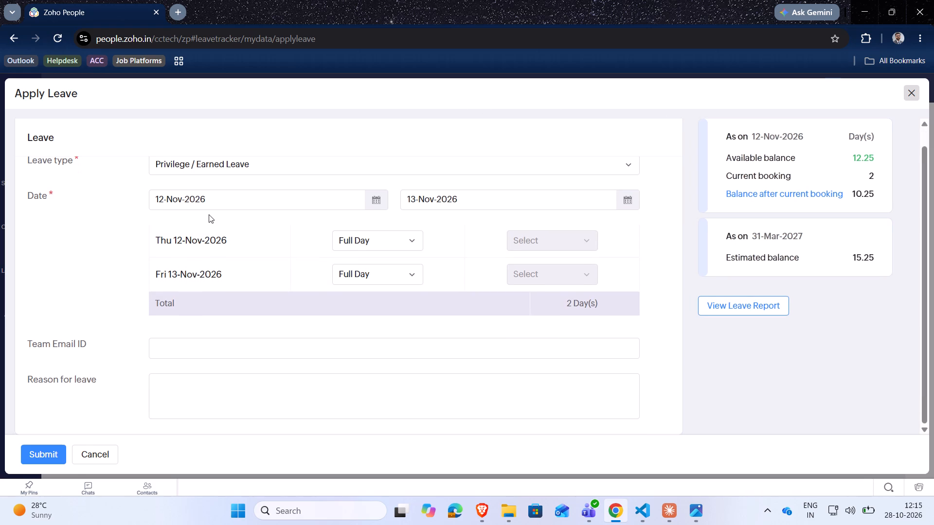
{"action": "scroll", "coordinate": [209, 210], "scroll_direction": "up", "scroll_amount": 3}
{"action": "scroll", "coordinate": [209, 210], "scroll_direction": "down", "scroll_amount": 4}
{"action": "left_click", "coordinate": [37, 455]}
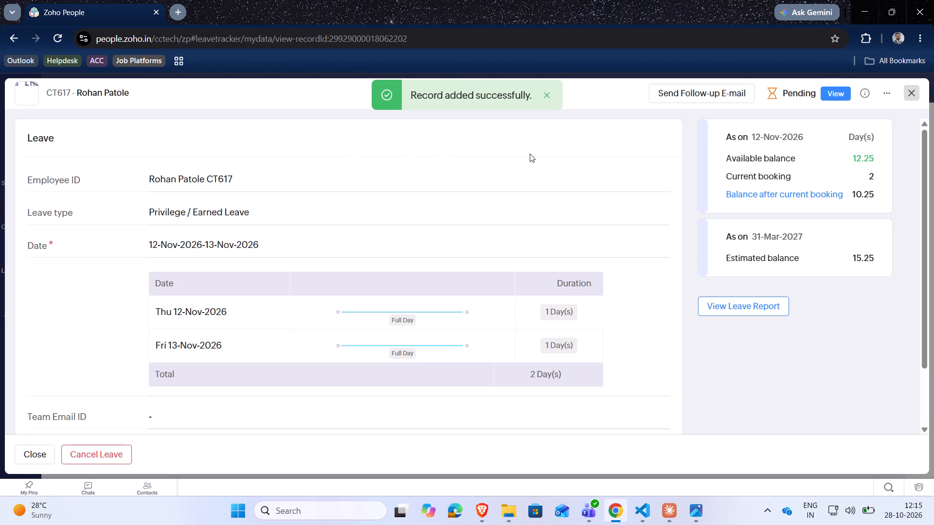
{"action": "left_click", "coordinate": [544, 92]}
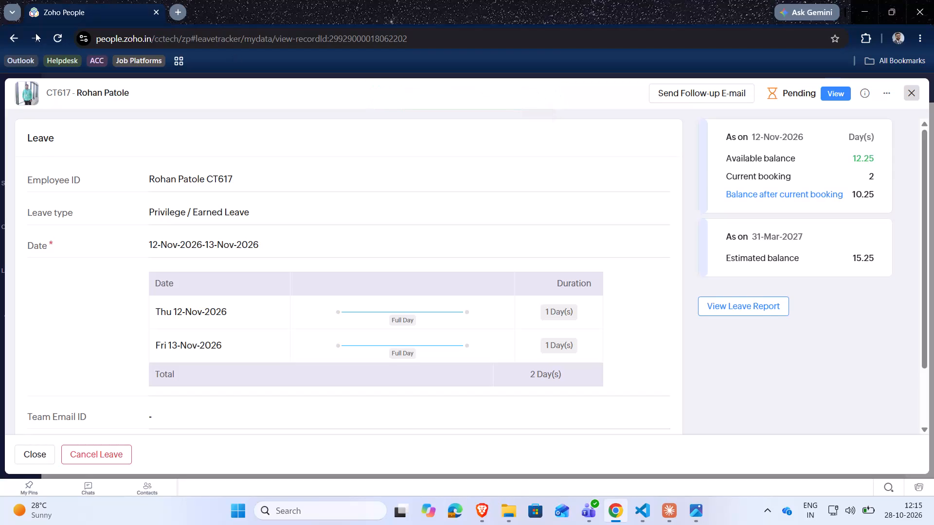
{"action": "left_click", "coordinate": [31, 455]}
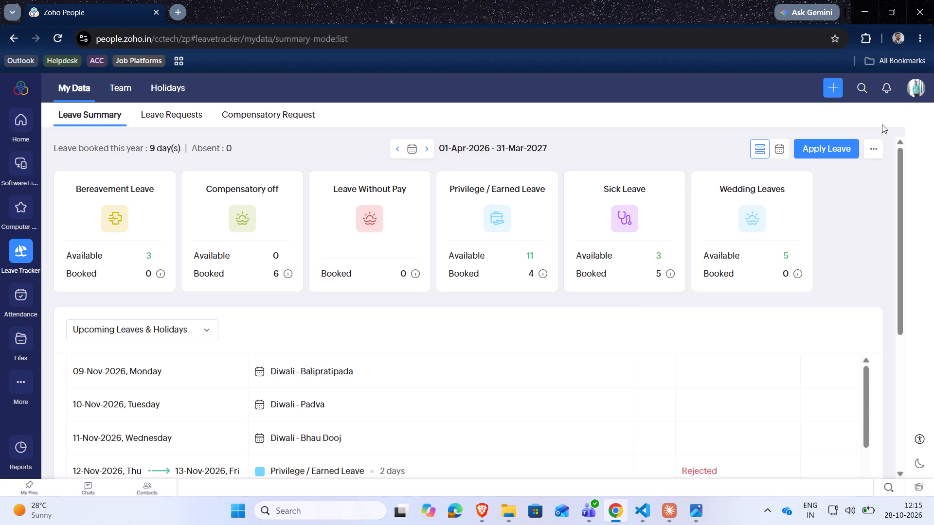
Examine the team's On Leave calendar for the weeks from 01-Nov-2026 through 21-Nov-2026.
{"action": "left_click", "coordinate": [136, 87]}
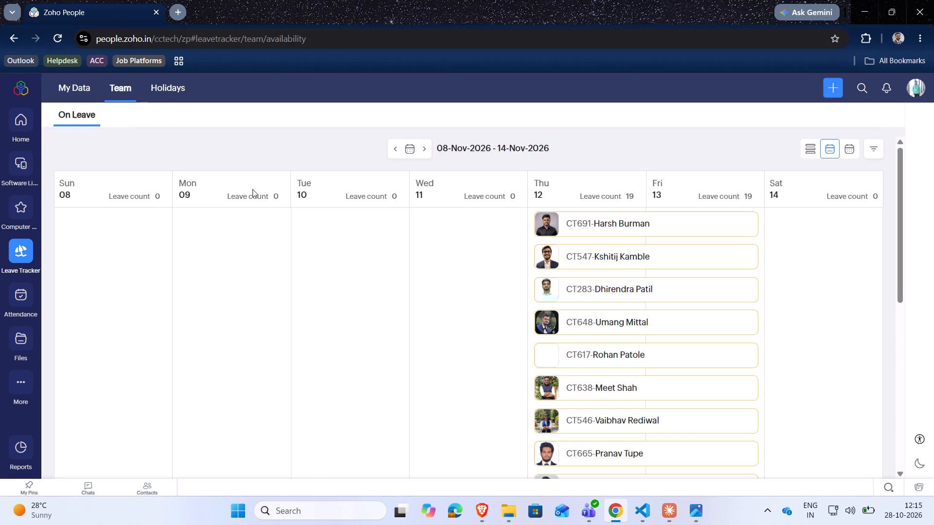
{"action": "scroll", "coordinate": [630, 302], "scroll_direction": "down", "scroll_amount": 6}
{"action": "scroll", "coordinate": [630, 302], "scroll_direction": "up", "scroll_amount": 4}
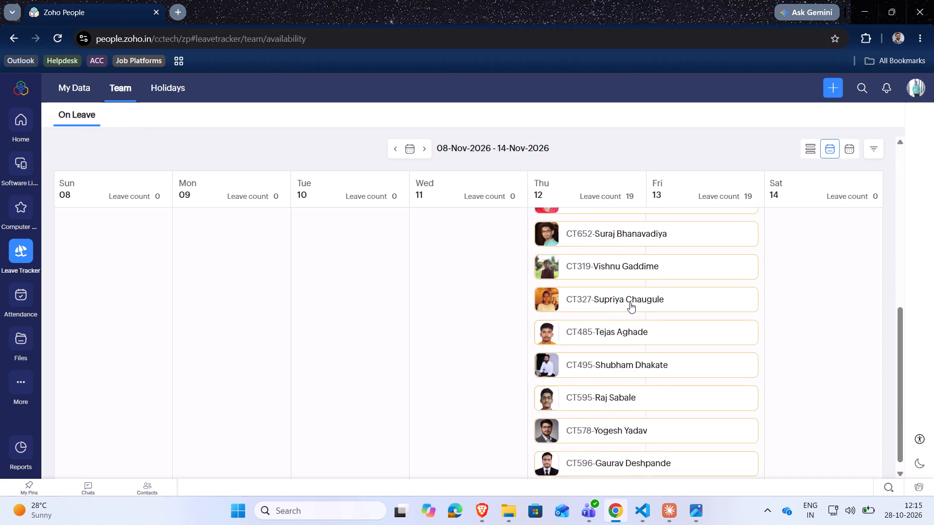
{"action": "scroll", "coordinate": [630, 302], "scroll_direction": "up", "scroll_amount": 4}
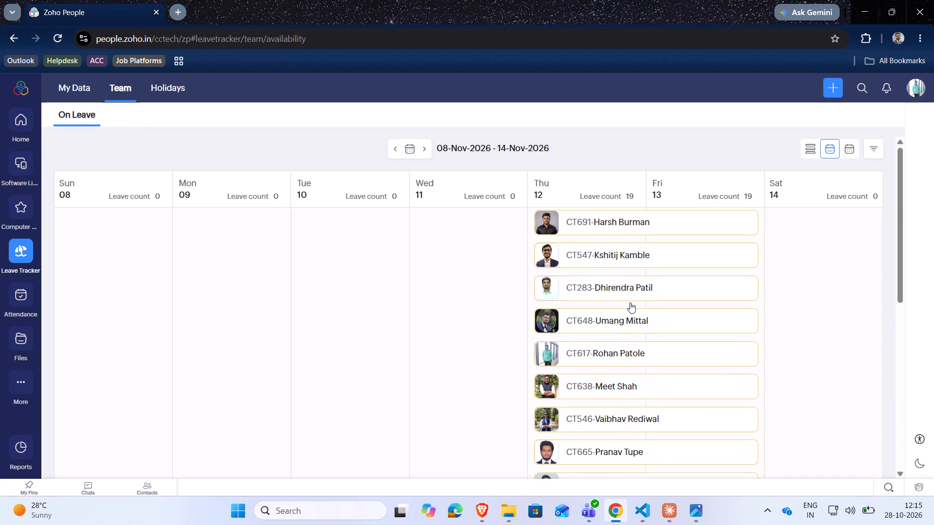
{"action": "left_click", "coordinate": [396, 151]}
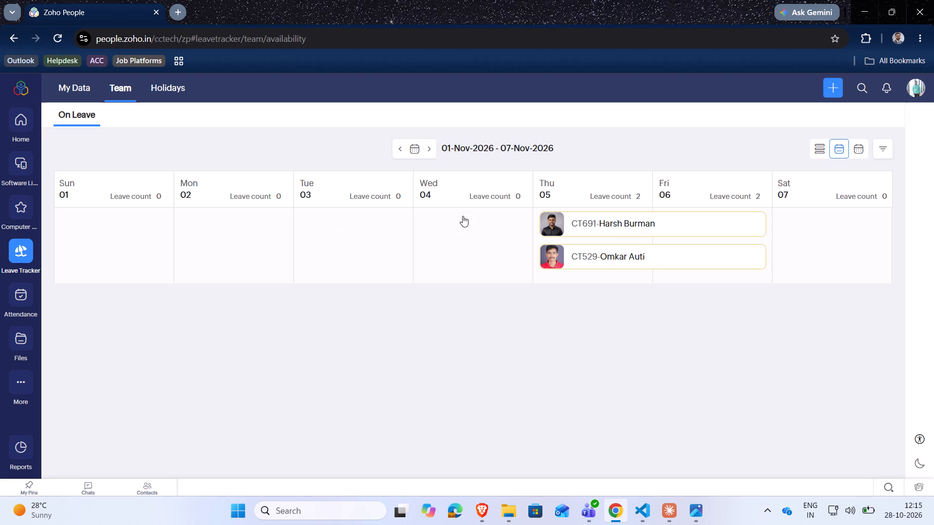
{"action": "left_click", "coordinate": [428, 151]}
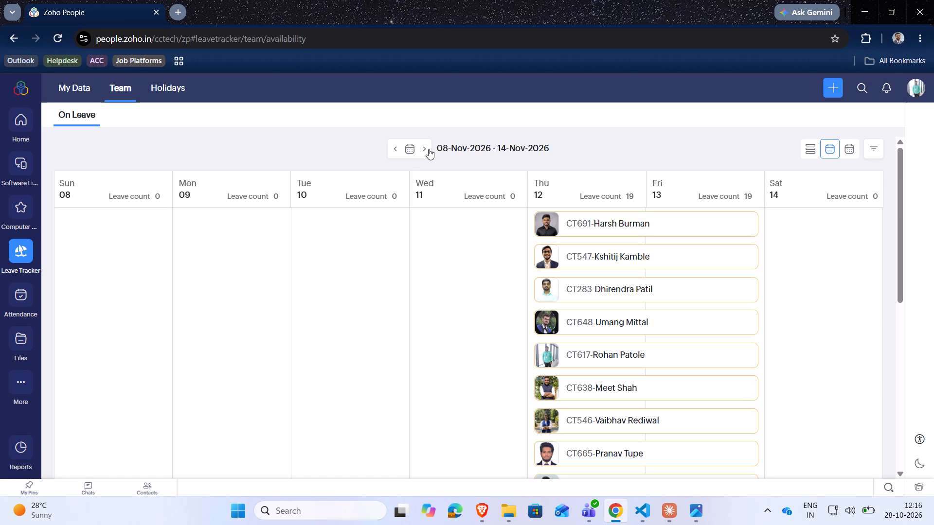
{"action": "left_click", "coordinate": [899, 518]}
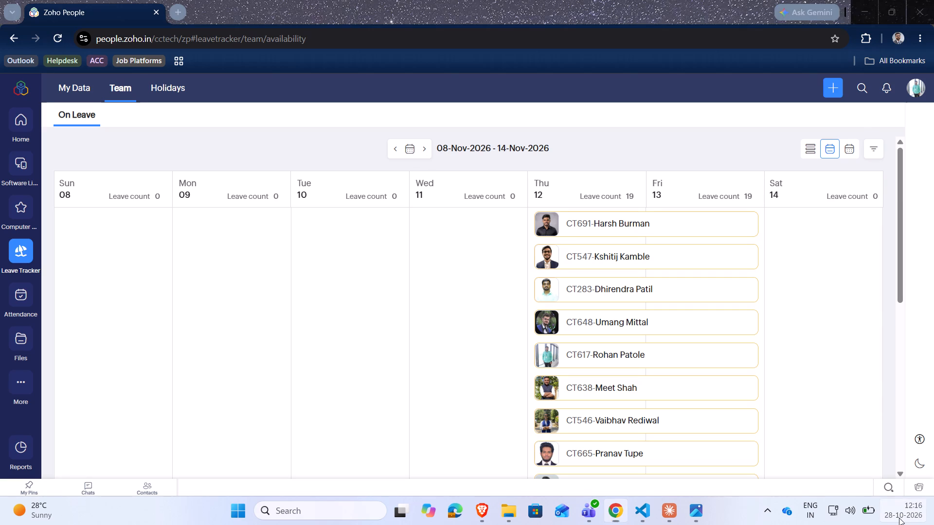
{"action": "left_click", "coordinate": [422, 151]}
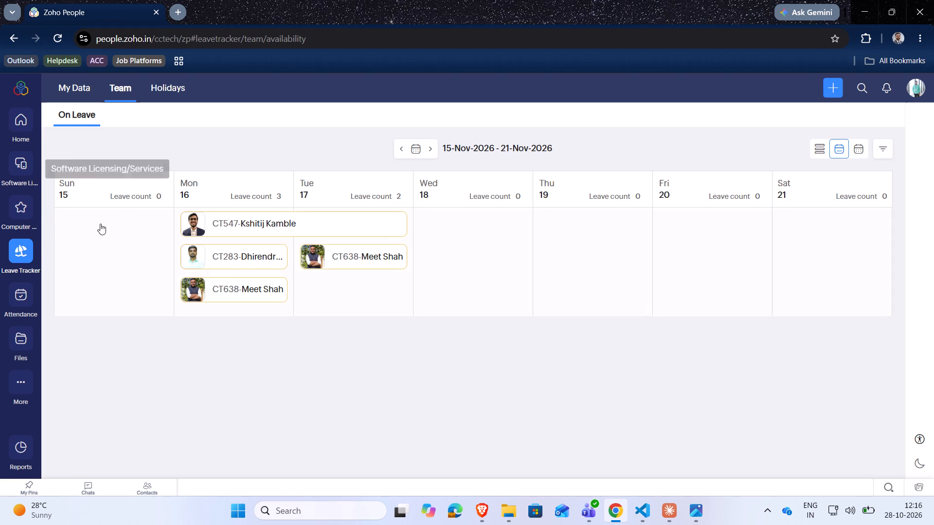
Start a new leave application in the personal leave data with dates 16-Nov-2026 to 17-Nov-2026 and type Privilege / Earned Leave.
{"action": "left_click", "coordinate": [63, 94]}
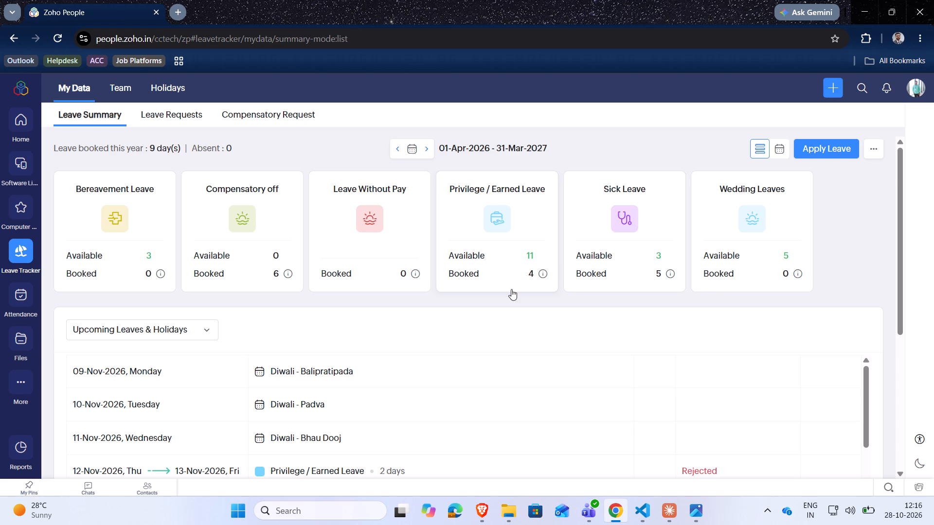
{"action": "left_click", "coordinate": [833, 144]}
{"action": "left_click", "coordinate": [388, 216]}
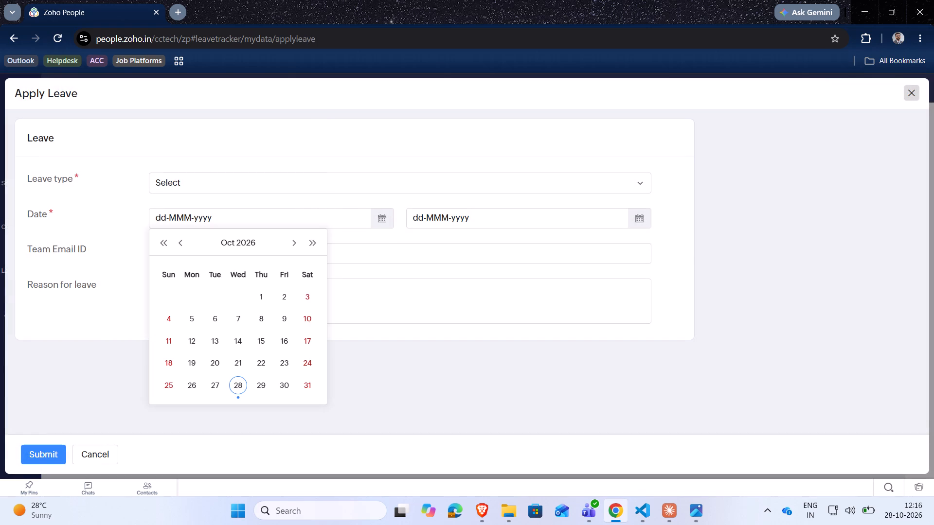
{"action": "left_click", "coordinate": [296, 245]}
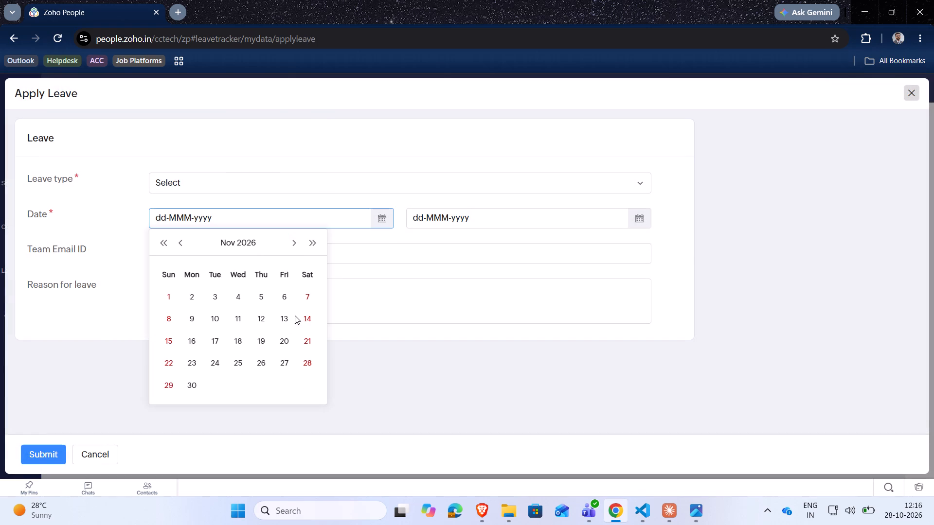
{"action": "left_click", "coordinate": [194, 341]}
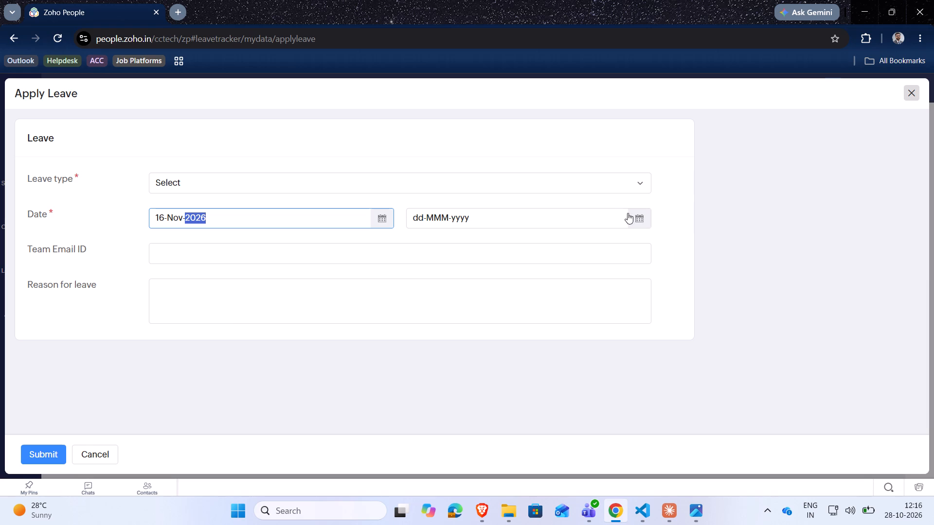
{"action": "left_click", "coordinate": [645, 214]}
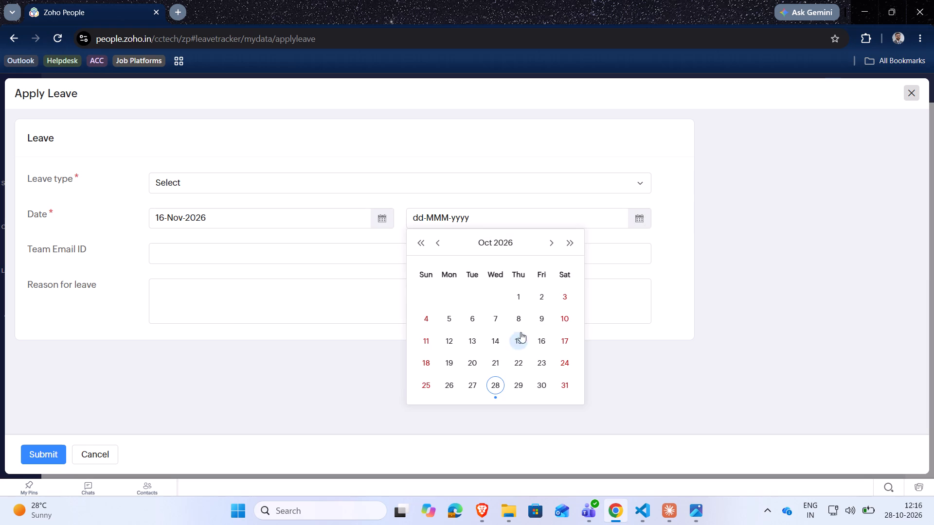
{"action": "left_click", "coordinate": [552, 243]}
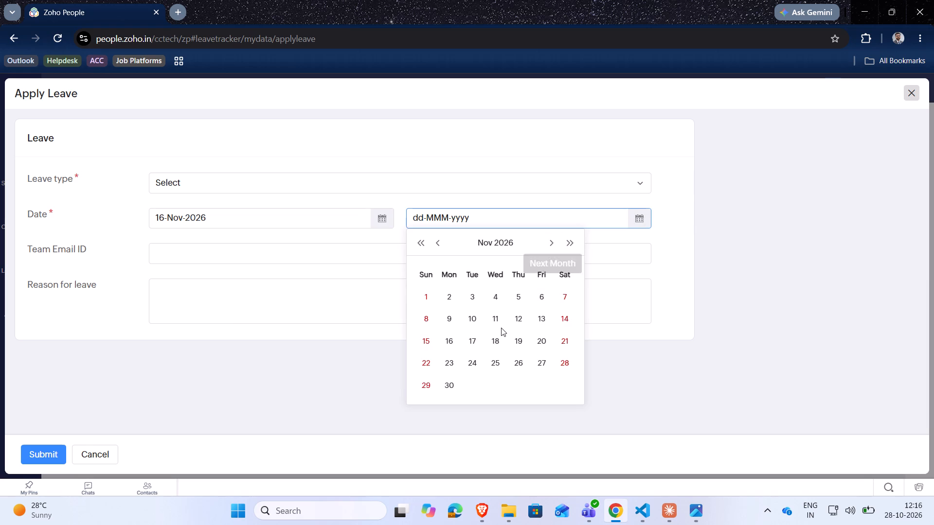
{"action": "left_click", "coordinate": [472, 341]}
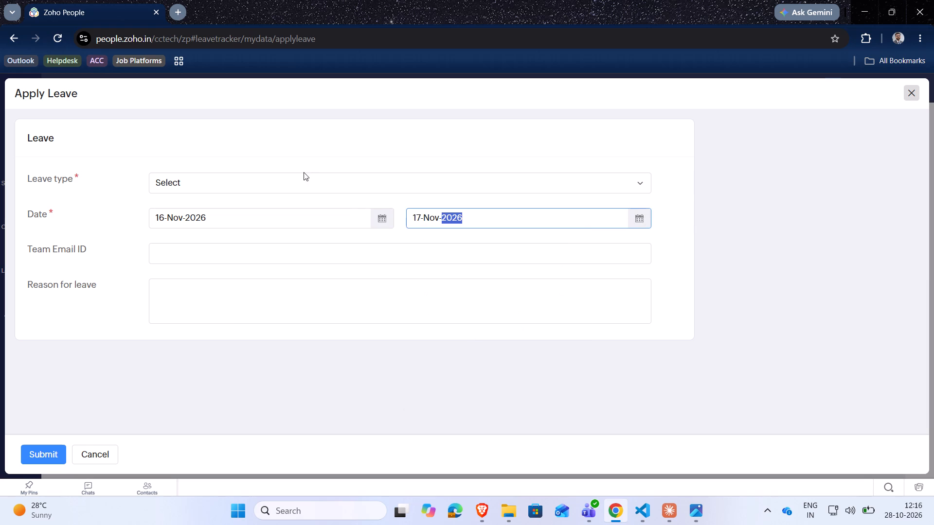
{"action": "left_click", "coordinate": [290, 184]}
{"action": "left_click", "coordinate": [229, 330]}
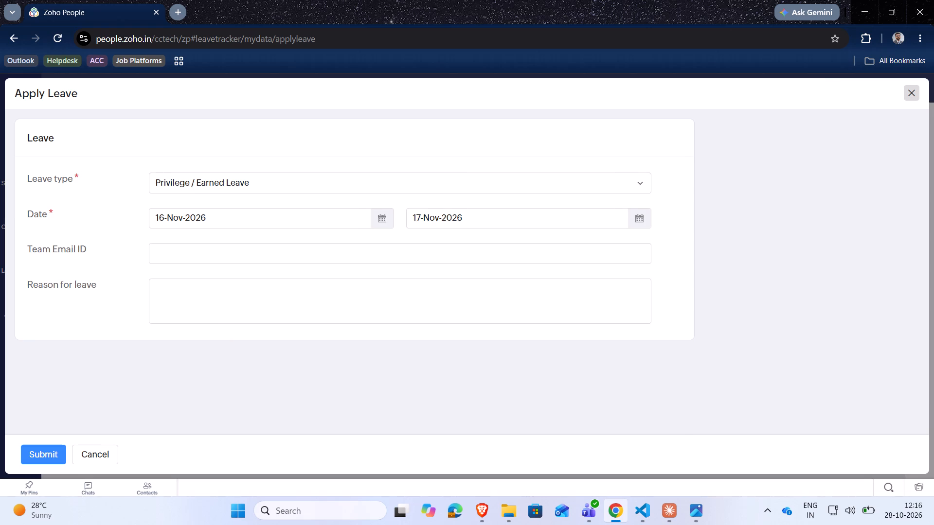
Submit the leave application for 16 and 17 November as full days and close the submitted record.
{"action": "scroll", "coordinate": [223, 262], "scroll_direction": "down", "scroll_amount": 6}
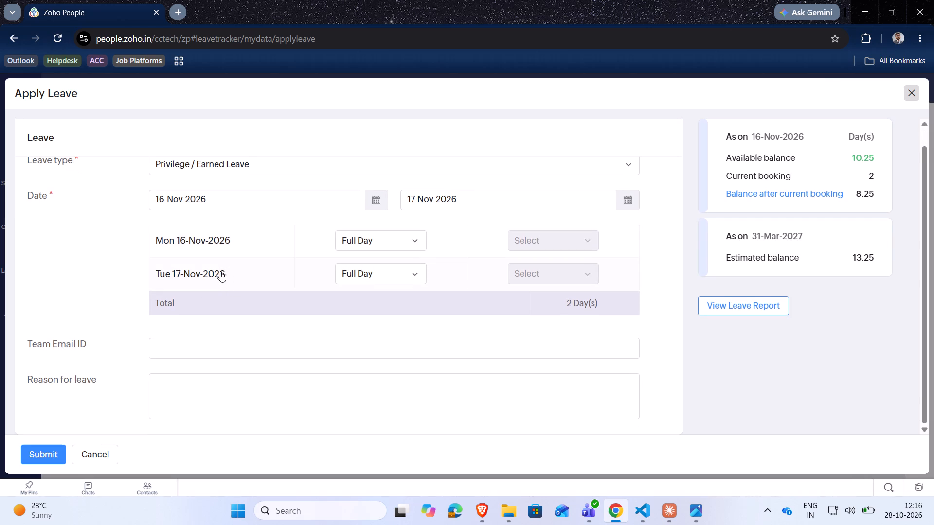
{"action": "scroll", "coordinate": [220, 271], "scroll_direction": "down", "scroll_amount": 1}
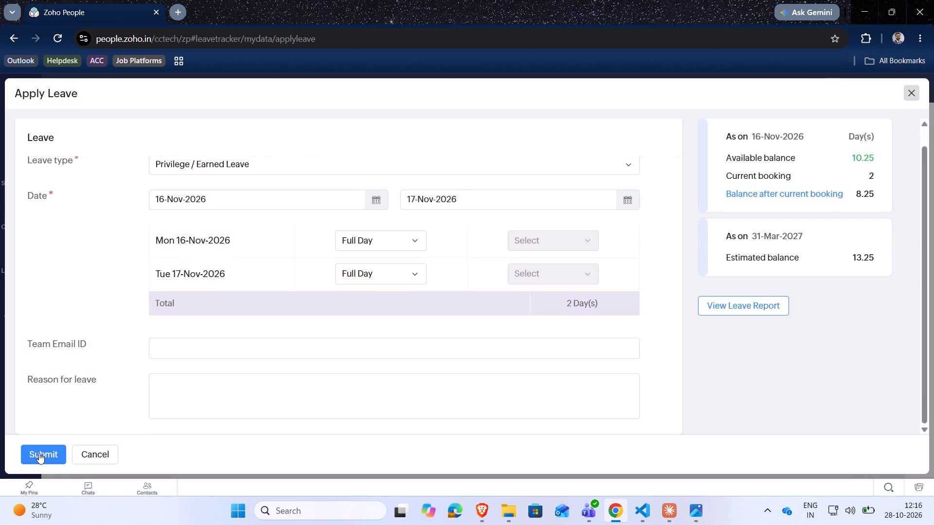
{"action": "left_click", "coordinate": [39, 453]}
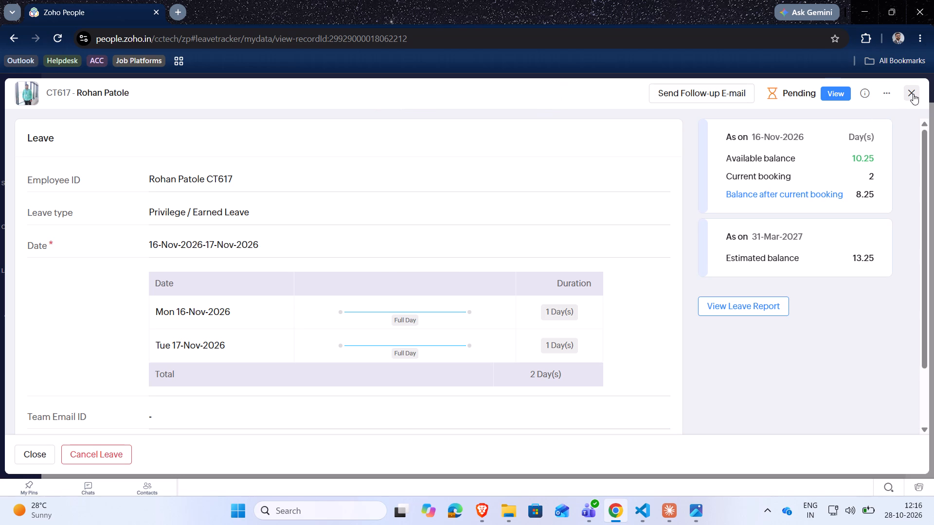
{"action": "left_click", "coordinate": [30, 459]}
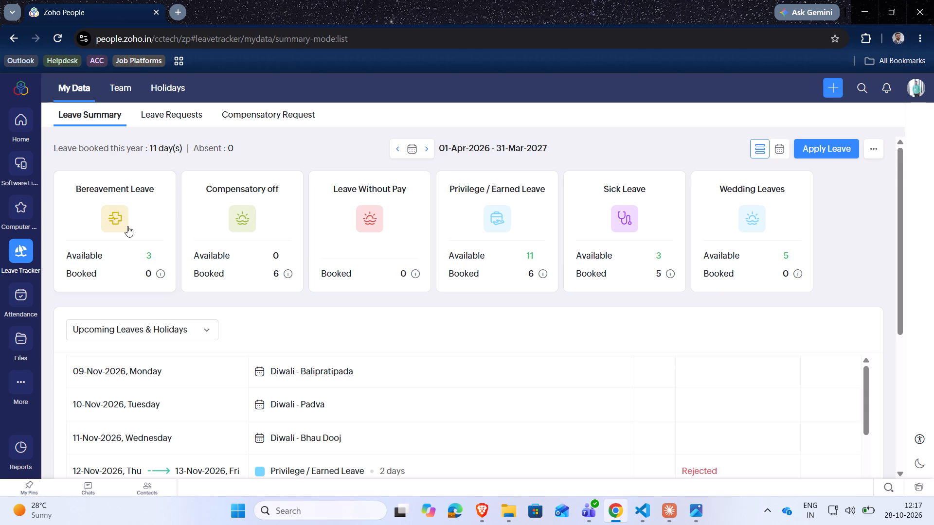
Look at the Zoho People home overview and return to Leave Tracker's personal Leave Summary.
{"action": "left_click_drag", "start_coordinate": [17, 130], "coordinate": [28, 216]}
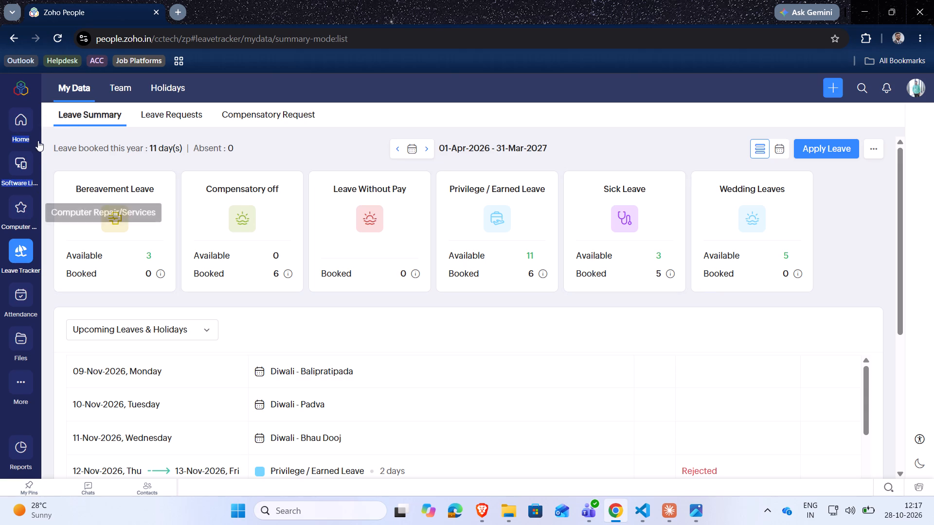
{"action": "left_click", "coordinate": [27, 125]}
{"action": "left_click", "coordinate": [359, 164]}
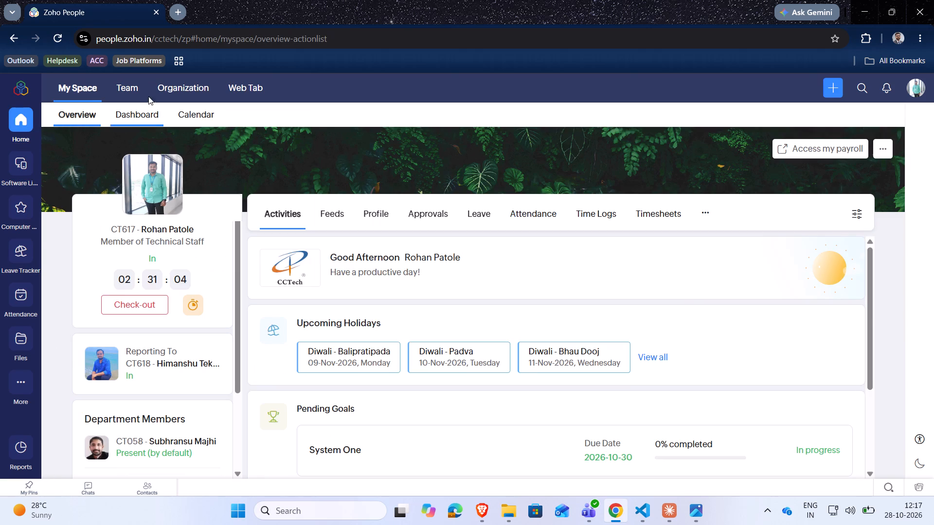
{"action": "key", "text": "alt+Tab"}
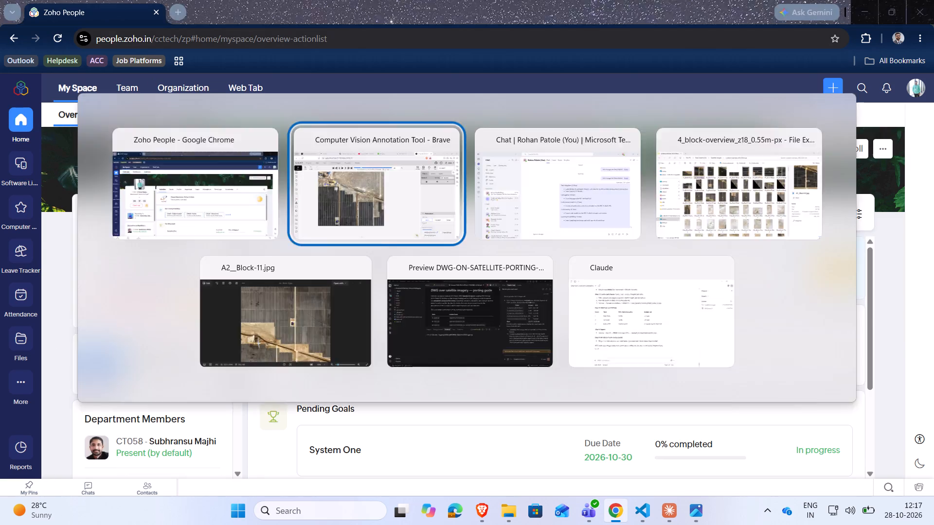
{"action": "key", "text": "alt+Tab"}
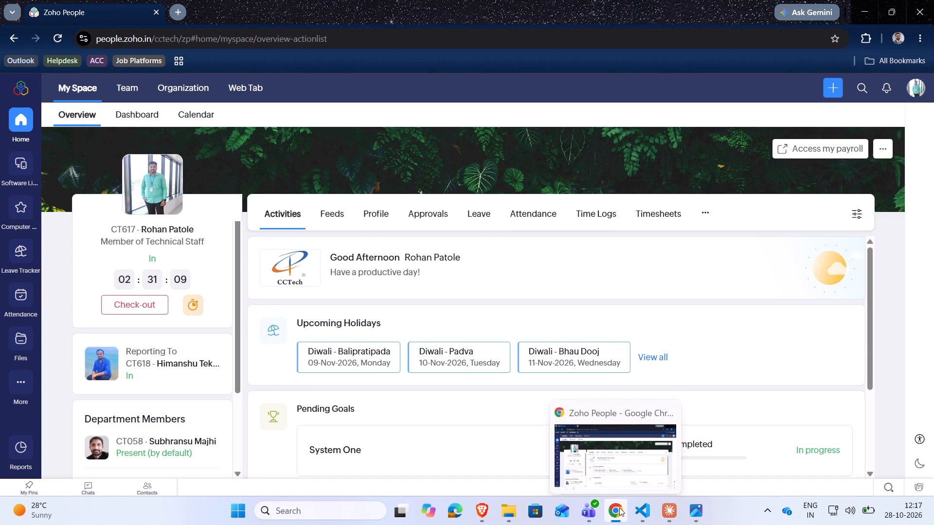
{"action": "left_click", "coordinate": [602, 452]}
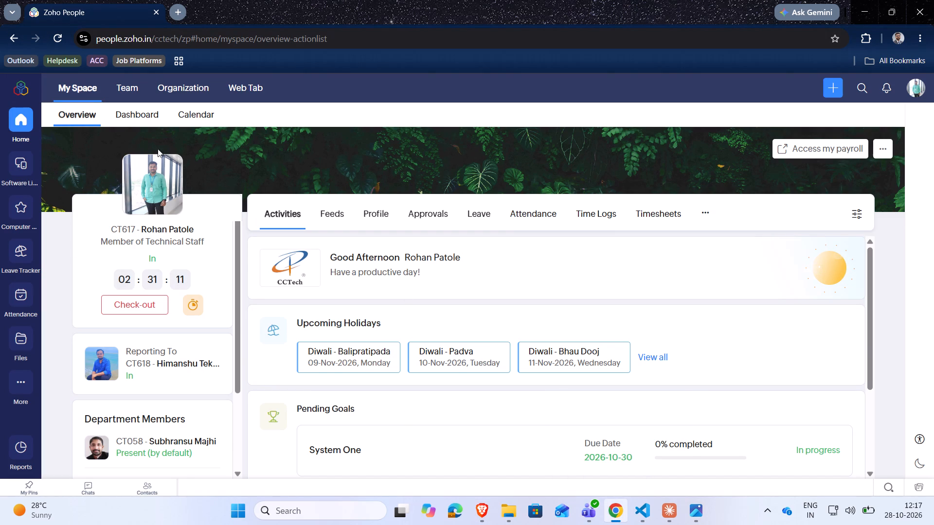
{"action": "left_click", "coordinate": [21, 253]}
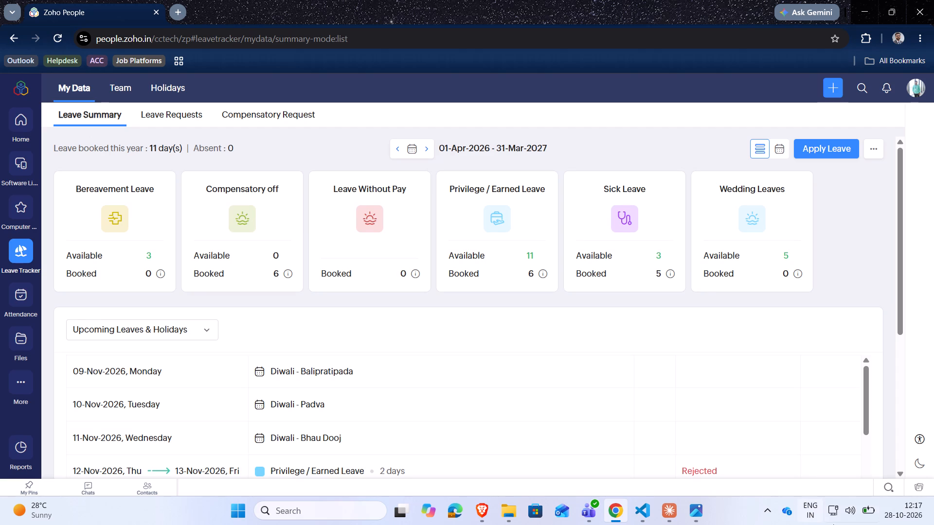
Clear all Windows notifications.
{"action": "left_click", "coordinate": [899, 512]}
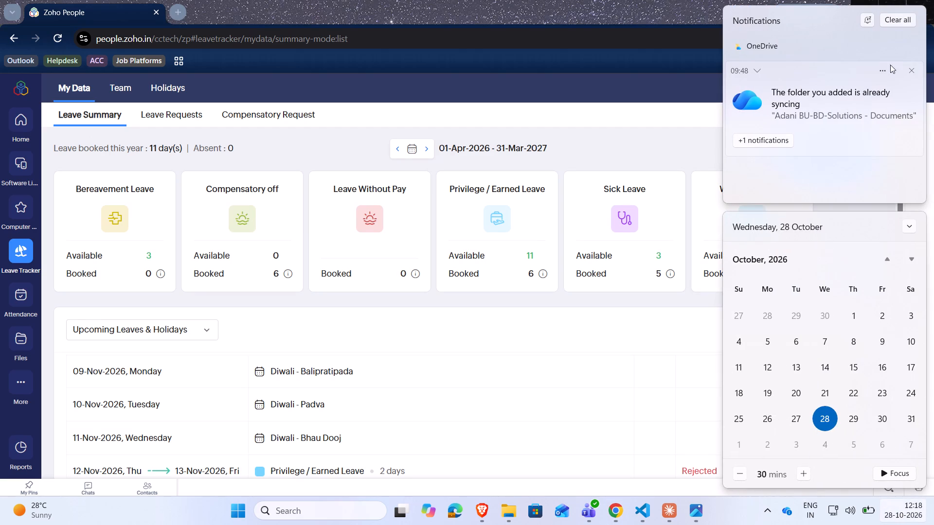
{"action": "left_click", "coordinate": [892, 19]}
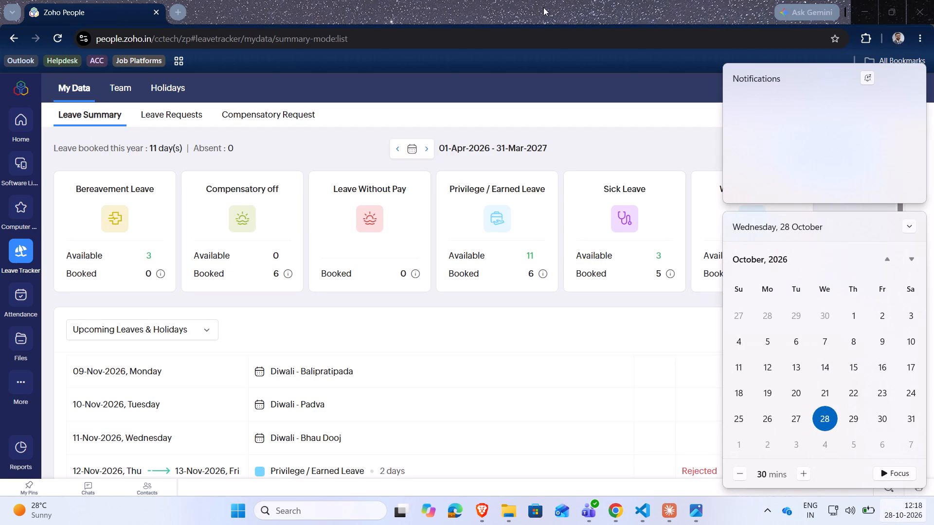
Check the November 2026 dates in the Windows calendar and go back to the Zoho People home page.
{"action": "left_click", "coordinate": [917, 260]}
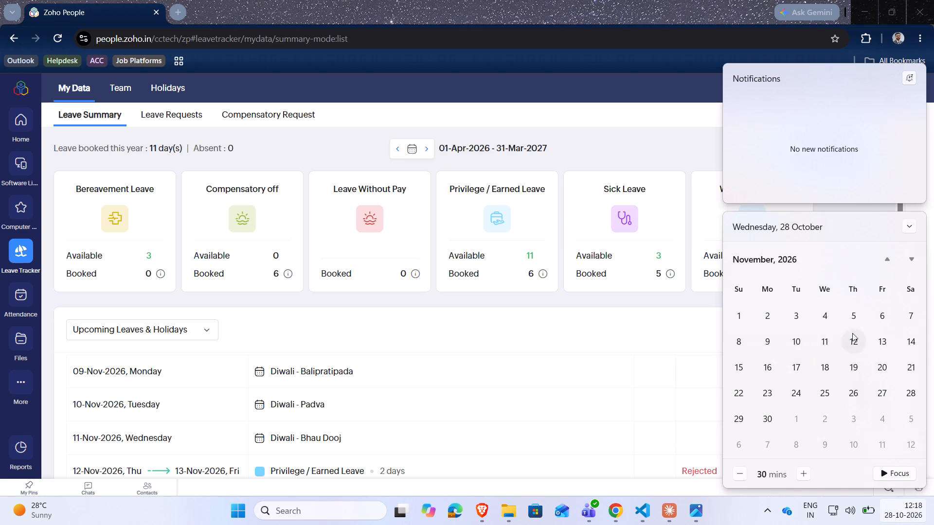
{"action": "left_click", "coordinate": [599, 0]}
{"action": "left_click", "coordinate": [11, 133]}
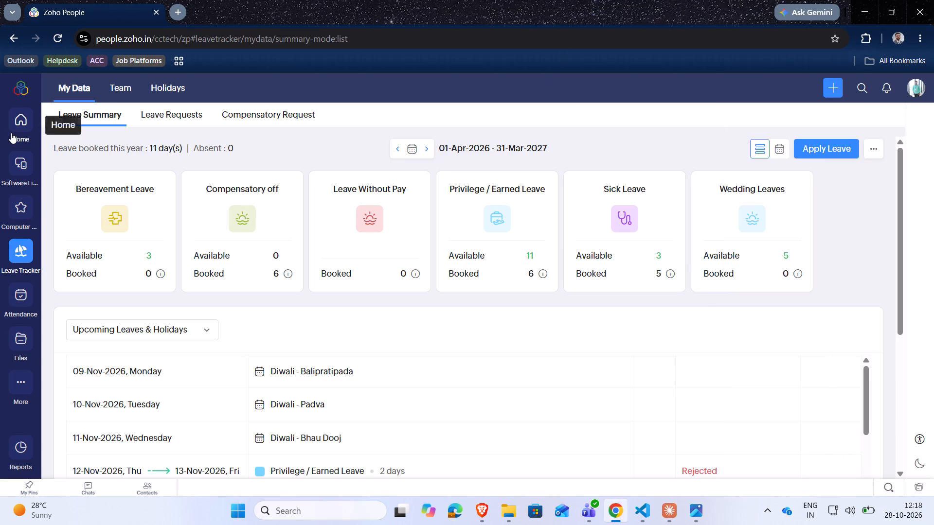
Switch to the CVAT job in the Brave browser, check the annotations on frame 37 and return to frame 38.
{"action": "key", "text": "alt+Tab"}
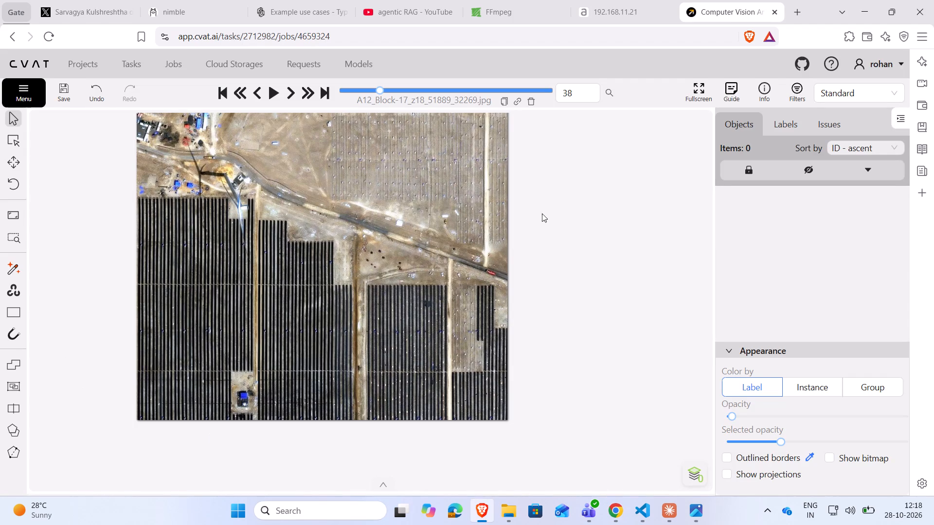
{"action": "left_click", "coordinate": [256, 92]}
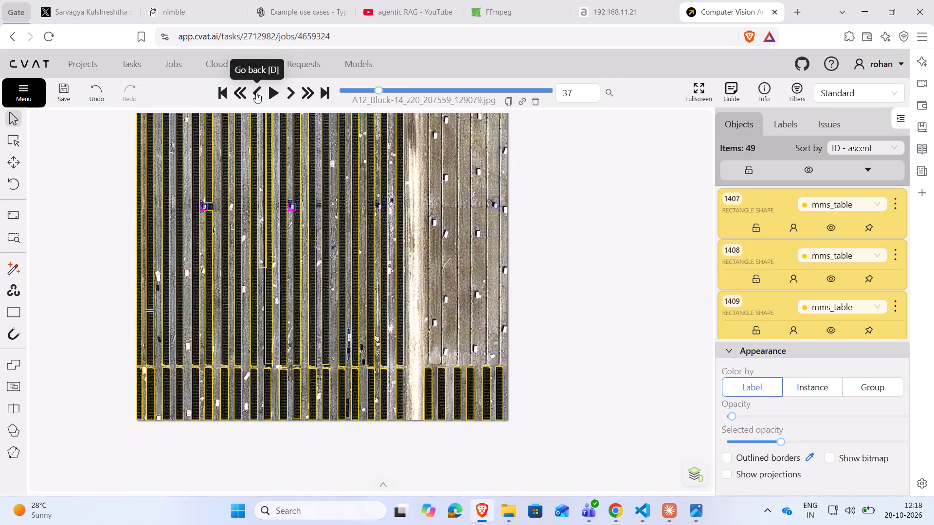
{"action": "left_click", "coordinate": [290, 93]}
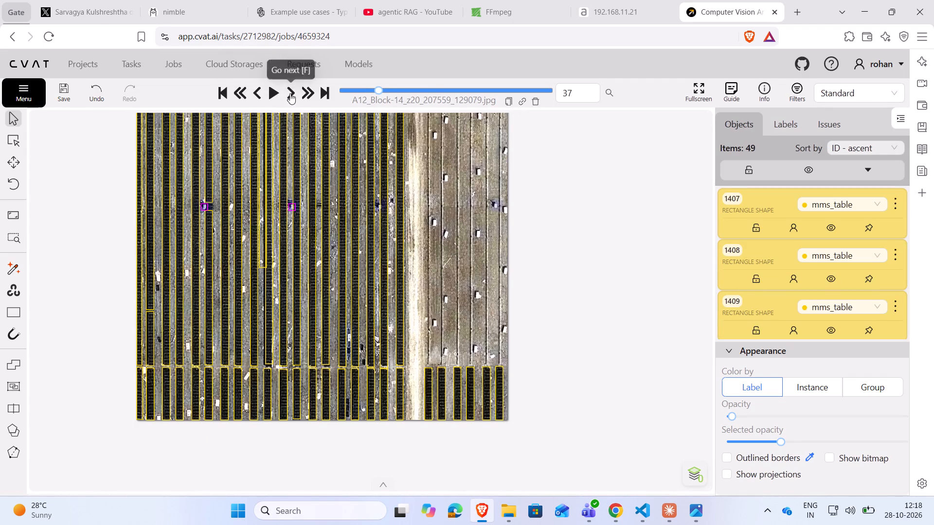
Set the label for new rectangles to mms_table on frame 38.
{"action": "scroll", "coordinate": [159, 250], "scroll_direction": "up", "scroll_amount": 3}
{"action": "scroll", "coordinate": [159, 250], "scroll_direction": "down", "scroll_amount": 2}
{"action": "scroll", "coordinate": [159, 250], "scroll_direction": "up", "scroll_amount": 3}
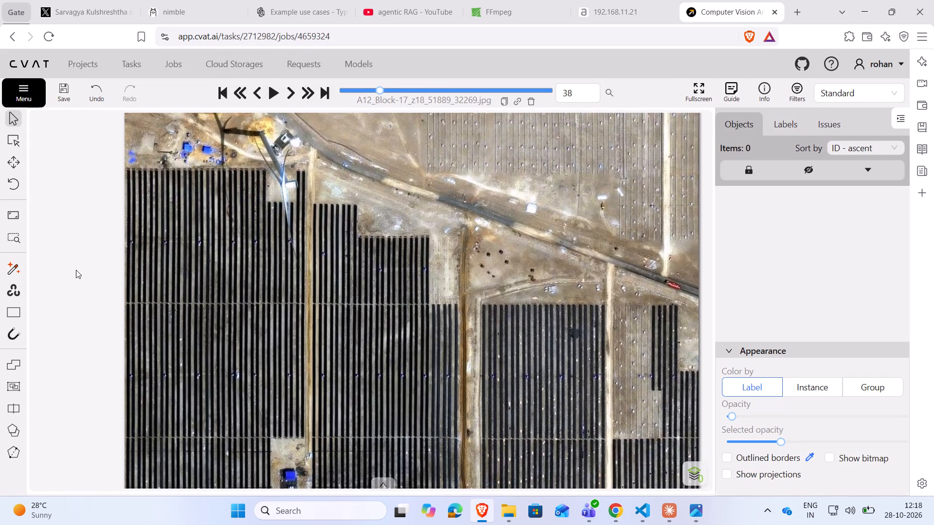
{"action": "left_click_drag", "start_coordinate": [76, 270], "coordinate": [91, 257]}
{"action": "left_click_drag", "start_coordinate": [72, 271], "coordinate": [69, 257]}
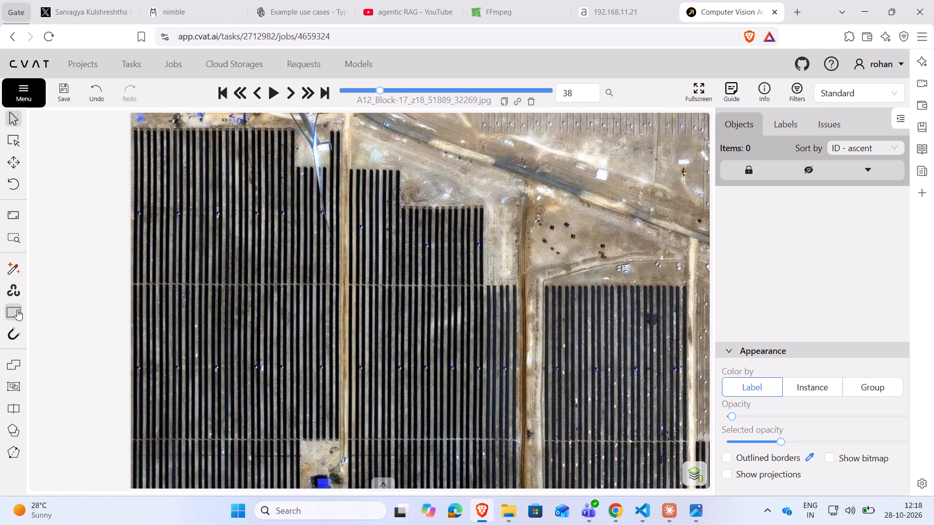
{"action": "left_click", "coordinate": [17, 310]}
{"action": "left_click", "coordinate": [78, 312]}
{"action": "left_click", "coordinate": [80, 297]}
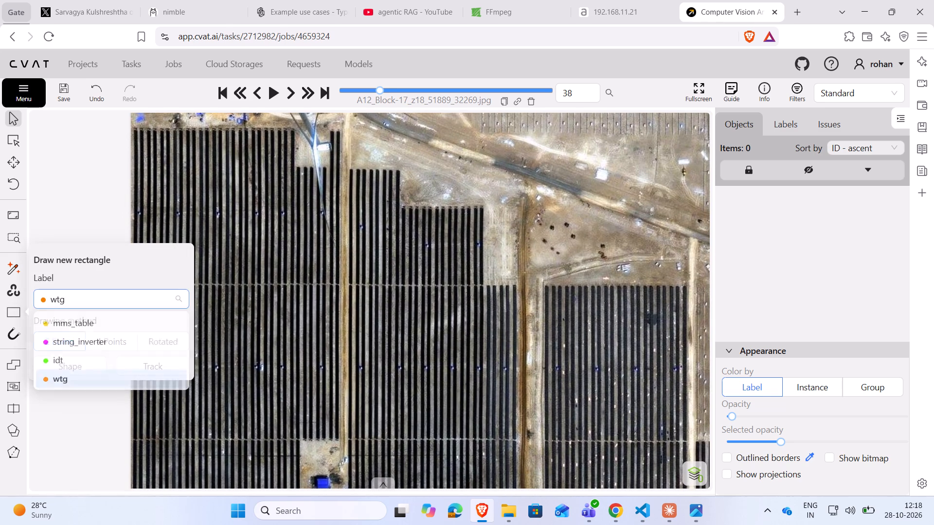
{"action": "left_click", "coordinate": [79, 326]}
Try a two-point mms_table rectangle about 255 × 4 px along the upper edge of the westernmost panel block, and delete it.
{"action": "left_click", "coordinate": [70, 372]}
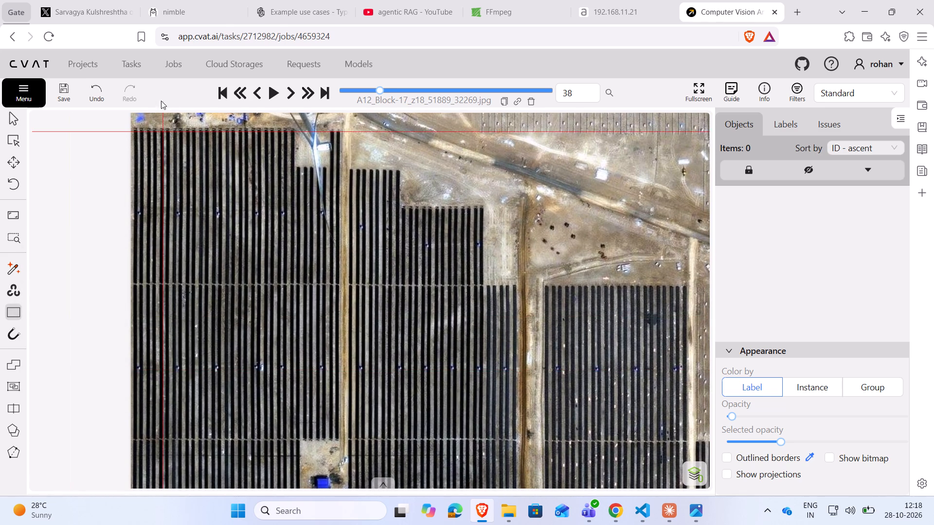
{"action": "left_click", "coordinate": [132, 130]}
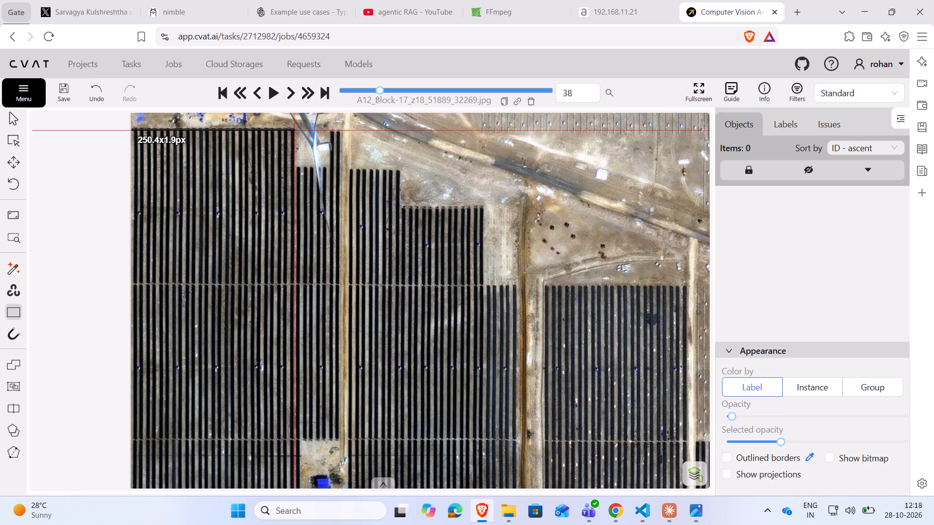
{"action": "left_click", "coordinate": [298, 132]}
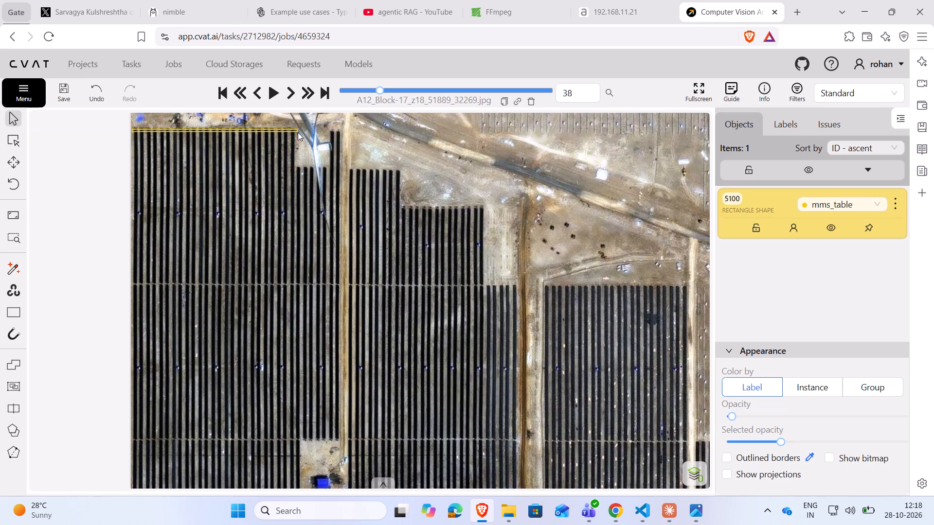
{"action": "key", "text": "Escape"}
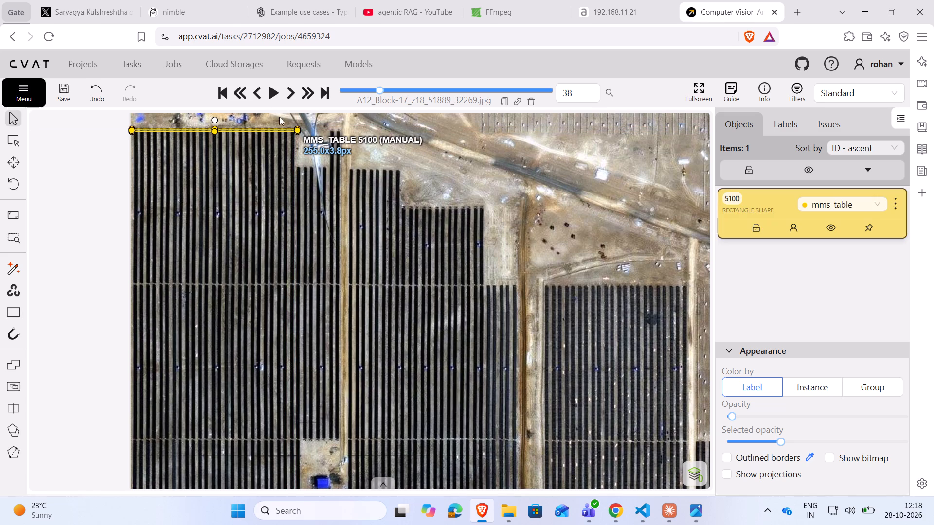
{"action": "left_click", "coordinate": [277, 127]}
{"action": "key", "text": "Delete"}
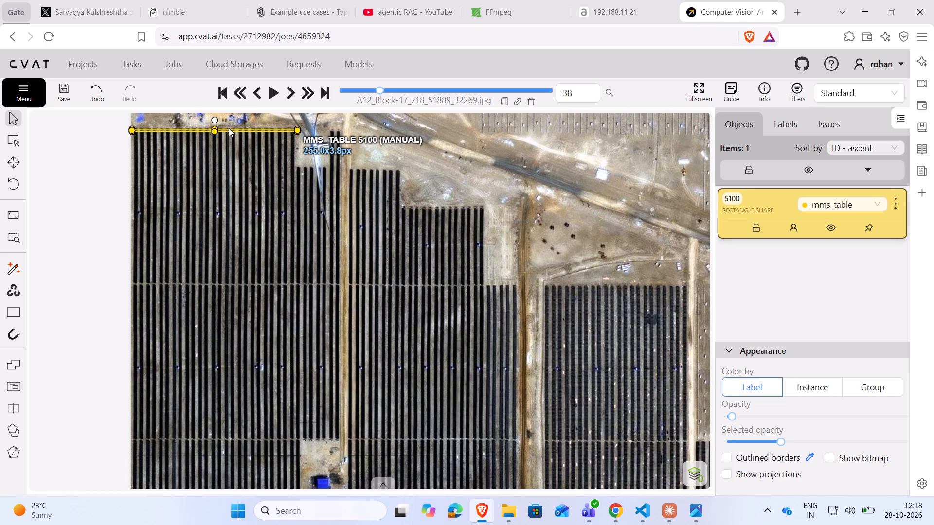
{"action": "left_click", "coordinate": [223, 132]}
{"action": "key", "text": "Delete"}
Draw a four-point mms_table rectangle shape about 256 × 615 px around the wide westernmost panel block, down to the image's lower edge.
{"action": "scroll", "coordinate": [122, 248], "scroll_direction": "down", "scroll_amount": 2}
{"action": "left_click_drag", "start_coordinate": [110, 283], "coordinate": [110, 266]}
{"action": "left_click", "coordinate": [11, 312]}
{"action": "left_click", "coordinate": [119, 333]}
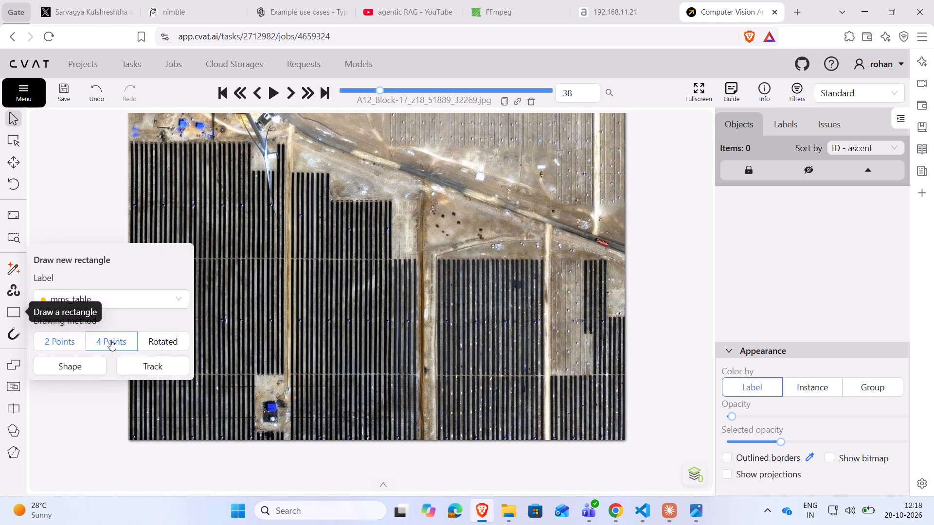
{"action": "left_click", "coordinate": [78, 360]}
{"action": "left_click", "coordinate": [130, 145]}
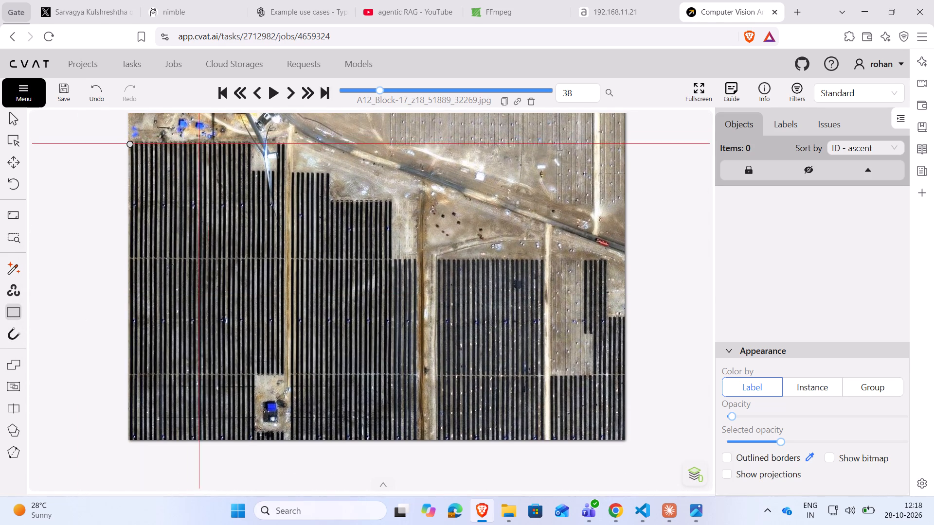
{"action": "left_click", "coordinate": [250, 142]}
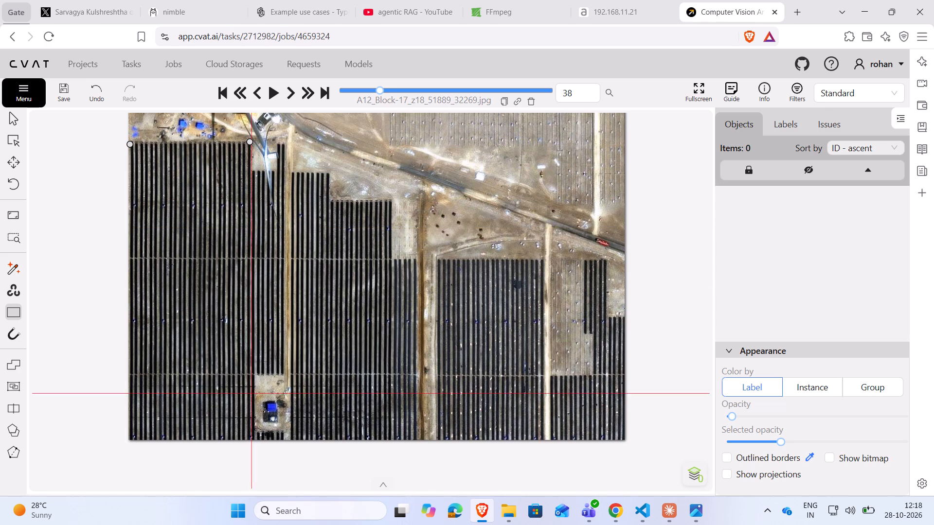
{"action": "left_click", "coordinate": [254, 437]}
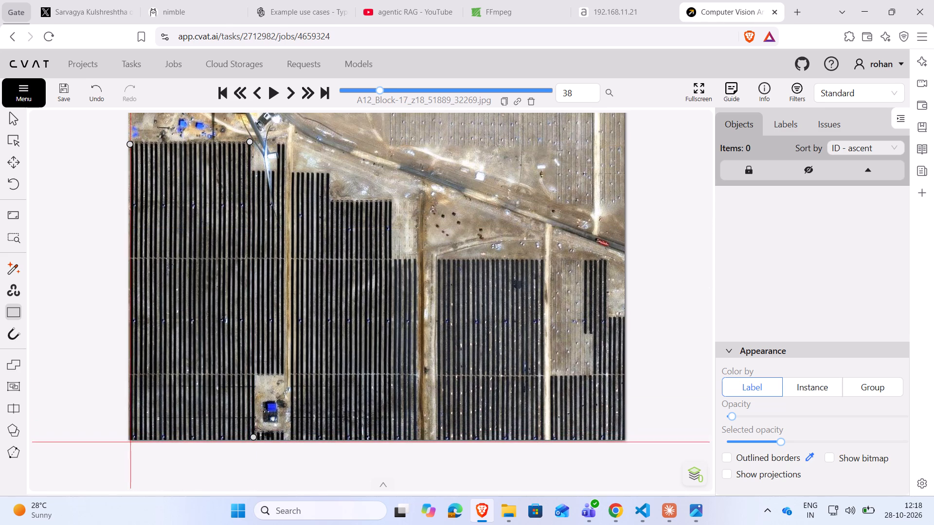
{"action": "left_click", "coordinate": [130, 442]}
{"action": "left_click", "coordinate": [80, 376]}
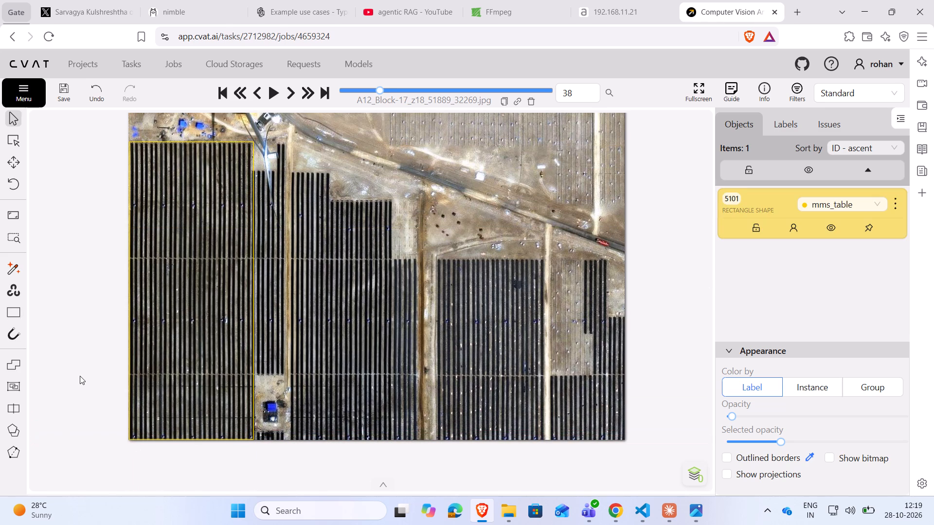
Draw an mms_table rectangle about 56 × 416 px around the narrow panel block between the wide block and the dirt track.
{"action": "scroll", "coordinate": [269, 172], "scroll_direction": "up", "scroll_amount": 2}
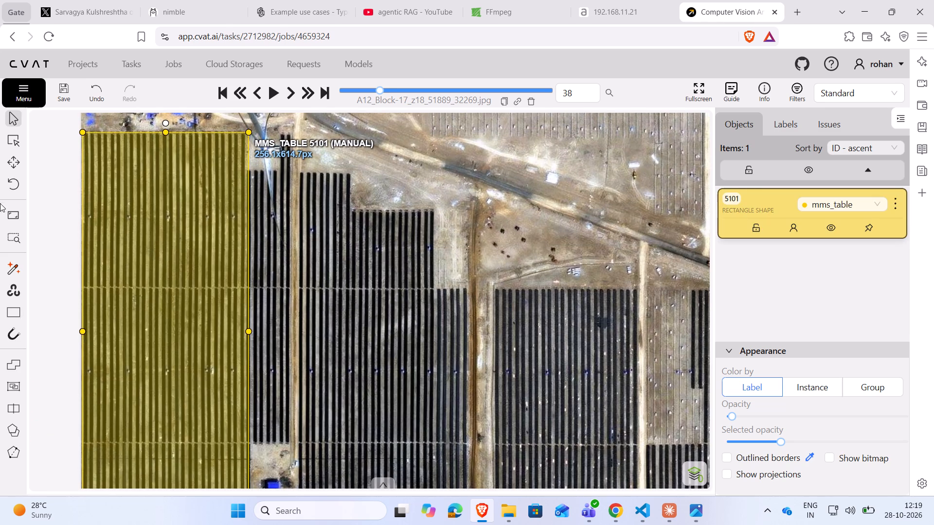
{"action": "left_click", "coordinate": [18, 308]}
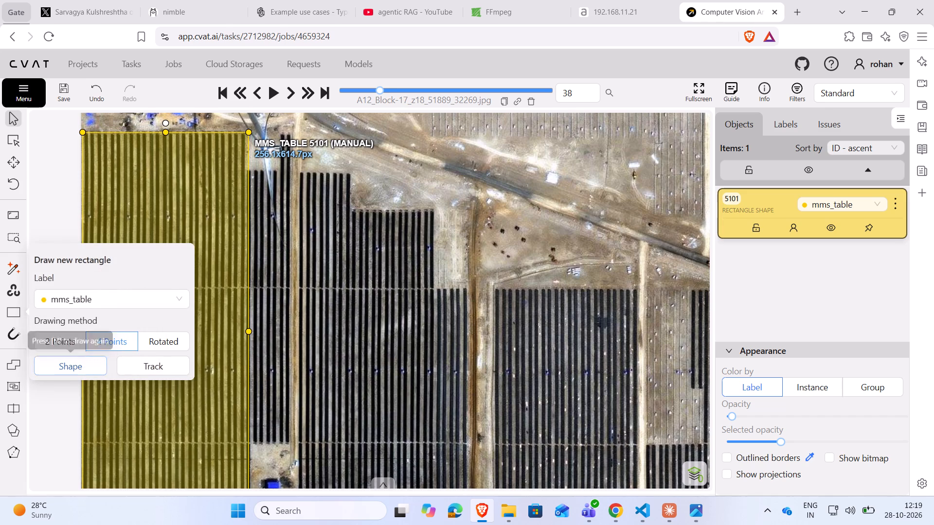
{"action": "left_click", "coordinate": [66, 364]}
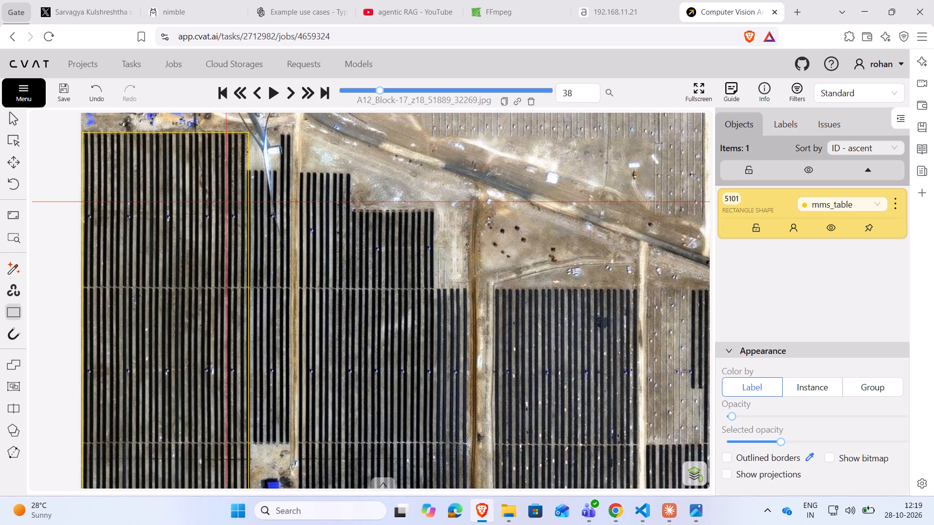
{"action": "left_click", "coordinate": [253, 173]}
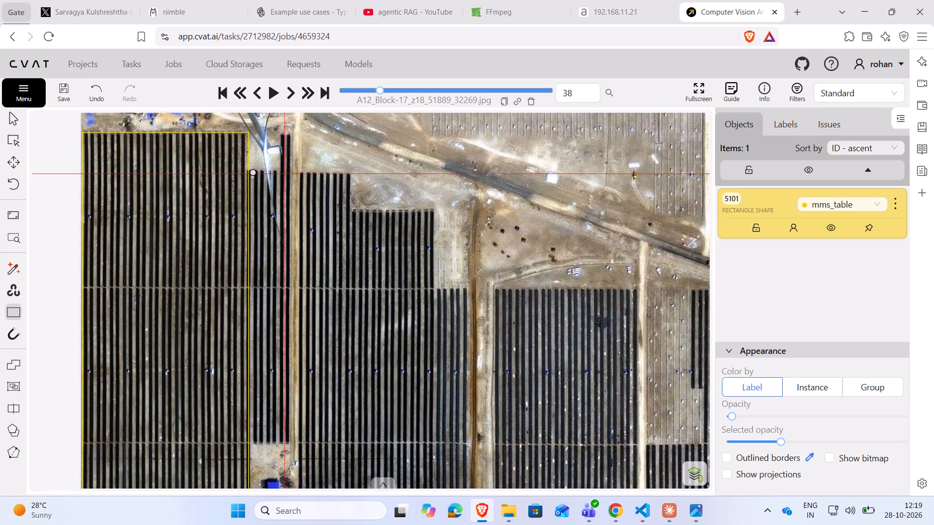
{"action": "left_click", "coordinate": [289, 174]}
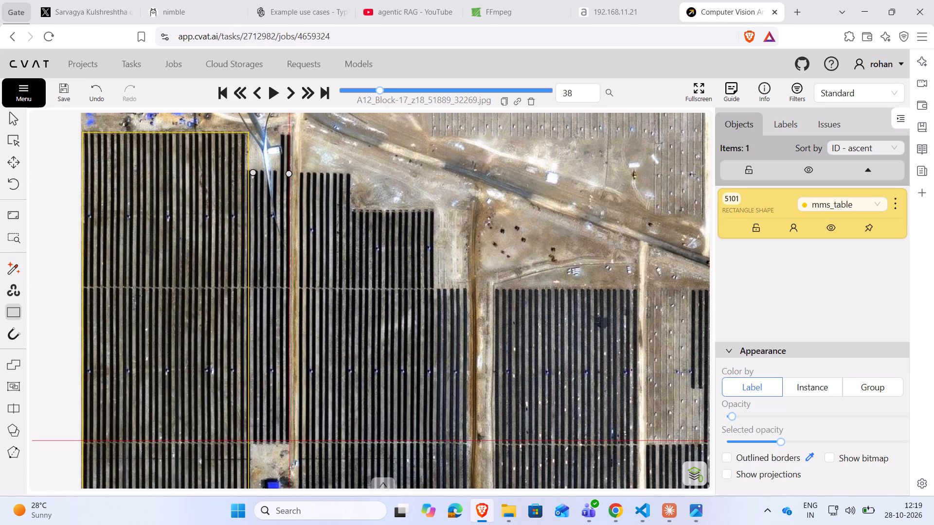
{"action": "left_click", "coordinate": [289, 442]}
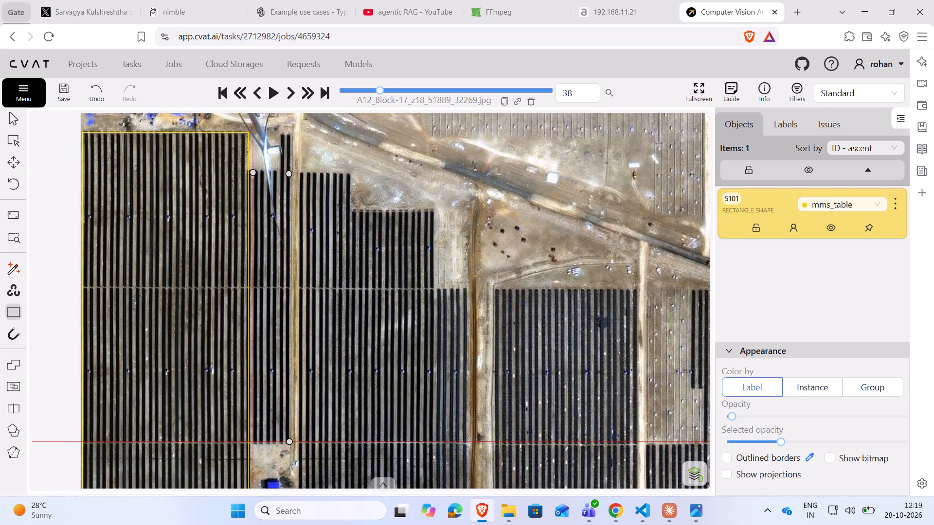
{"action": "left_click", "coordinate": [254, 443]}
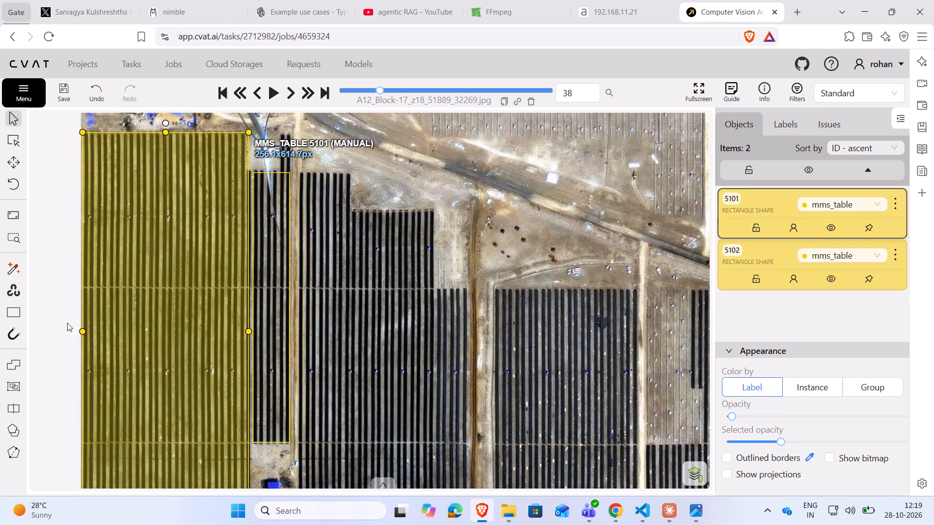
Draw an mms_table rectangle about 77 × 551 px around the panel rows just east of the first dirt track, down to the image's lower edge.
{"action": "left_click_drag", "start_coordinate": [51, 324], "coordinate": [39, 247]}
{"action": "left_click_drag", "start_coordinate": [43, 224], "coordinate": [43, 233]}
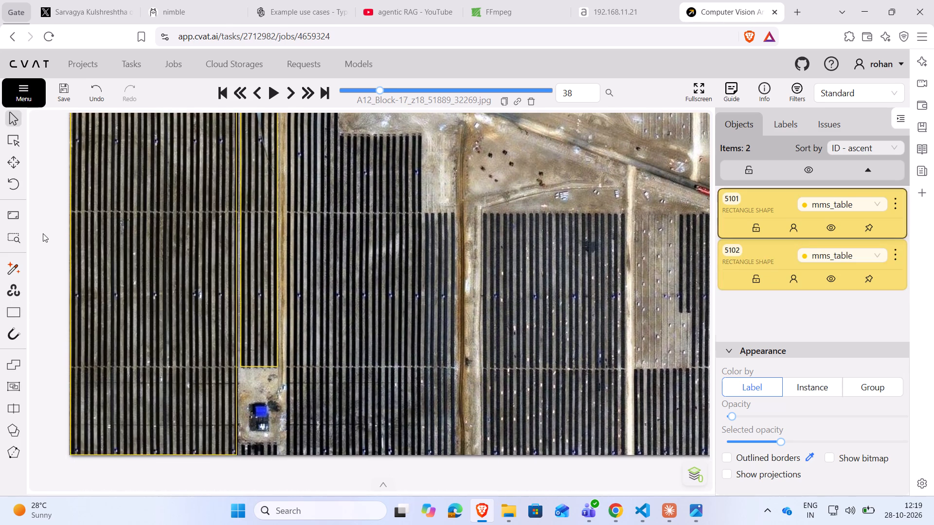
{"action": "left_click_drag", "start_coordinate": [43, 233], "coordinate": [41, 272]}
{"action": "left_click", "coordinate": [20, 311]}
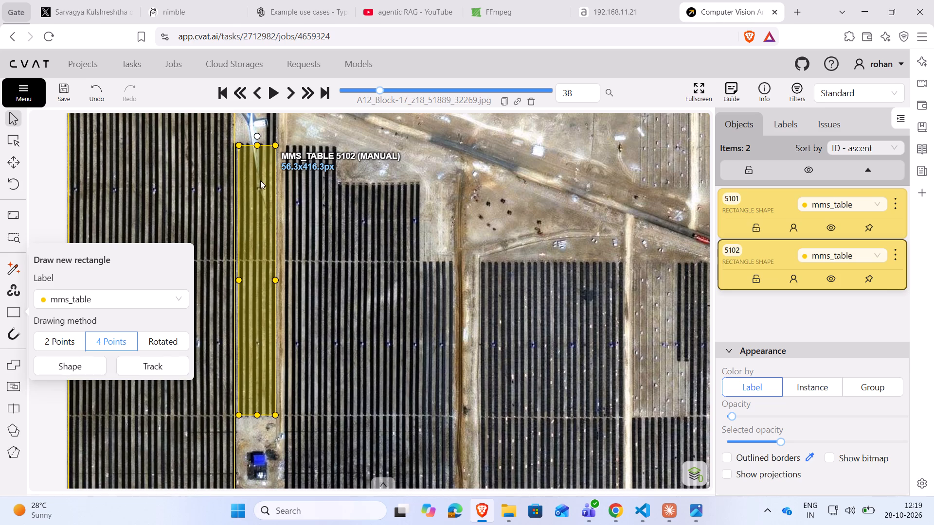
{"action": "left_click", "coordinate": [70, 366]}
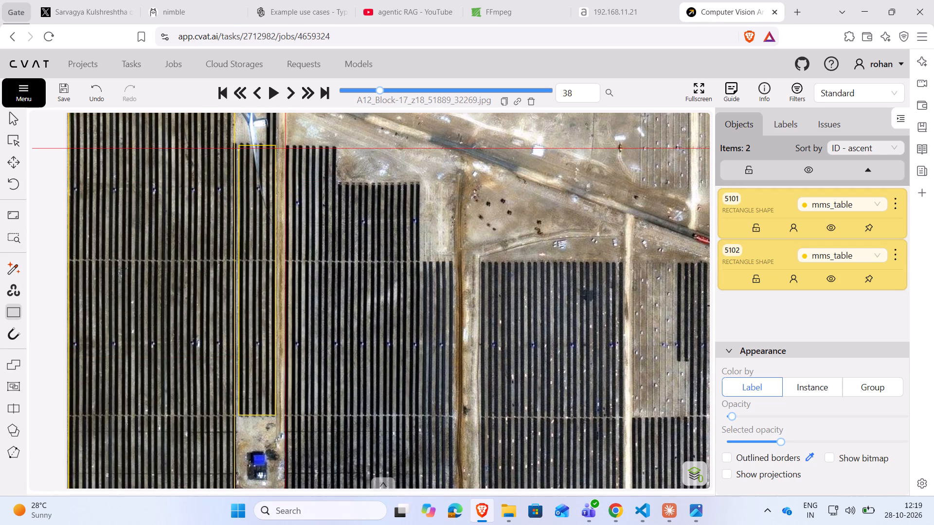
{"action": "left_click", "coordinate": [286, 148]}
{"action": "left_click", "coordinate": [335, 147]}
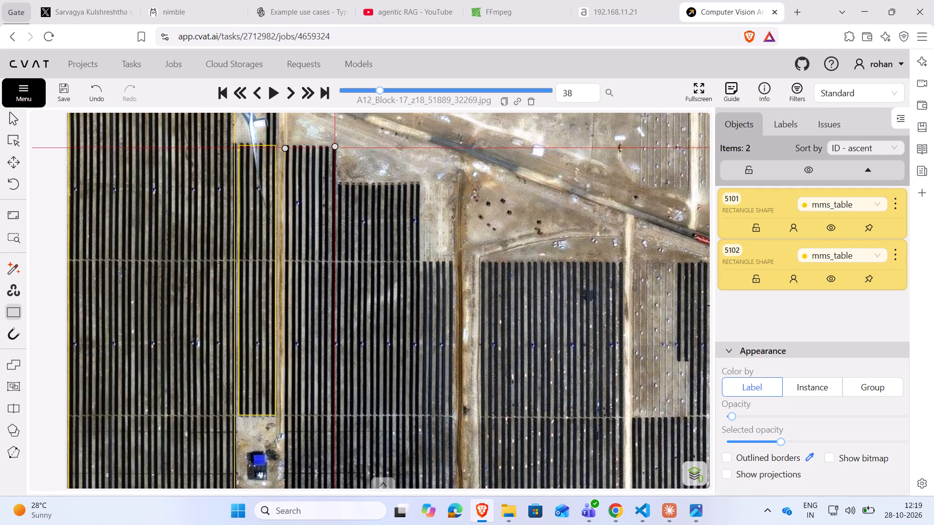
{"action": "scroll", "coordinate": [340, 234], "scroll_direction": "down", "scroll_amount": 2}
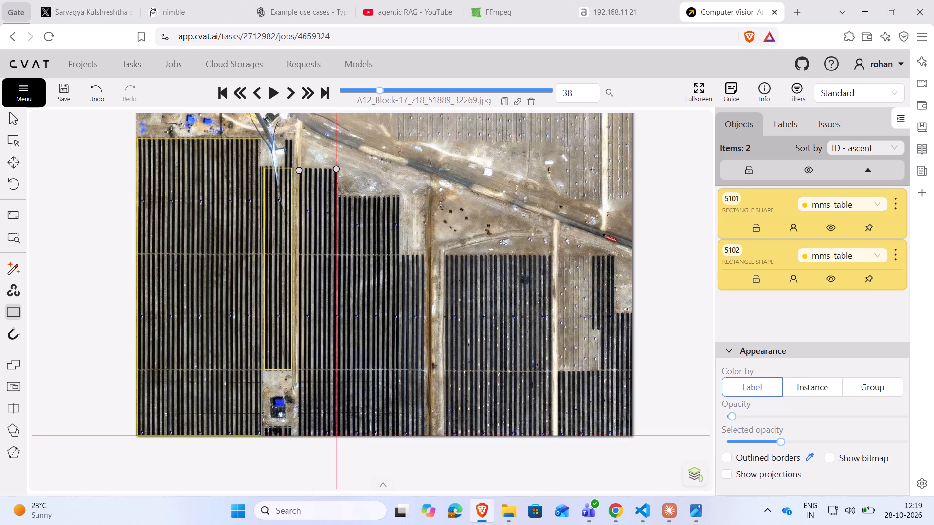
{"action": "left_click", "coordinate": [337, 436]}
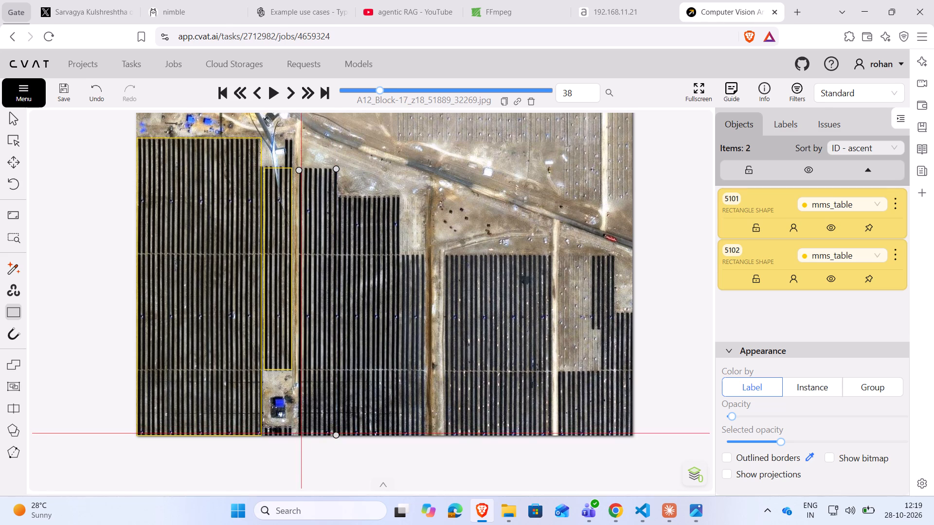
{"action": "left_click", "coordinate": [301, 437]}
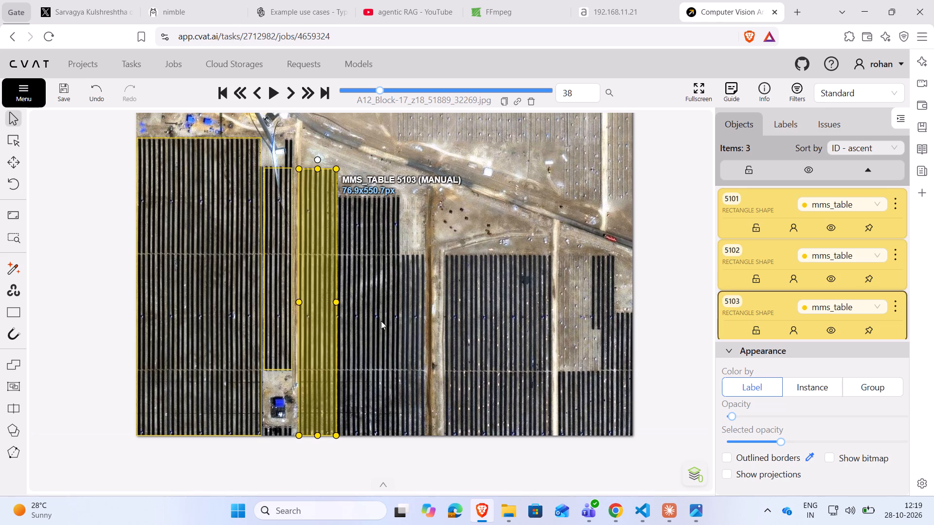
Draw an mms_table rectangle around the adjoining, lower-starting group of panel rows to the east, down to the image's lower edge.
{"action": "left_click", "coordinate": [13, 311]}
{"action": "left_click", "coordinate": [70, 369]}
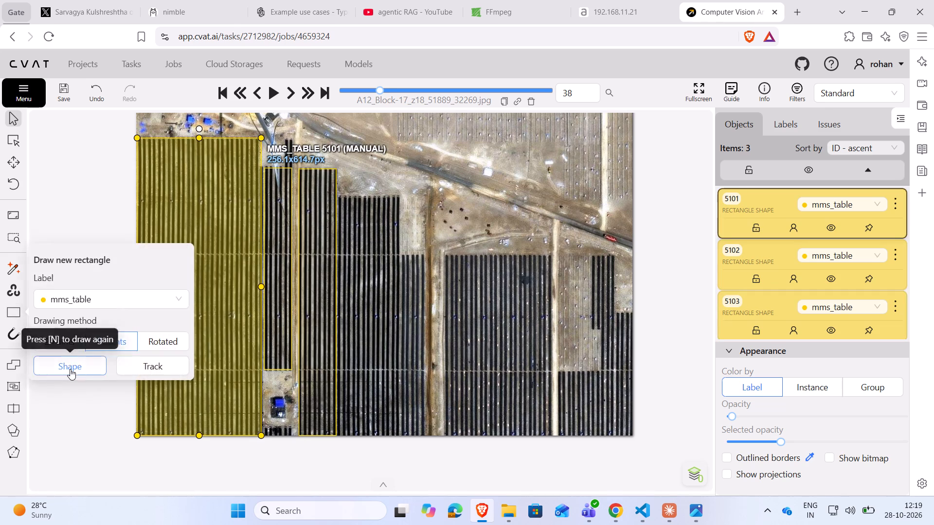
{"action": "left_click", "coordinate": [338, 198]}
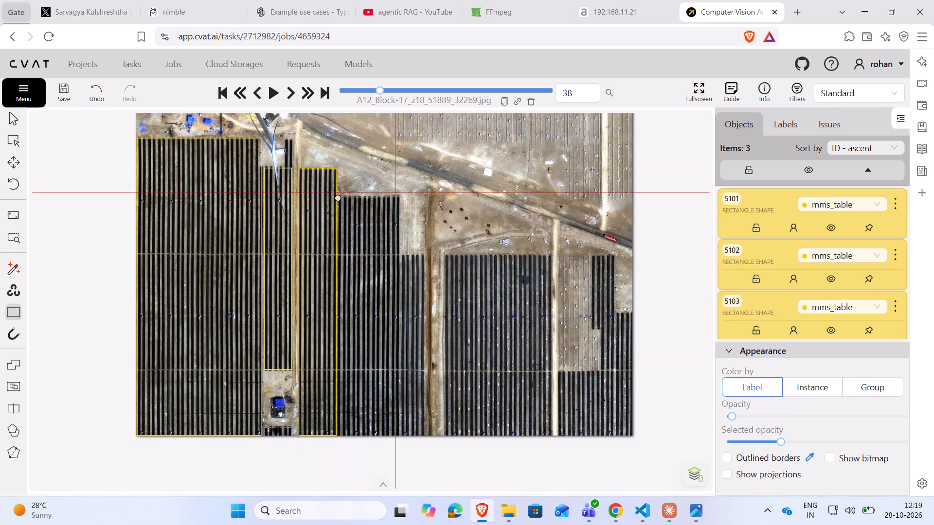
{"action": "left_click", "coordinate": [399, 198]}
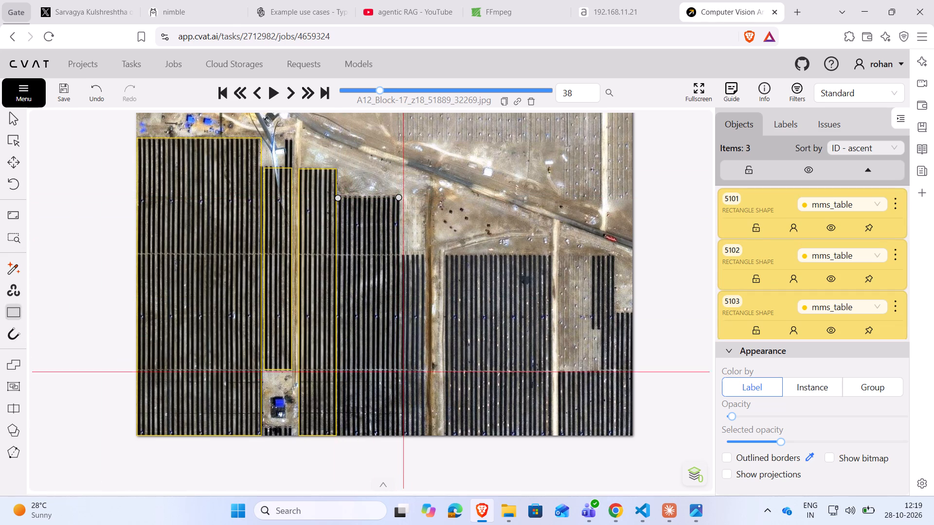
{"action": "left_click", "coordinate": [401, 437]}
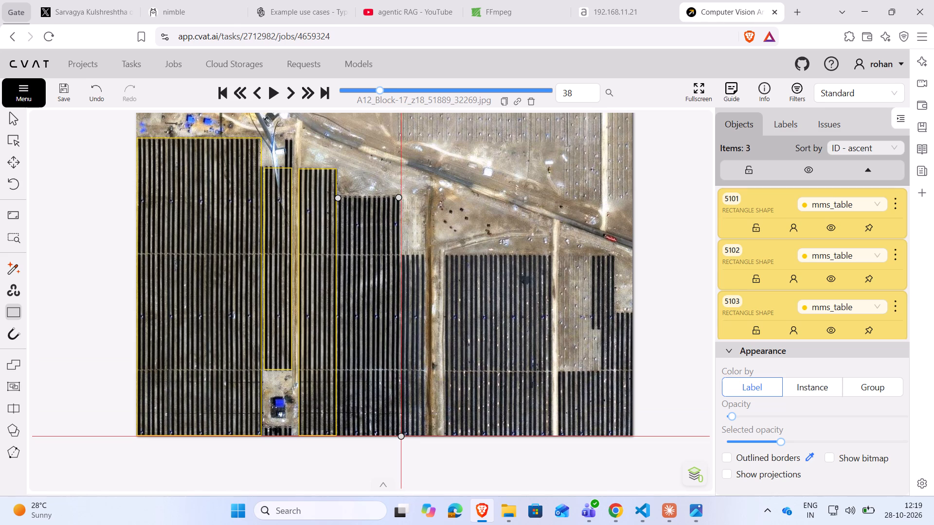
{"action": "left_click", "coordinate": [340, 435]}
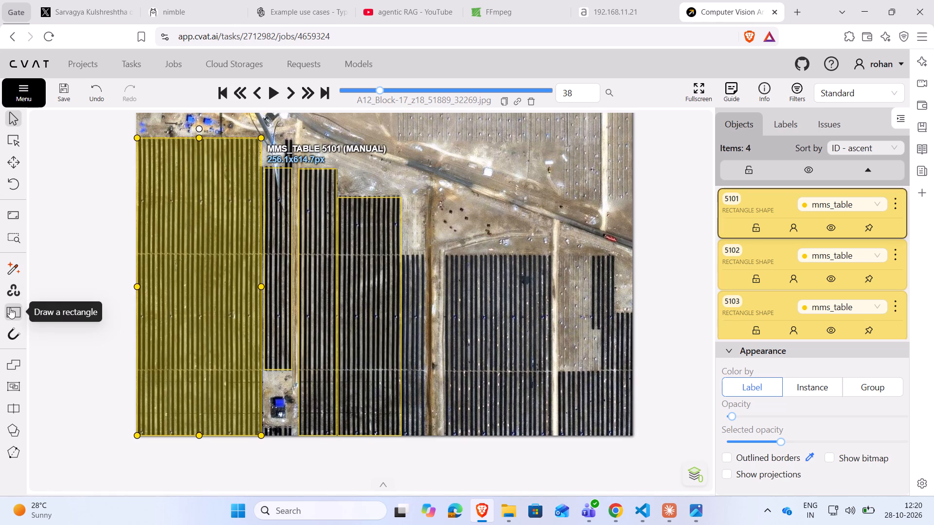
Draw an mms_table rectangle around the narrow panel strip just west of the second dirt track, down to the image's lower edge.
{"action": "left_click", "coordinate": [10, 312]}
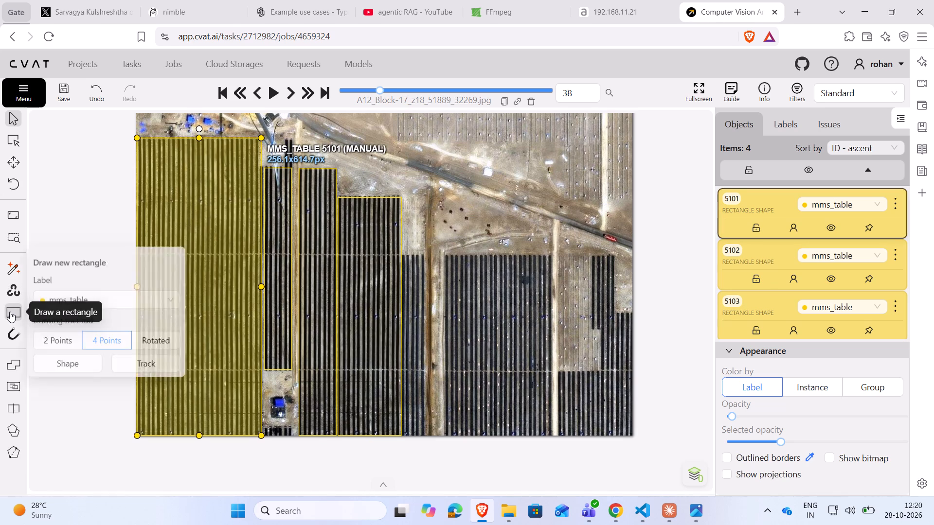
{"action": "left_click", "coordinate": [54, 363]}
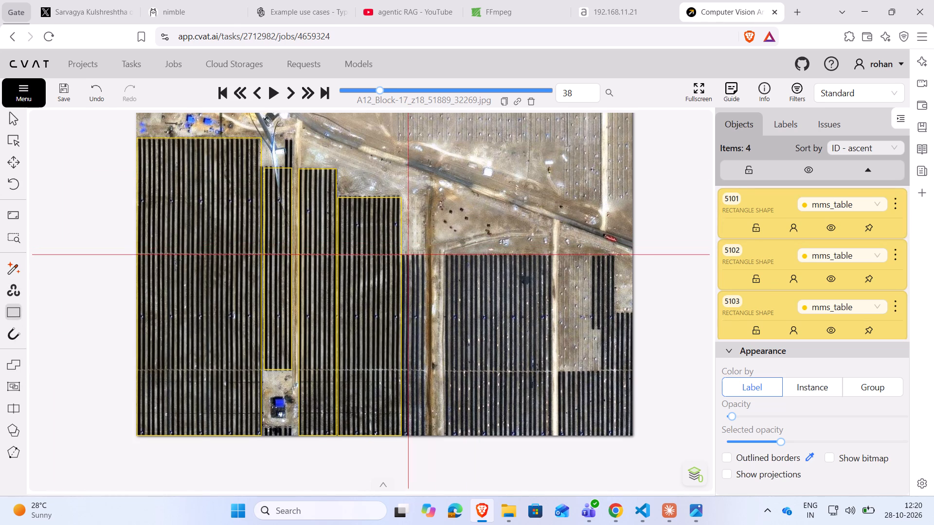
{"action": "left_click", "coordinate": [402, 257]}
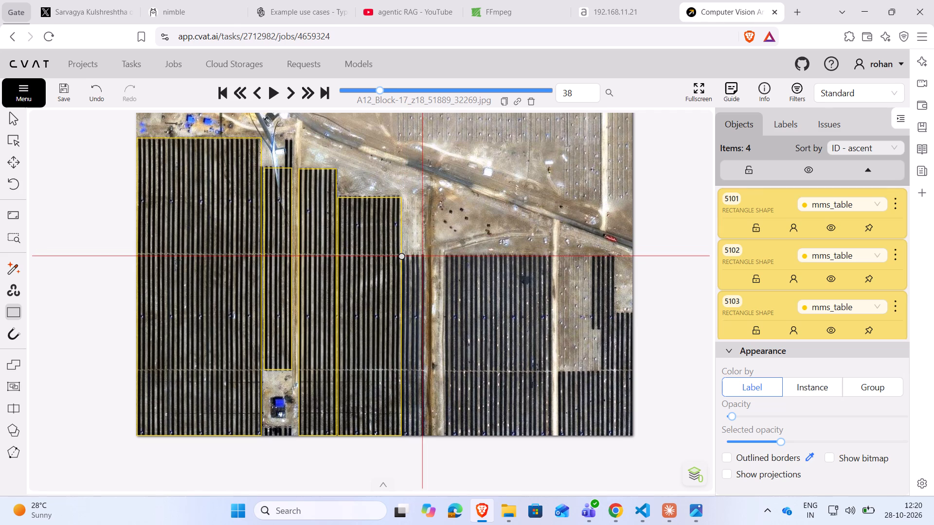
{"action": "left_click", "coordinate": [423, 256]}
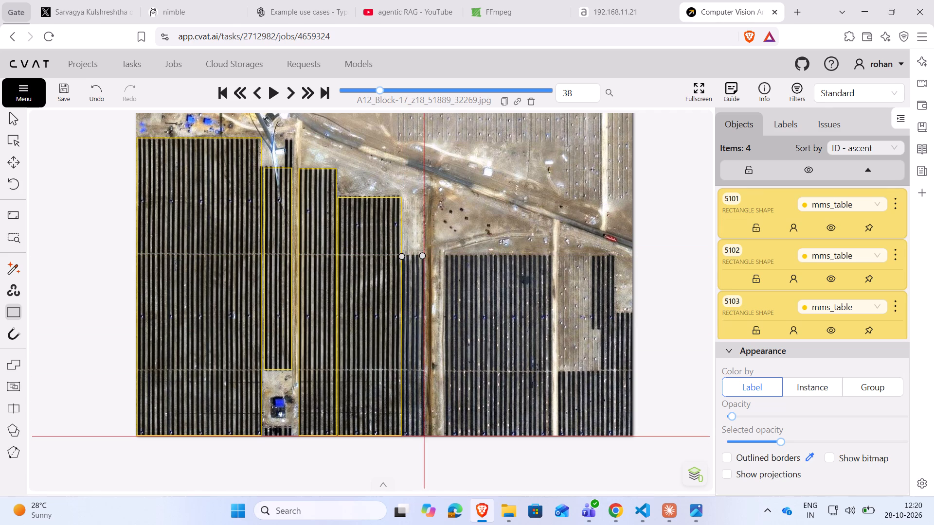
{"action": "left_click", "coordinate": [425, 437]}
{"action": "left_click", "coordinate": [404, 435]}
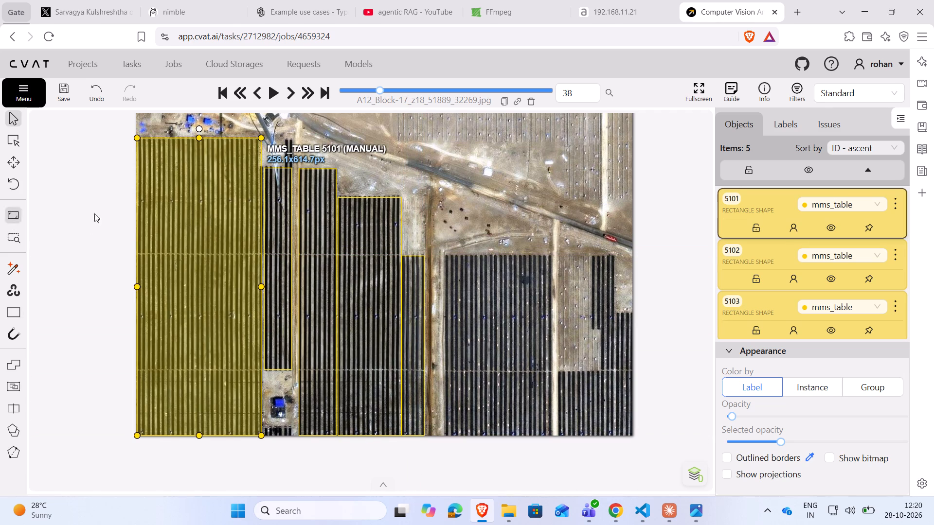
Draw an mms_table rectangle around the wide panel block between the second and third dirt tracks, down to the image's lower edge.
{"action": "left_click", "coordinate": [15, 315]}
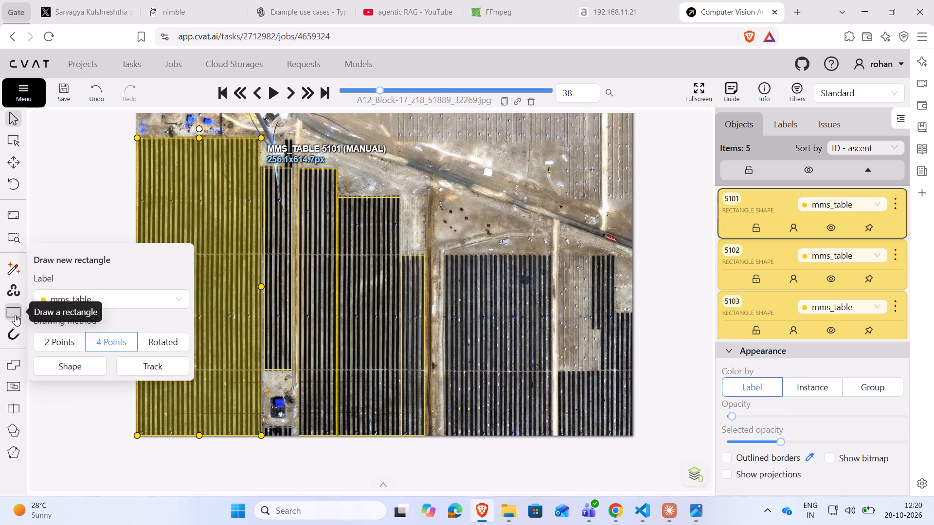
{"action": "left_click", "coordinate": [76, 362]}
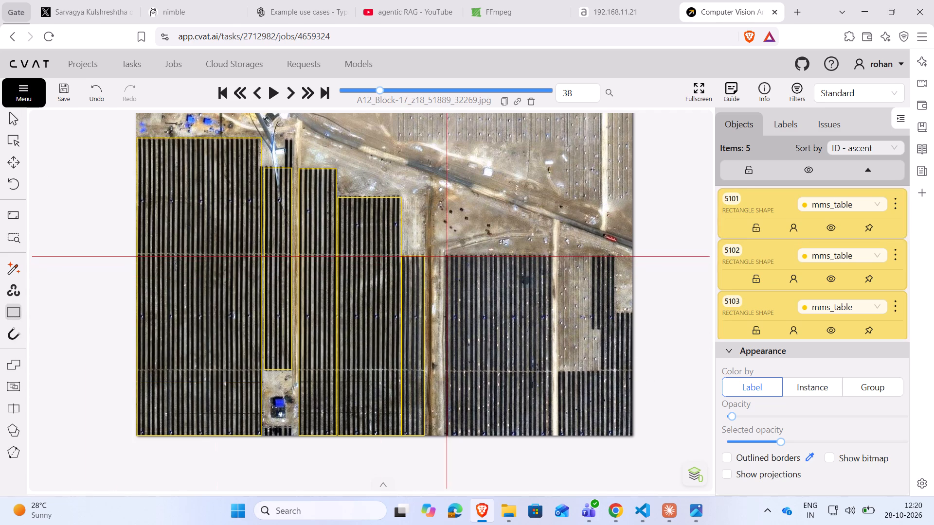
{"action": "left_click", "coordinate": [446, 256]}
{"action": "left_click", "coordinate": [552, 257]}
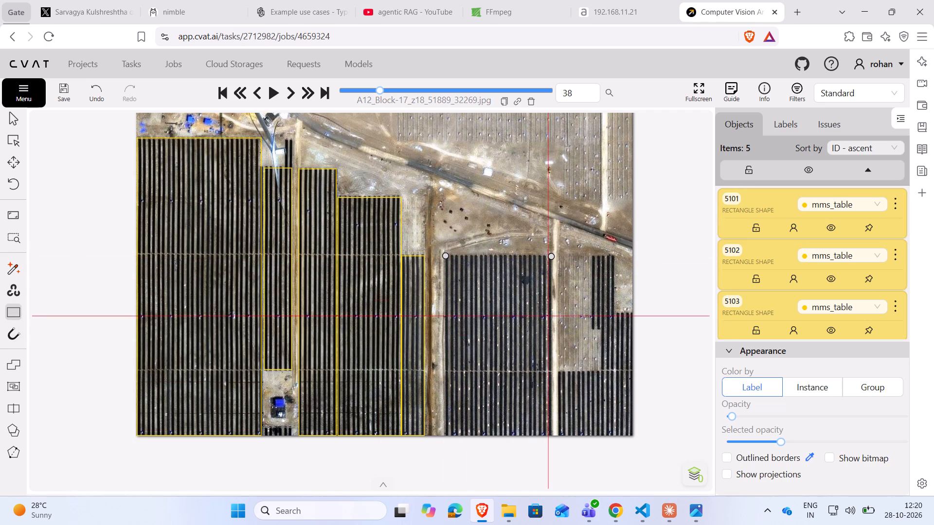
{"action": "left_click", "coordinate": [550, 436]}
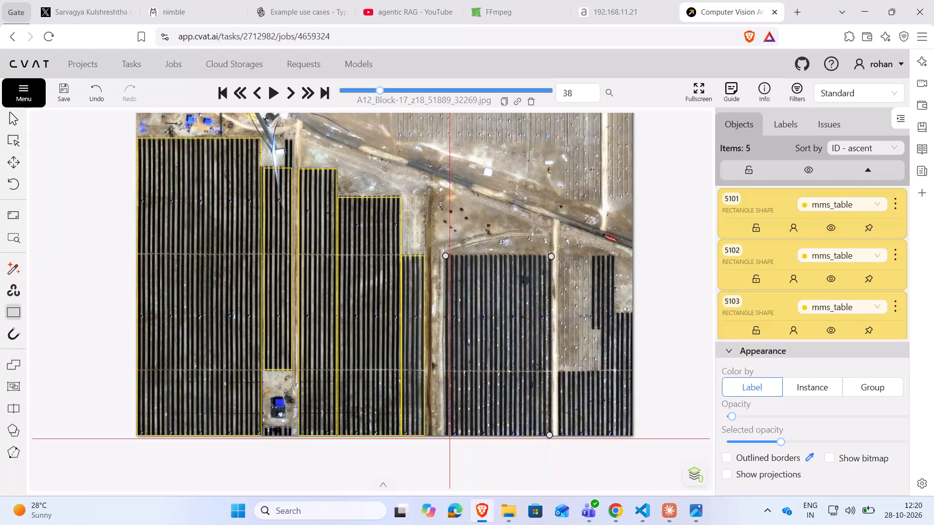
{"action": "left_click", "coordinate": [447, 438]}
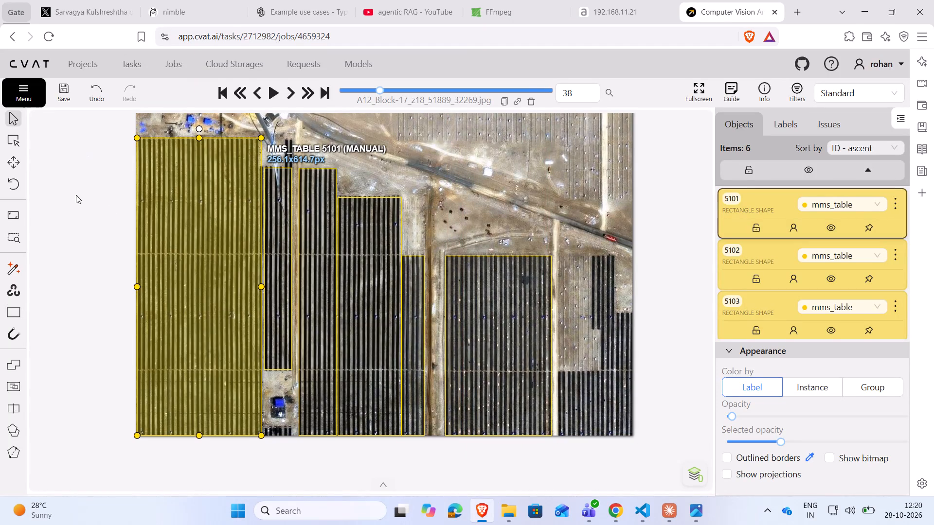
Draw an mms_table rectangle around the full-width panel block in the image's southeast corner, east of the third dirt track.
{"action": "left_click_drag", "start_coordinate": [453, 462], "coordinate": [371, 425]}
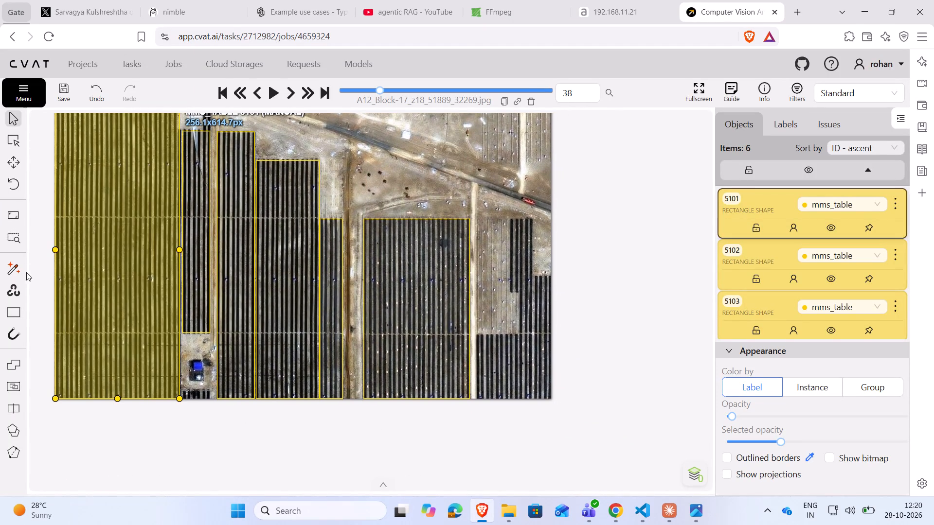
{"action": "left_click", "coordinate": [12, 310]}
{"action": "left_click", "coordinate": [63, 361]}
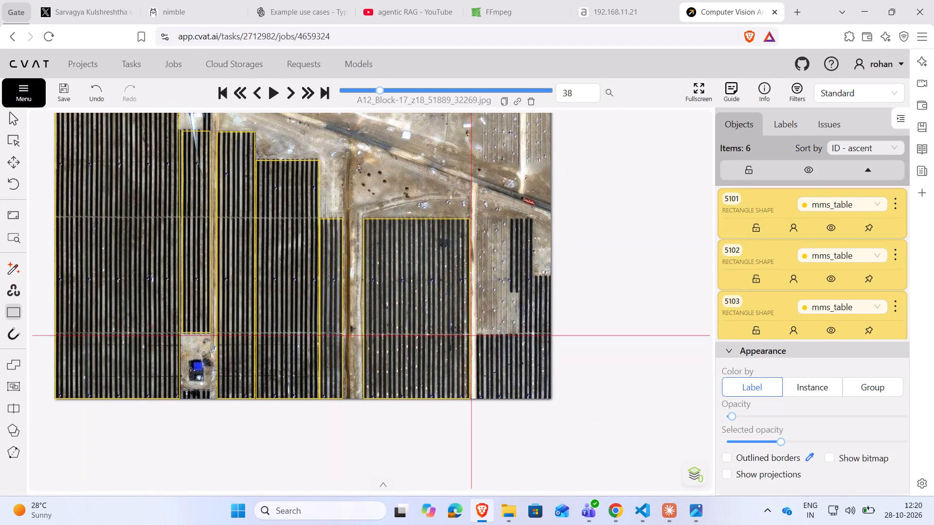
{"action": "left_click", "coordinate": [478, 335]}
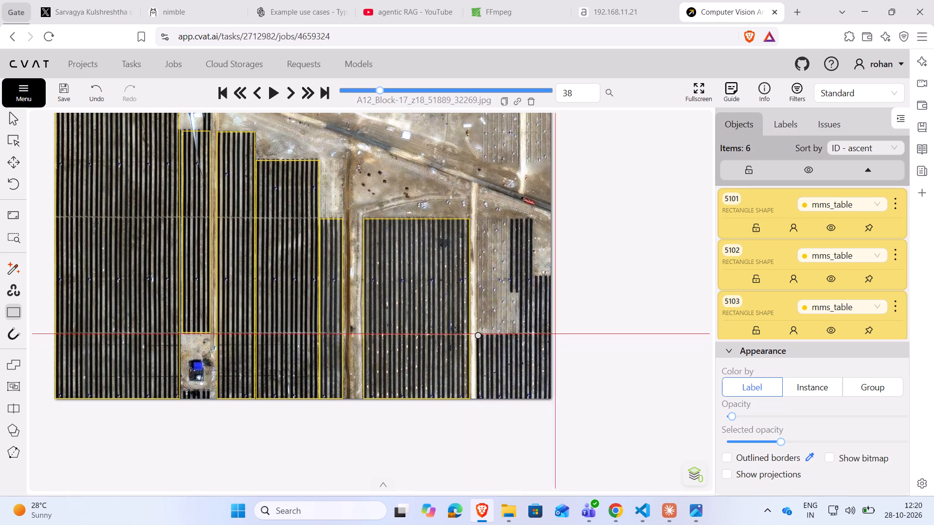
{"action": "left_click", "coordinate": [552, 334]}
{"action": "left_click", "coordinate": [551, 400]}
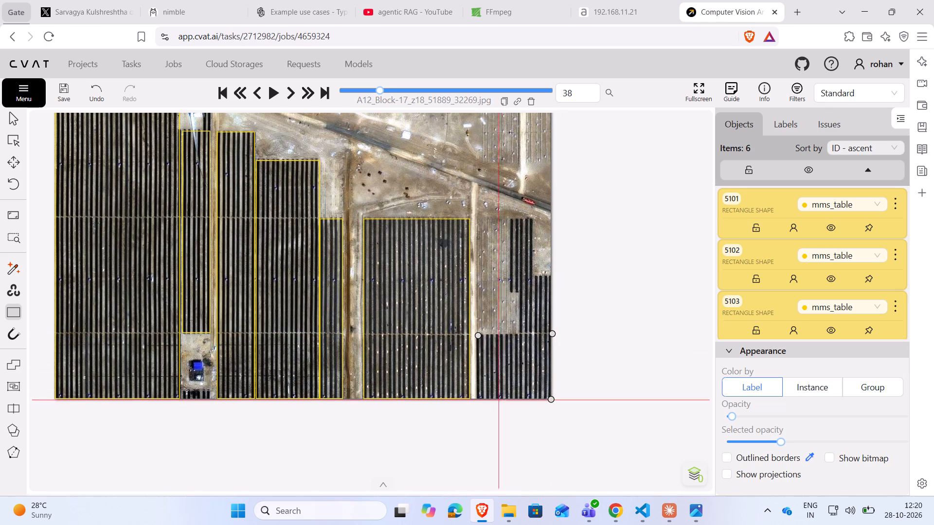
{"action": "left_click", "coordinate": [478, 399]}
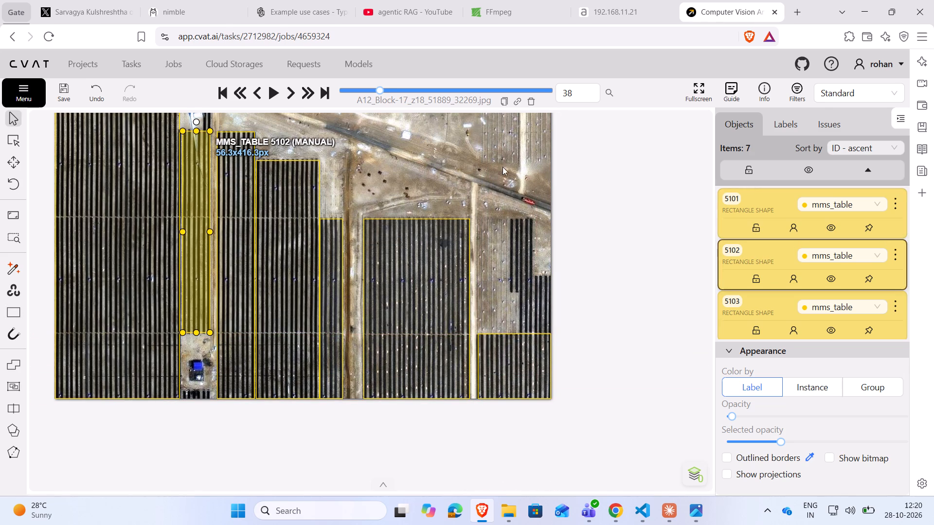
{"action": "scroll", "coordinate": [504, 186], "scroll_direction": "up", "scroll_amount": 4}
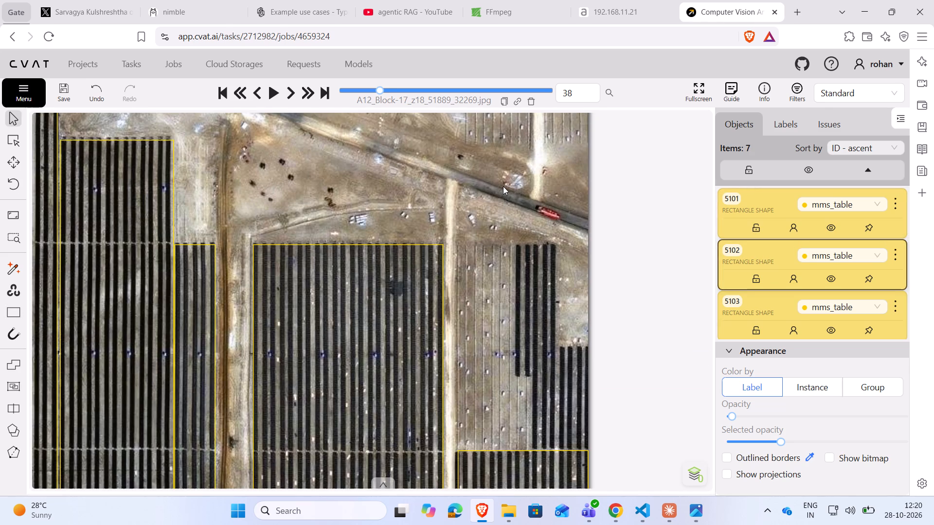
Switch to Zoho People to view the leave summary, and return to the CVAT job.
{"action": "left_click", "coordinate": [630, 512]}
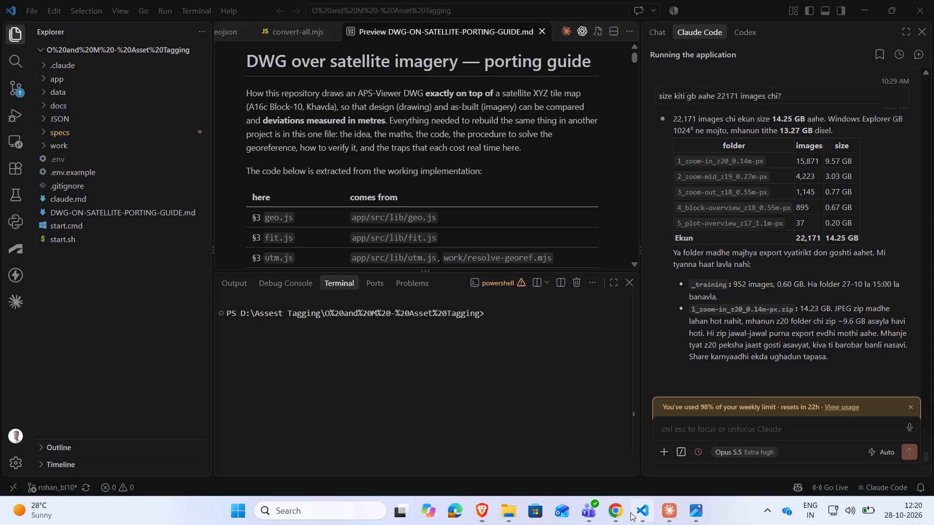
{"action": "left_click", "coordinate": [613, 511]}
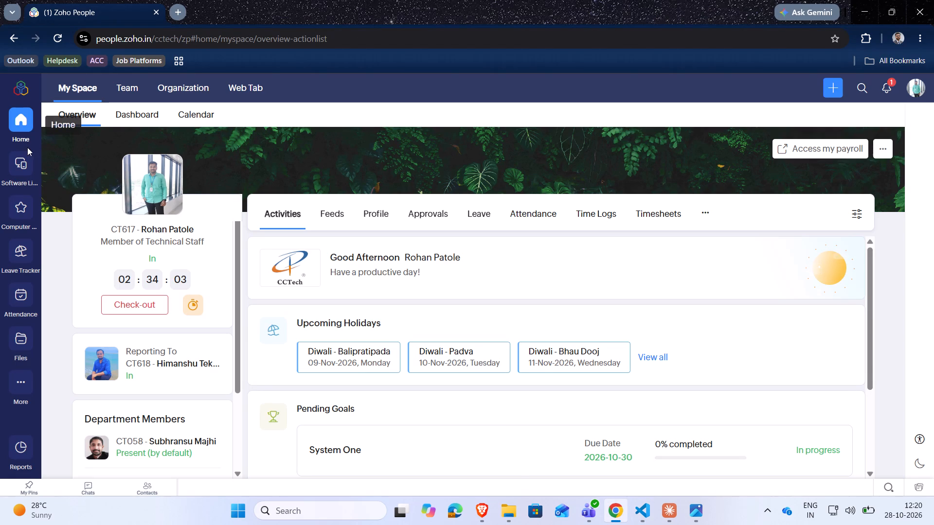
{"action": "left_click", "coordinate": [20, 255]}
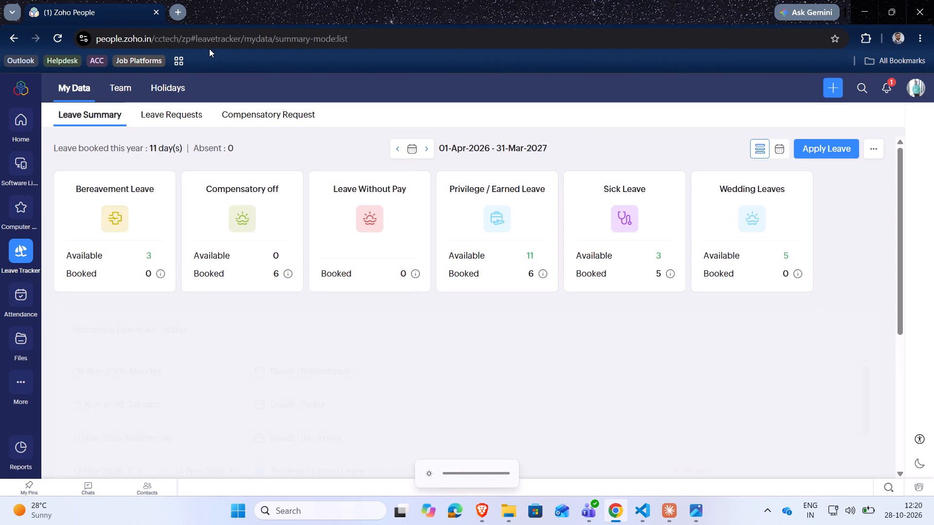
{"action": "key", "text": "alt+Tab"}
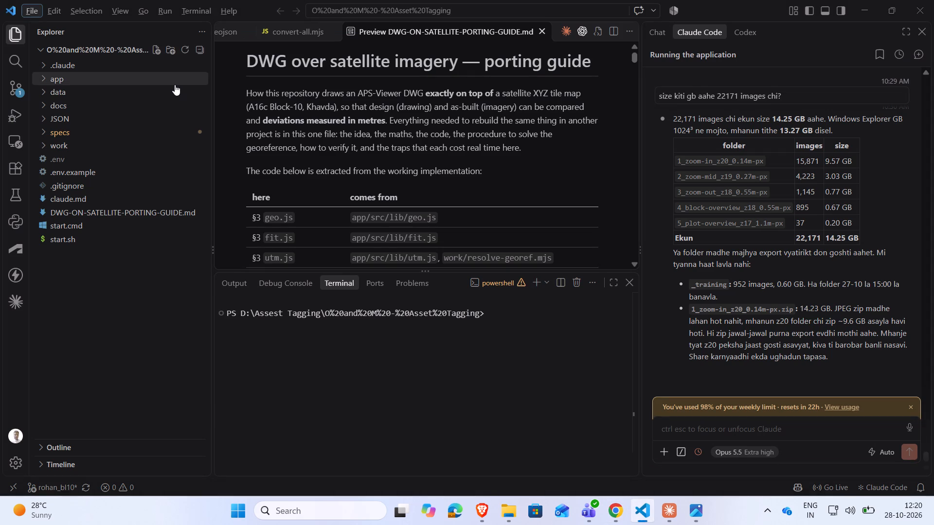
{"action": "left_click", "coordinate": [489, 512]}
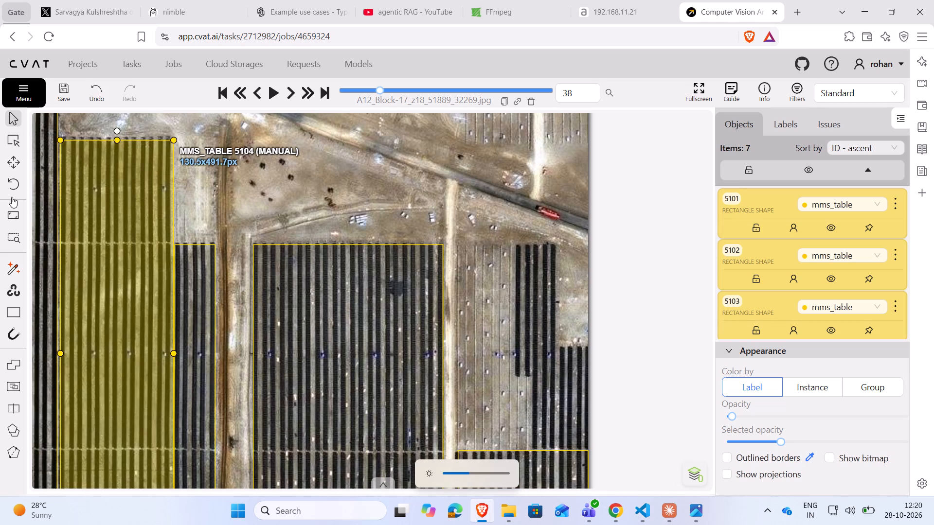
Draw a two-point mms_table rectangle over the westernmost short panel row north of the southeast corner block, narrowed to about 7 × 151 px.
{"action": "left_click", "coordinate": [12, 313]}
{"action": "left_click", "coordinate": [64, 340]}
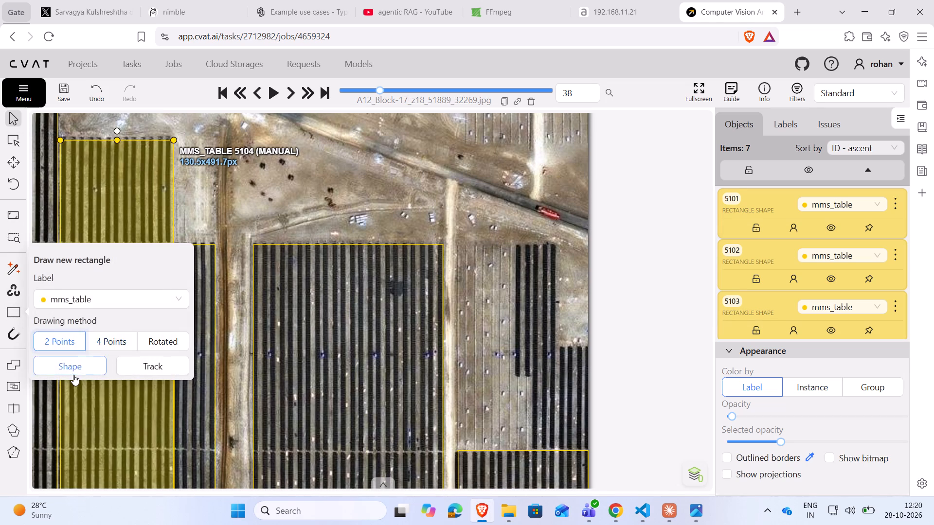
{"action": "left_click", "coordinate": [72, 366]}
{"action": "left_click", "coordinate": [513, 246]}
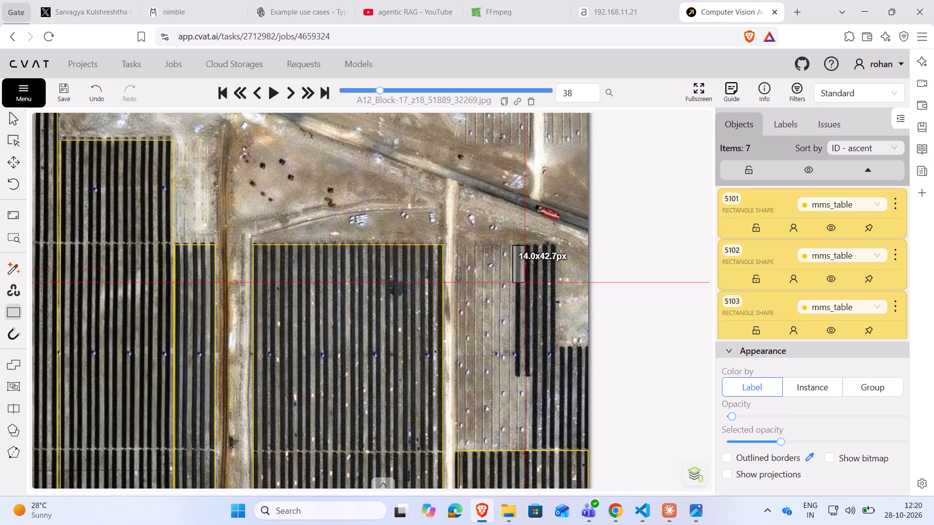
{"action": "left_click", "coordinate": [522, 377]}
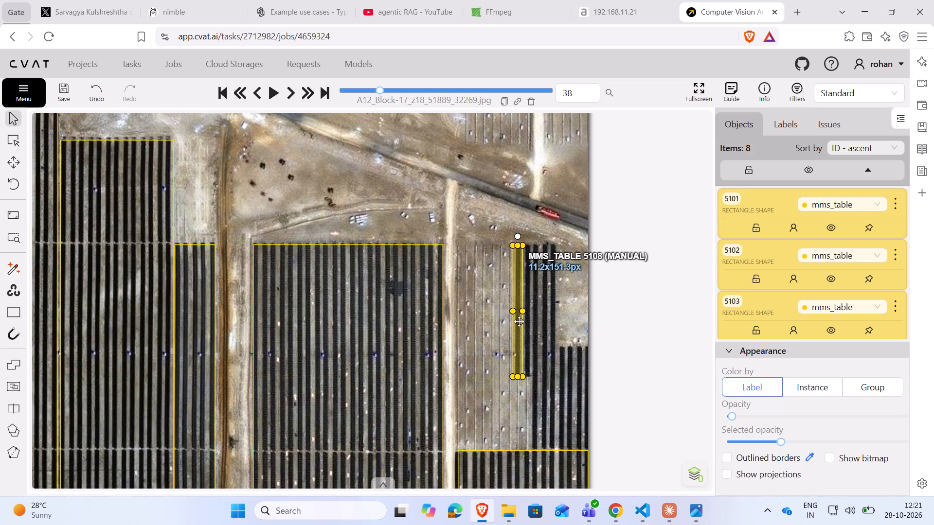
{"action": "left_click", "coordinate": [514, 311]}
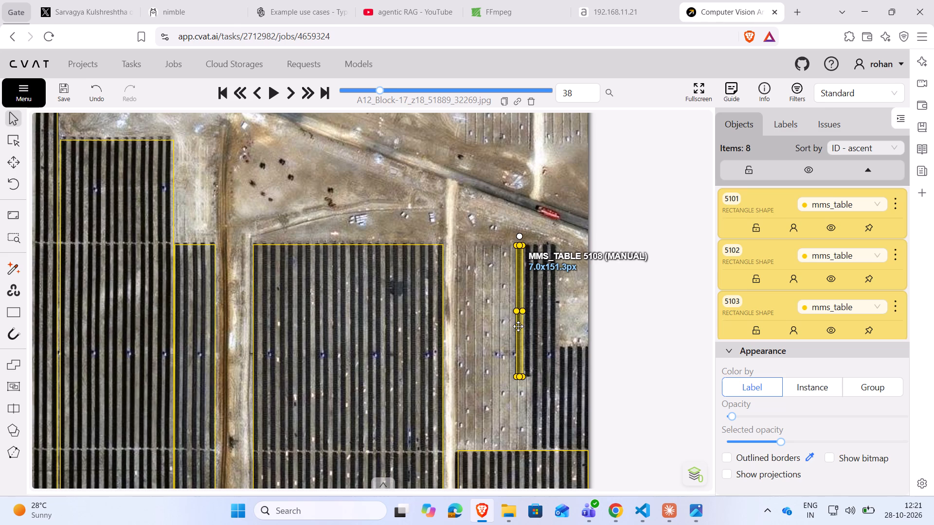
Copy the narrow row rectangle and paste four copies side by side over the adjacent panel rows to the east.
{"action": "key", "text": "ctrl+c"}
{"action": "key", "text": "ctrl+v"}
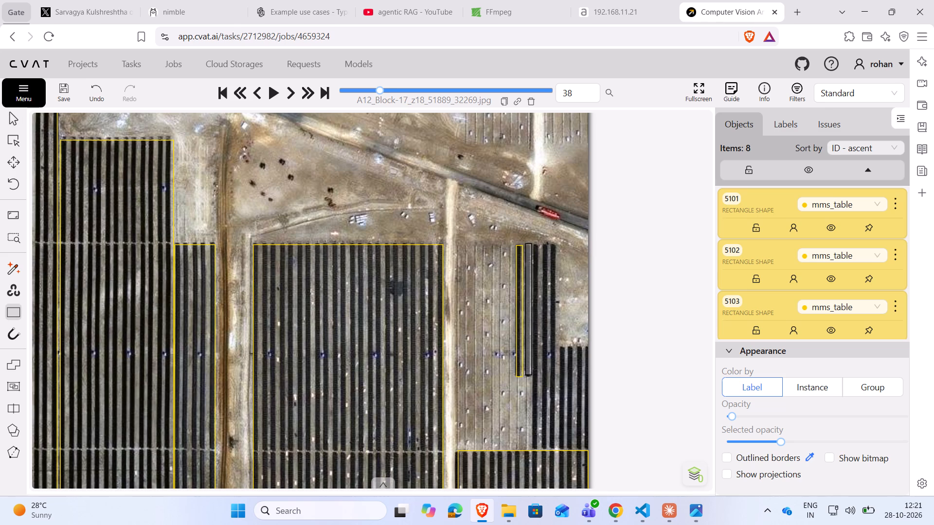
{"action": "left_click", "coordinate": [529, 311], "text": "ctrl"}
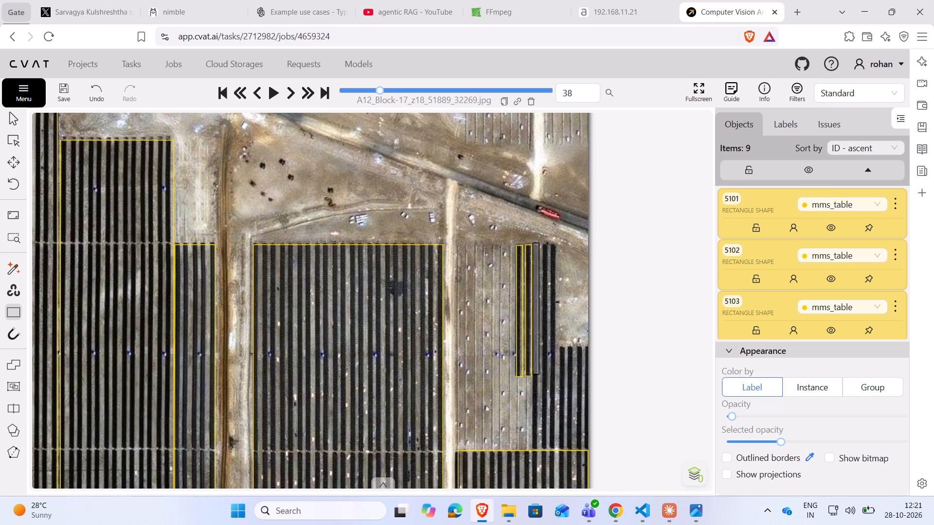
{"action": "left_click", "coordinate": [536, 308], "text": "ctrl"}
{"action": "left_click", "coordinate": [547, 311], "text": "ctrl"}
{"action": "left_click", "coordinate": [556, 310], "text": "ctrl"}
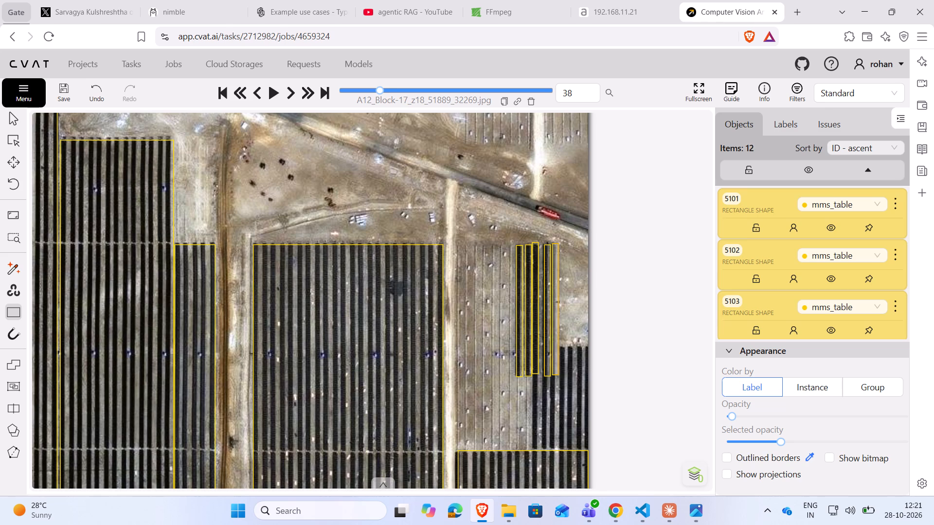
{"action": "key", "text": "Escape"}
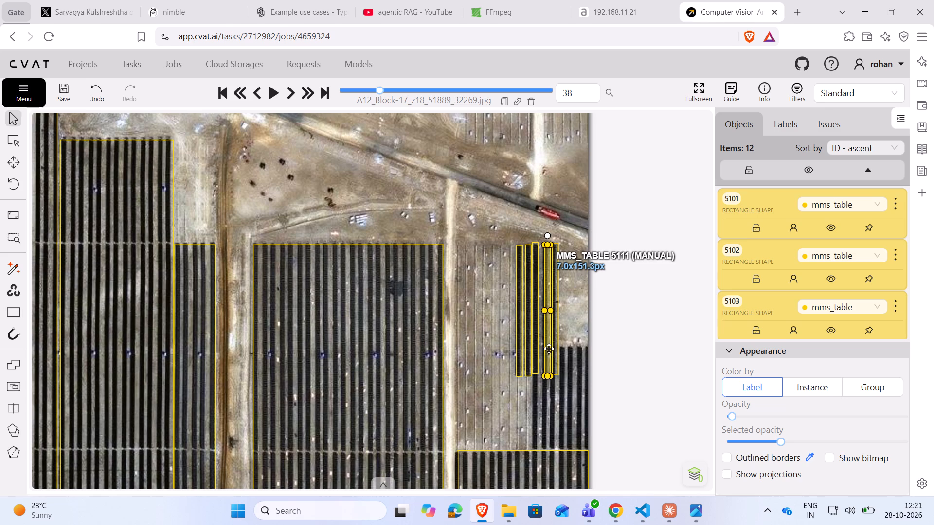
Align the fourth row rectangle and extend the three easternmost ones down to the southeast corner block, the last to about 7 × 242 px.
{"action": "left_click", "coordinate": [550, 331]}
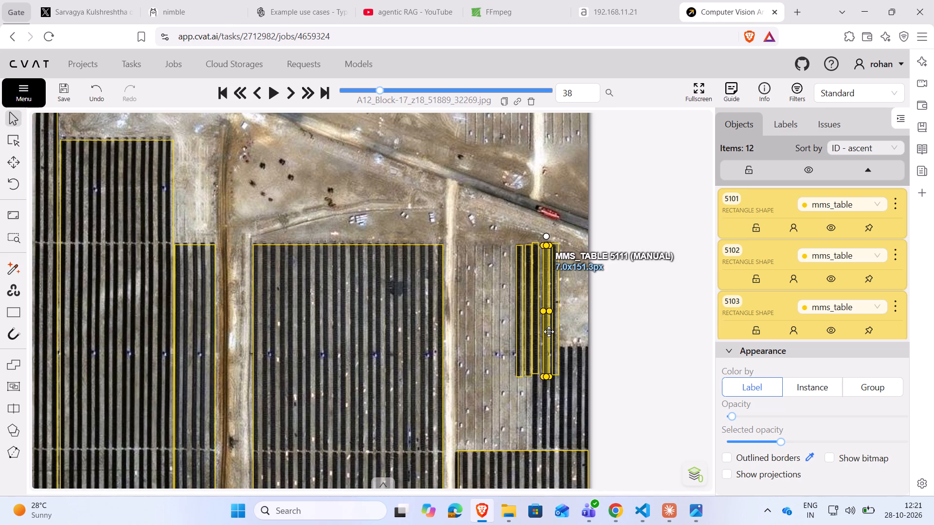
{"action": "left_click_drag", "start_coordinate": [537, 373], "coordinate": [536, 448]}
{"action": "left_click_drag", "start_coordinate": [547, 374], "coordinate": [547, 445]}
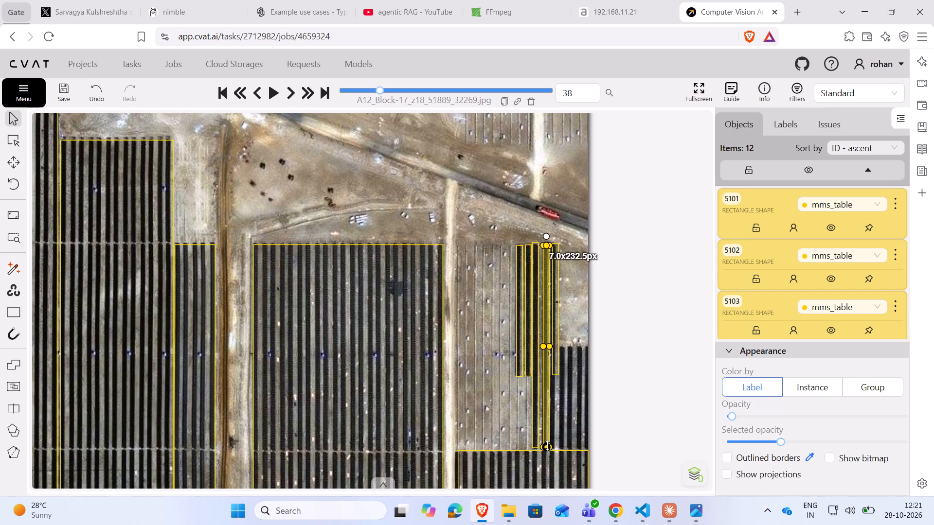
{"action": "left_click_drag", "start_coordinate": [547, 445], "coordinate": [547, 445]}
{"action": "left_click", "coordinate": [556, 357]}
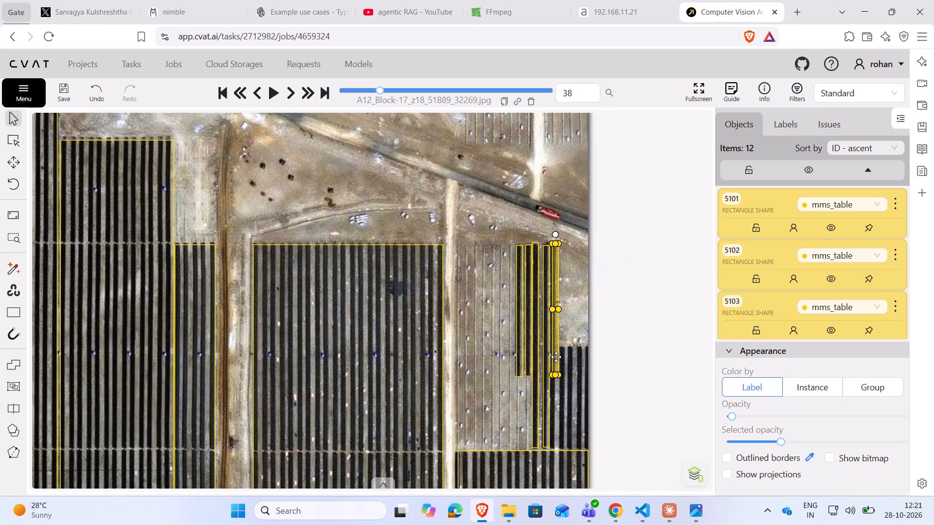
{"action": "left_click_drag", "start_coordinate": [554, 374], "coordinate": [553, 451]}
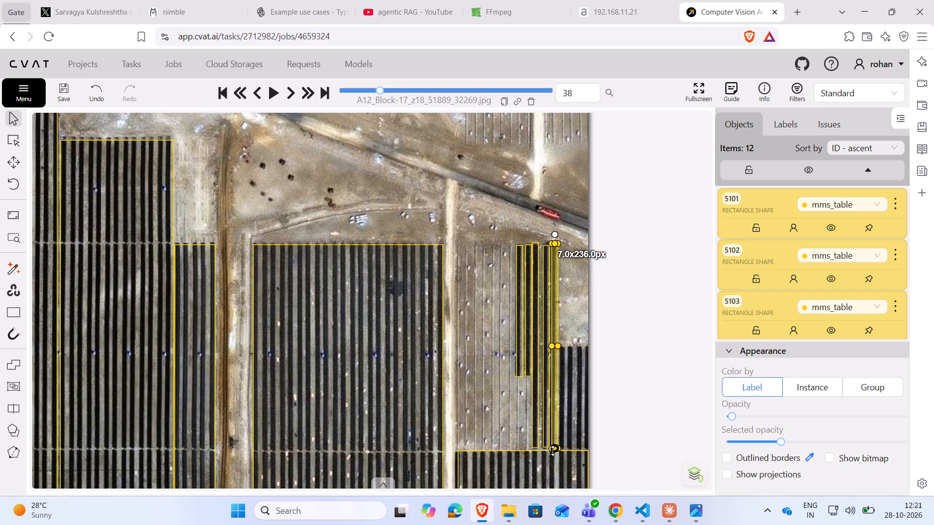
{"action": "left_click_drag", "start_coordinate": [553, 451], "coordinate": [553, 454]}
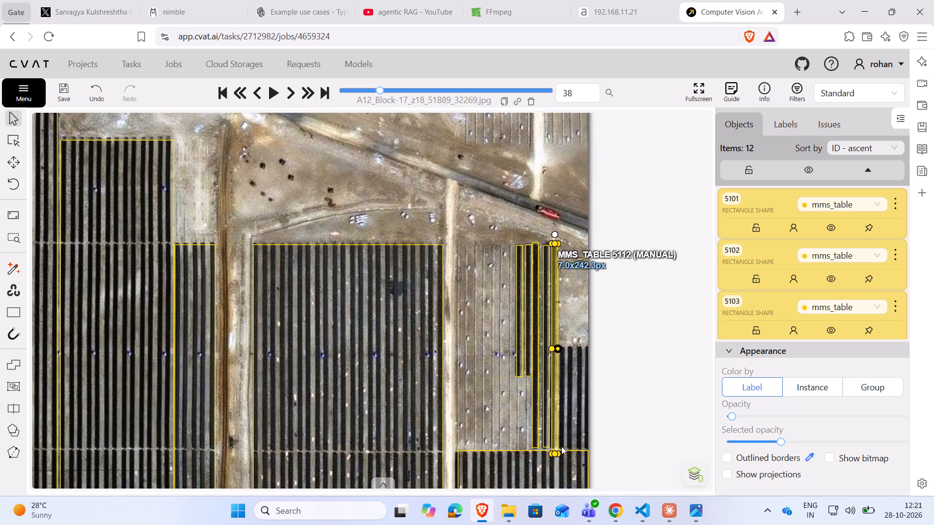
{"action": "left_click", "coordinate": [555, 452]}
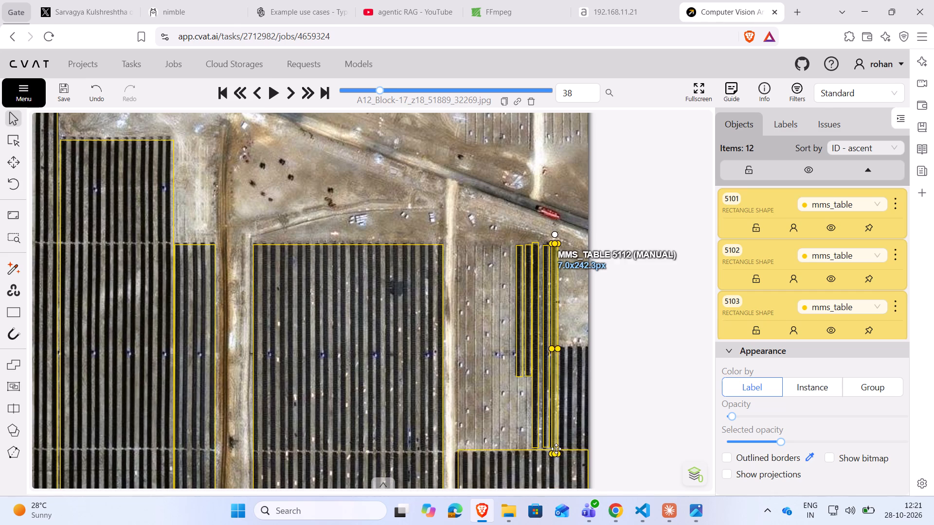
Shorten the easternmost tall row rectangle at its southern end to about 7 × 237 px, meeting the southeast corner block.
{"action": "left_click_drag", "start_coordinate": [556, 454], "coordinate": [555, 449]}
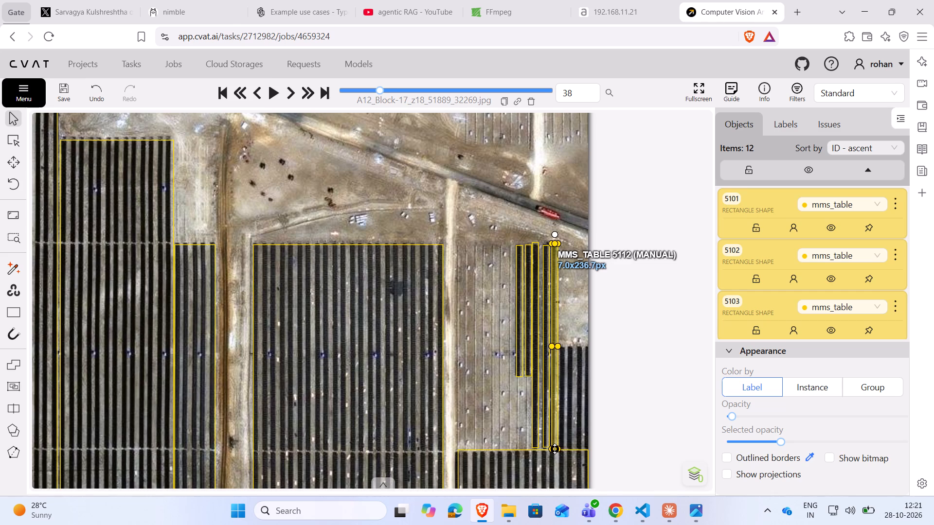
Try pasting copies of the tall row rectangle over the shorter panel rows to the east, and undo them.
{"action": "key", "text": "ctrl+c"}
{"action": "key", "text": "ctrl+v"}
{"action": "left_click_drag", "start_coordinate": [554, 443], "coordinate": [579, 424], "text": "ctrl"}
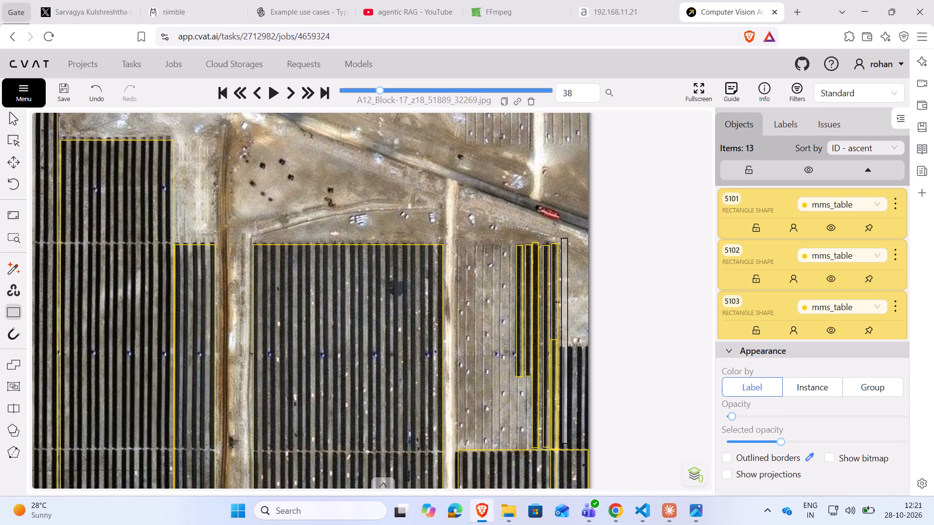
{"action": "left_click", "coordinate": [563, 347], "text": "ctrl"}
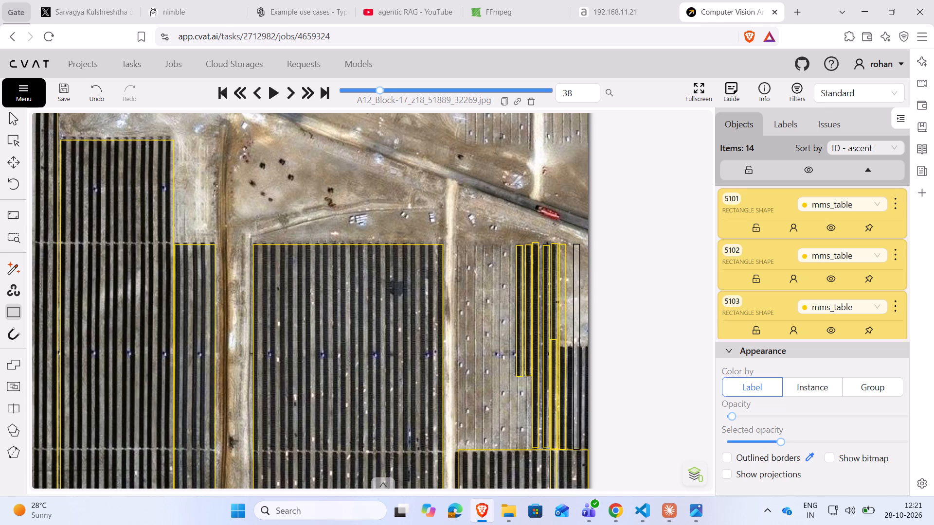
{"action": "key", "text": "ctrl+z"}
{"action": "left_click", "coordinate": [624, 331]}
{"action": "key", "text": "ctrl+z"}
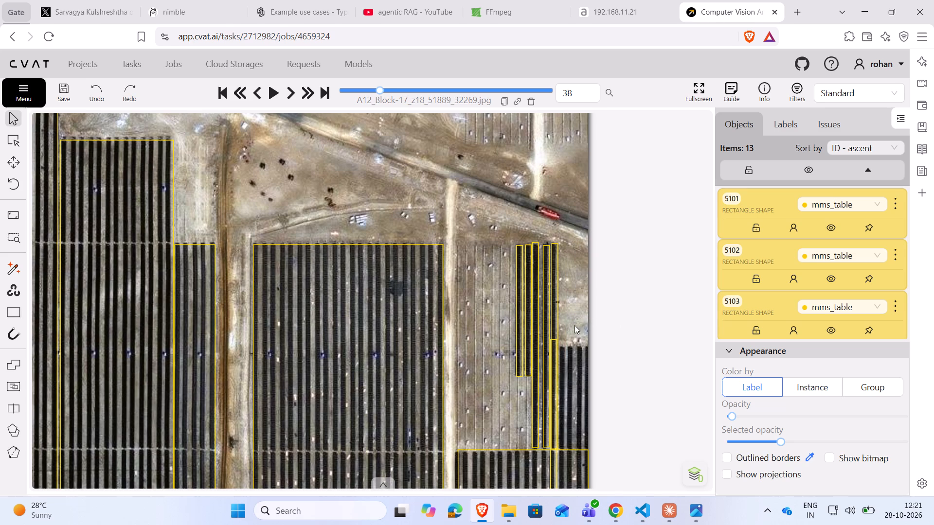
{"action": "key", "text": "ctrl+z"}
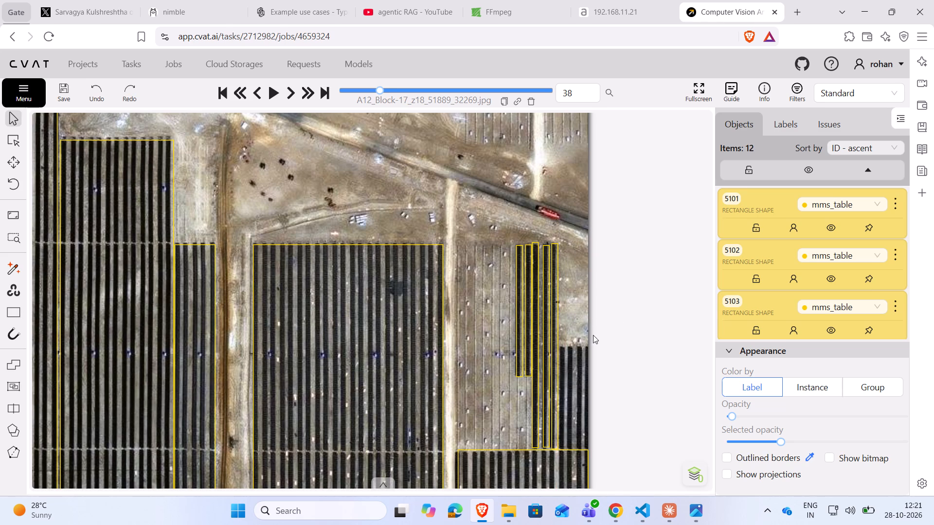
Copy the westernmost 7 × 151 px row rectangle and paste four copies over the short panel rows at the image's eastern edge.
{"action": "left_click", "coordinate": [518, 283]}
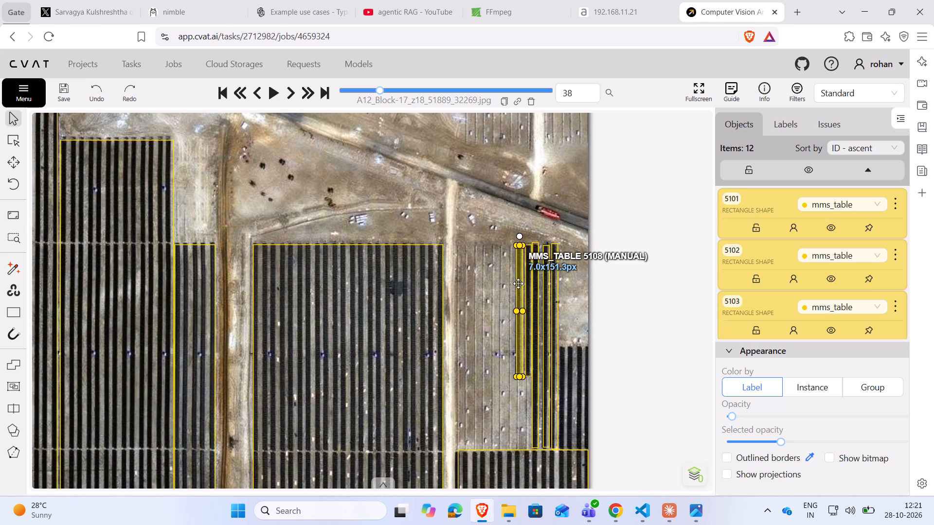
{"action": "key", "text": "ctrl+c"}
{"action": "key", "text": "ctrl+v"}
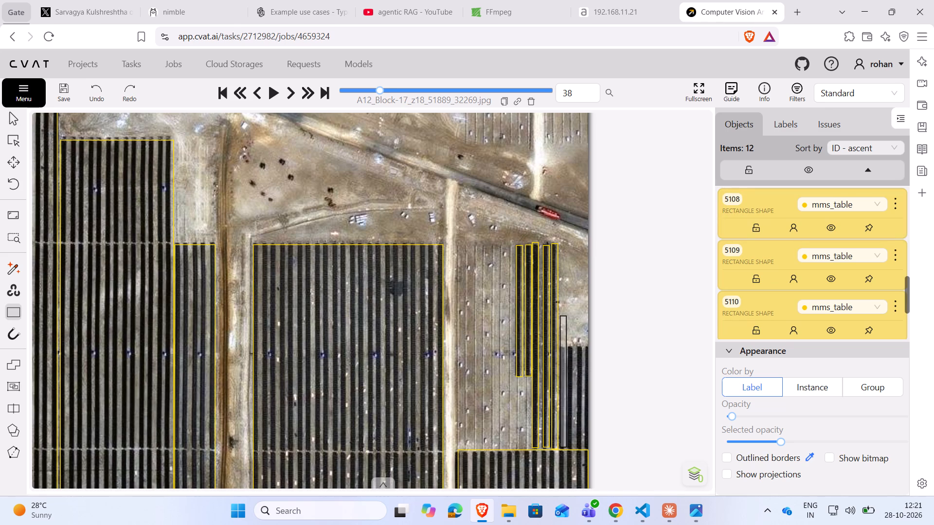
{"action": "left_click", "coordinate": [562, 382], "text": "ctrl"}
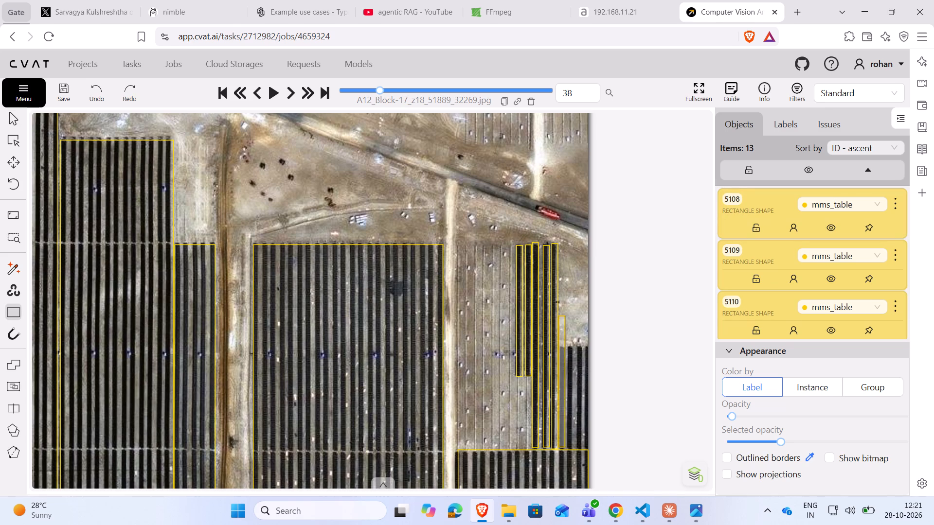
{"action": "left_click", "coordinate": [571, 386], "text": "ctrl"}
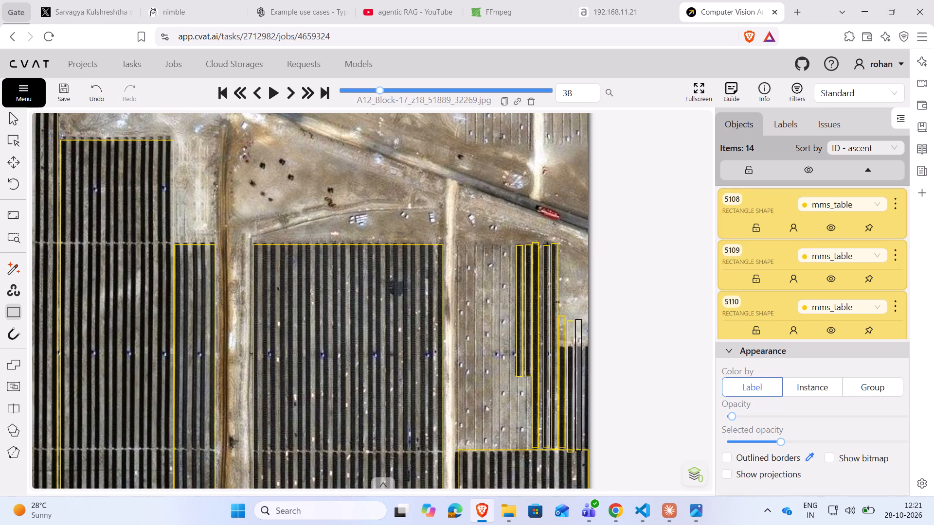
{"action": "left_click", "coordinate": [579, 385], "text": "ctrl"}
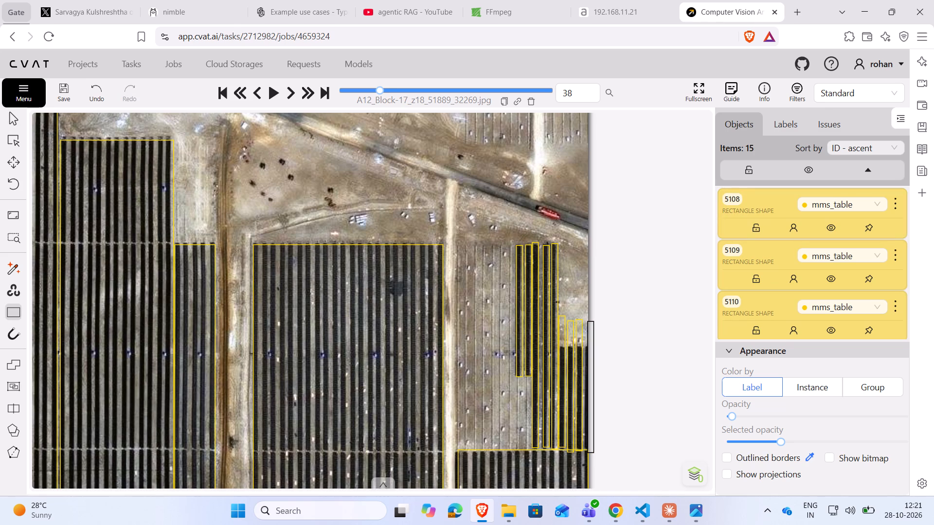
{"action": "left_click", "coordinate": [590, 387], "text": "ctrl"}
{"action": "left_click", "coordinate": [642, 314]}
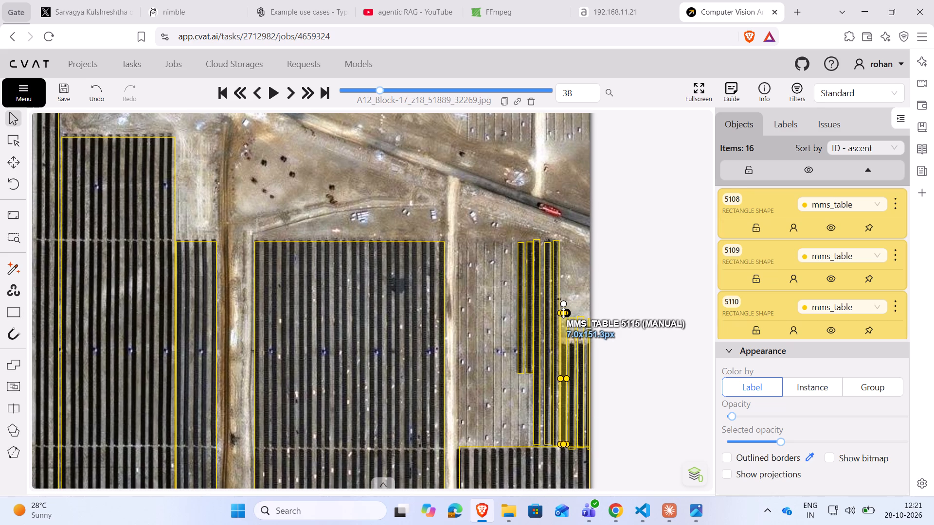
Trim the tops of the four pasted rectangles to the rows' northern ends, and adjust the easternmost one at the image border.
{"action": "left_click_drag", "start_coordinate": [563, 313], "coordinate": [558, 342]}
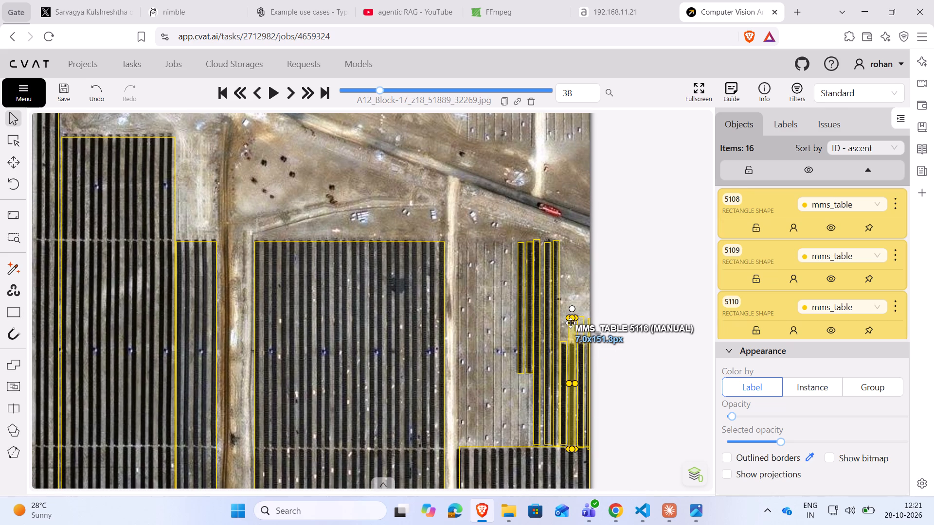
{"action": "left_click_drag", "start_coordinate": [571, 318], "coordinate": [565, 342]}
{"action": "left_click_drag", "start_coordinate": [580, 316], "coordinate": [579, 343]}
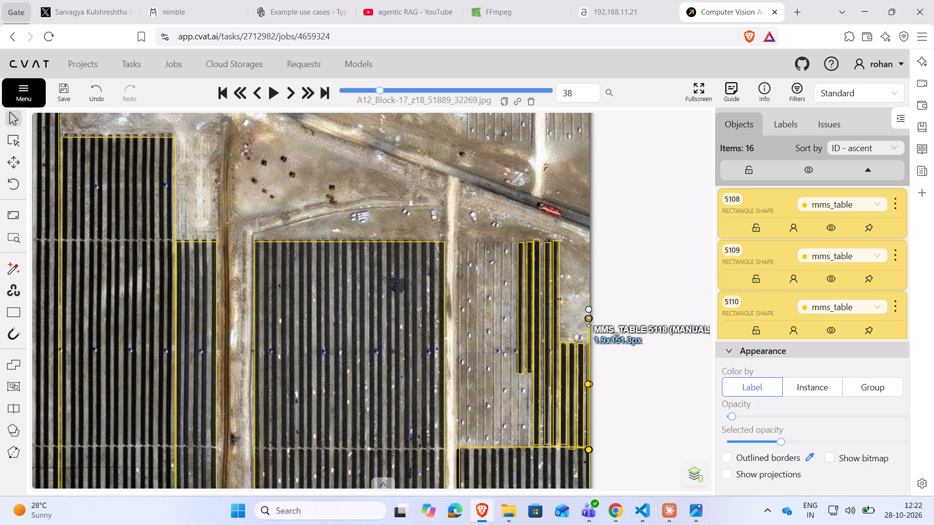
{"action": "left_click_drag", "start_coordinate": [589, 322], "coordinate": [587, 344]}
{"action": "left_click_drag", "start_coordinate": [588, 397], "coordinate": [583, 397]}
{"action": "left_click", "coordinate": [633, 250]}
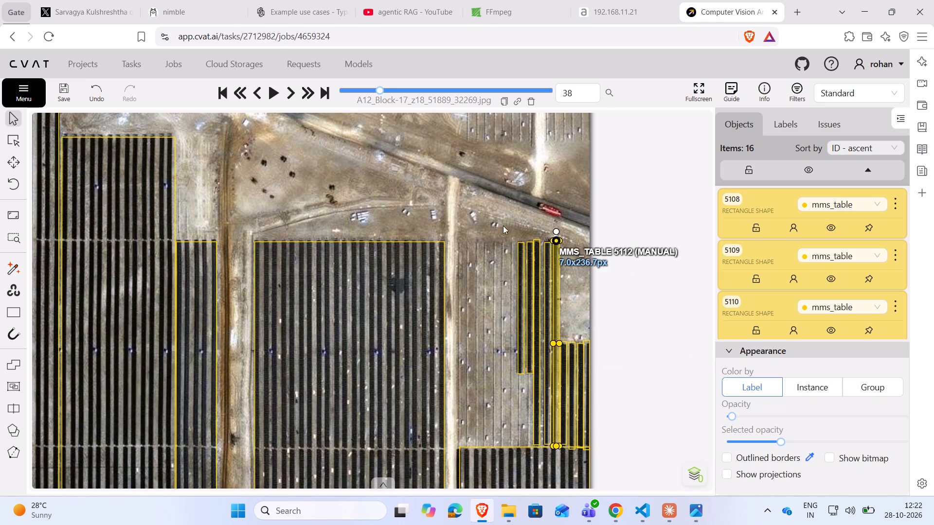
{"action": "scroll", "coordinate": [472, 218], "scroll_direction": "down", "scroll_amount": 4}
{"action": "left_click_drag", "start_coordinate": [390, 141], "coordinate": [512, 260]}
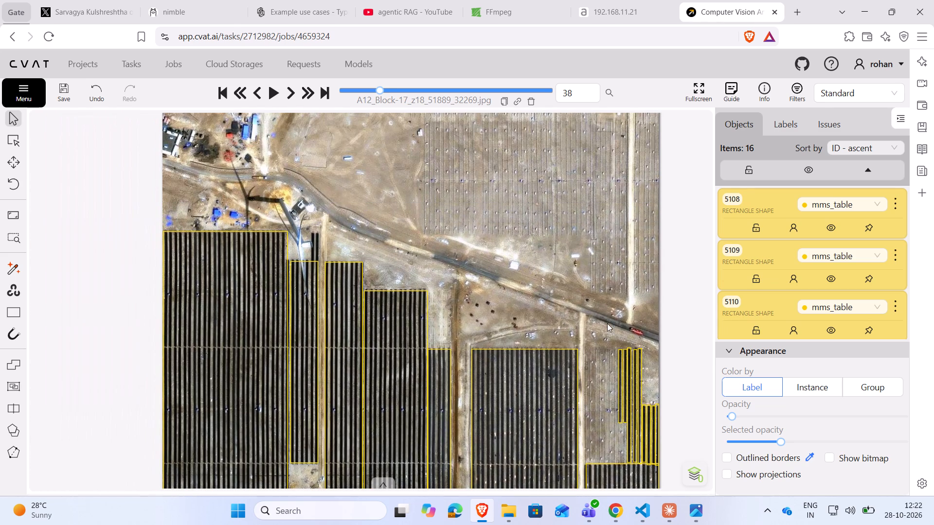
Switch to Zoho People and check the leave summary for 01-Apr-2027 to 31-Mar-2028, returning to the previous leave year.
{"action": "left_click", "coordinate": [610, 510]}
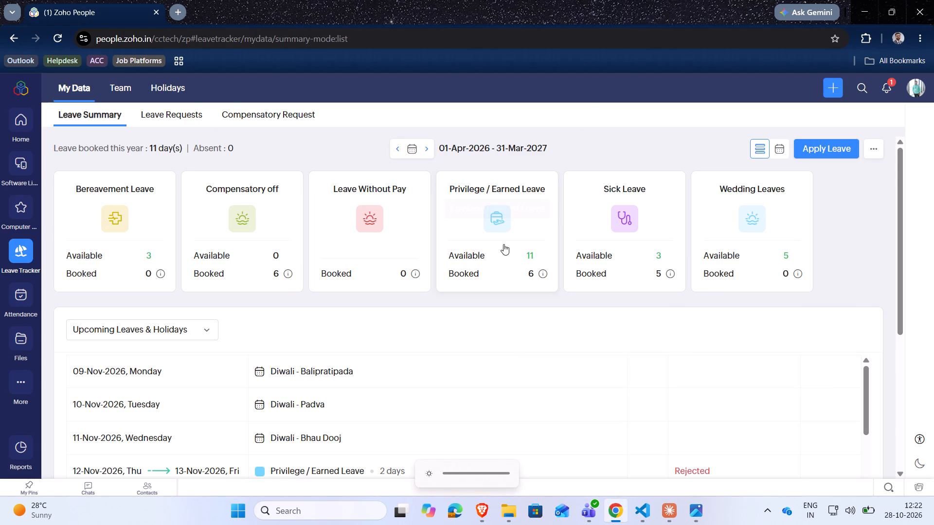
{"action": "left_click", "coordinate": [429, 149]}
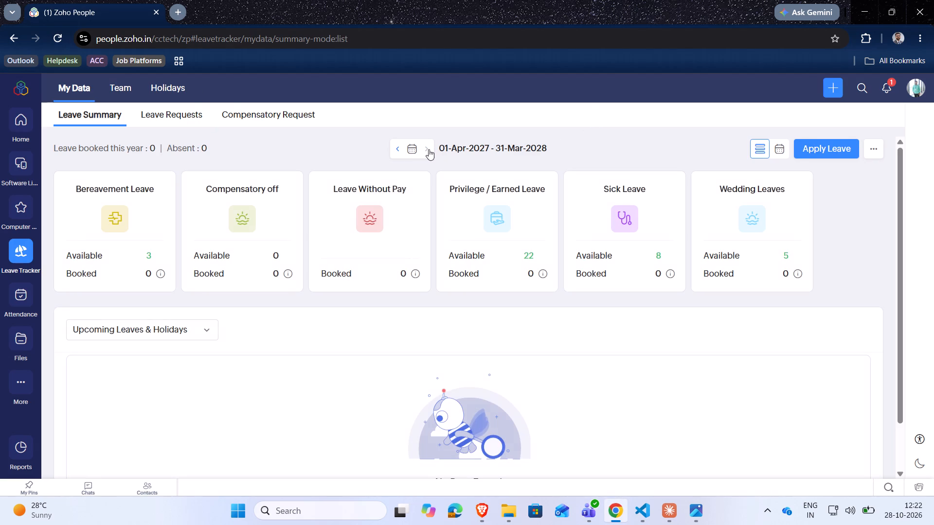
{"action": "left_click", "coordinate": [392, 150]}
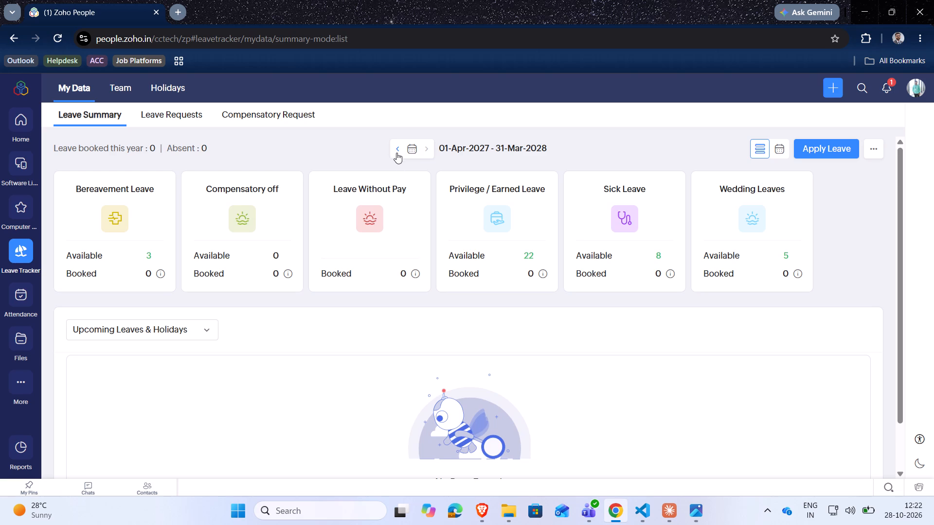
{"action": "left_click", "coordinate": [395, 144]}
Examine the team's on-leave calendar for the weeks 08–14 November and 15–21 November 2026.
{"action": "left_click", "coordinate": [122, 79]}
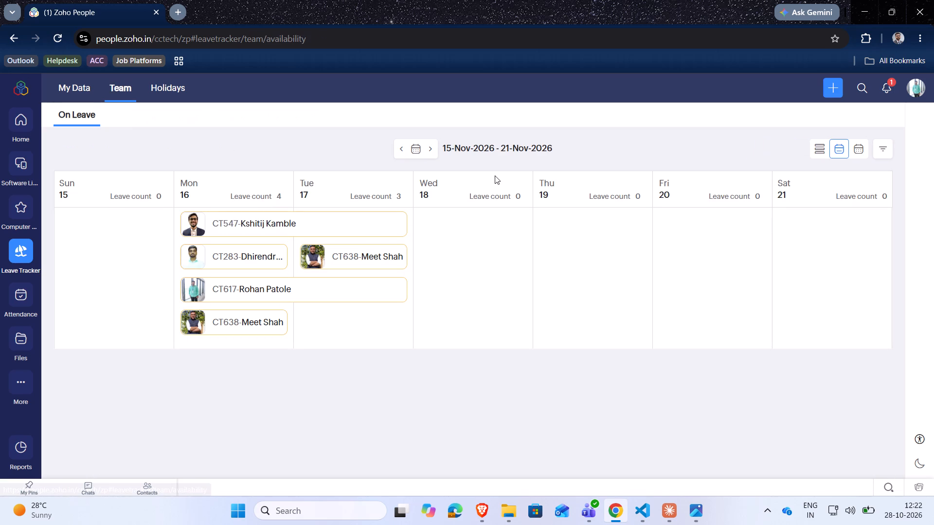
{"action": "left_click", "coordinate": [404, 145]}
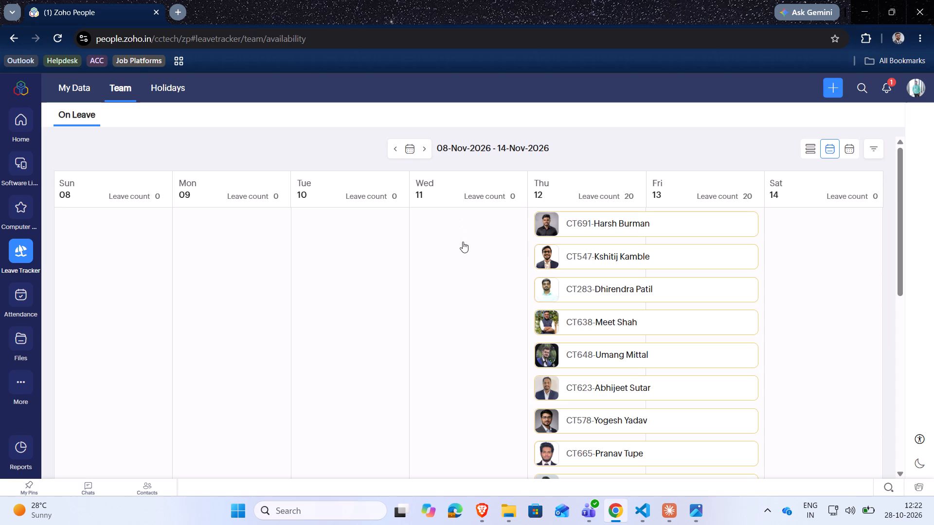
{"action": "scroll", "coordinate": [456, 287], "scroll_direction": "down", "scroll_amount": 3}
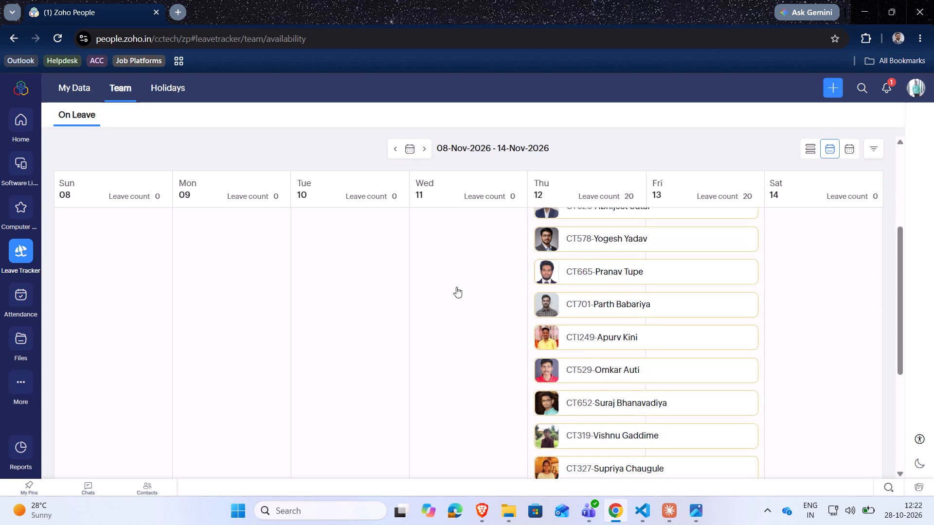
{"action": "scroll", "coordinate": [456, 287], "scroll_direction": "down", "scroll_amount": 8}
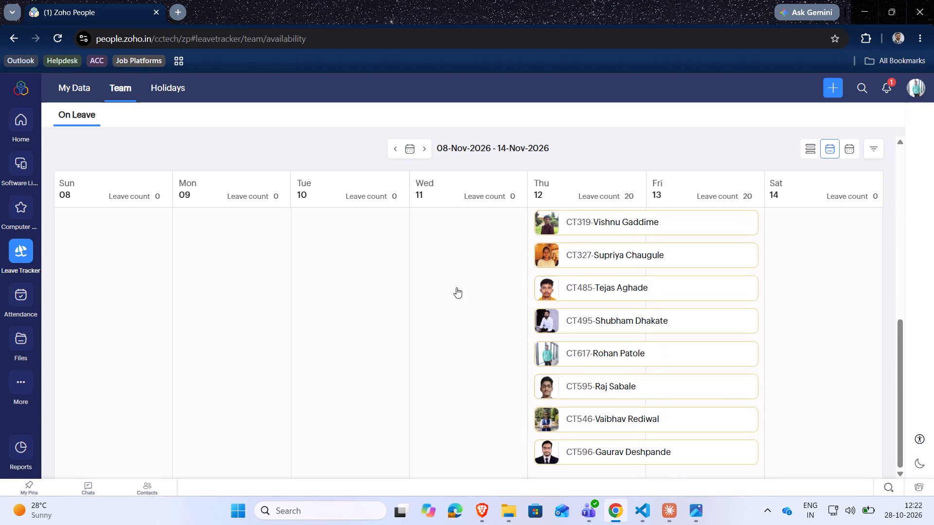
{"action": "scroll", "coordinate": [456, 287], "scroll_direction": "up", "scroll_amount": 12}
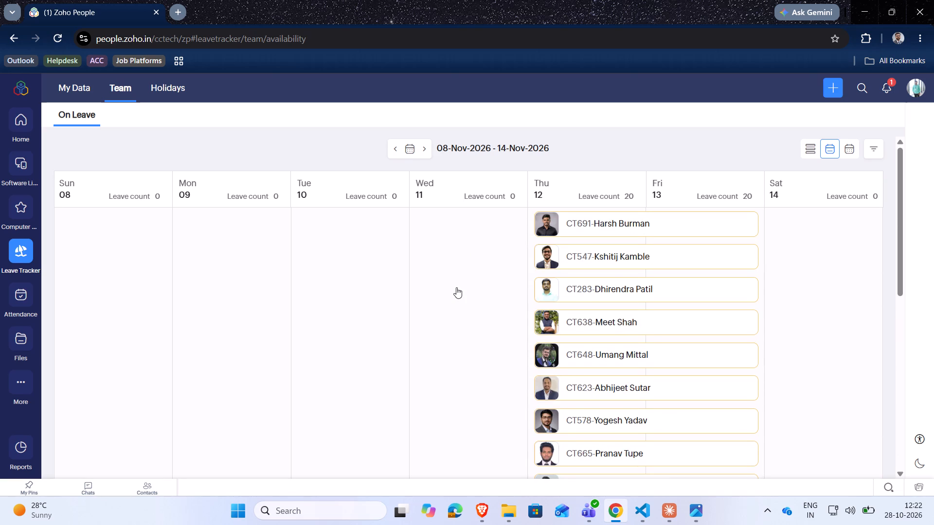
{"action": "left_click", "coordinate": [424, 149]}
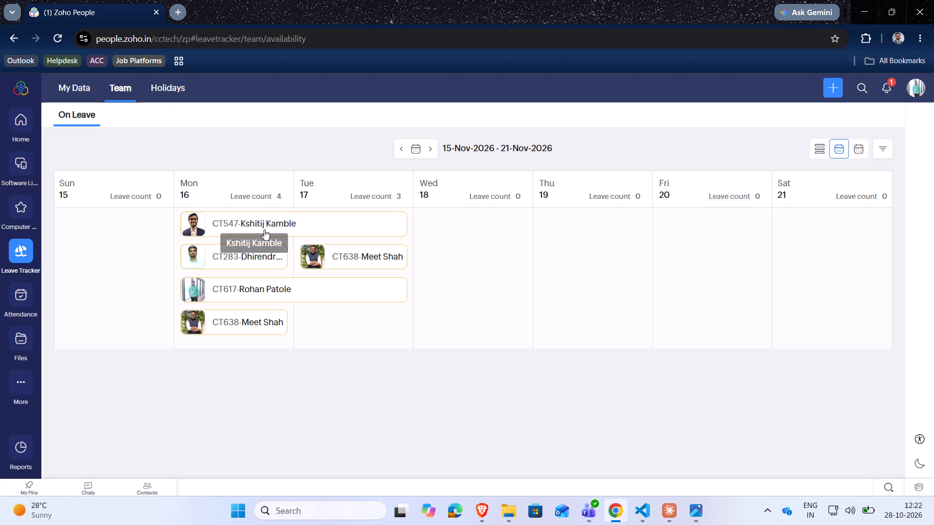
{"action": "left_click", "coordinate": [269, 288]}
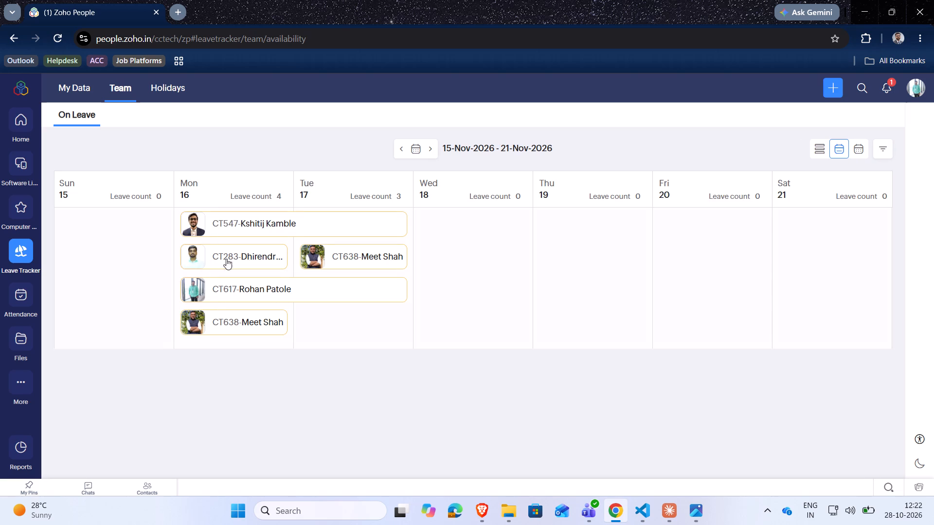
Return to the personal leave summary and review the upcoming and past leaves and holidays.
{"action": "left_click", "coordinate": [56, 93]}
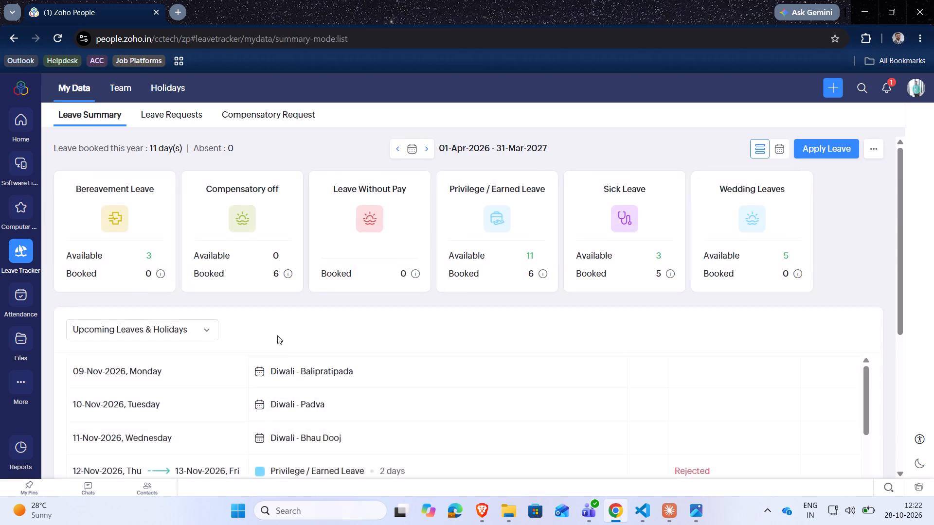
{"action": "scroll", "coordinate": [277, 335], "scroll_direction": "down", "scroll_amount": 4}
{"action": "scroll", "coordinate": [277, 335], "scroll_direction": "up", "scroll_amount": 2}
{"action": "scroll", "coordinate": [277, 335], "scroll_direction": "down", "scroll_amount": 2}
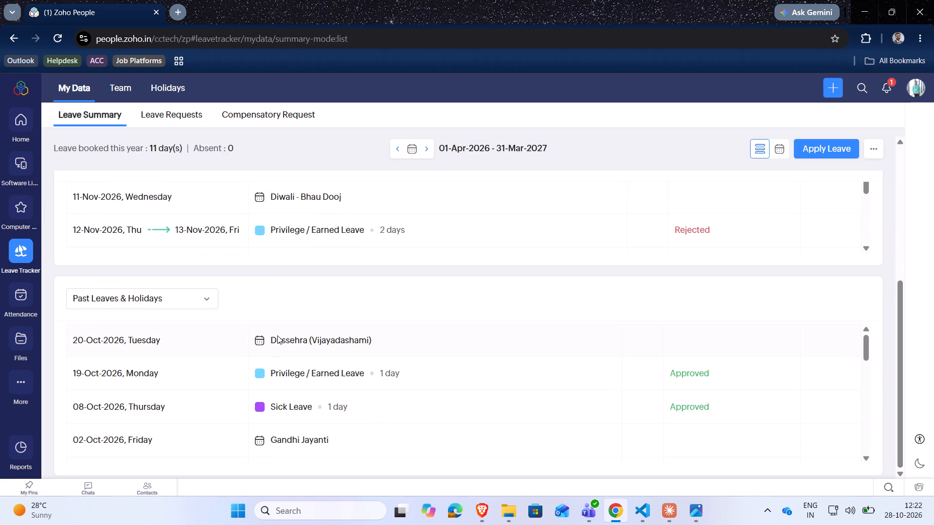
{"action": "scroll", "coordinate": [276, 298], "scroll_direction": "up", "scroll_amount": 2}
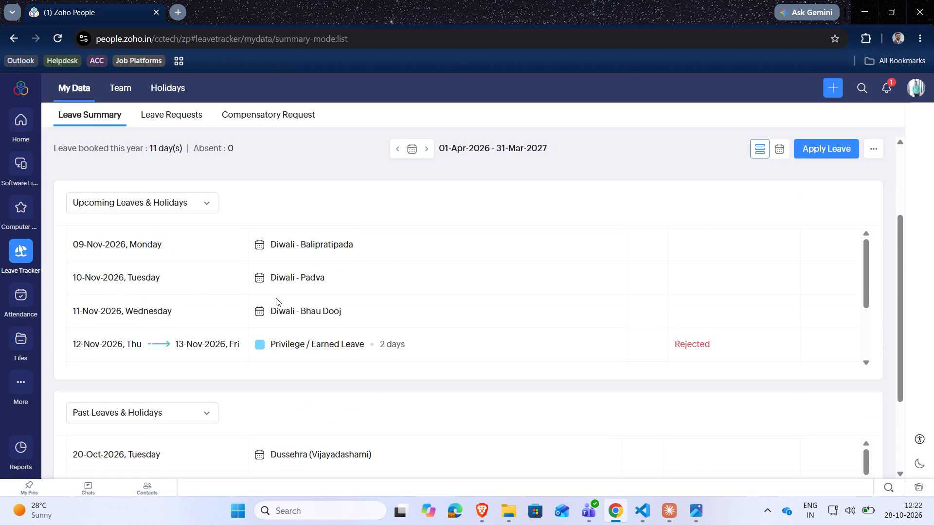
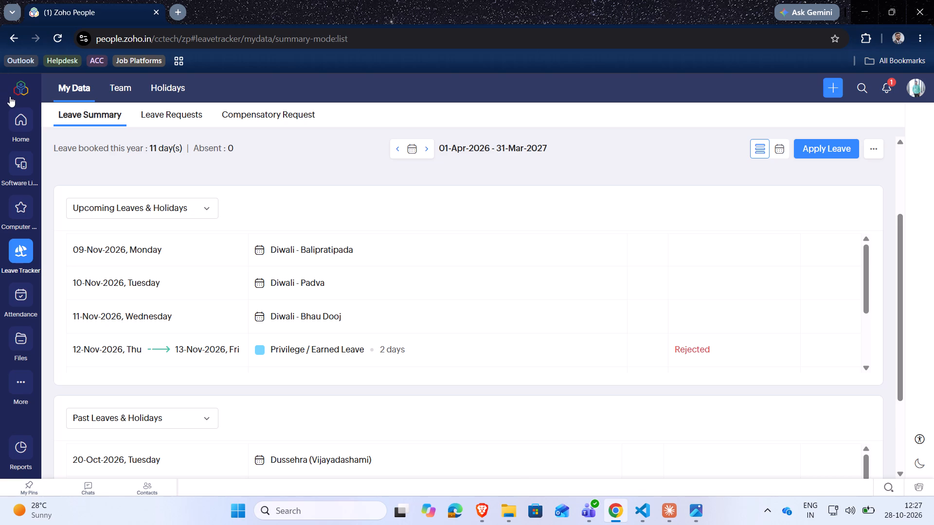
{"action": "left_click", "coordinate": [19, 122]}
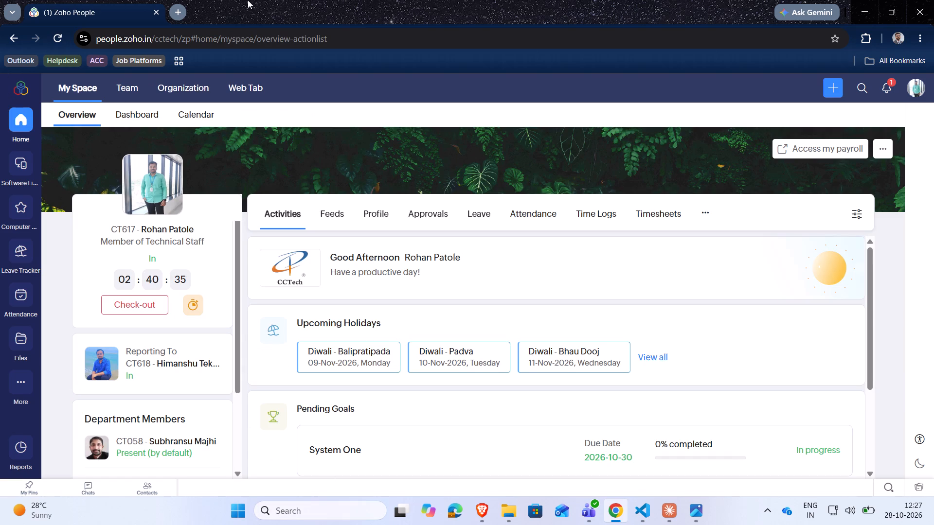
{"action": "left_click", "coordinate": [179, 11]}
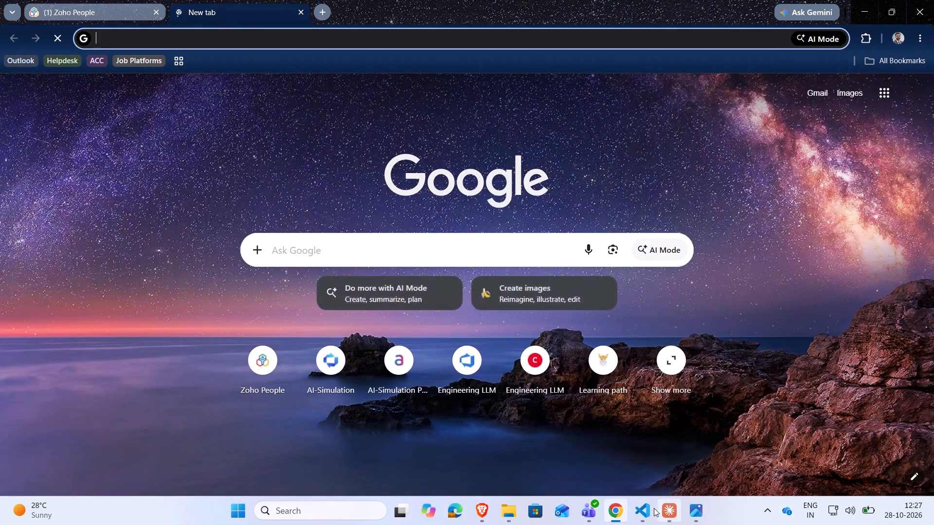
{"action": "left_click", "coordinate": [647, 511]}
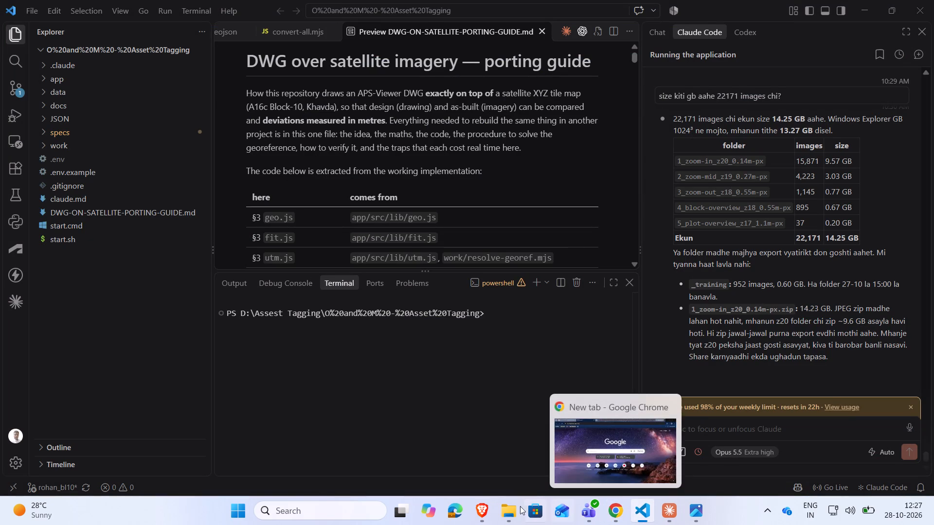
Switch back to CVAT in Brave, deselect the rectangle on frame 38 and save the annotations.
{"action": "left_click", "coordinate": [486, 508]}
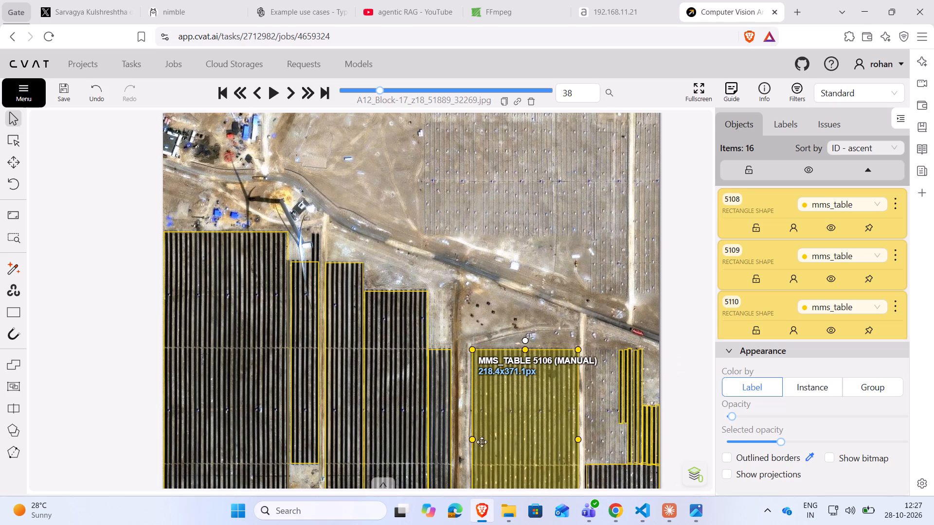
{"action": "scroll", "coordinate": [394, 248], "scroll_direction": "down", "scroll_amount": 2}
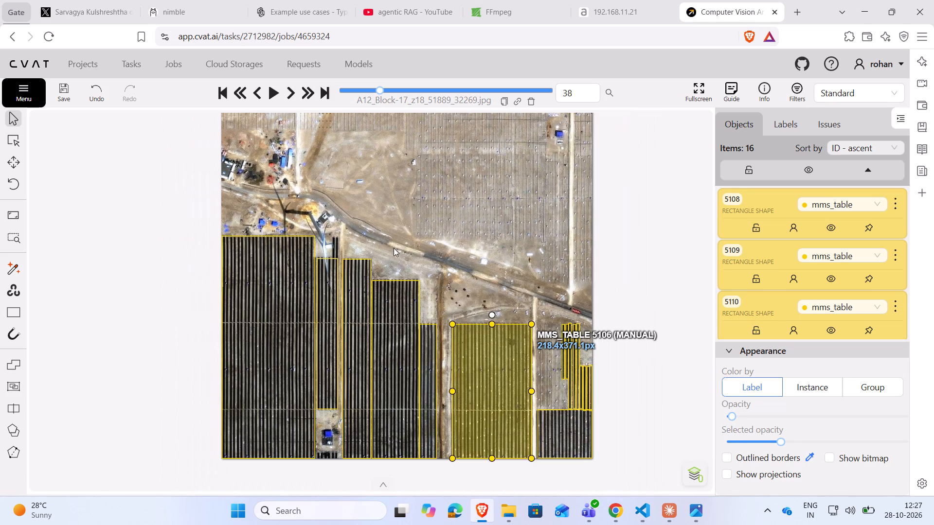
{"action": "left_click", "coordinate": [164, 246]}
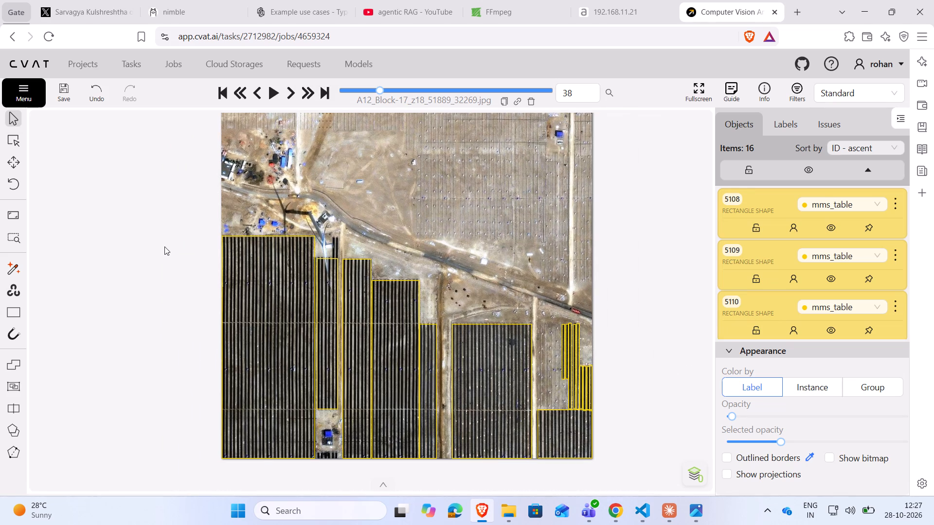
{"action": "left_click_drag", "start_coordinate": [206, 237], "coordinate": [204, 268]}
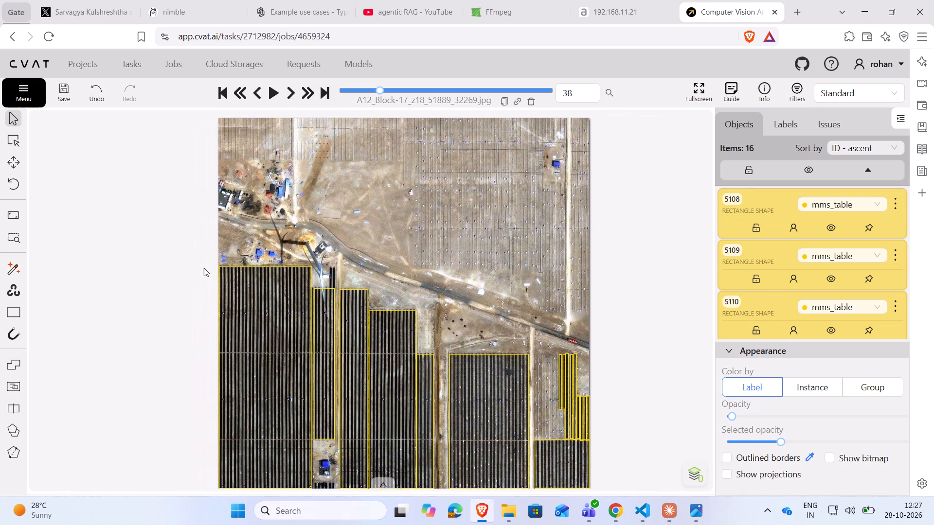
{"action": "left_click_drag", "start_coordinate": [204, 268], "coordinate": [206, 268]}
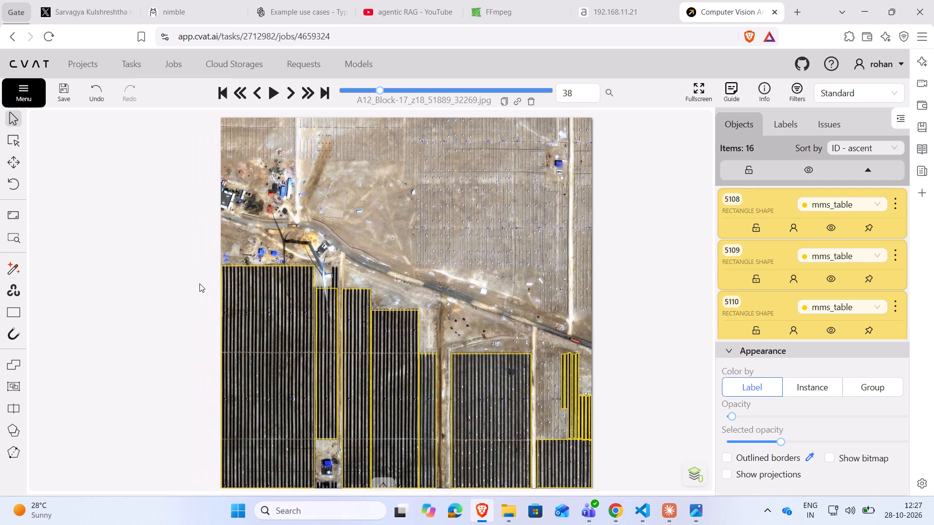
{"action": "left_click_drag", "start_coordinate": [199, 285], "coordinate": [187, 280]}
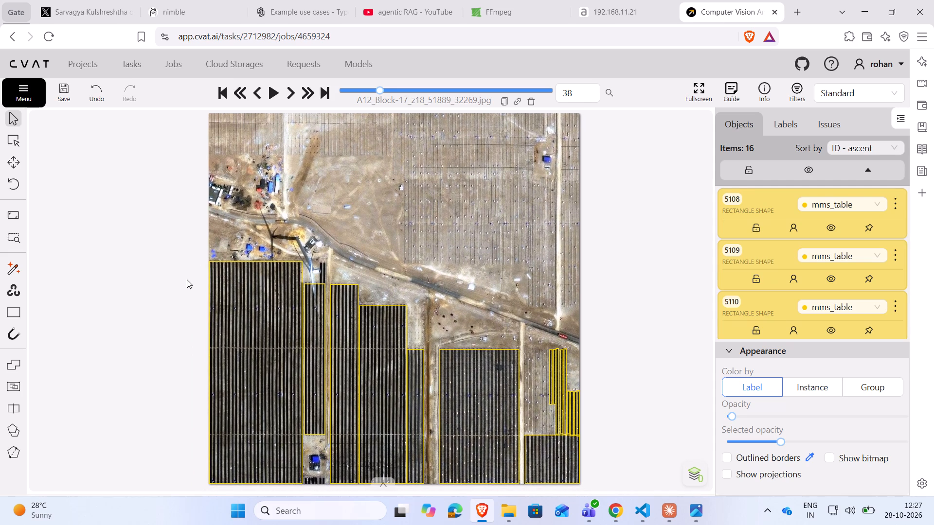
{"action": "key", "text": "ctrl+s"}
Advance frame by frame from frame 38 to frame 45, A13_Block-07_z18_51879_32284.jpg.
{"action": "left_click", "coordinate": [295, 92]}
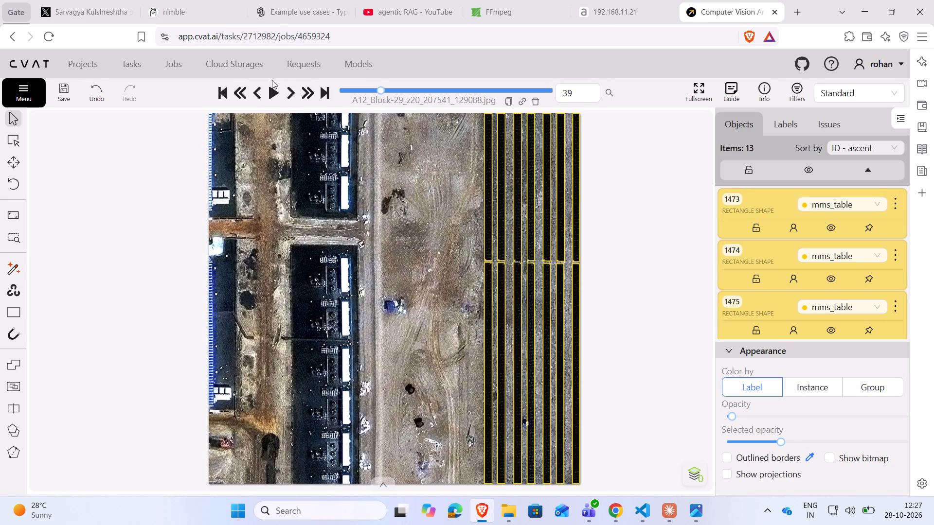
{"action": "left_click", "coordinate": [292, 94]}
{"action": "left_click", "coordinate": [292, 94]}
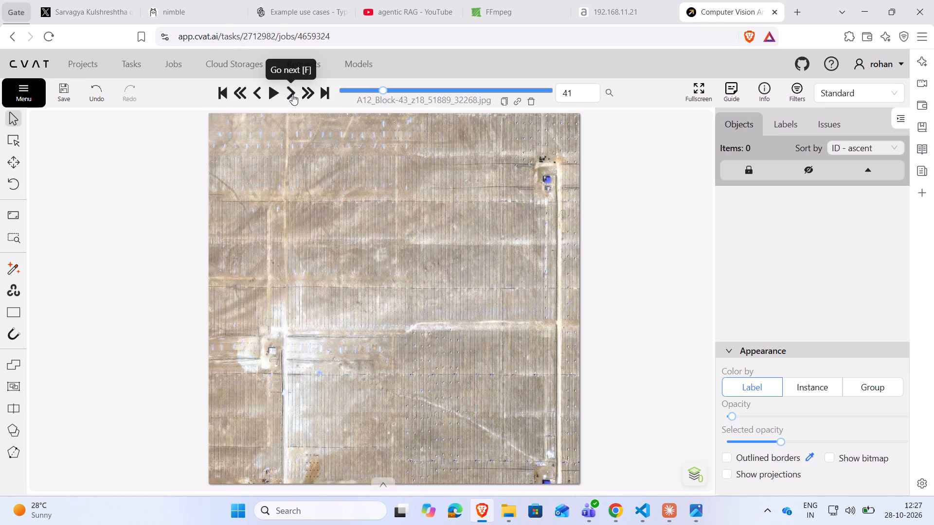
{"action": "left_click", "coordinate": [292, 94]}
{"action": "left_click", "coordinate": [292, 94]}
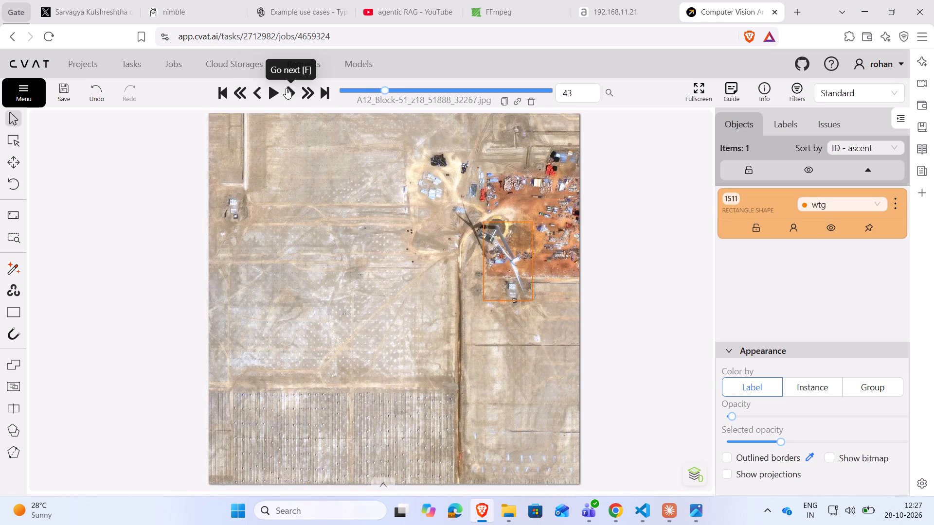
{"action": "left_click", "coordinate": [286, 88]}
{"action": "left_click", "coordinate": [289, 93]}
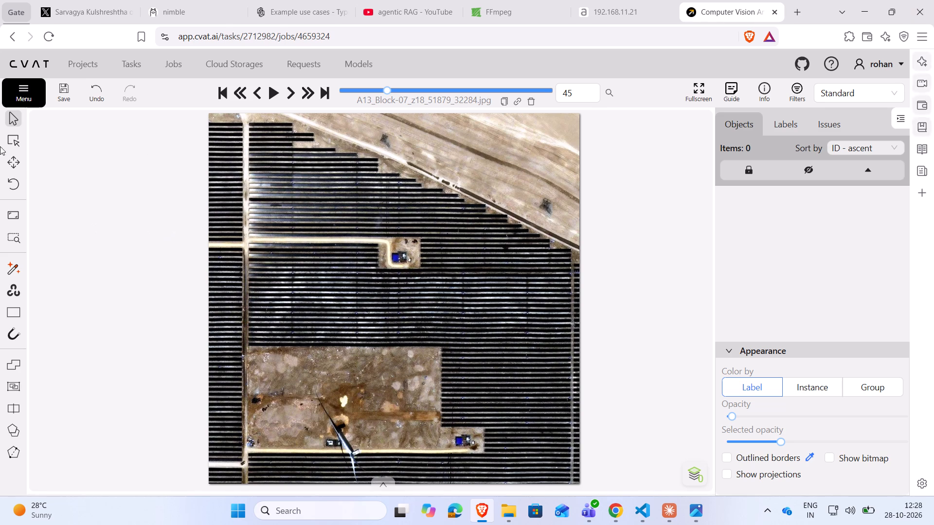
Draw a 4-point mms_table rectangle of about 92 x 329 px over the western edge rows north of the crossing road.
{"action": "left_click", "coordinate": [12, 315]}
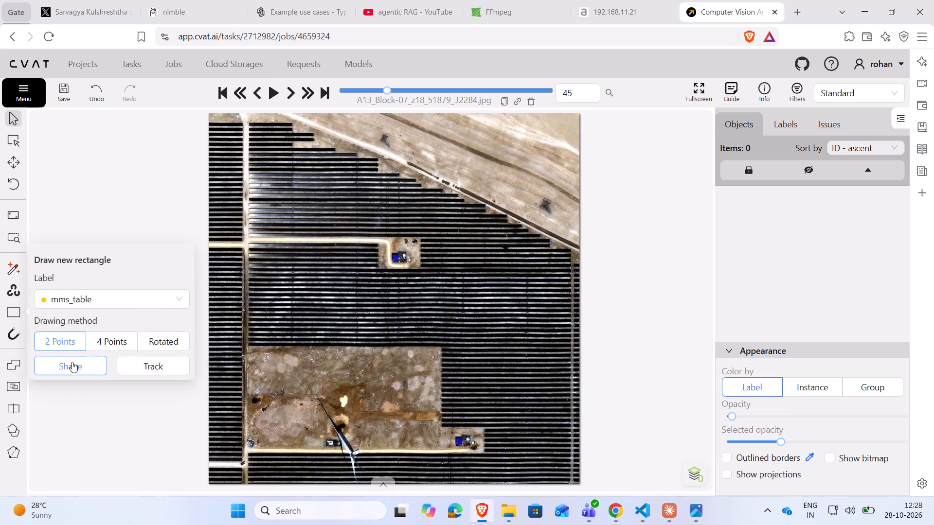
{"action": "left_click", "coordinate": [94, 340]}
{"action": "left_click", "coordinate": [83, 363]}
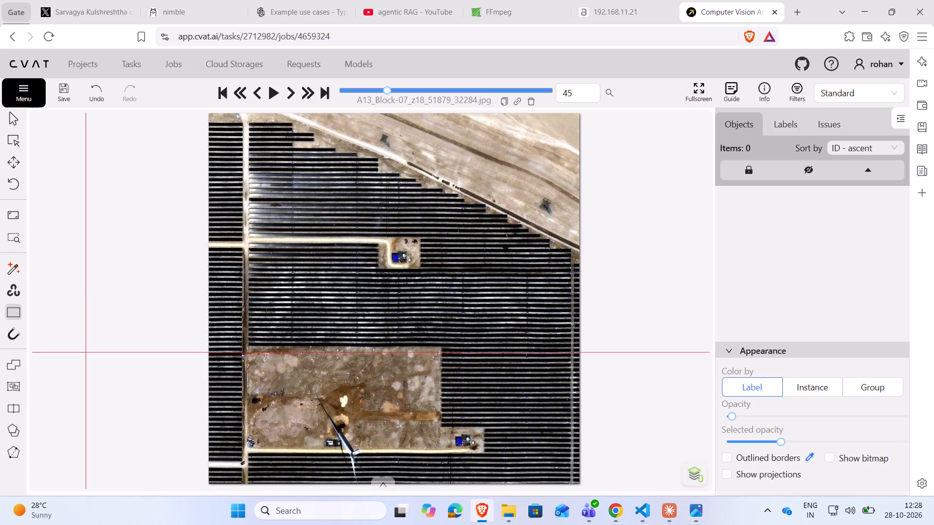
{"action": "scroll", "coordinate": [255, 121], "scroll_direction": "up", "scroll_amount": 2}
{"action": "scroll", "coordinate": [215, 141], "scroll_direction": "up", "scroll_amount": 2}
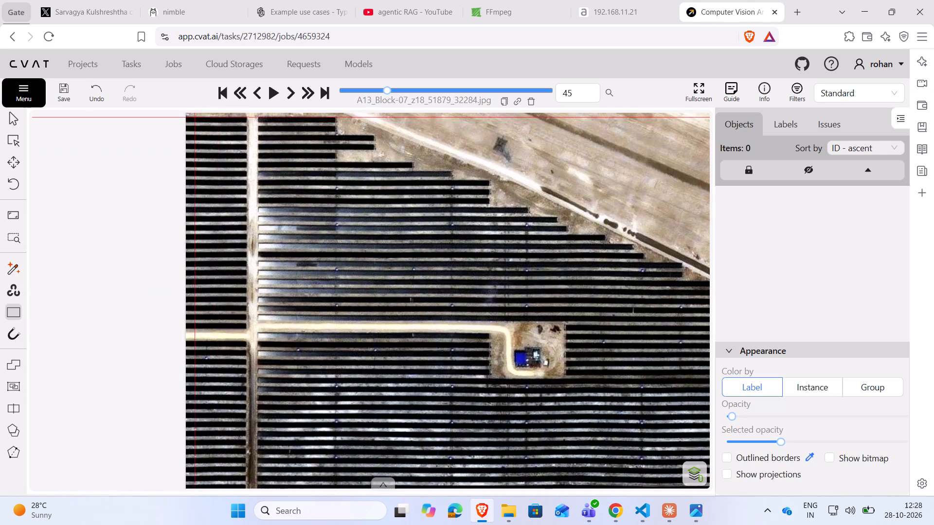
{"action": "left_click", "coordinate": [186, 116]}
{"action": "left_click", "coordinate": [245, 117]}
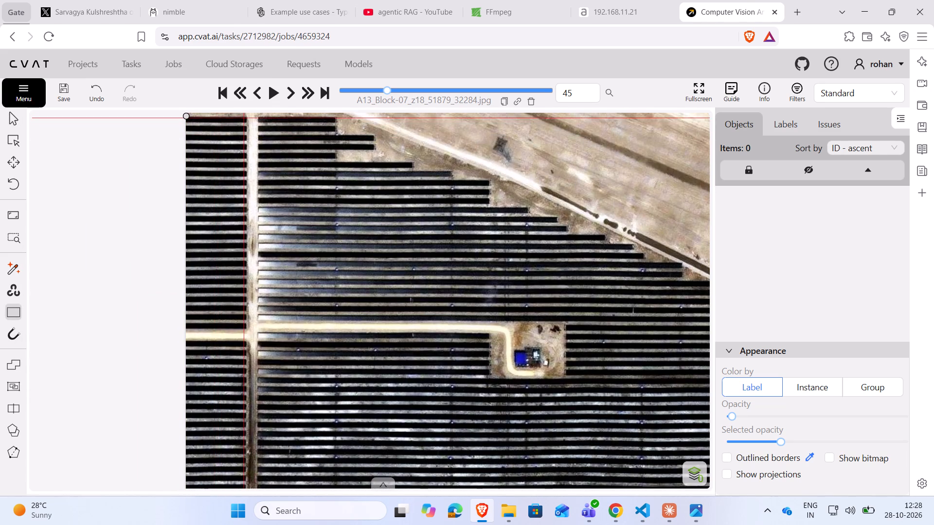
{"action": "left_click", "coordinate": [246, 326]}
{"action": "left_click", "coordinate": [187, 330]}
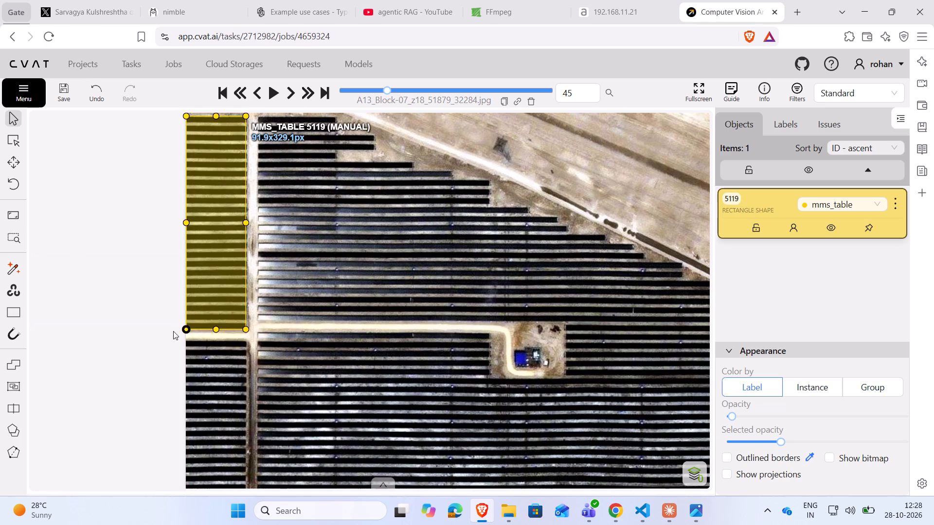
Draw a 4-point mms_table rectangle of about 94 x 591 px over the western edge rows between the two cross roads.
{"action": "scroll", "coordinate": [170, 340], "scroll_direction": "down", "scroll_amount": 3}
{"action": "left_click_drag", "start_coordinate": [150, 387], "coordinate": [153, 296]}
{"action": "left_click_drag", "start_coordinate": [146, 343], "coordinate": [142, 283]}
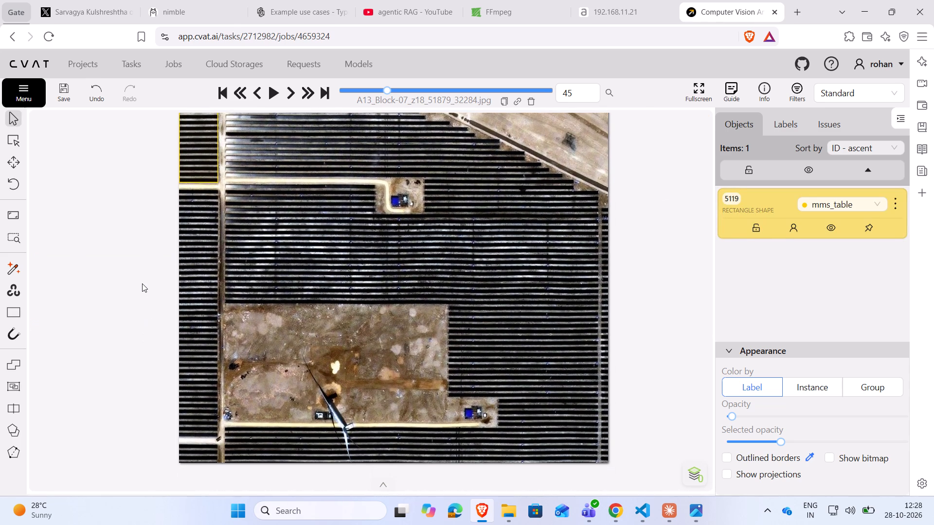
{"action": "left_click", "coordinate": [14, 308]}
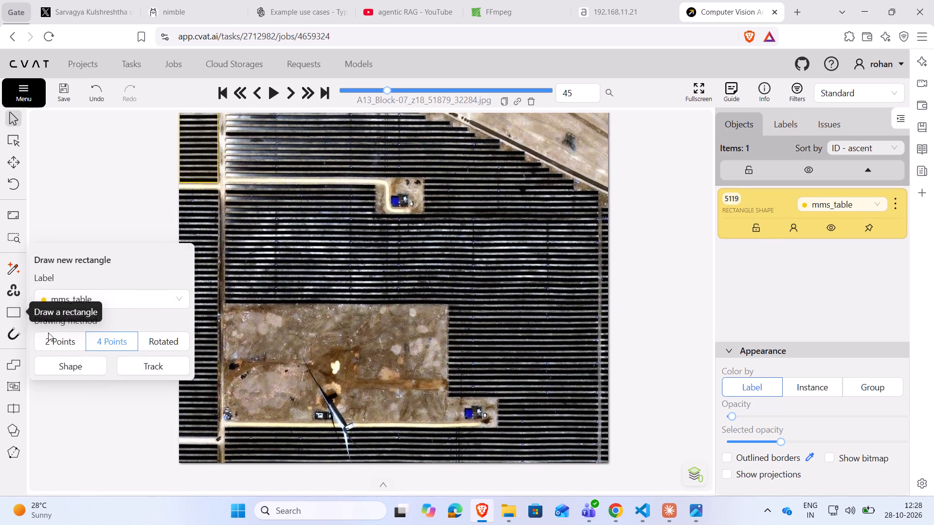
{"action": "left_click", "coordinate": [60, 367]}
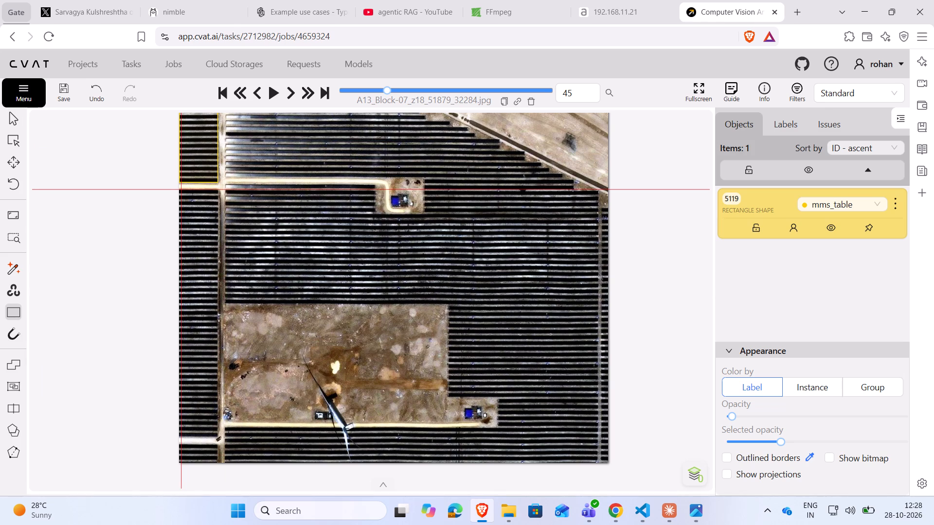
{"action": "left_click", "coordinate": [180, 191]}
{"action": "left_click", "coordinate": [217, 189]}
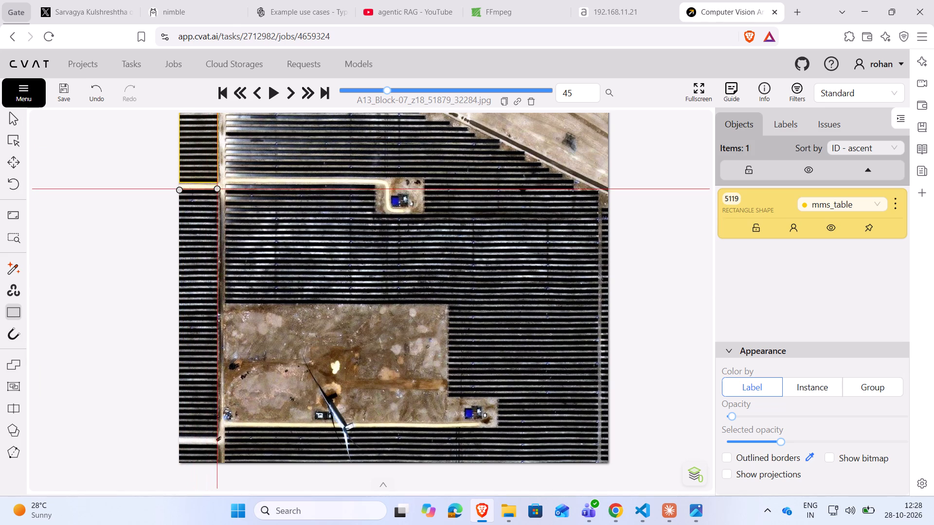
{"action": "left_click", "coordinate": [219, 436]}
{"action": "left_click", "coordinate": [180, 437]}
{"action": "left_click", "coordinate": [128, 395]}
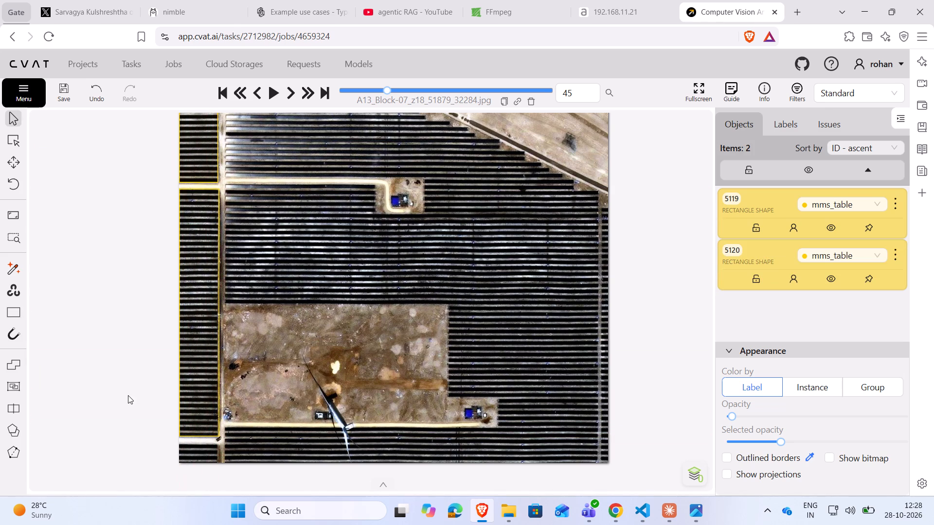
Draw a 4-point mms_table rectangle over the short western block of rows between the southern cross road and the image's bottom edge.
{"action": "left_click", "coordinate": [12, 312]}
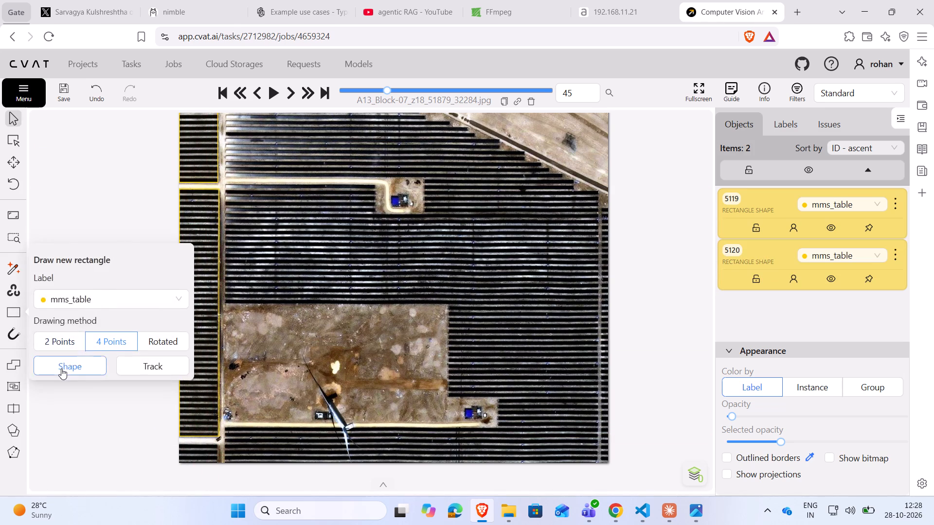
{"action": "left_click", "coordinate": [61, 368]}
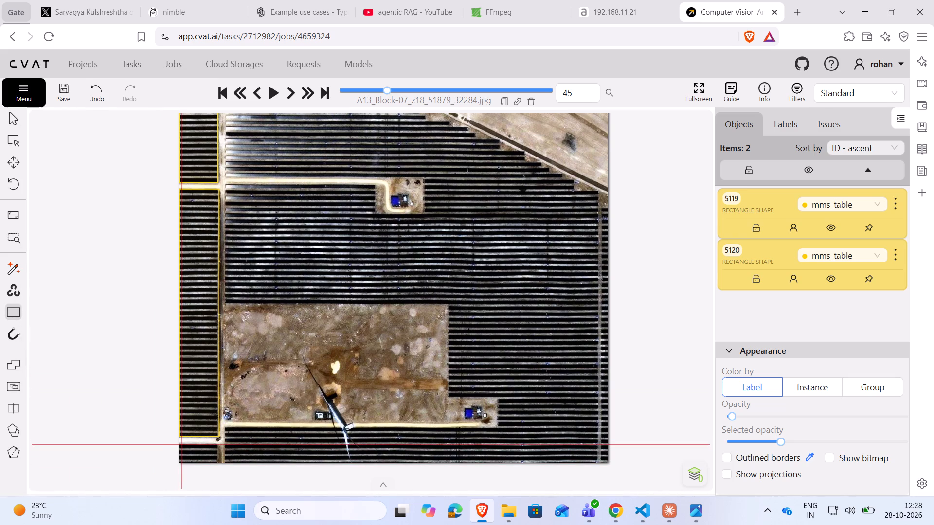
{"action": "left_click", "coordinate": [178, 445]}
{"action": "left_click", "coordinate": [218, 444]}
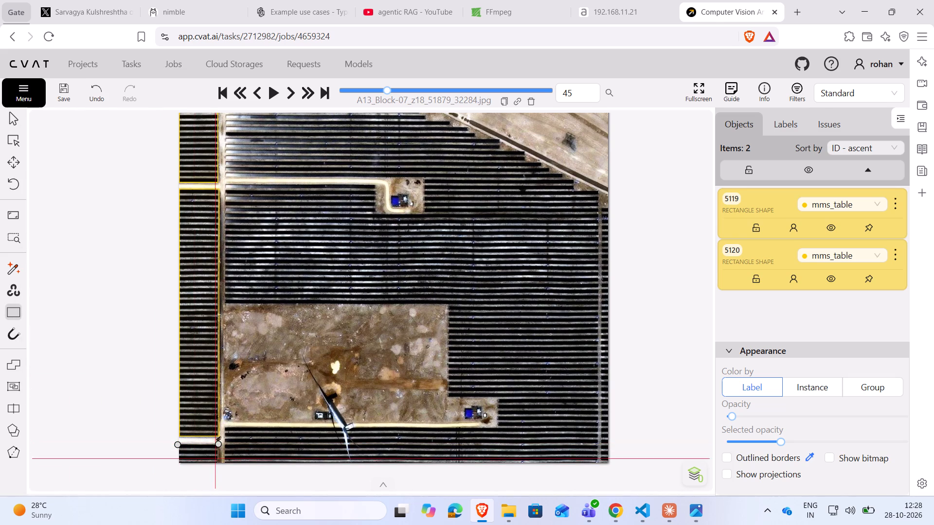
{"action": "left_click", "coordinate": [219, 464]}
{"action": "left_click", "coordinate": [176, 463]}
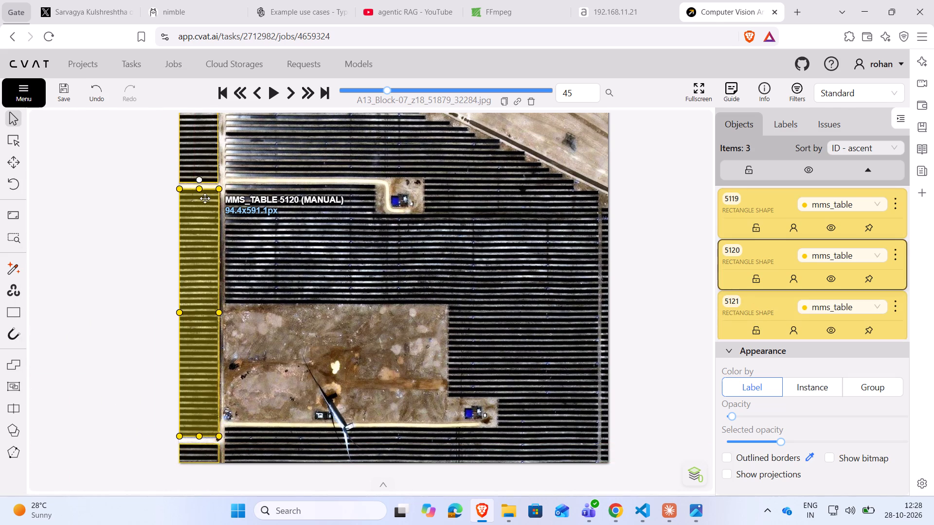
Draw a 4-point mms_table rectangle over the wide block of rows between the northern inverter station and the bare ground.
{"action": "left_click_drag", "start_coordinate": [147, 235], "coordinate": [70, 255]}
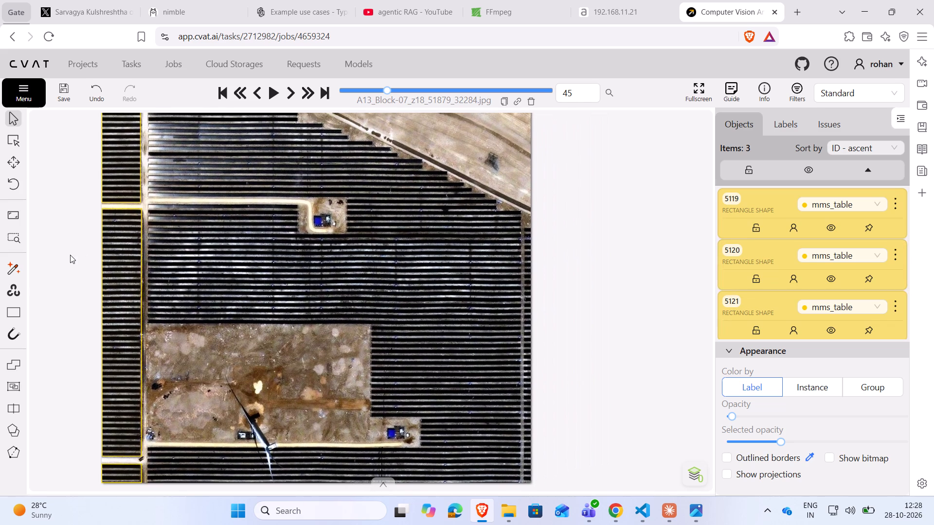
{"action": "left_click_drag", "start_coordinate": [595, 341], "coordinate": [583, 268]}
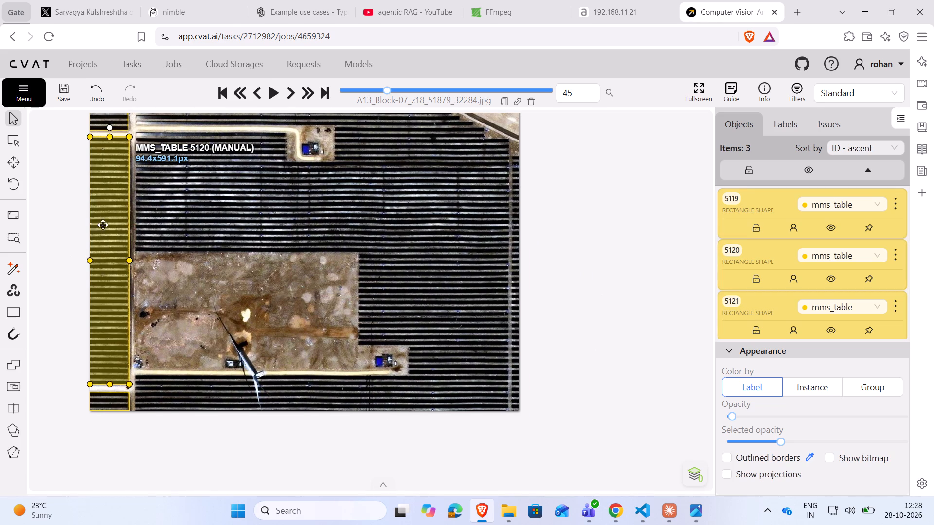
{"action": "left_click", "coordinate": [13, 313]}
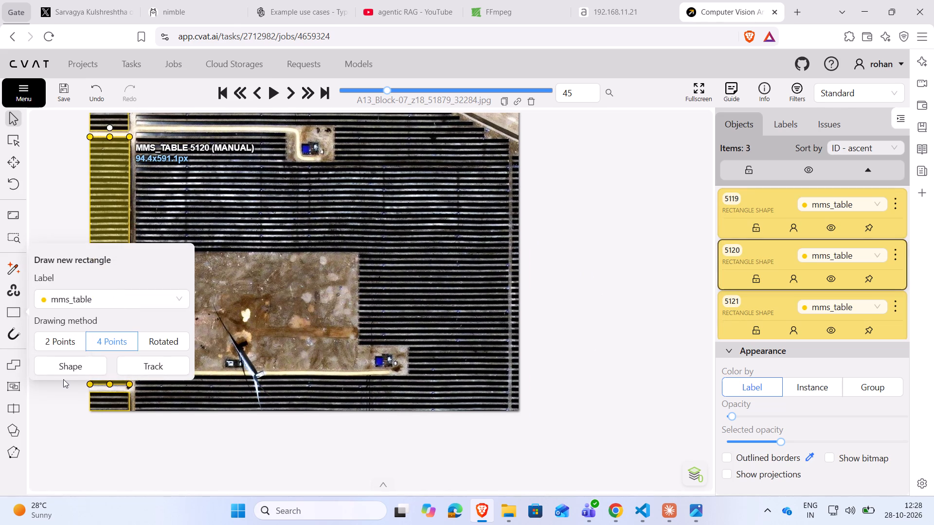
{"action": "left_click", "coordinate": [62, 367]}
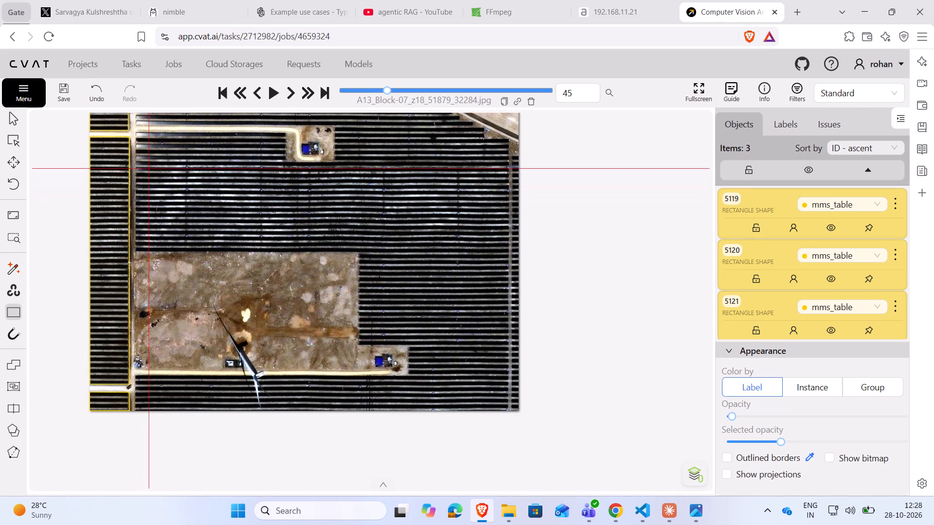
{"action": "left_click", "coordinate": [138, 167]}
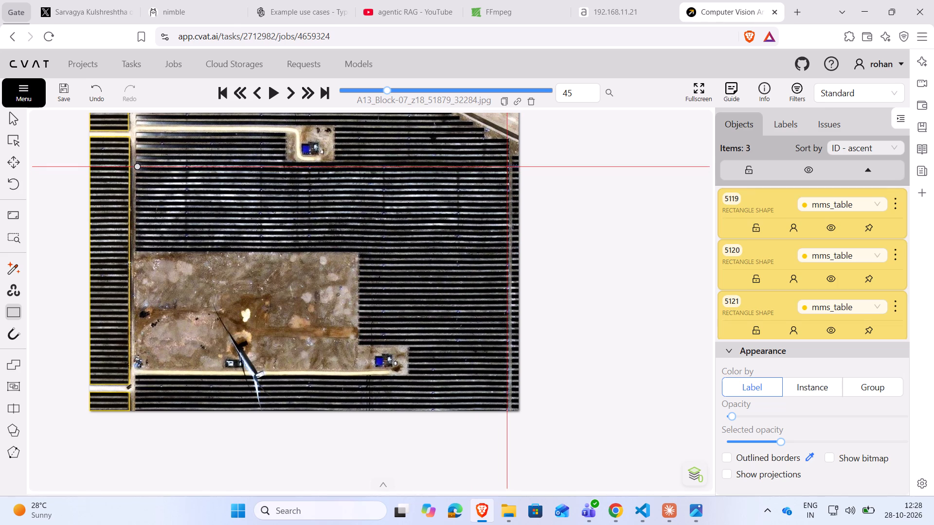
{"action": "left_click", "coordinate": [507, 168]}
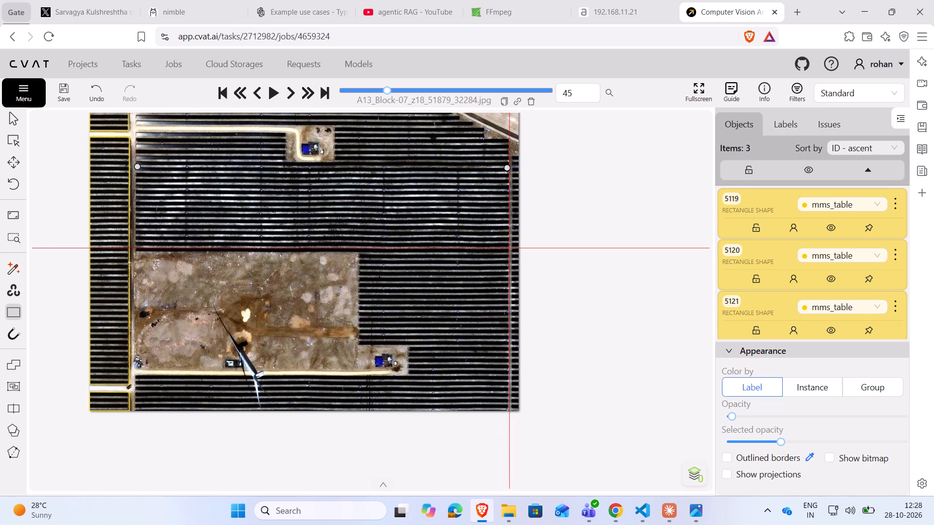
{"action": "left_click", "coordinate": [509, 252]}
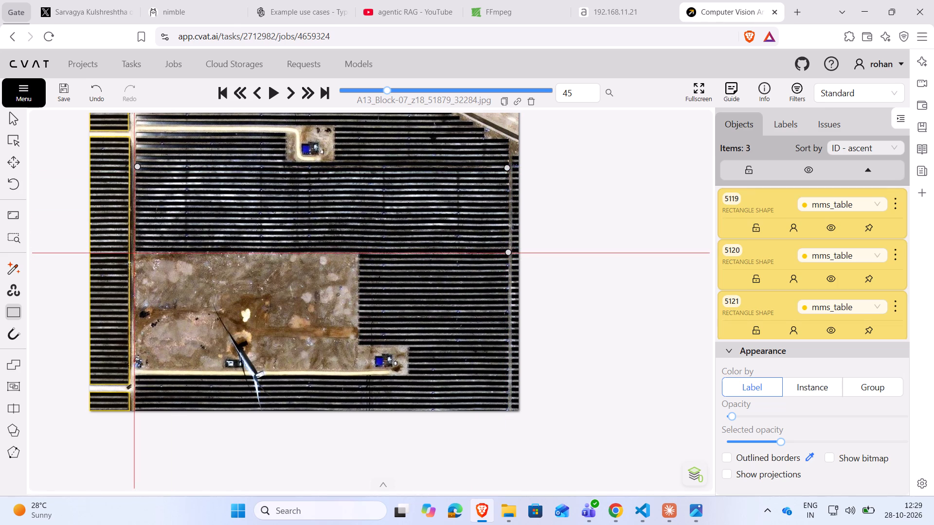
{"action": "left_click", "coordinate": [135, 253]}
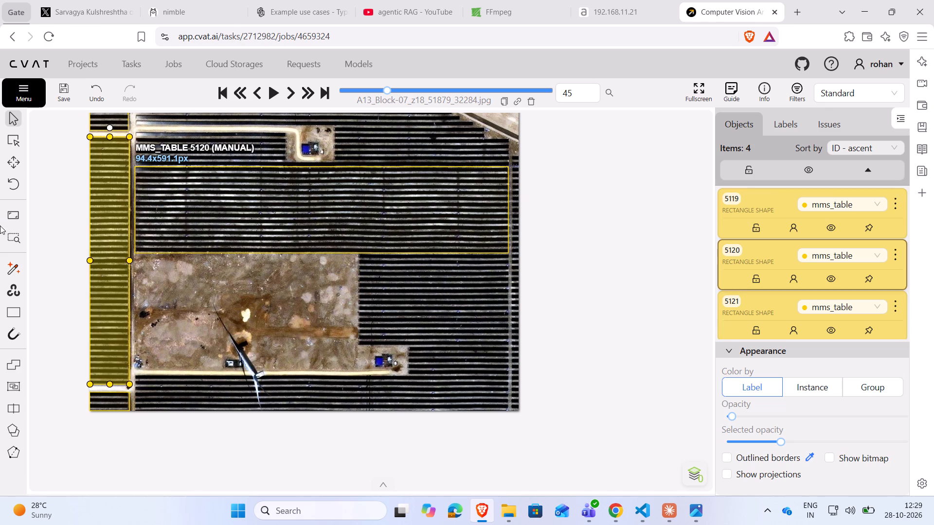
Draw a 4-point mms_table rectangle of about 360 x 216 px over the block of rows directly east of the bare ground.
{"action": "left_click", "coordinate": [14, 308]}
{"action": "left_click", "coordinate": [76, 367]}
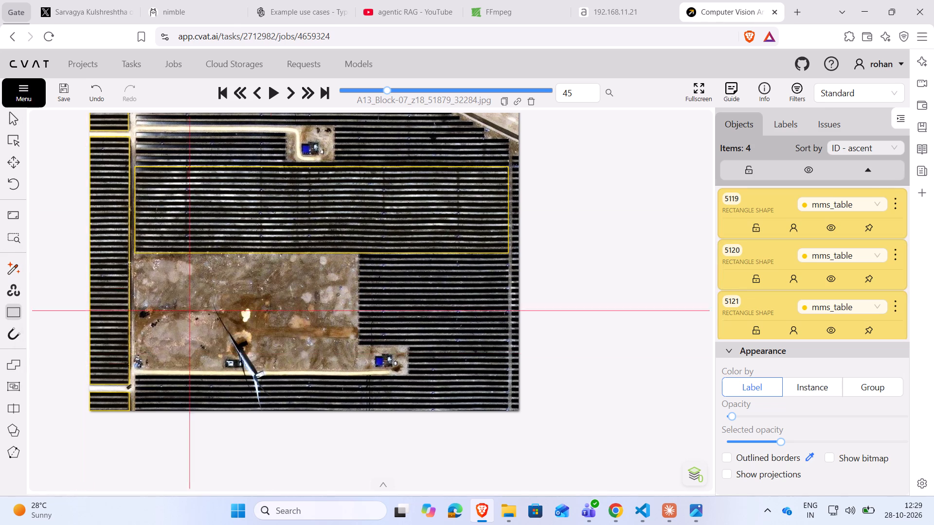
{"action": "left_click", "coordinate": [358, 253]}
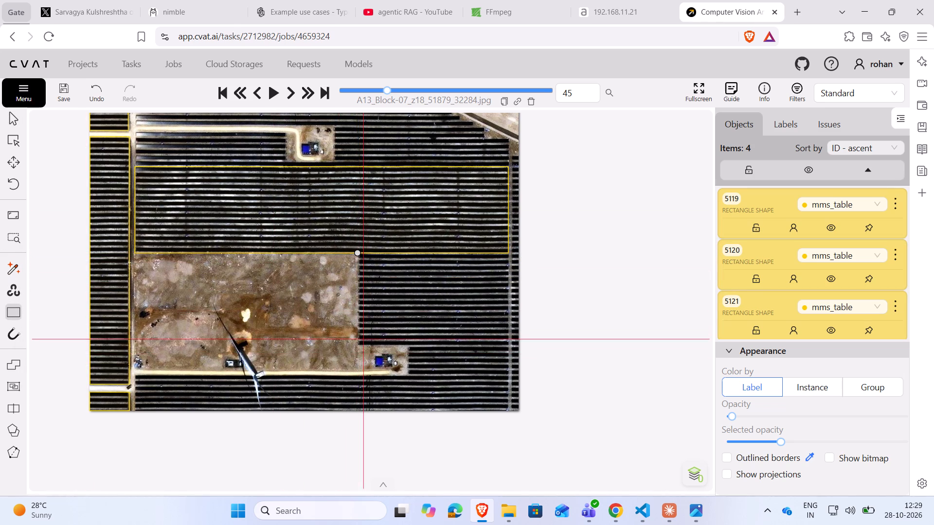
{"action": "left_click", "coordinate": [360, 344]}
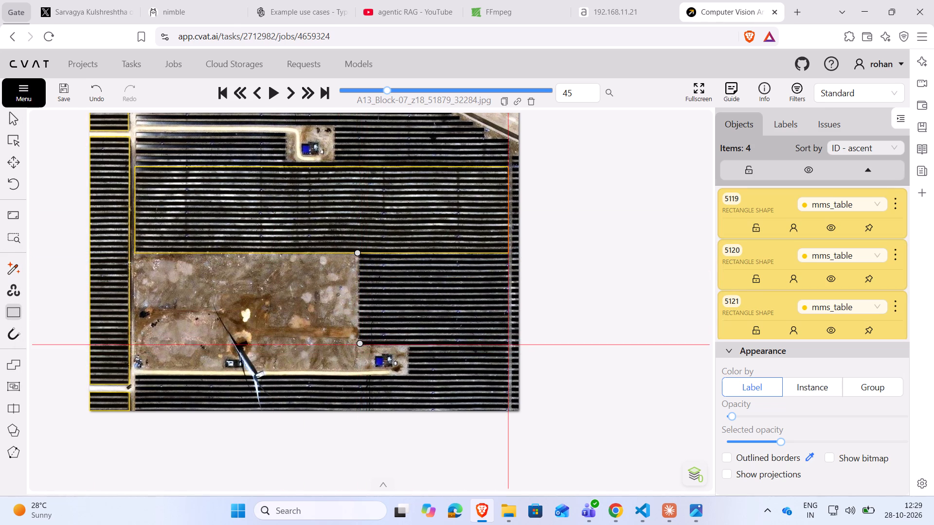
{"action": "left_click", "coordinate": [508, 344]}
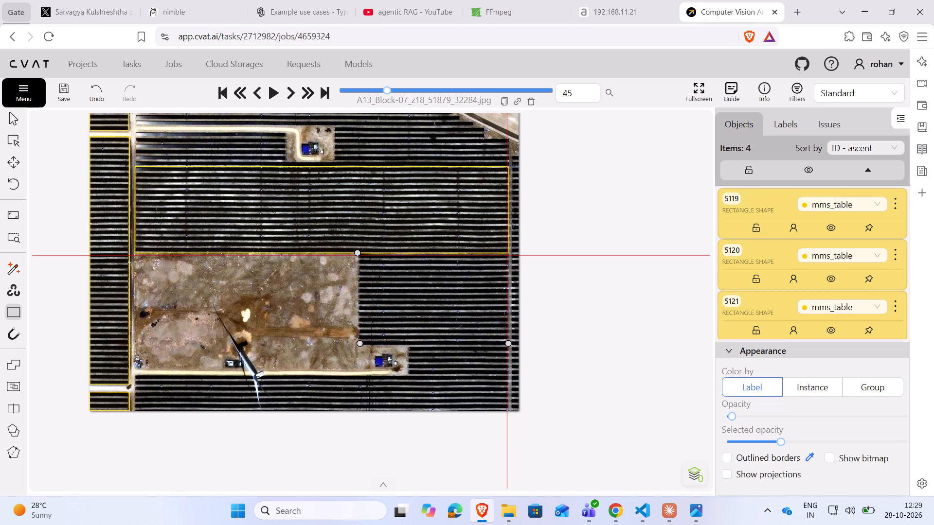
{"action": "left_click", "coordinate": [508, 253]}
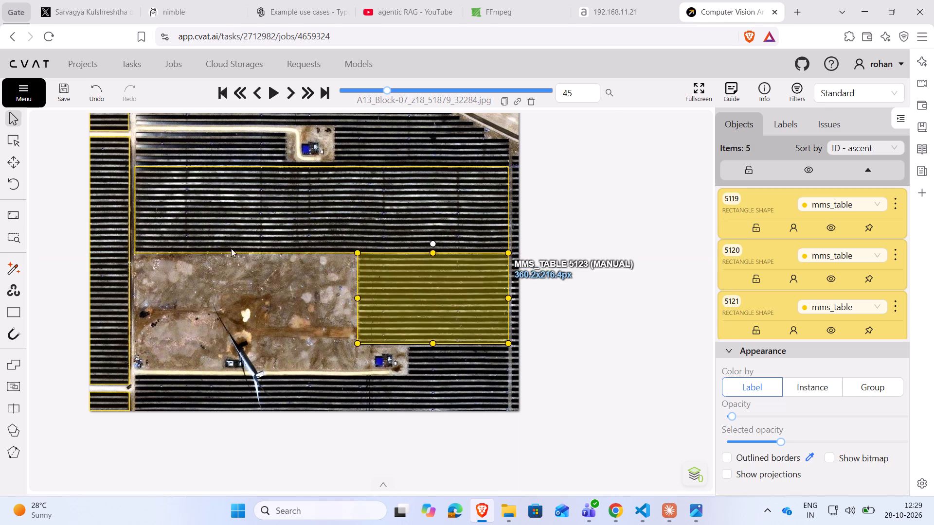
Draw a 4-point mms_table rectangle of about 893 x 85 px over the rows between the southern access road and the image's bottom edge.
{"action": "left_click", "coordinate": [16, 317]}
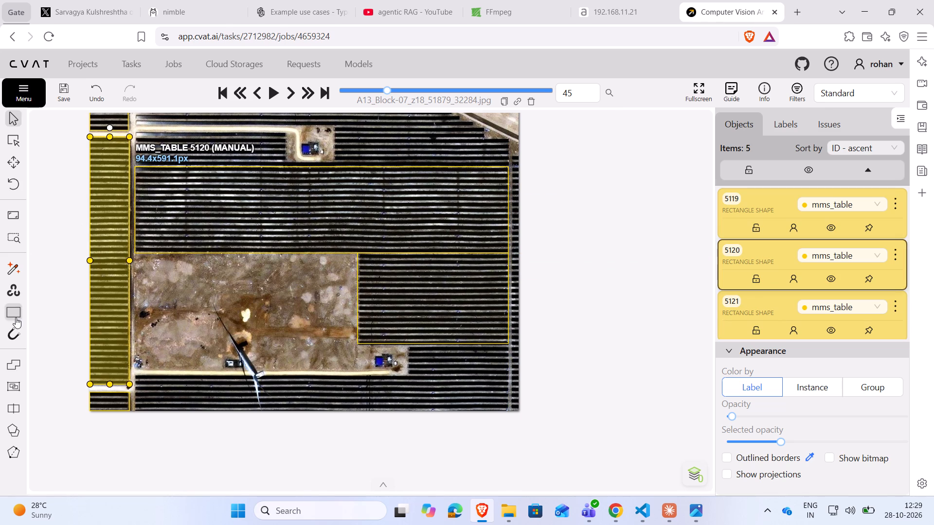
{"action": "left_click", "coordinate": [53, 366]}
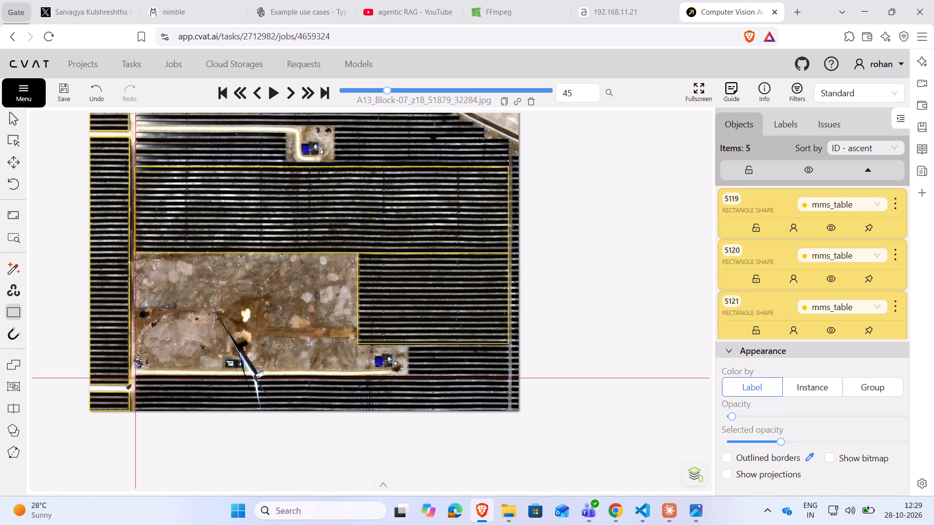
{"action": "left_click", "coordinate": [135, 377]}
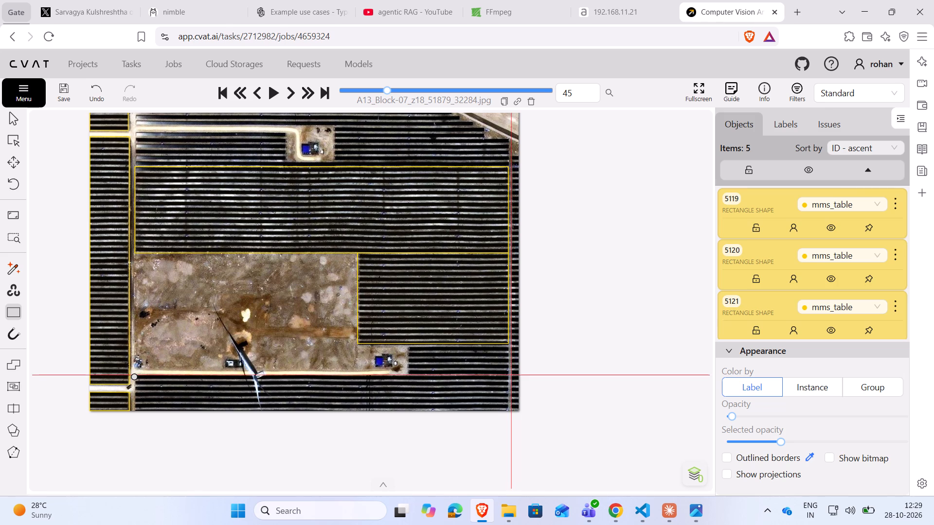
{"action": "left_click", "coordinate": [508, 375]}
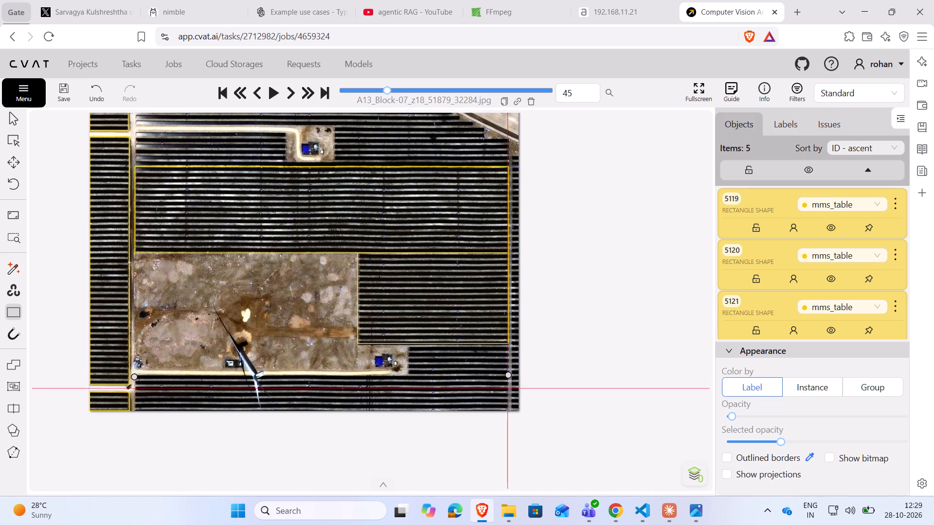
{"action": "left_click", "coordinate": [509, 411]}
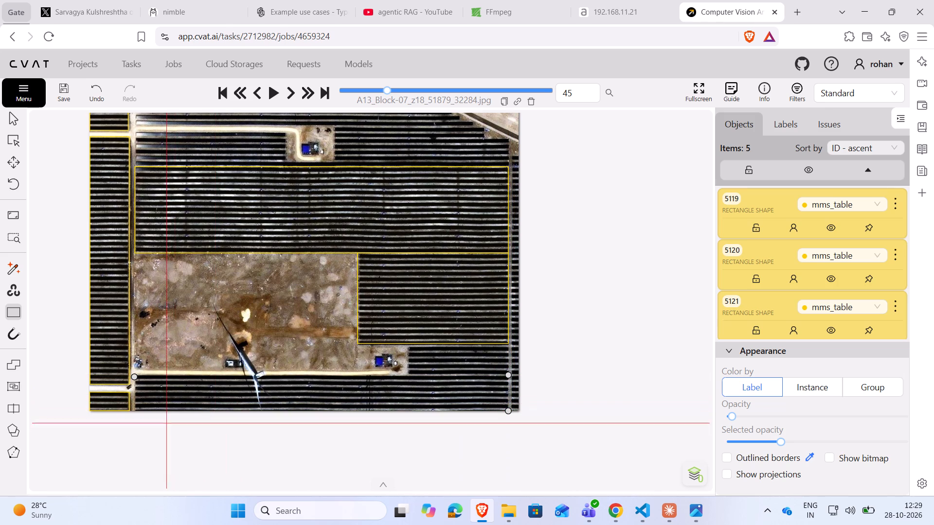
{"action": "left_click", "coordinate": [138, 413]}
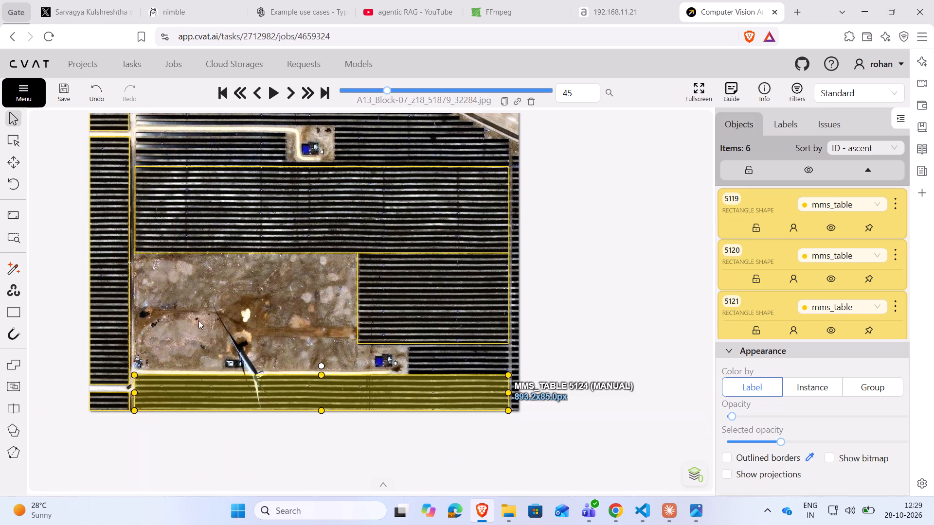
Draw a 4-point mms_table rectangle over the short block of rows directly east of the southern inverter station.
{"action": "left_click", "coordinate": [8, 313]}
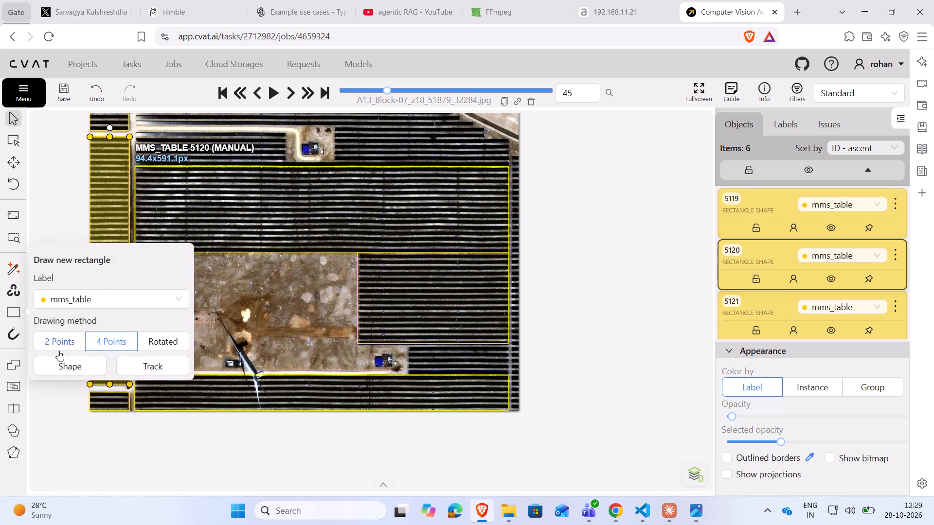
{"action": "left_click", "coordinate": [62, 362]}
{"action": "left_click", "coordinate": [409, 349]}
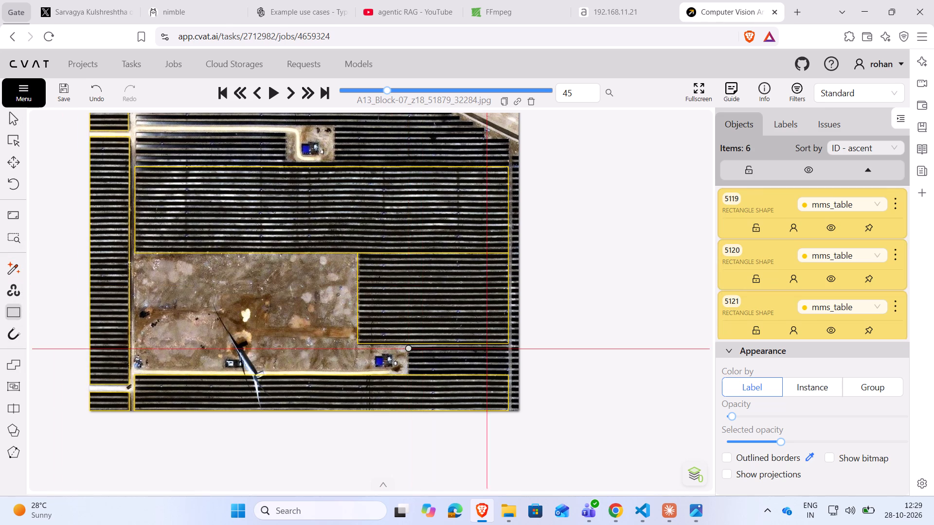
{"action": "left_click", "coordinate": [508, 349]}
{"action": "left_click", "coordinate": [509, 376]}
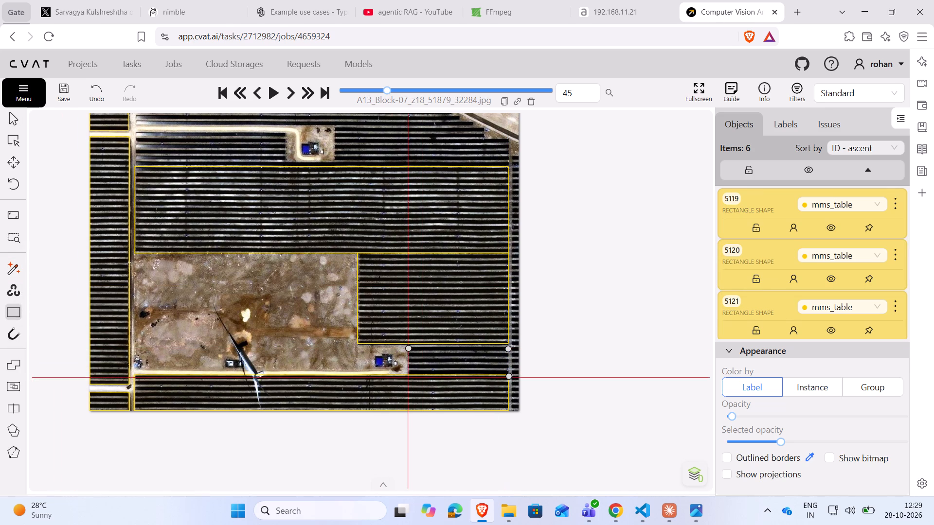
{"action": "left_click", "coordinate": [411, 375]}
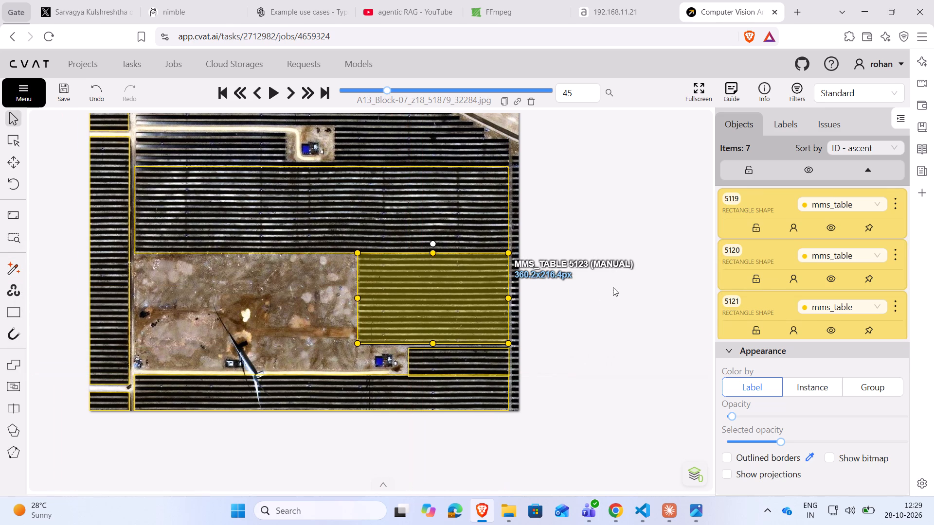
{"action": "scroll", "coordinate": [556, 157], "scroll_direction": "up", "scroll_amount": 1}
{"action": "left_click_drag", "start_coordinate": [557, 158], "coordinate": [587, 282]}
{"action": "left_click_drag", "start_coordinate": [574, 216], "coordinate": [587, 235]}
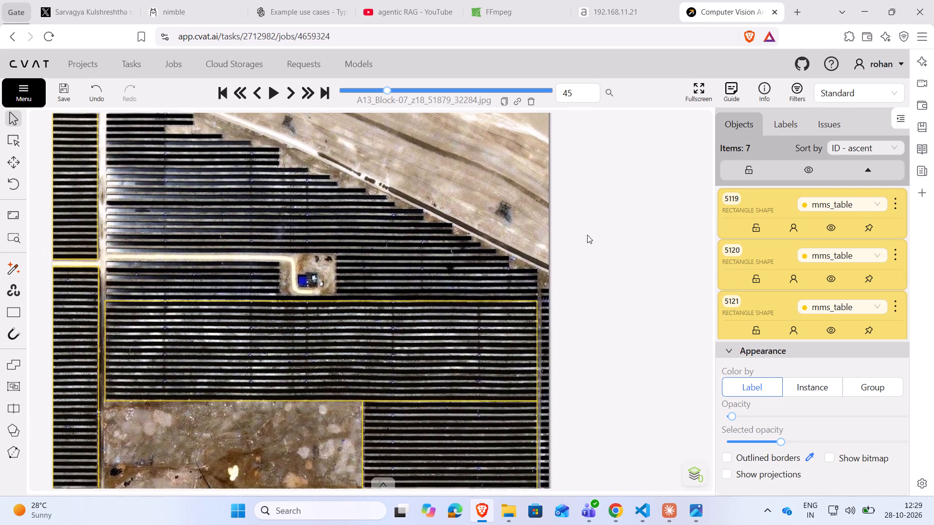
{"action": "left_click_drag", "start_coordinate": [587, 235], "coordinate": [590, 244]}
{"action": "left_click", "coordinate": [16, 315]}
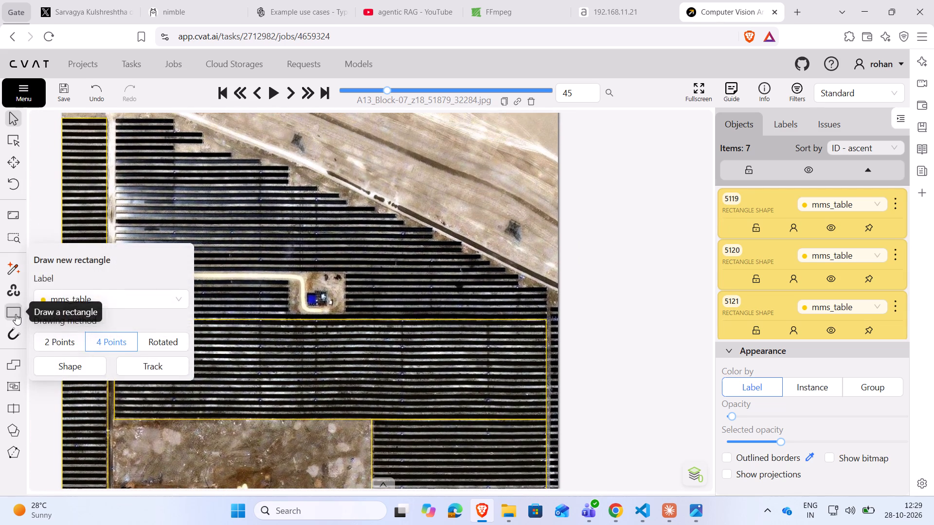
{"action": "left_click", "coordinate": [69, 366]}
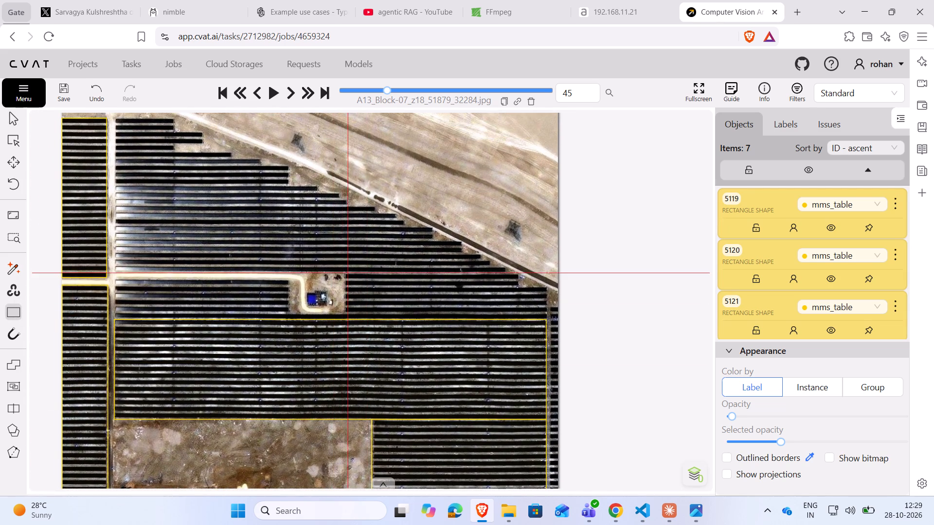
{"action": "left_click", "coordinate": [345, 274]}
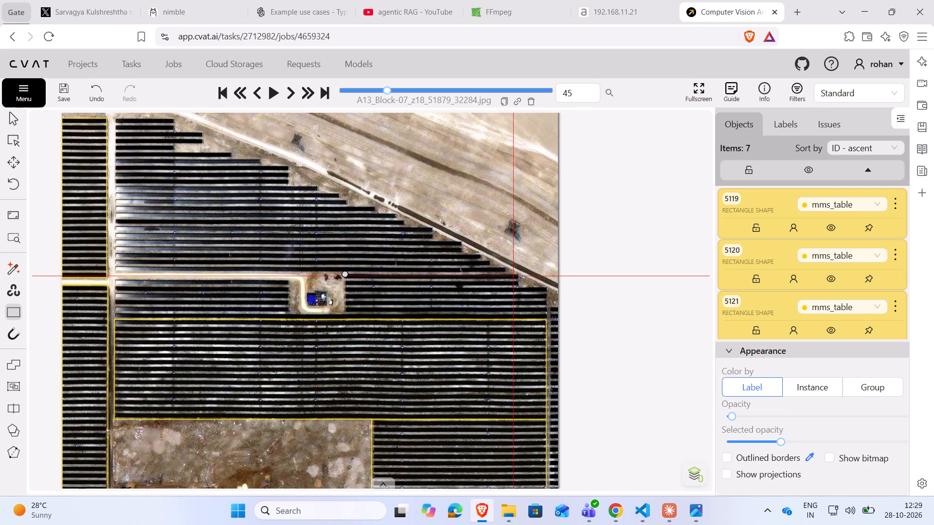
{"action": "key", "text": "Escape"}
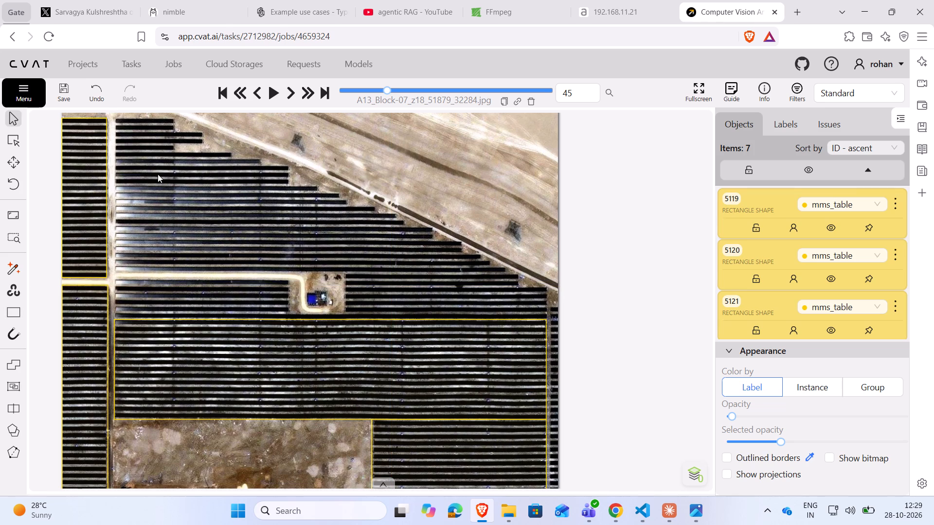
Draw a 2-point mms_table rectangle of about 653 x 9 px over one full panel row in the stepped area north of the station road.
{"action": "left_click", "coordinate": [11, 316]}
{"action": "left_click", "coordinate": [66, 341]}
{"action": "left_click", "coordinate": [70, 362]}
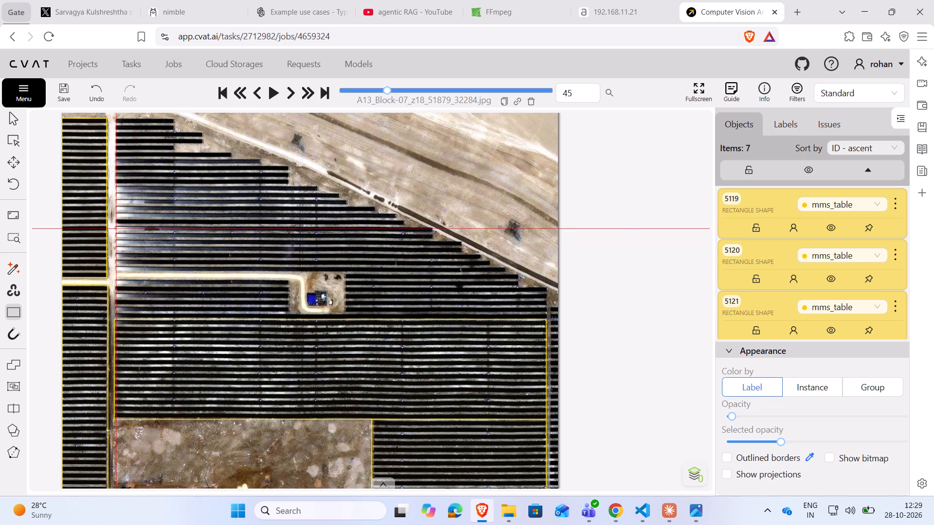
{"action": "scroll", "coordinate": [116, 228], "scroll_direction": "up", "scroll_amount": 2}
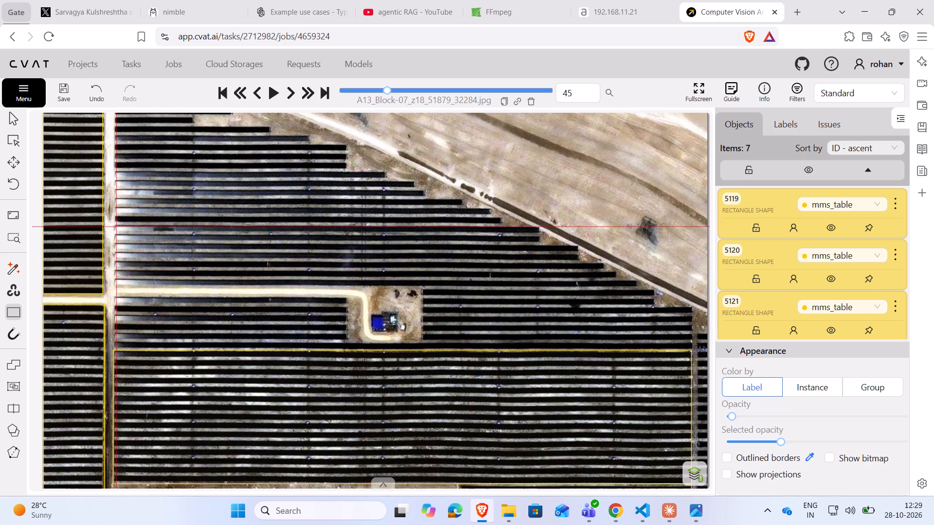
{"action": "left_click", "coordinate": [117, 227]}
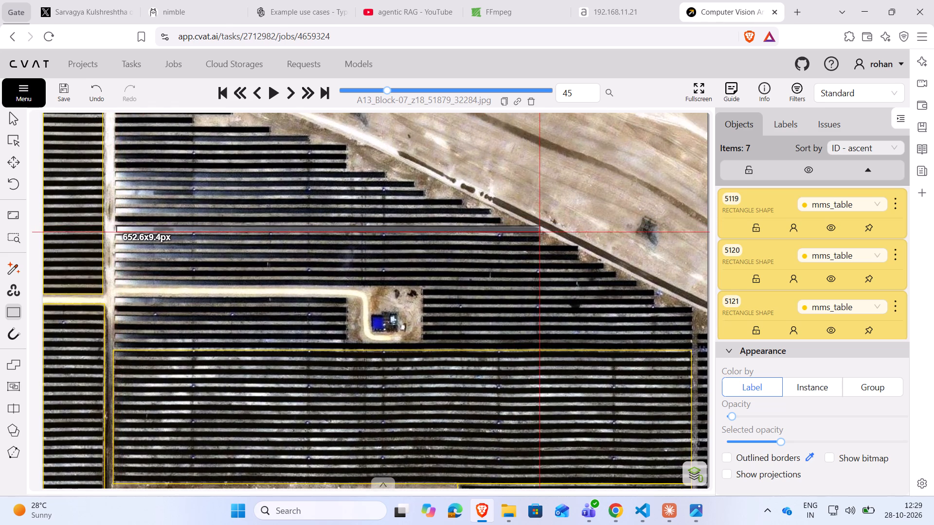
{"action": "left_click", "coordinate": [540, 232]}
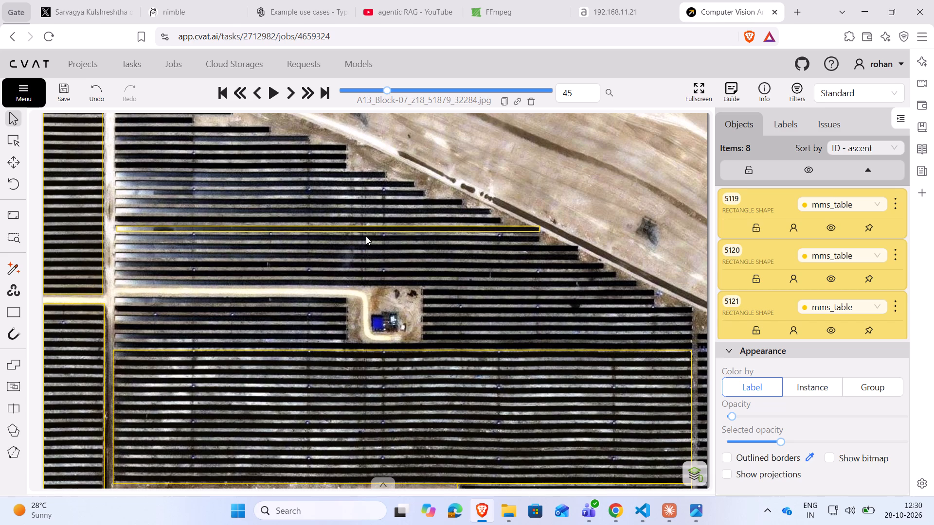
Copy the full-row mms_table rectangle and paste it over each of the six panel rows below it, north of the station road.
{"action": "left_click", "coordinate": [365, 227]}
{"action": "key", "text": "ctrl+c"}
{"action": "key", "text": "ctrl+v"}
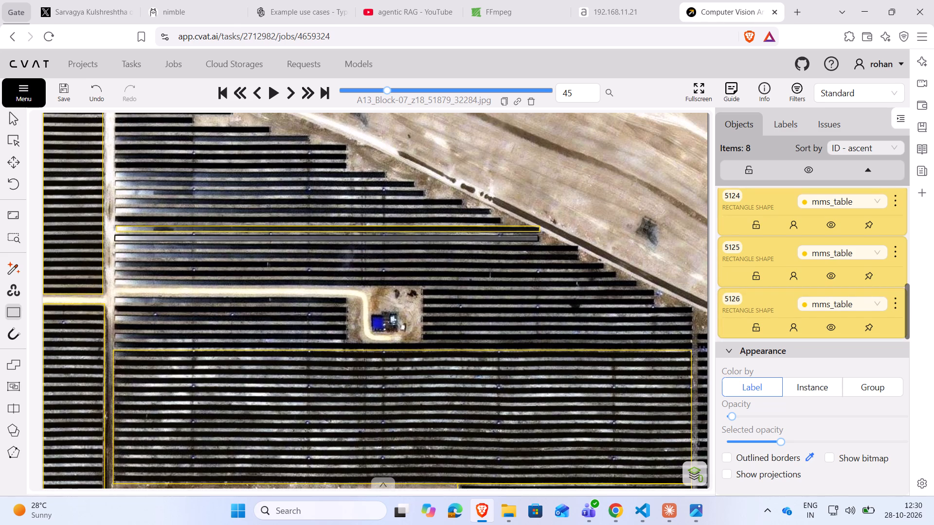
{"action": "left_click", "coordinate": [327, 238], "text": "ctrl"}
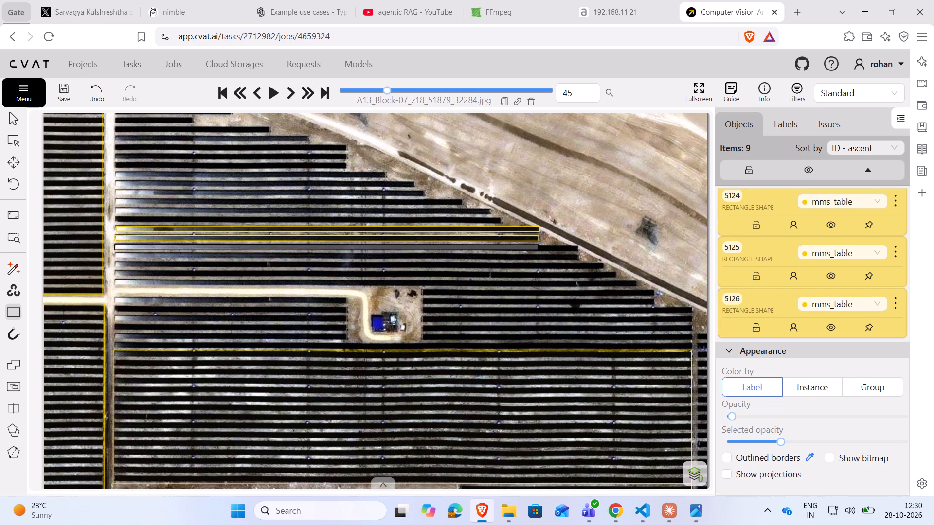
{"action": "left_click", "coordinate": [327, 247], "text": "ctrl"}
{"action": "left_click", "coordinate": [327, 255], "text": "ctrl"}
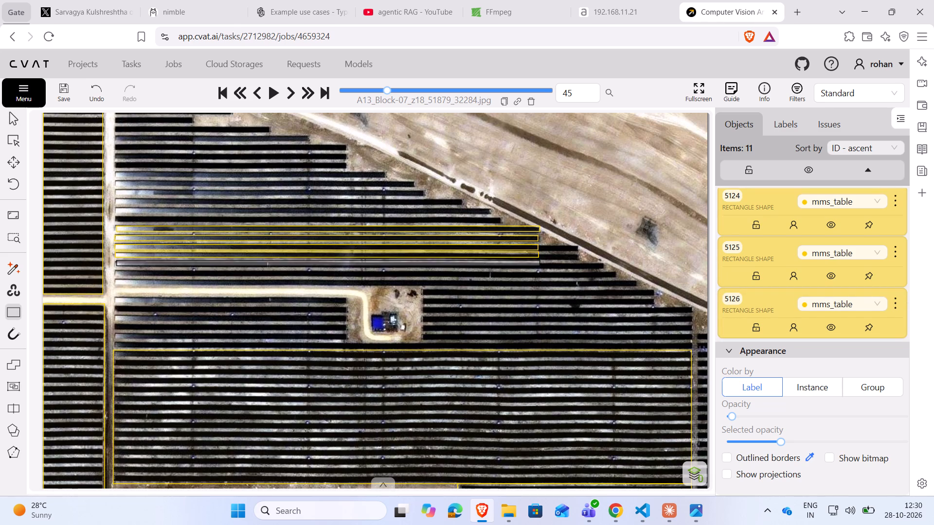
{"action": "left_click", "coordinate": [328, 264], "text": "ctrl"}
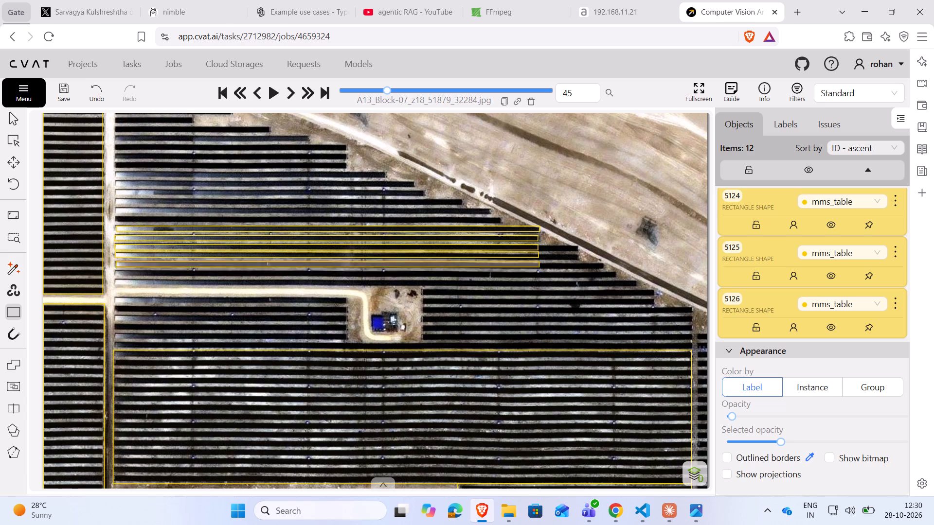
{"action": "left_click", "coordinate": [327, 275], "text": "ctrl"}
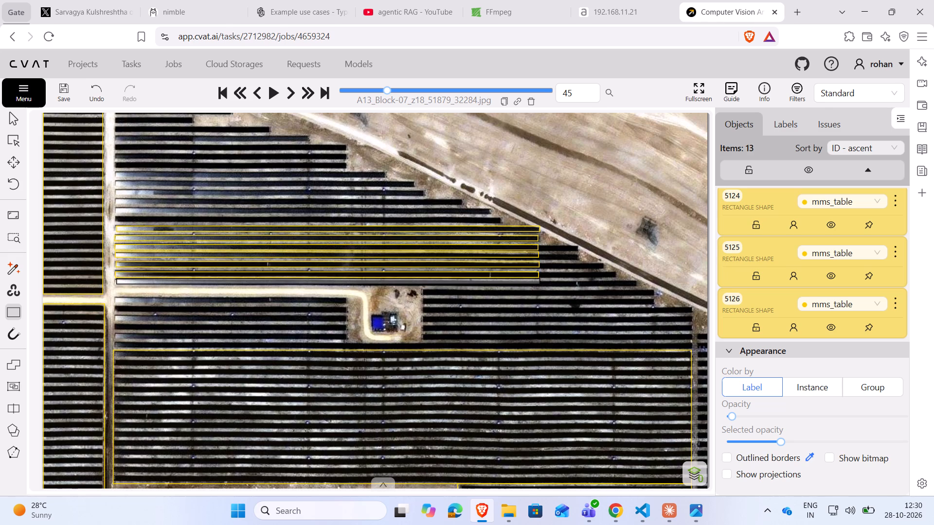
{"action": "left_click", "coordinate": [329, 282], "text": "ctrl"}
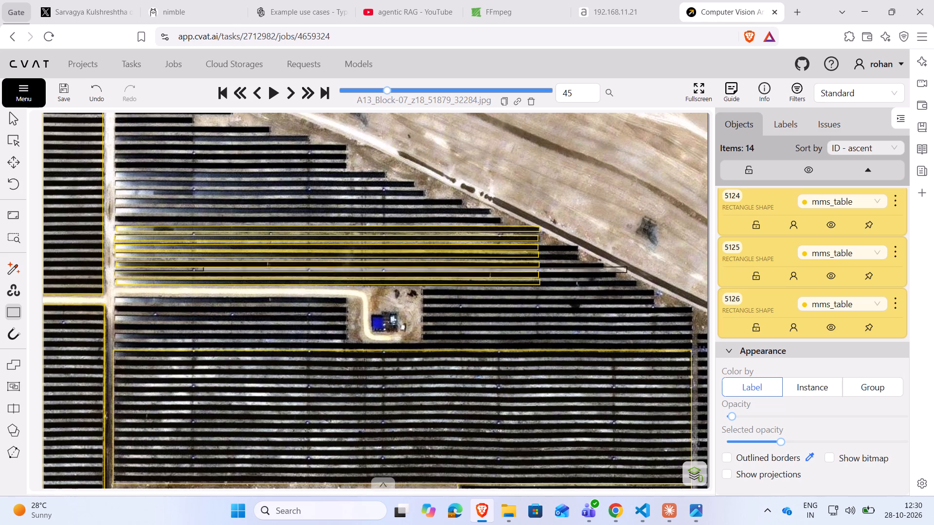
{"action": "scroll", "coordinate": [501, 318], "scroll_direction": "down", "scroll_amount": 3}
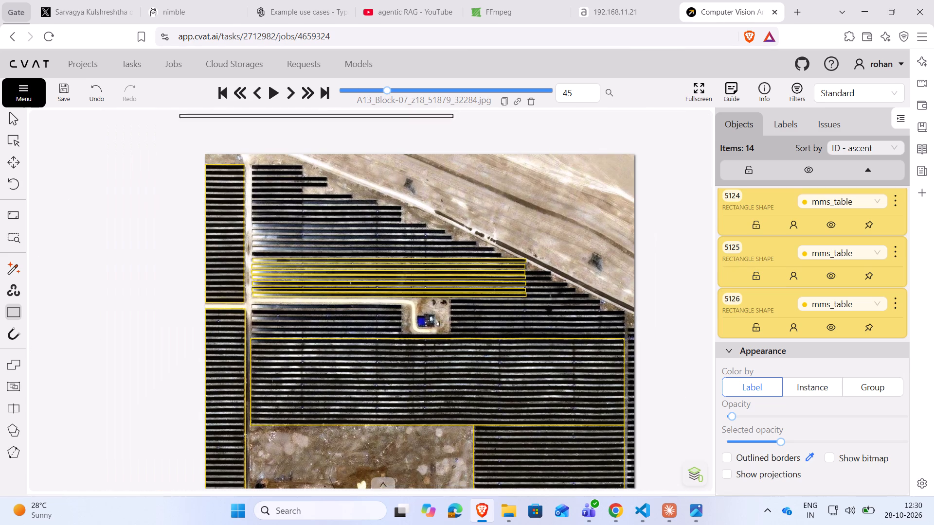
{"action": "left_click", "coordinate": [315, 117]}
Stretch the three southernmost pasted rectangles east to their rows' ends, making the lowest about 800 px wide.
{"action": "scroll", "coordinate": [424, 183], "scroll_direction": "up", "scroll_amount": 4}
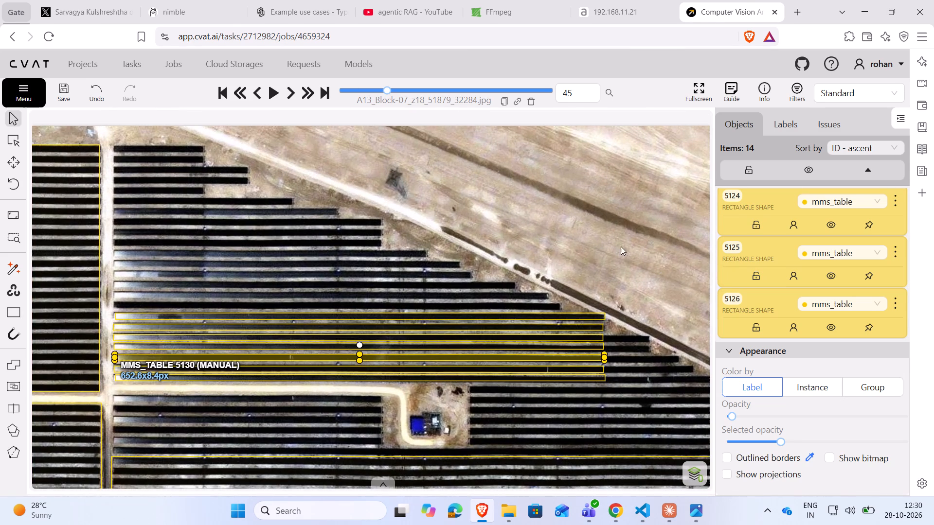
{"action": "scroll", "coordinate": [206, 205], "scroll_direction": "down", "scroll_amount": 2}
{"action": "left_click_drag", "start_coordinate": [662, 210], "coordinate": [637, 217]}
{"action": "scroll", "coordinate": [474, 245], "scroll_direction": "up", "scroll_amount": 3}
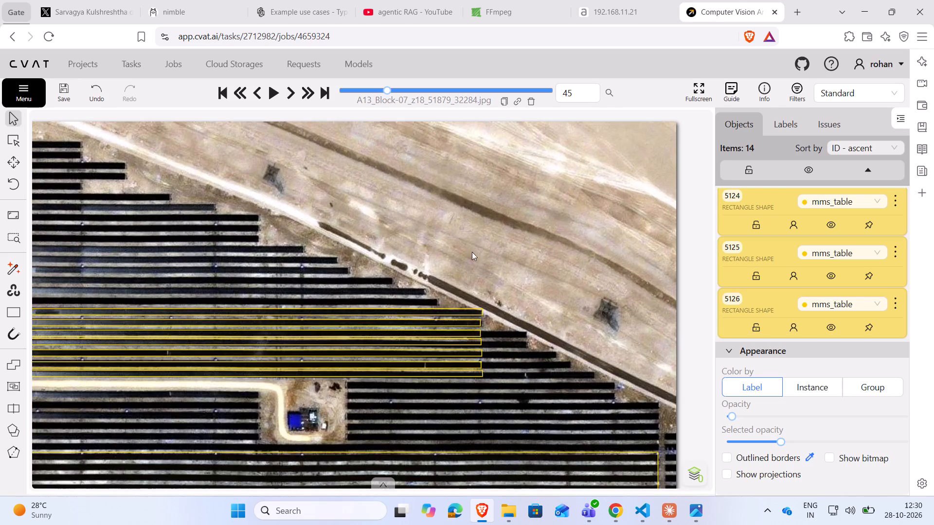
{"action": "left_click_drag", "start_coordinate": [483, 396], "coordinate": [620, 399]}
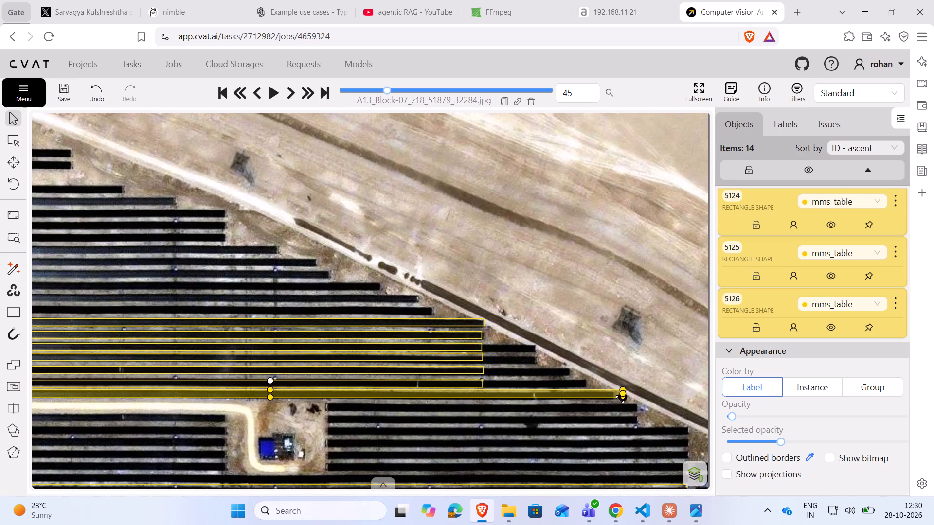
{"action": "left_click_drag", "start_coordinate": [620, 399], "coordinate": [611, 399]}
{"action": "left_click_drag", "start_coordinate": [481, 383], "coordinate": [481, 382]}
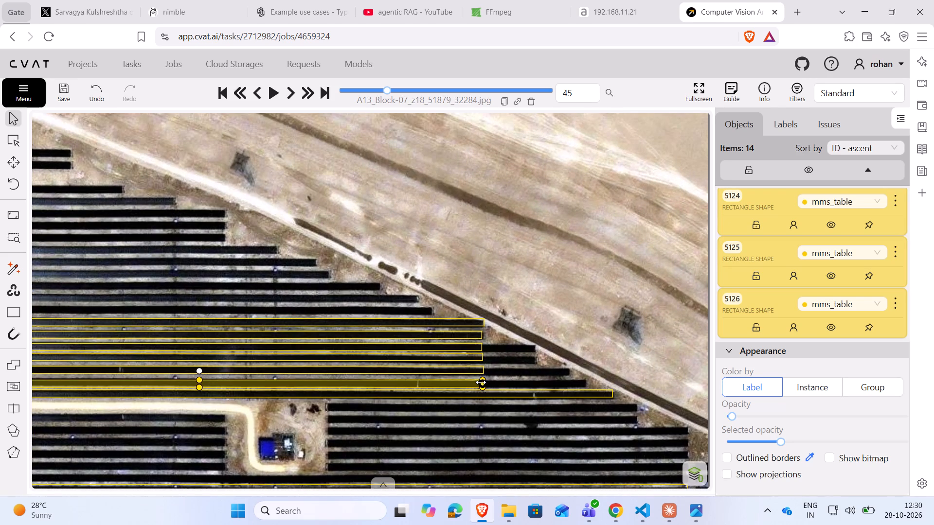
{"action": "left_click_drag", "start_coordinate": [481, 382], "coordinate": [584, 382]}
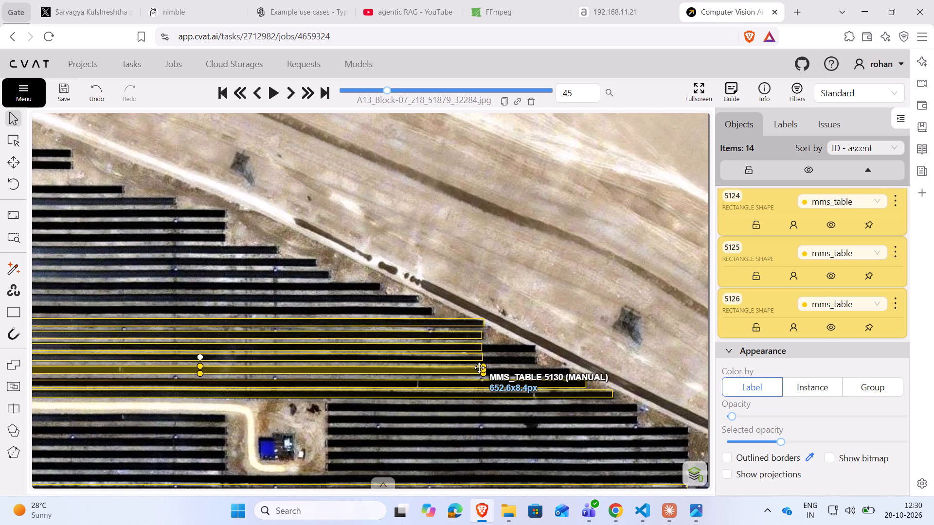
{"action": "left_click_drag", "start_coordinate": [484, 371], "coordinate": [569, 381]}
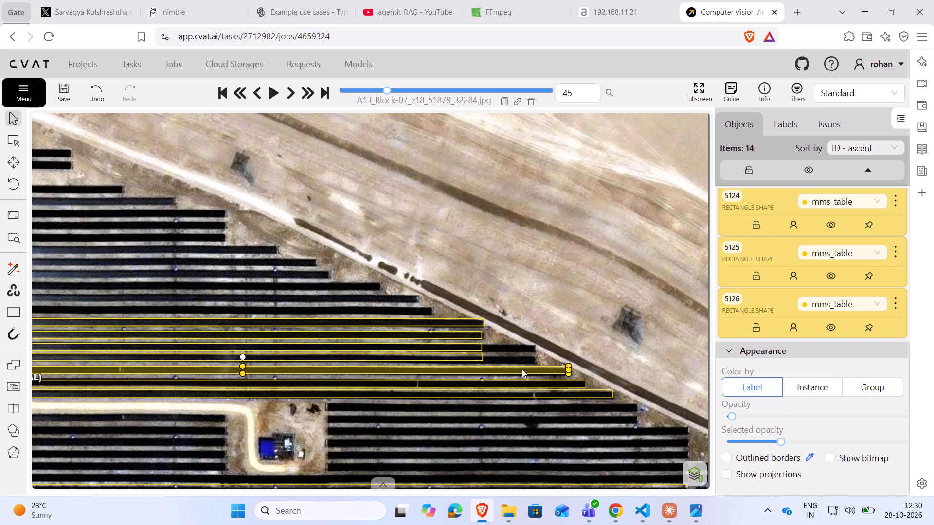
Stretch the next two pasted rectangles above them east to their rows' ends, making the lower one about 719 px wide.
{"action": "left_click_drag", "start_coordinate": [481, 354], "coordinate": [539, 373]}
{"action": "left_click", "coordinate": [521, 355]}
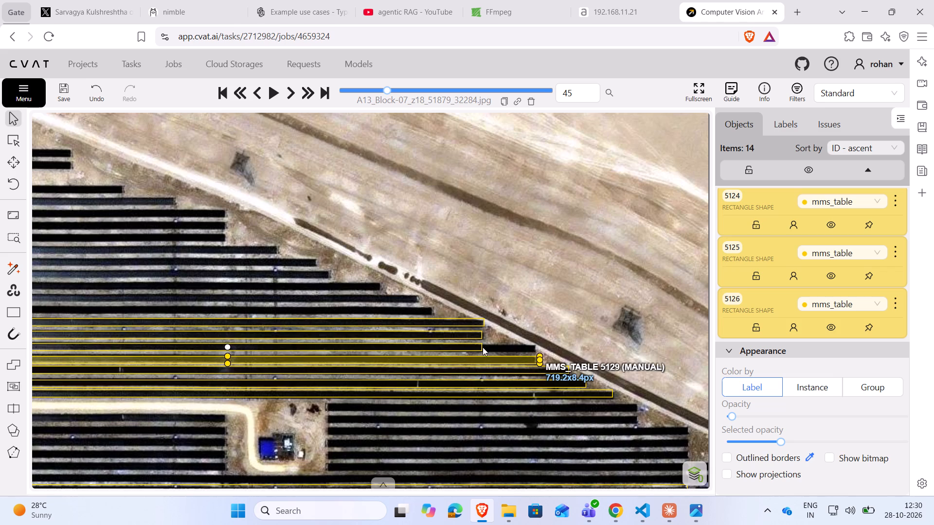
{"action": "left_click", "coordinate": [481, 344]}
{"action": "left_click_drag", "start_coordinate": [482, 350], "coordinate": [530, 353]}
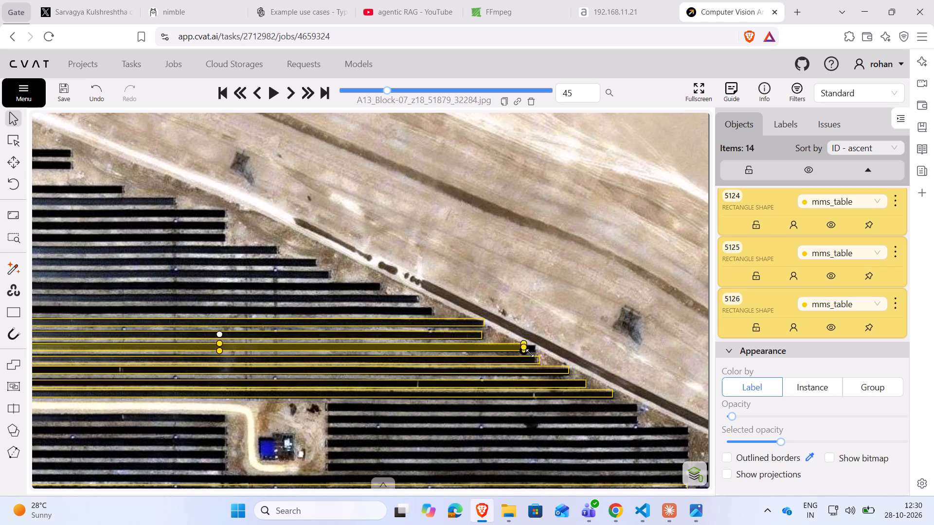
{"action": "left_click_drag", "start_coordinate": [530, 353], "coordinate": [533, 355]}
Draw a 2-point mms_table rectangle of about 362 x 8 px over the topmost row directly east of the northern inverter station.
{"action": "scroll", "coordinate": [395, 319], "scroll_direction": "down", "scroll_amount": 3}
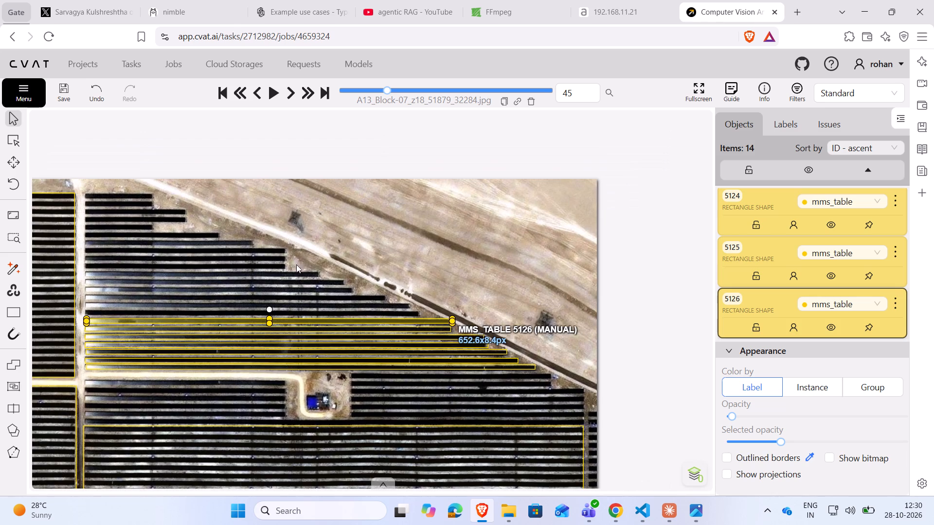
{"action": "left_click_drag", "start_coordinate": [189, 140], "coordinate": [271, 146]}
{"action": "scroll", "coordinate": [272, 236], "scroll_direction": "down", "scroll_amount": 5}
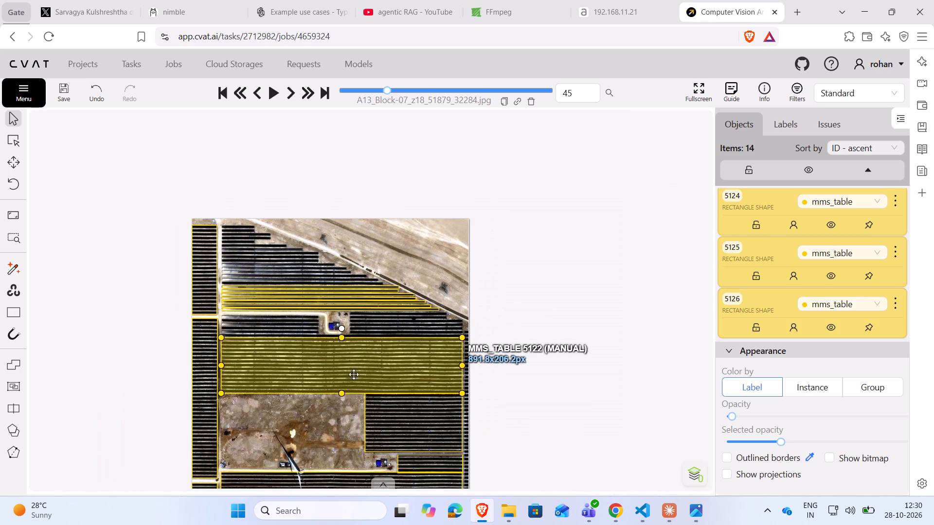
{"action": "scroll", "coordinate": [375, 367], "scroll_direction": "up", "scroll_amount": 3}
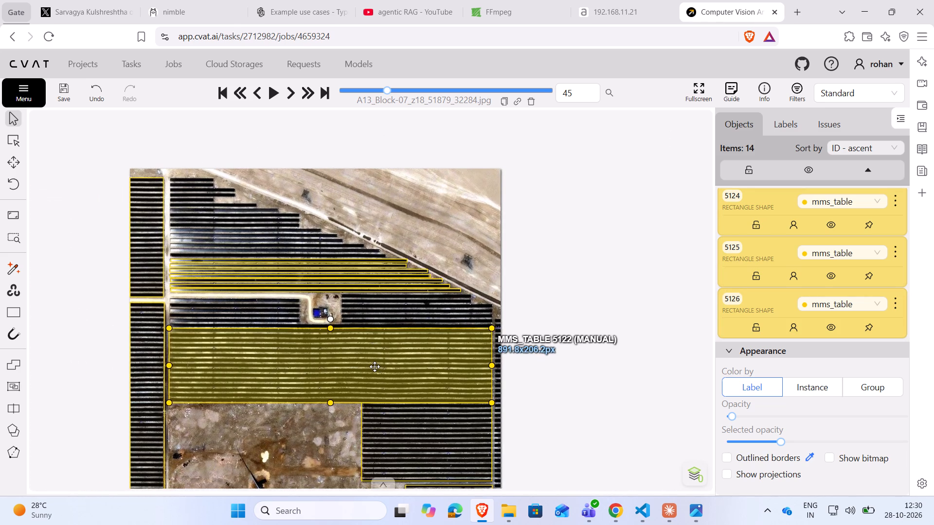
{"action": "scroll", "coordinate": [351, 335], "scroll_direction": "up", "scroll_amount": 1}
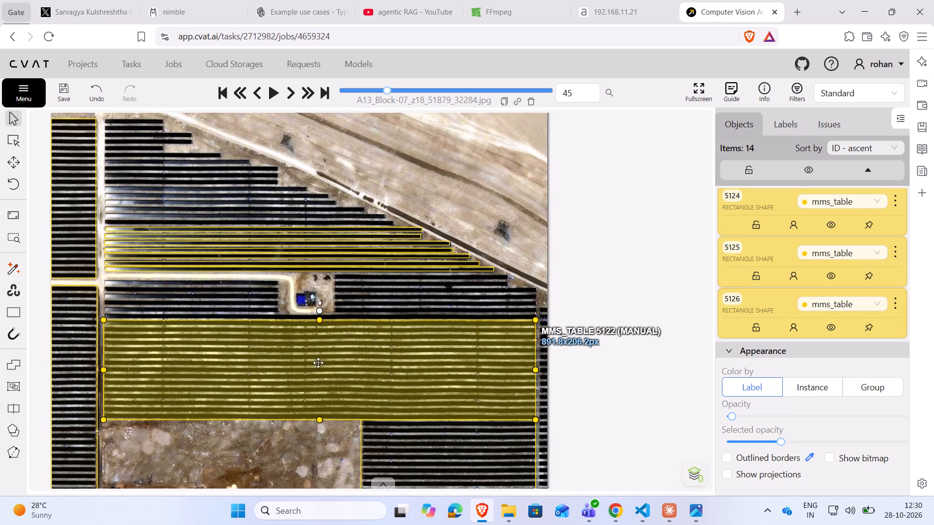
{"action": "scroll", "coordinate": [280, 356], "scroll_direction": "up", "scroll_amount": 2}
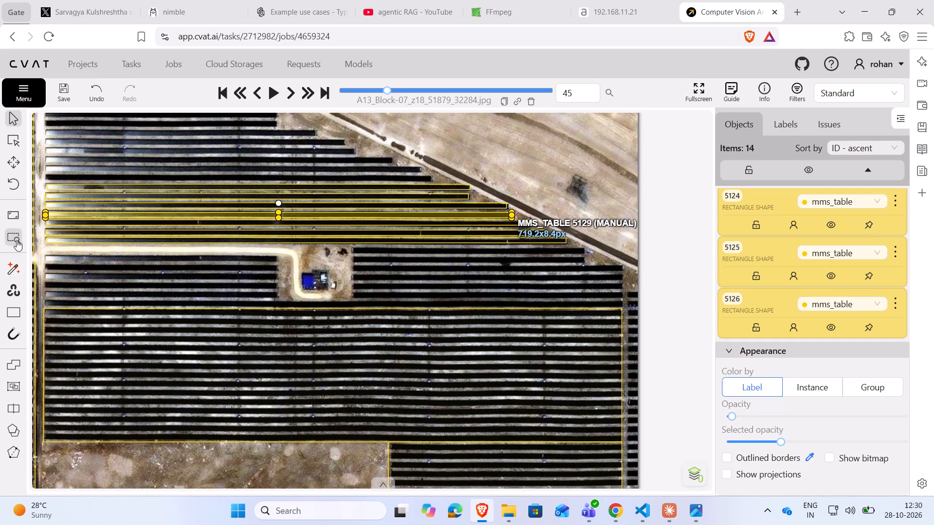
{"action": "left_click", "coordinate": [14, 310]}
{"action": "left_click", "coordinate": [76, 365]}
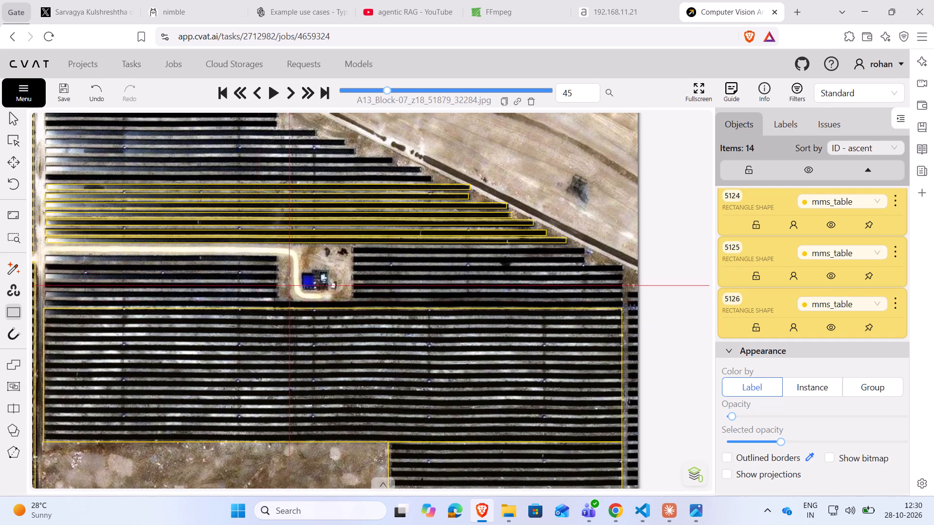
{"action": "left_click", "coordinate": [352, 248]}
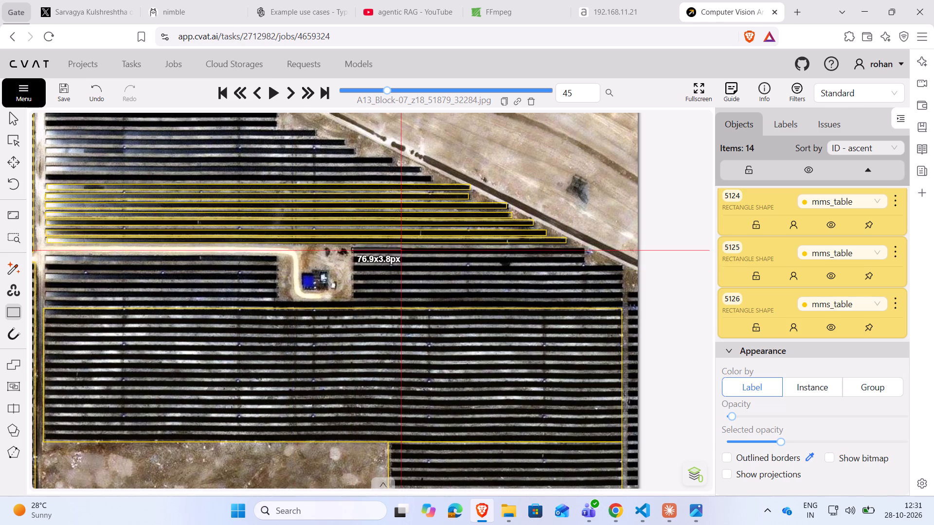
{"action": "left_click", "coordinate": [586, 253]}
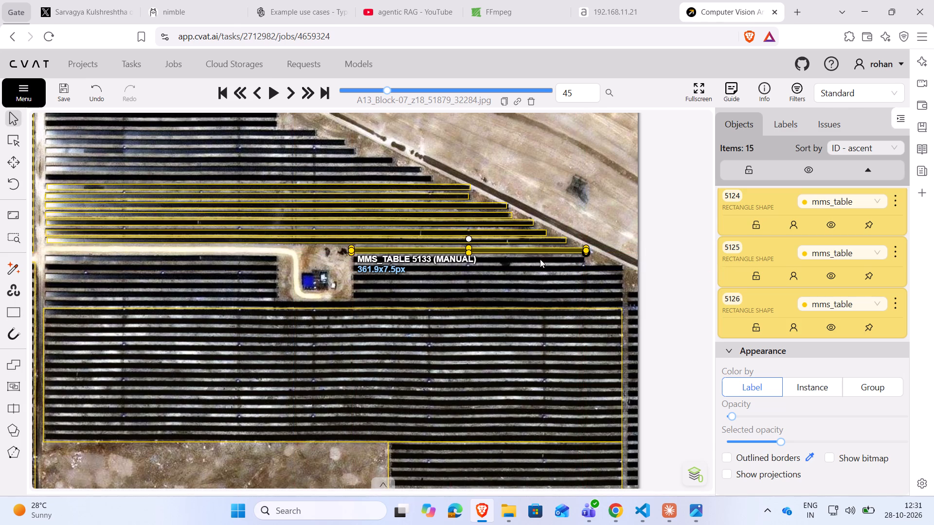
{"action": "left_click", "coordinate": [546, 250]}
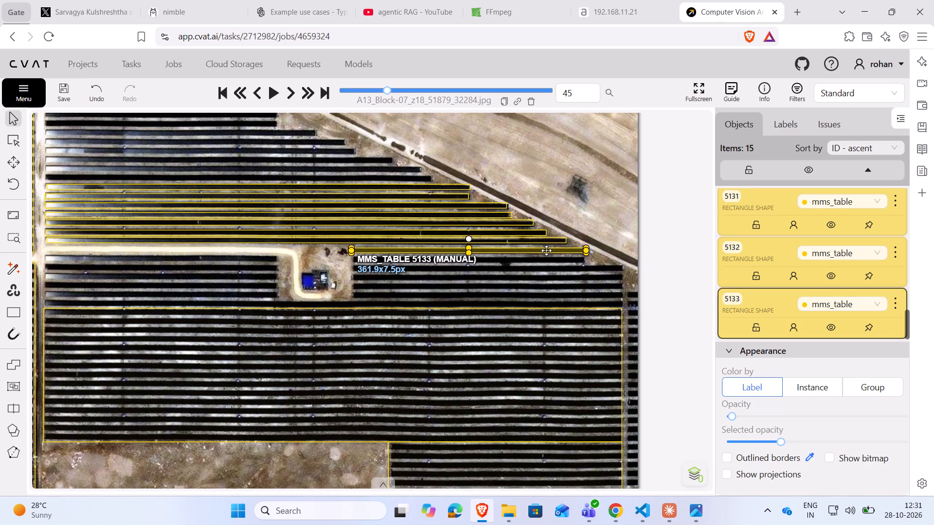
{"action": "left_click", "coordinate": [469, 255]}
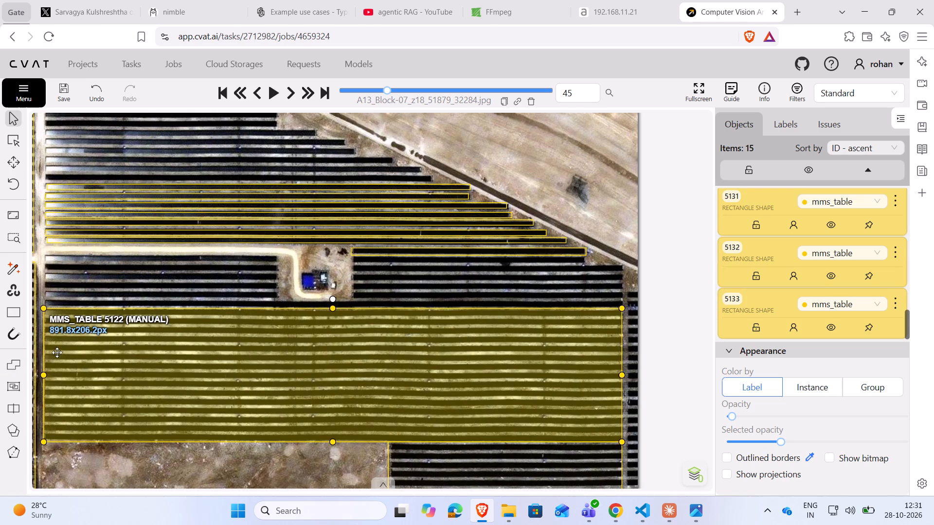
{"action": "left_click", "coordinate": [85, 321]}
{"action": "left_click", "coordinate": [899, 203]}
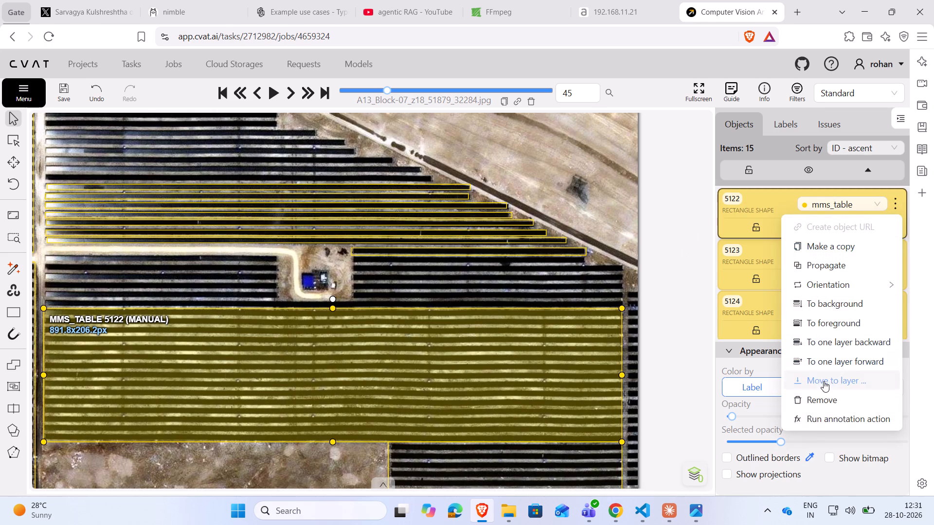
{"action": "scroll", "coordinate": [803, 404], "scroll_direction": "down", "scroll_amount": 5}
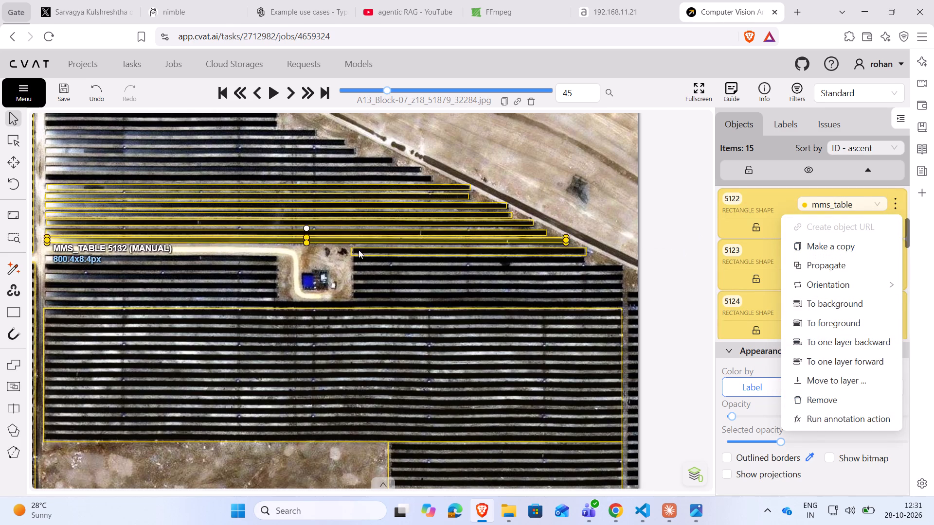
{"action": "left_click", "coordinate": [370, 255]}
Copy the new rectangle east of the northern inverter station and paste it over each of the five panel rows below it.
{"action": "left_click", "coordinate": [370, 255], "text": "ctrl"}
{"action": "key", "text": "ctrl+c"}
{"action": "key", "text": "ctrl+v"}
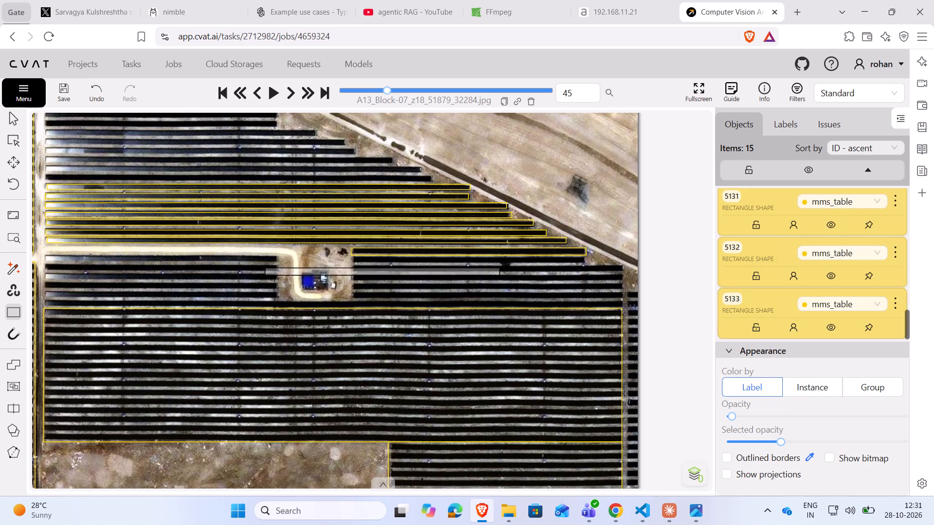
{"action": "left_click", "coordinate": [470, 262], "text": "ctrl"}
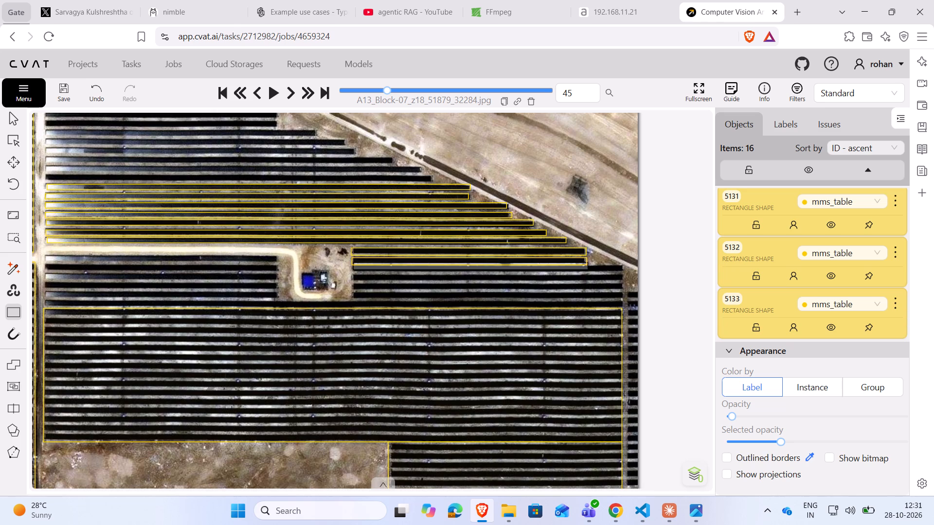
{"action": "left_click", "coordinate": [471, 270], "text": "ctrl"}
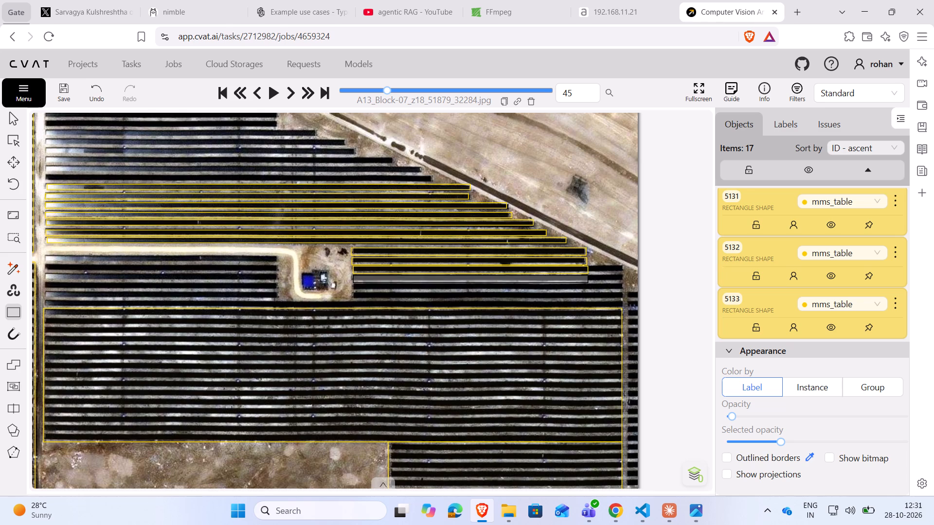
{"action": "left_click", "coordinate": [470, 277], "text": "ctrl"}
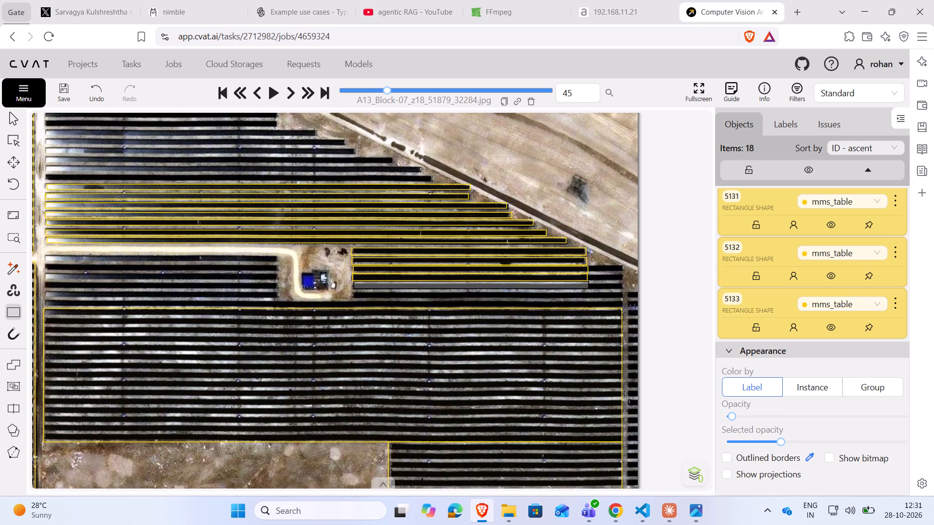
{"action": "left_click", "coordinate": [471, 287], "text": "ctrl"}
{"action": "left_click", "coordinate": [470, 297], "text": "ctrl"}
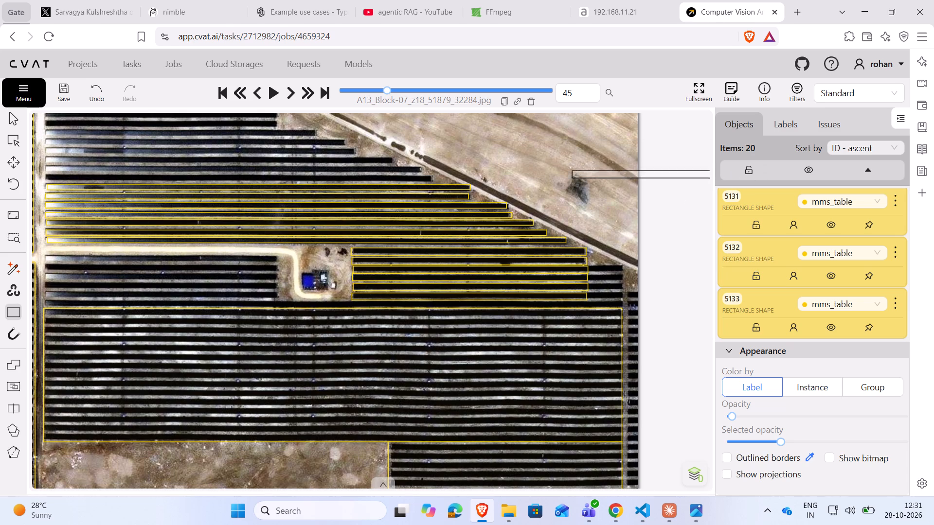
{"action": "scroll", "coordinate": [552, 191], "scroll_direction": "down", "scroll_amount": 4}
{"action": "left_click", "coordinate": [126, 255]}
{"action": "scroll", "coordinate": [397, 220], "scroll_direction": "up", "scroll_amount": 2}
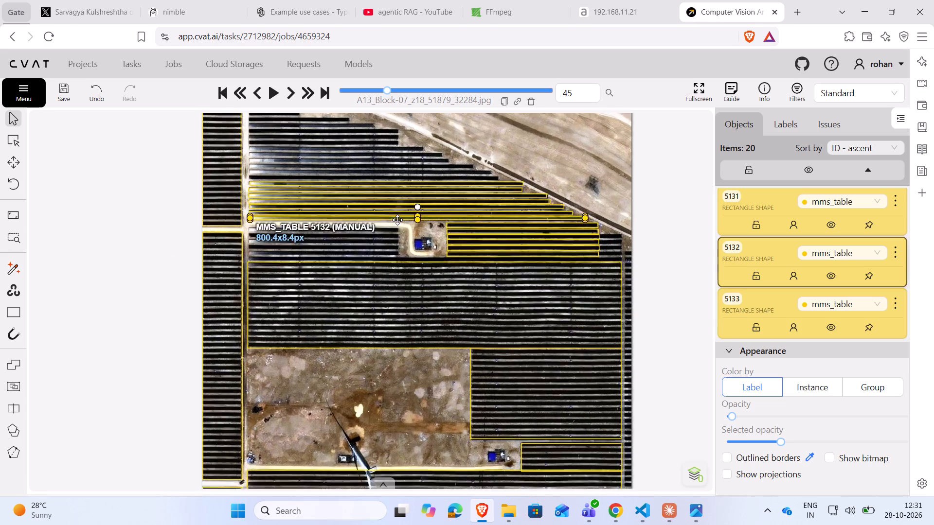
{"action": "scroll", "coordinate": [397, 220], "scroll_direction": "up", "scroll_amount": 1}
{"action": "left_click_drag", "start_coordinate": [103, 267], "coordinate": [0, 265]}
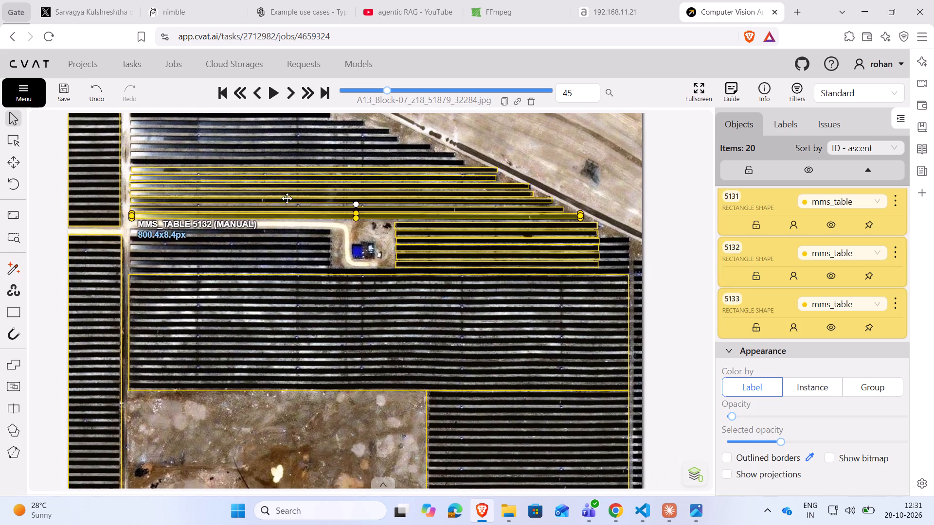
Stretch the four lowest rectangles east of the northern inverter station to their rows' eastern ends, making the lowest about 416 px wide.
{"action": "left_click_drag", "start_coordinate": [666, 207], "coordinate": [608, 235]}
{"action": "scroll", "coordinate": [548, 232], "scroll_direction": "up", "scroll_amount": 3}
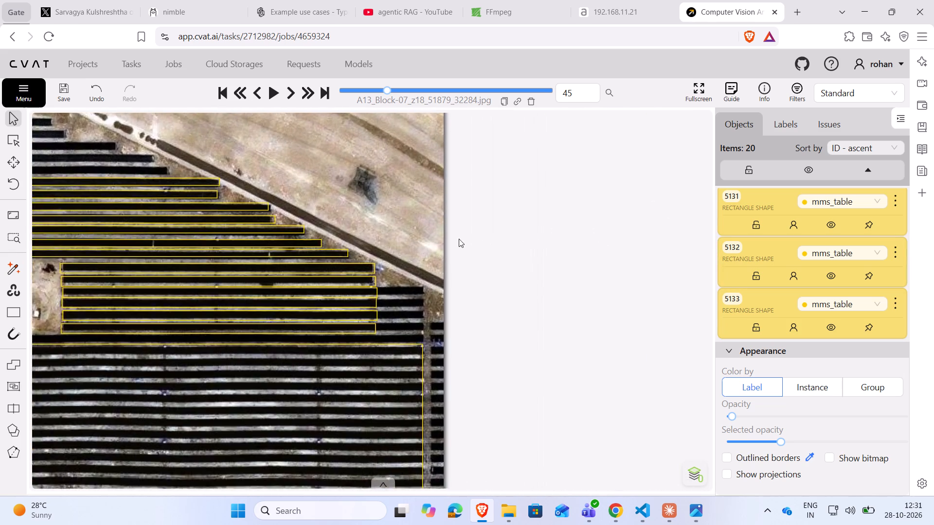
{"action": "left_click_drag", "start_coordinate": [454, 243], "coordinate": [605, 229]}
{"action": "left_click", "coordinate": [474, 240]}
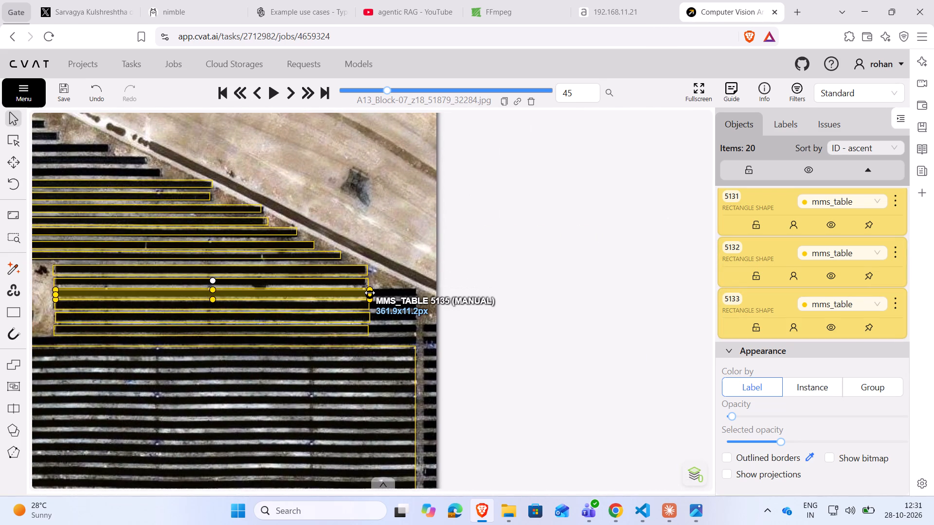
{"action": "left_click_drag", "start_coordinate": [370, 296], "coordinate": [414, 293]}
{"action": "left_click_drag", "start_coordinate": [369, 305], "coordinate": [412, 305]}
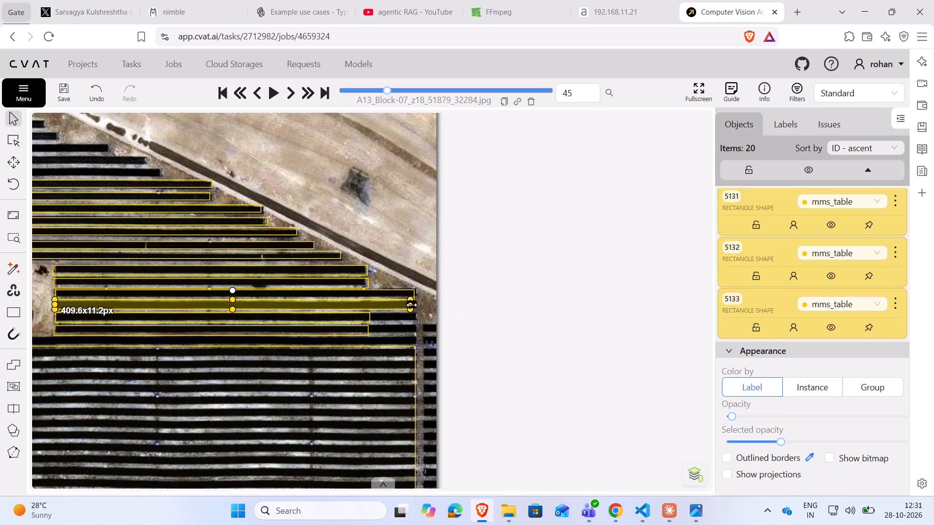
{"action": "left_click_drag", "start_coordinate": [412, 305], "coordinate": [417, 305]}
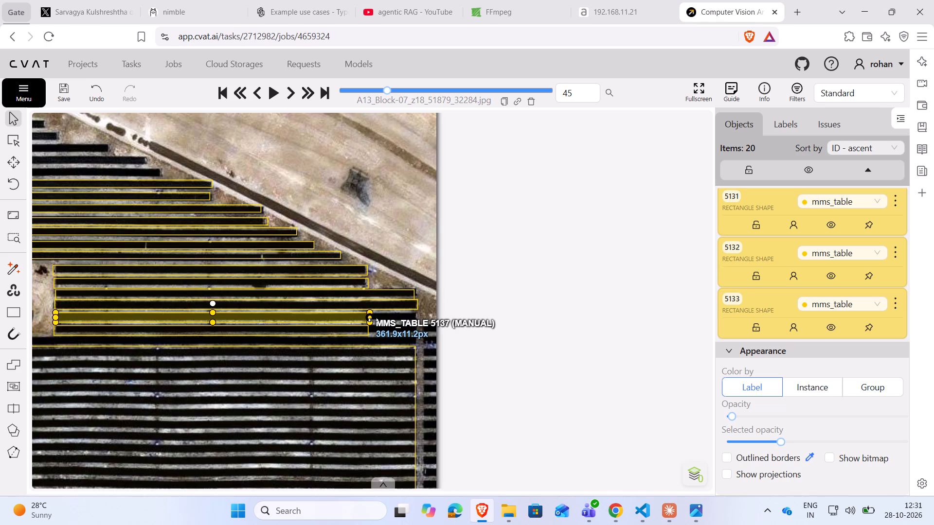
{"action": "left_click_drag", "start_coordinate": [372, 319], "coordinate": [418, 312]}
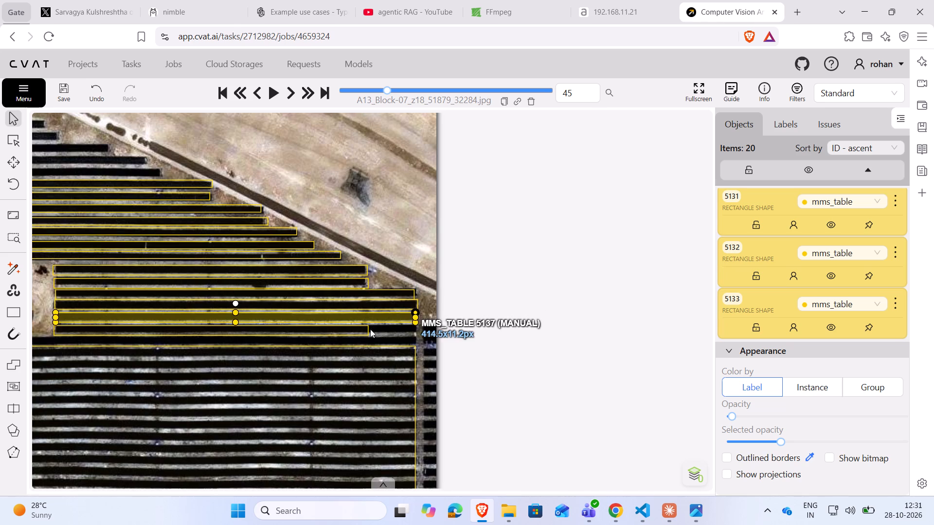
{"action": "left_click", "coordinate": [350, 327]}
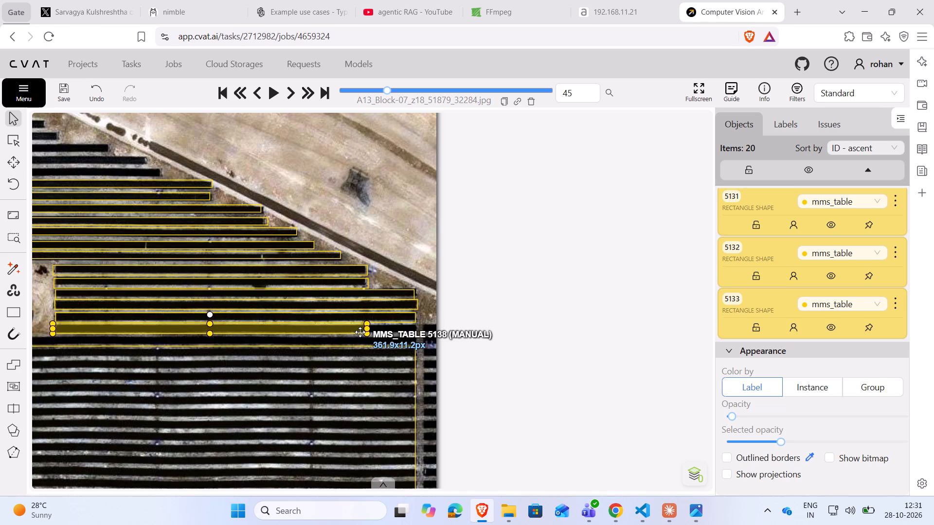
{"action": "left_click_drag", "start_coordinate": [369, 330], "coordinate": [416, 328]}
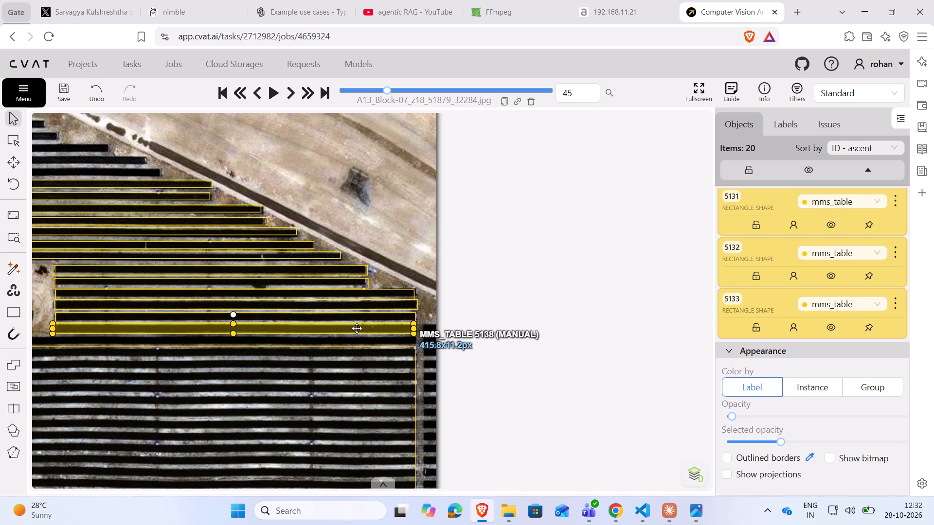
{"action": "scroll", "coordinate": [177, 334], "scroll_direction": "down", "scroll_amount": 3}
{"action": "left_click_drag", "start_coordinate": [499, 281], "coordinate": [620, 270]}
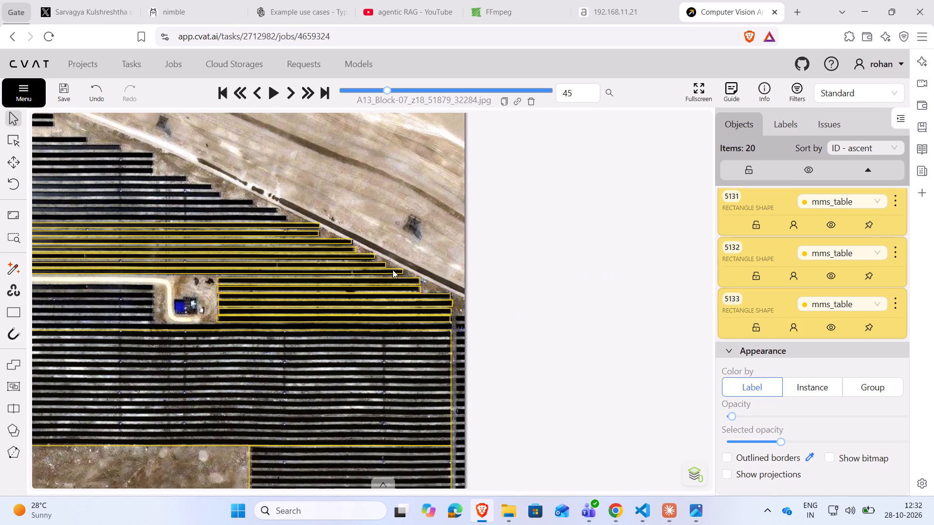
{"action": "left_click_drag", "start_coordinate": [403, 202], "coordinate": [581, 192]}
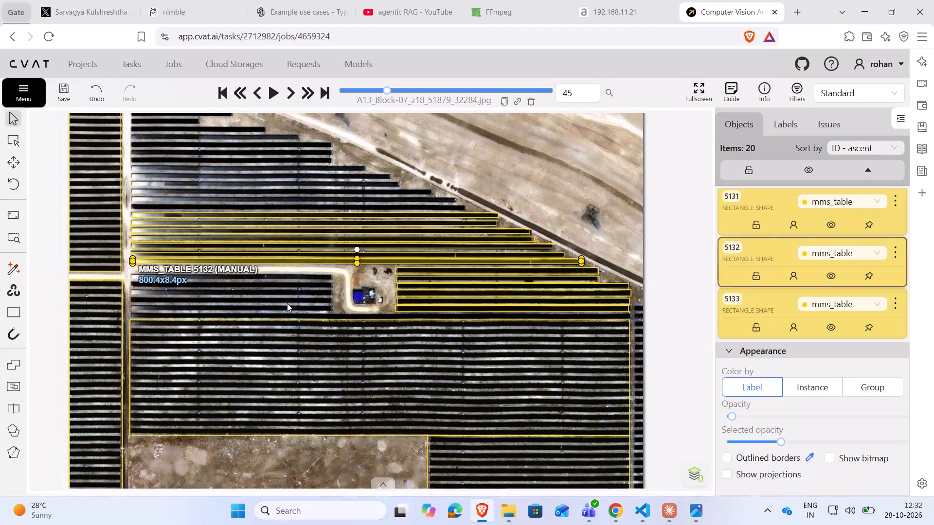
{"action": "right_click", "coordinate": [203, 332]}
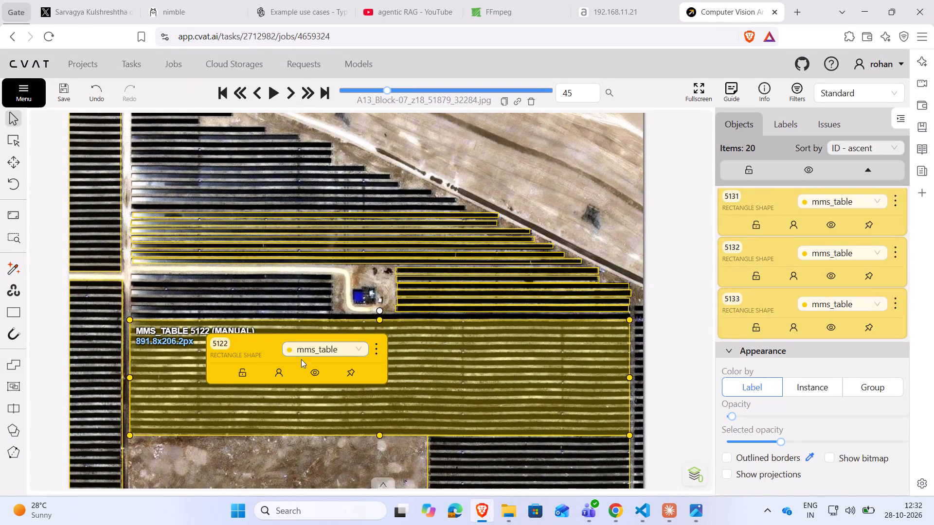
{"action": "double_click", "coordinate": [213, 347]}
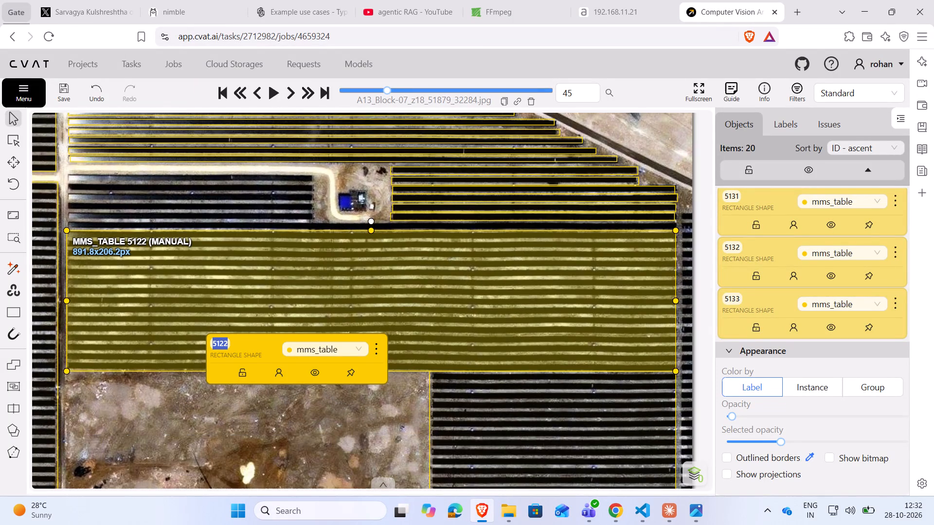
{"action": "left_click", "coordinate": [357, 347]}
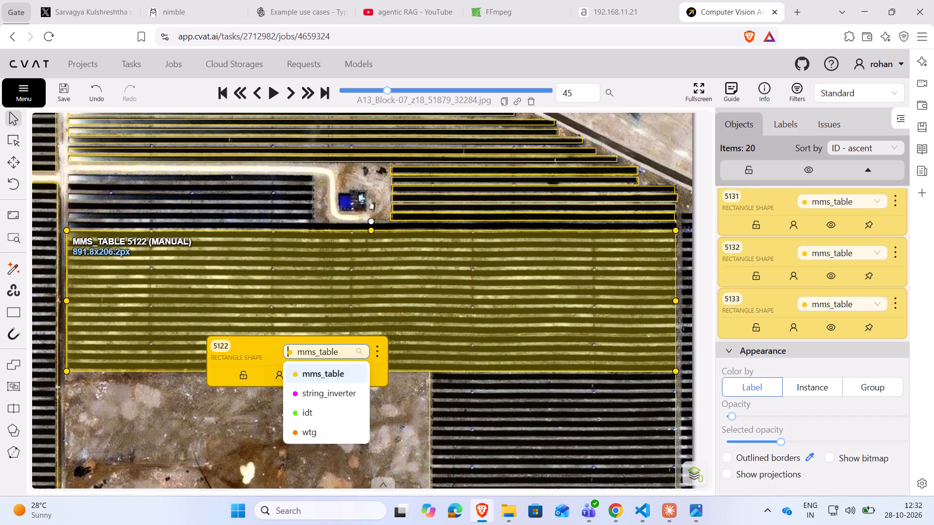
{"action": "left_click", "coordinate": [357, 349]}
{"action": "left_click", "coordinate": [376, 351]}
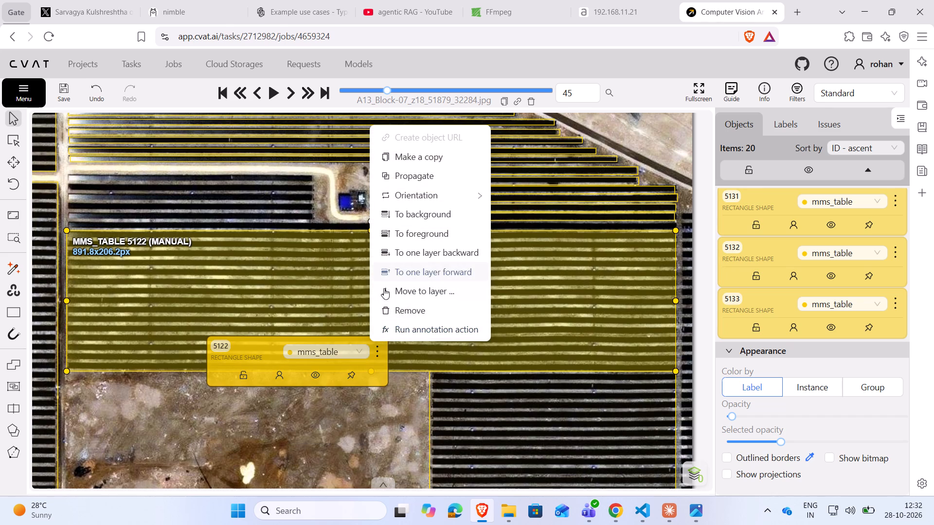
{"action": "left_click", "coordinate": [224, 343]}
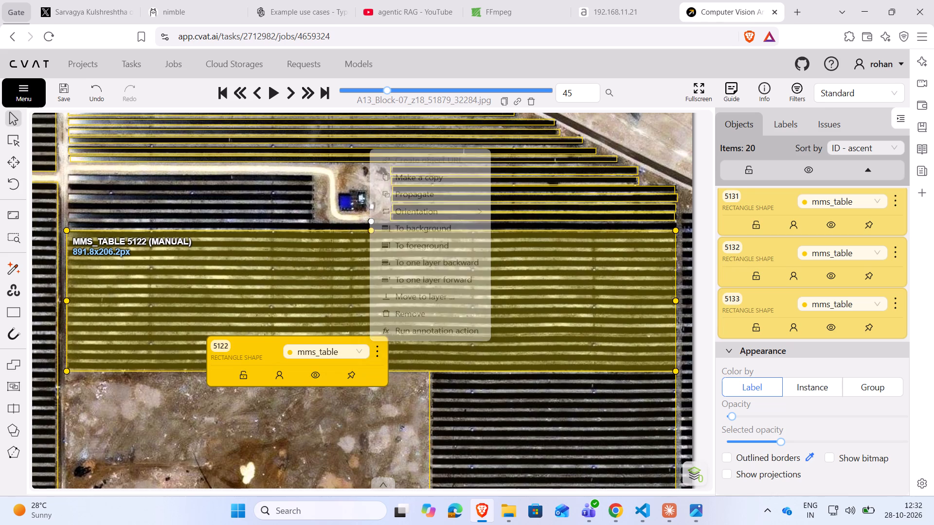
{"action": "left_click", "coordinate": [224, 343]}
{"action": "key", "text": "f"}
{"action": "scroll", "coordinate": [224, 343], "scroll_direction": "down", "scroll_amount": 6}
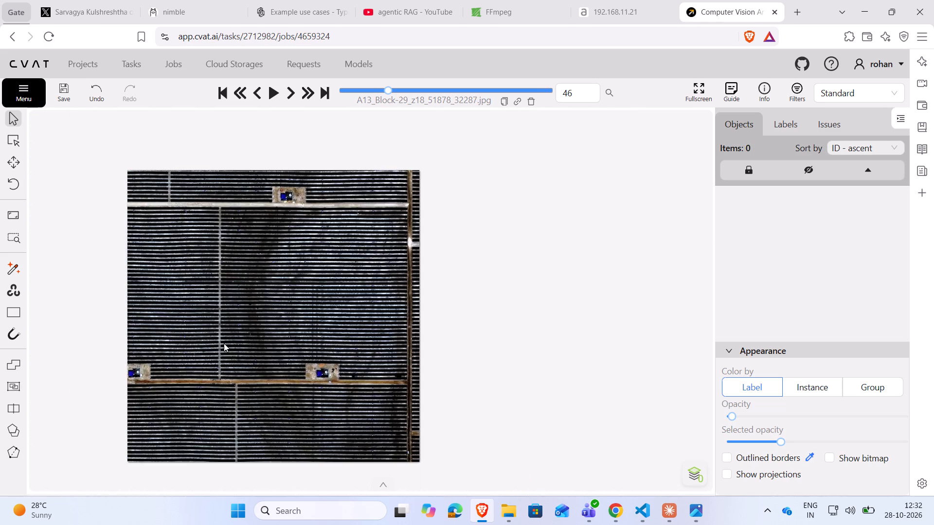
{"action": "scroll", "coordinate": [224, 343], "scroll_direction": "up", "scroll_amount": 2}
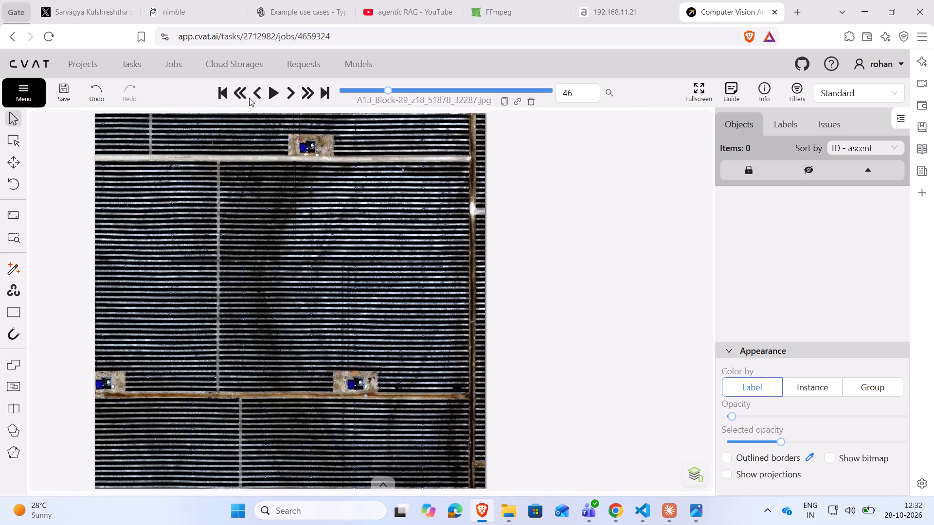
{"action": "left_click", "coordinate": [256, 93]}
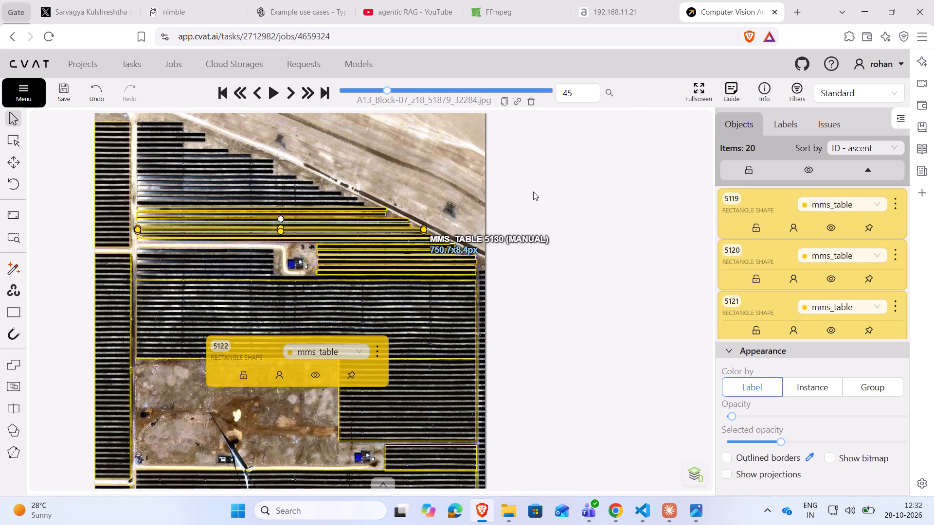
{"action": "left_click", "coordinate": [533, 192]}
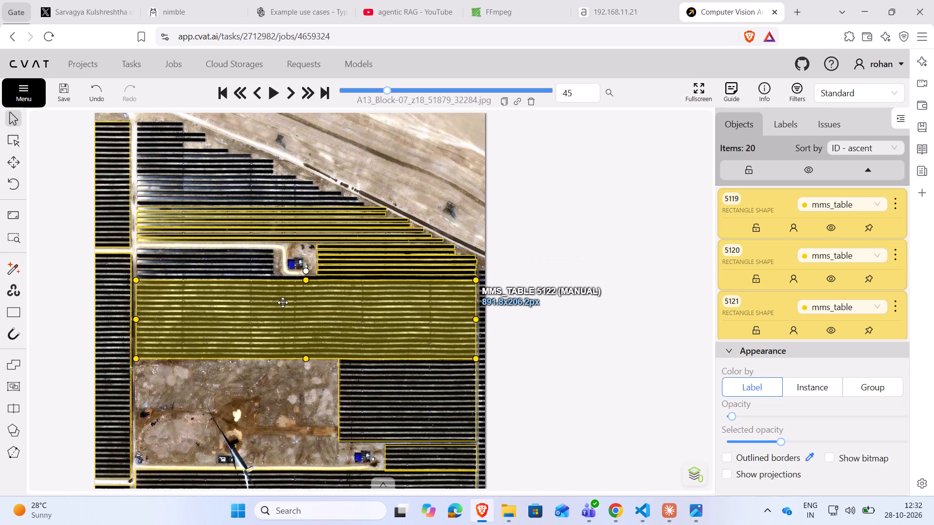
Copy the northernmost stepped-row rectangle, about 653 x 8 px, and paste it over each of the 16 unannotated rows above, up to the block's top.
{"action": "left_click_drag", "start_coordinate": [481, 193], "coordinate": [536, 230]}
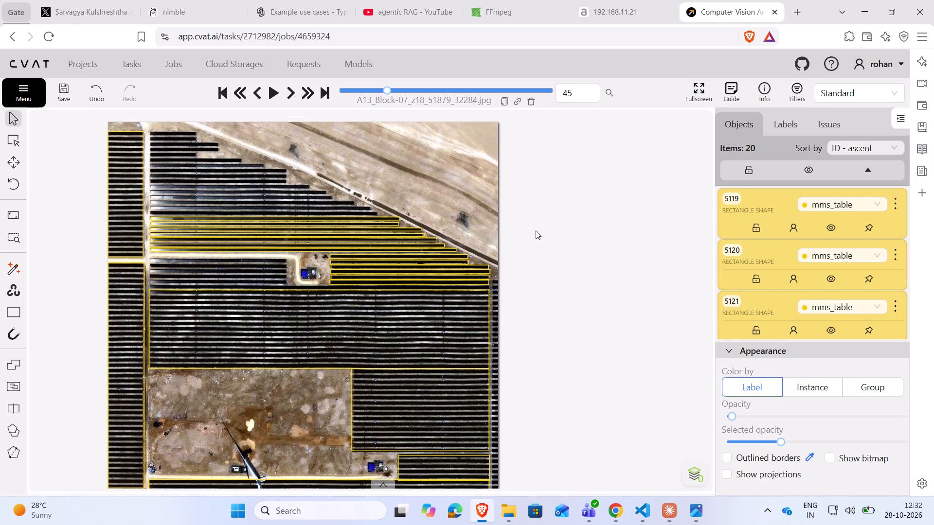
{"action": "left_click_drag", "start_coordinate": [536, 230], "coordinate": [605, 271]}
{"action": "scroll", "coordinate": [461, 261], "scroll_direction": "up", "scroll_amount": 4}
{"action": "left_click_drag", "start_coordinate": [260, 180], "coordinate": [293, 201]}
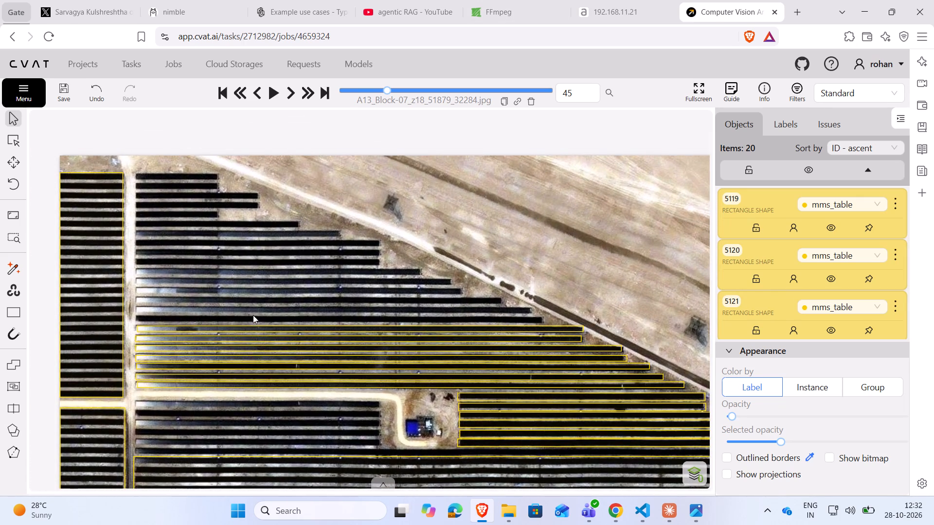
{"action": "left_click", "coordinate": [250, 328]}
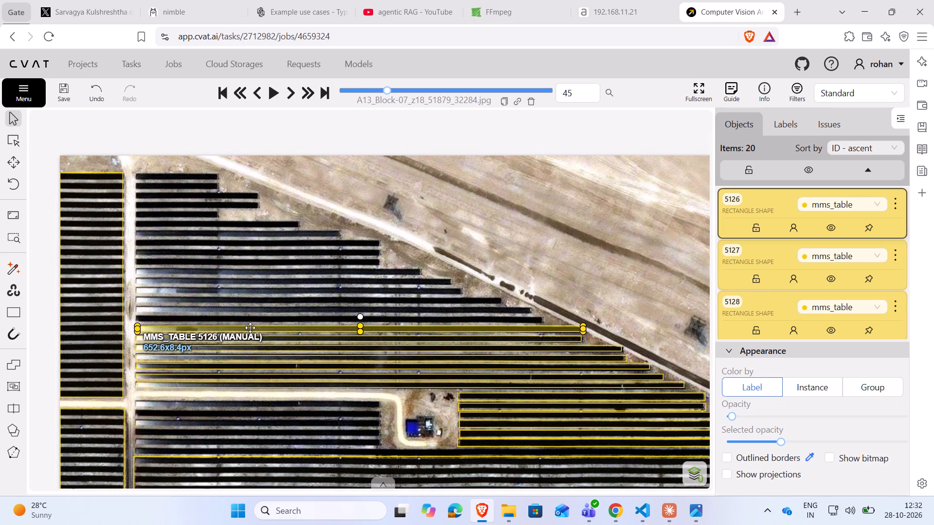
{"action": "key", "text": "ctrl+c"}
{"action": "key", "text": "ctrl+v"}
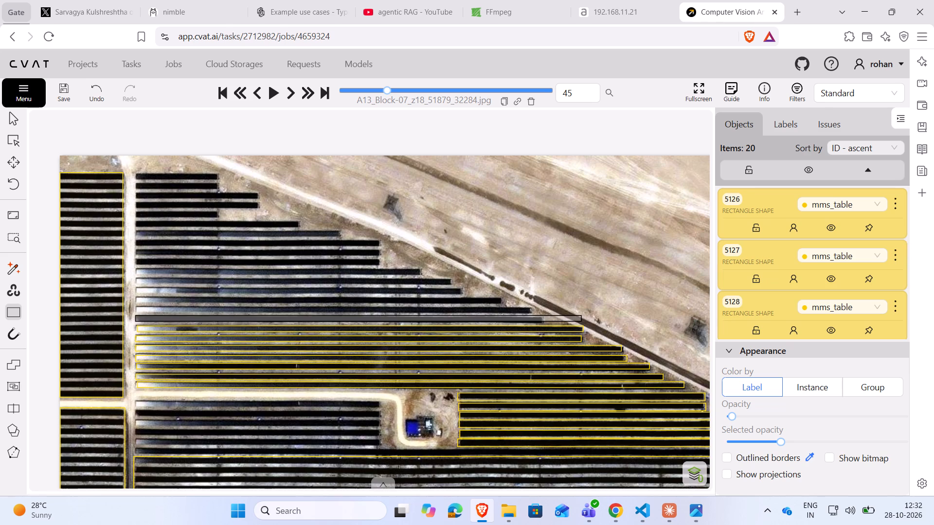
{"action": "left_click", "coordinate": [359, 319], "text": "ctrl"}
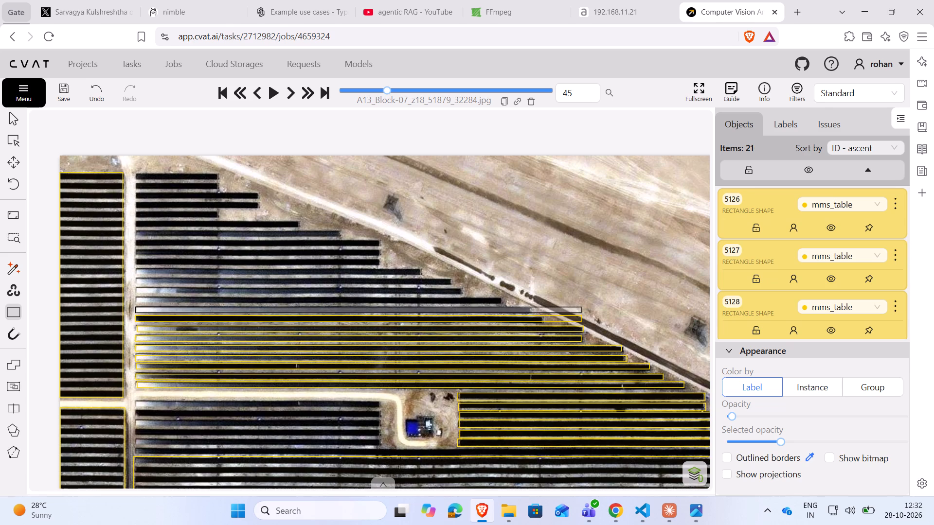
{"action": "left_click", "coordinate": [359, 310], "text": "ctrl"}
{"action": "left_click", "coordinate": [359, 300], "text": "ctrl"}
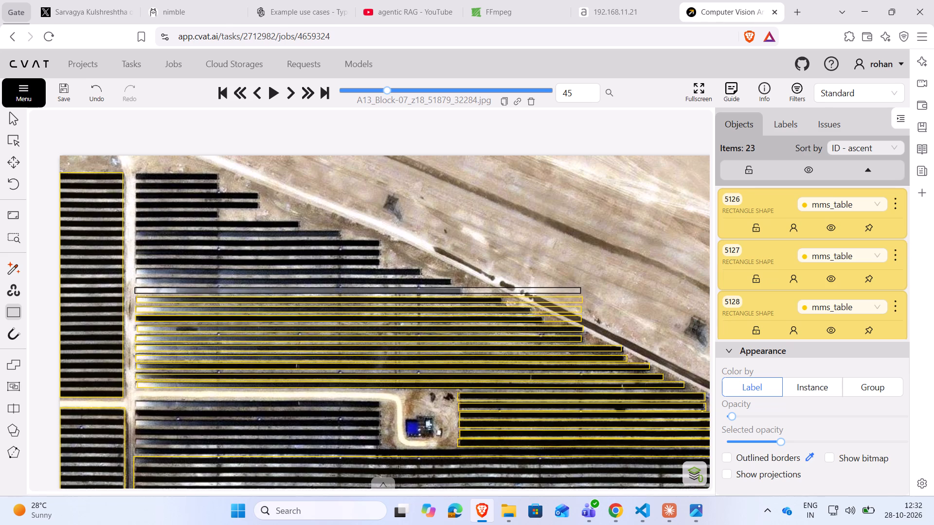
{"action": "left_click", "coordinate": [360, 291], "text": "ctrl"}
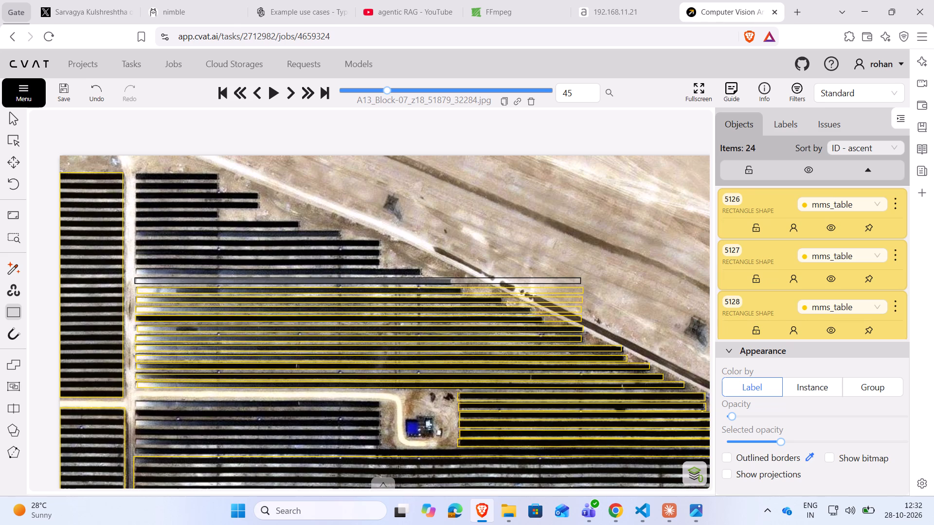
{"action": "left_click", "coordinate": [359, 281], "text": "ctrl"}
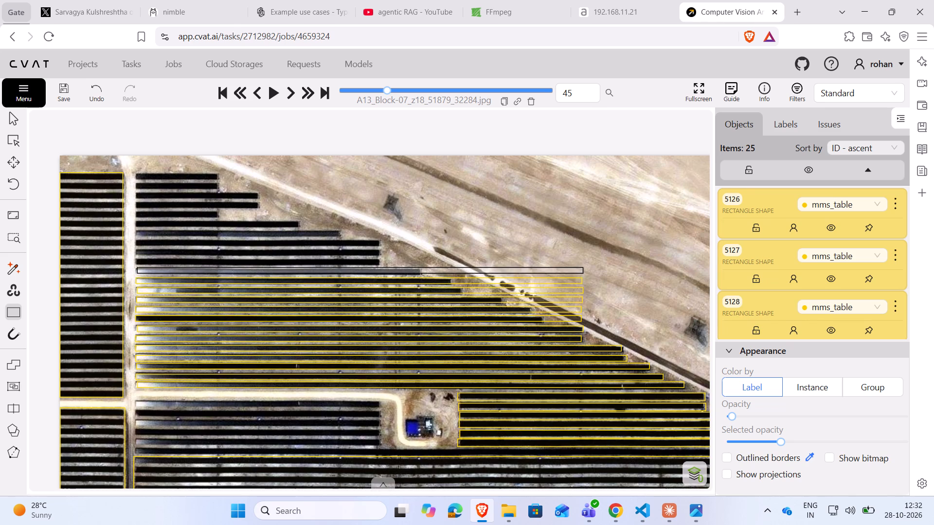
{"action": "left_click", "coordinate": [359, 272], "text": "ctrl"}
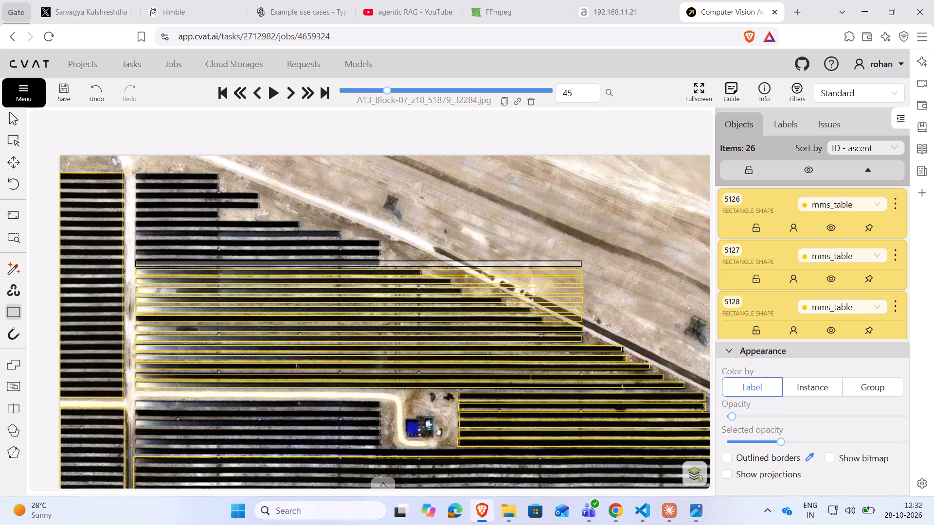
{"action": "left_click", "coordinate": [359, 262], "text": "ctrl"}
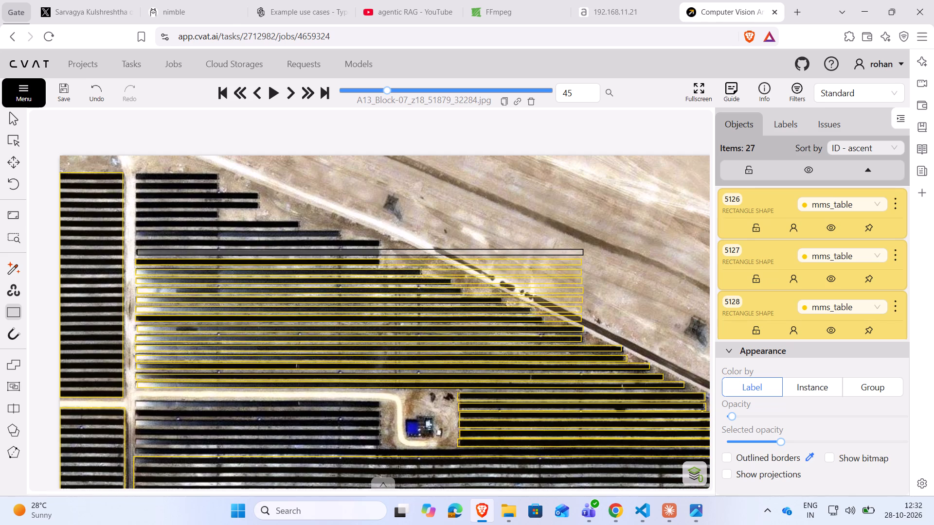
{"action": "left_click", "coordinate": [358, 253], "text": "ctrl"}
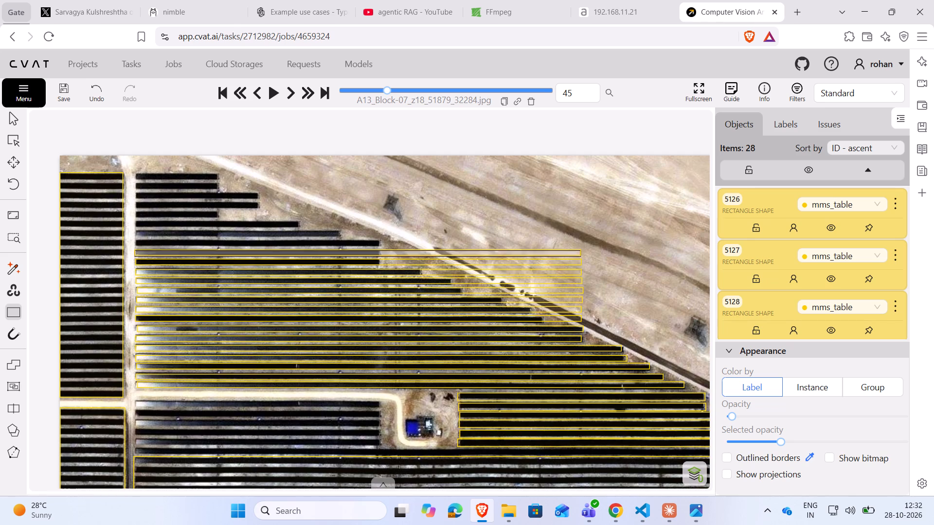
{"action": "left_click", "coordinate": [360, 244], "text": "ctrl"}
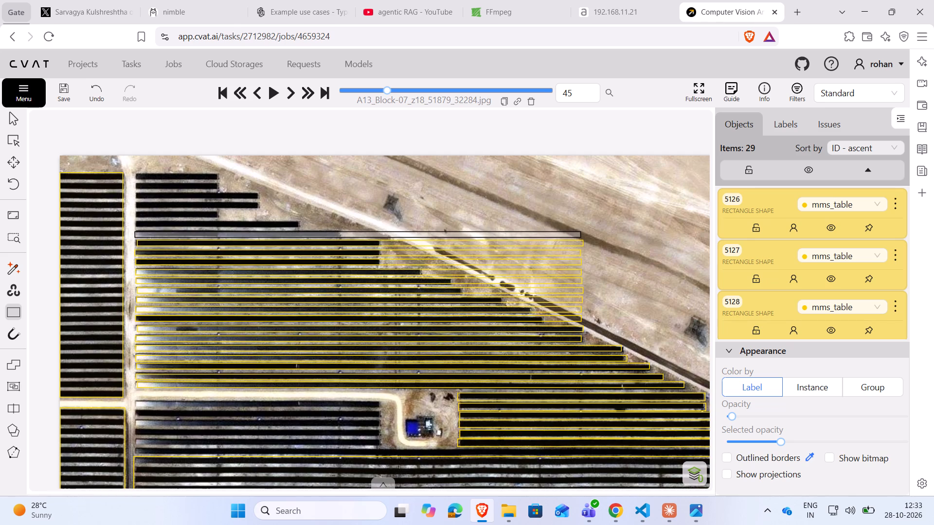
{"action": "left_click", "coordinate": [358, 235], "text": "ctrl"}
{"action": "left_click", "coordinate": [359, 225], "text": "ctrl"}
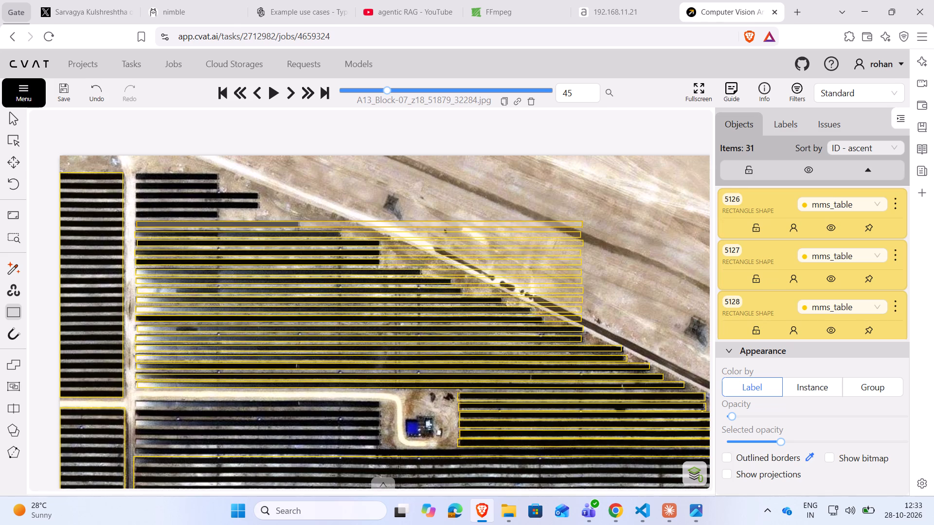
{"action": "left_click", "coordinate": [359, 215], "text": "ctrl"}
{"action": "left_click", "coordinate": [359, 206], "text": "ctrl"}
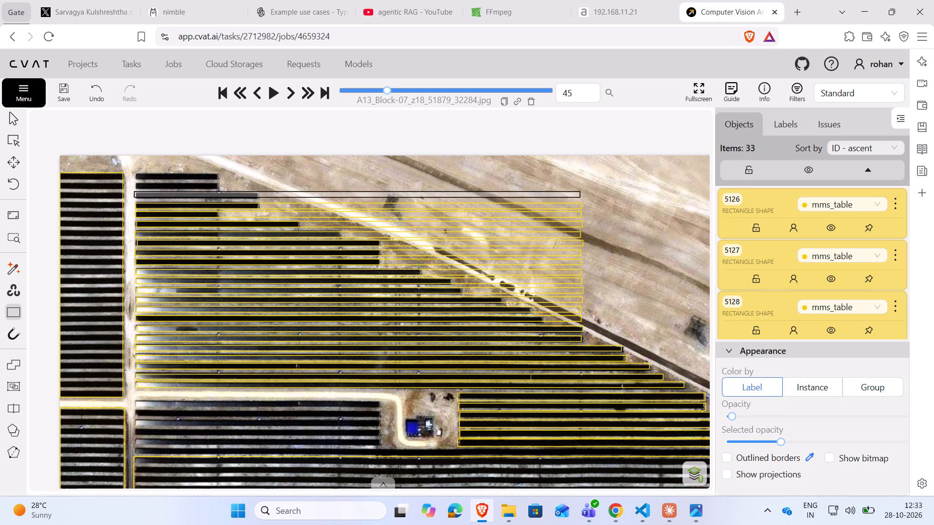
{"action": "left_click", "coordinate": [359, 196], "text": "ctrl"}
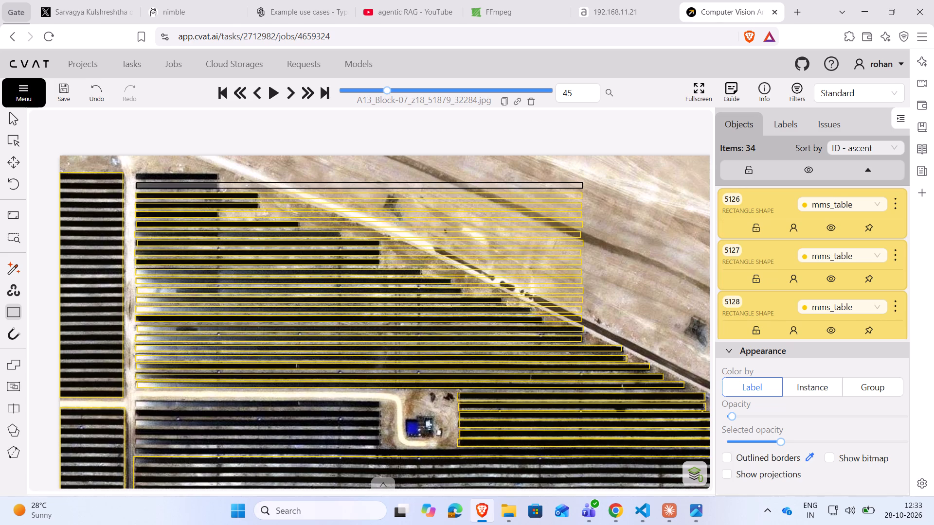
{"action": "left_click", "coordinate": [360, 186], "text": "ctrl"}
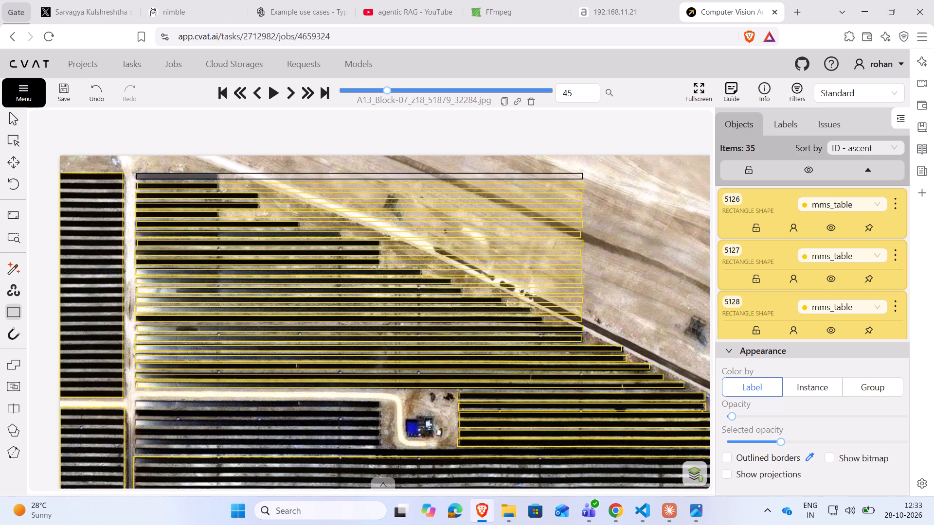
{"action": "left_click", "coordinate": [359, 176], "text": "ctrl"}
{"action": "left_click", "coordinate": [387, 137]}
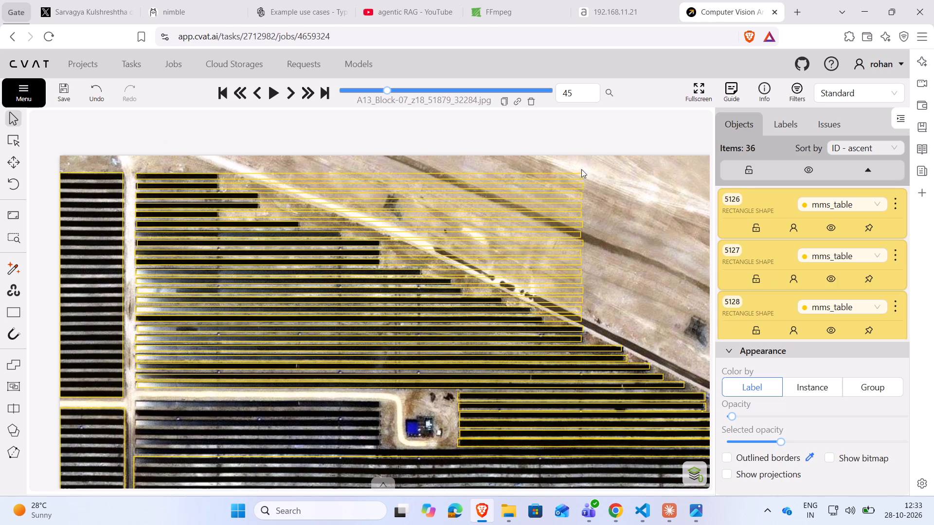
Shorten the five northernmost stepped-row rectangles so each one ends at its panel row's eastern end.
{"action": "left_click_drag", "start_coordinate": [580, 176], "coordinate": [214, 172]}
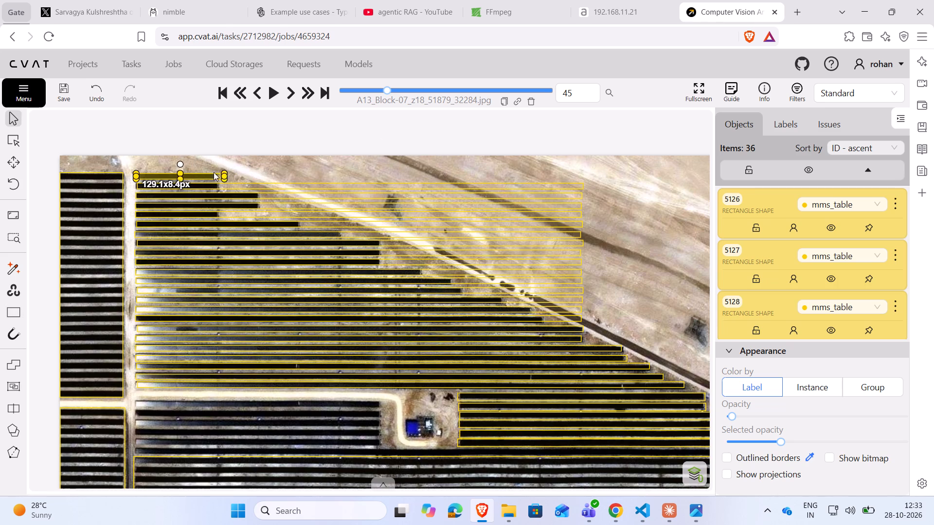
{"action": "left_click_drag", "start_coordinate": [214, 172], "coordinate": [220, 172]}
{"action": "left_click_drag", "start_coordinate": [220, 172], "coordinate": [217, 173]}
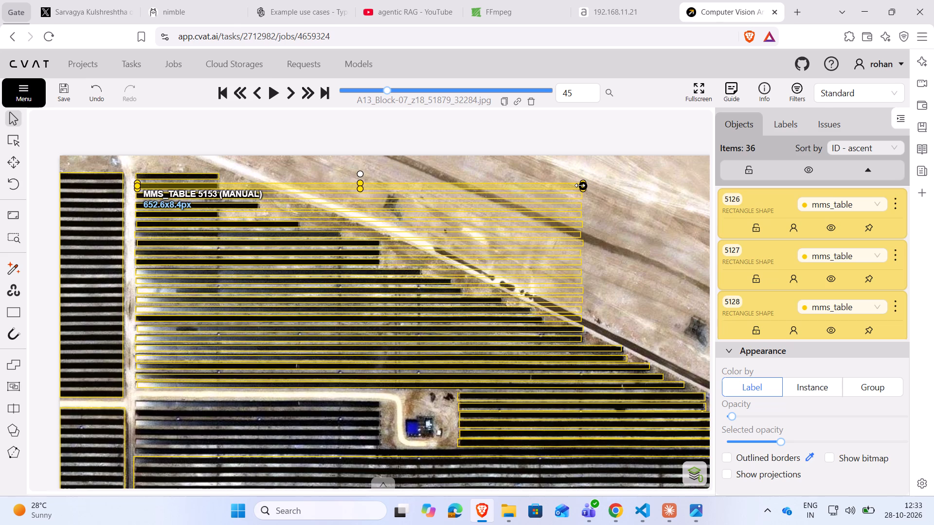
{"action": "left_click_drag", "start_coordinate": [580, 185], "coordinate": [216, 181]}
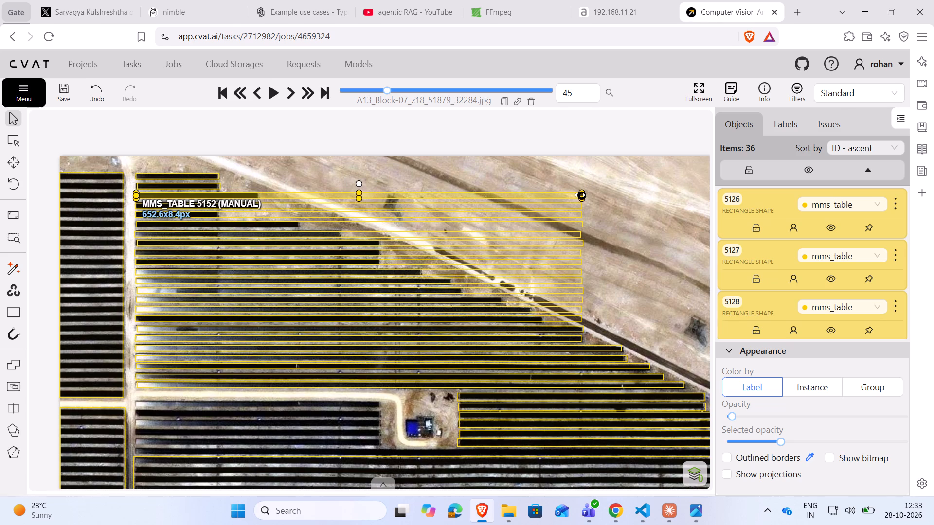
{"action": "left_click_drag", "start_coordinate": [579, 196], "coordinate": [258, 190]}
{"action": "left_click_drag", "start_coordinate": [579, 207], "coordinate": [275, 203]}
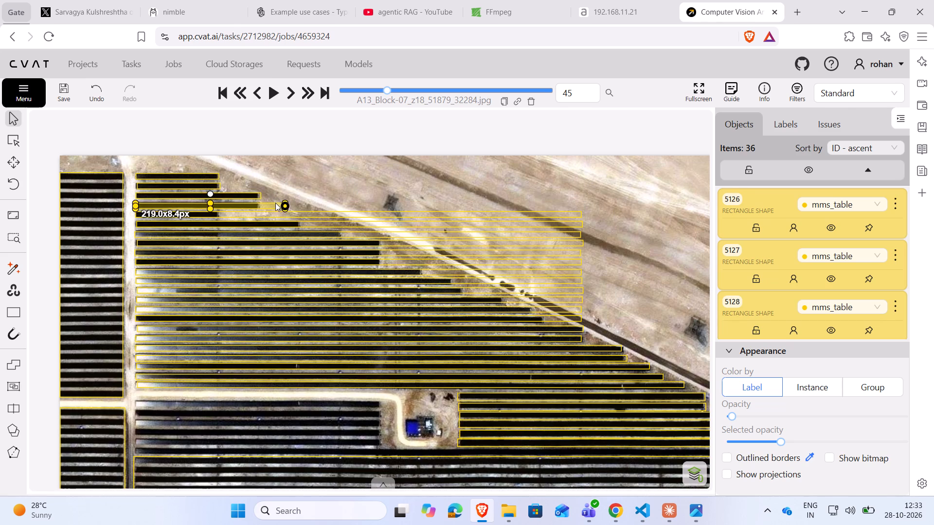
{"action": "left_click_drag", "start_coordinate": [275, 203], "coordinate": [258, 201]}
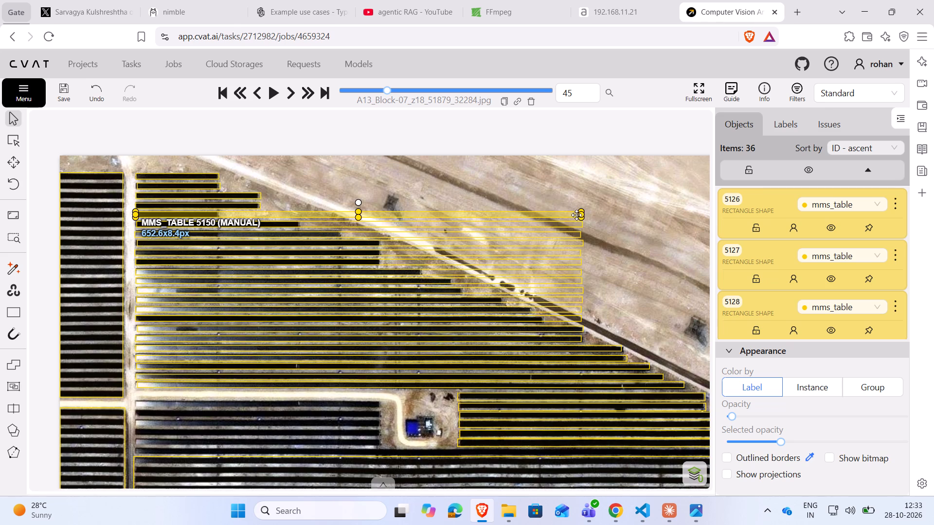
{"action": "left_click_drag", "start_coordinate": [579, 215], "coordinate": [248, 211]}
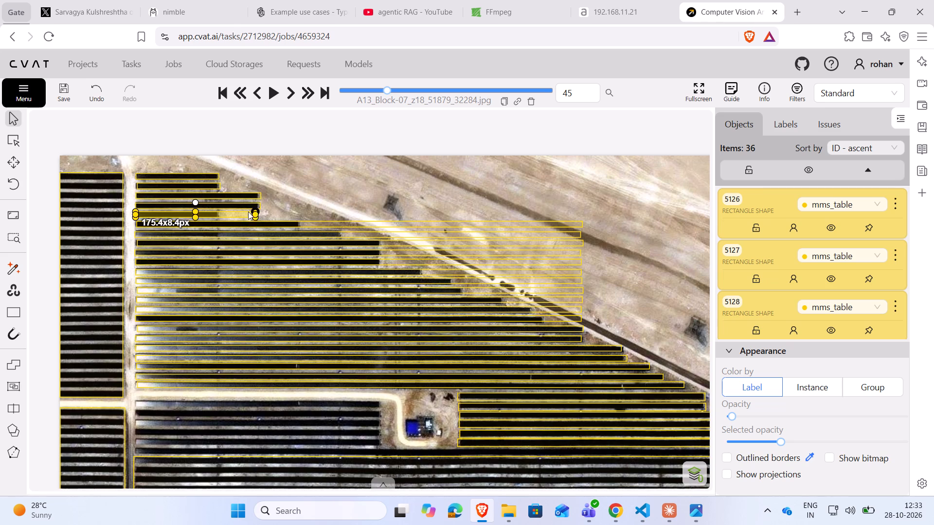
{"action": "left_click_drag", "start_coordinate": [248, 211], "coordinate": [218, 211]}
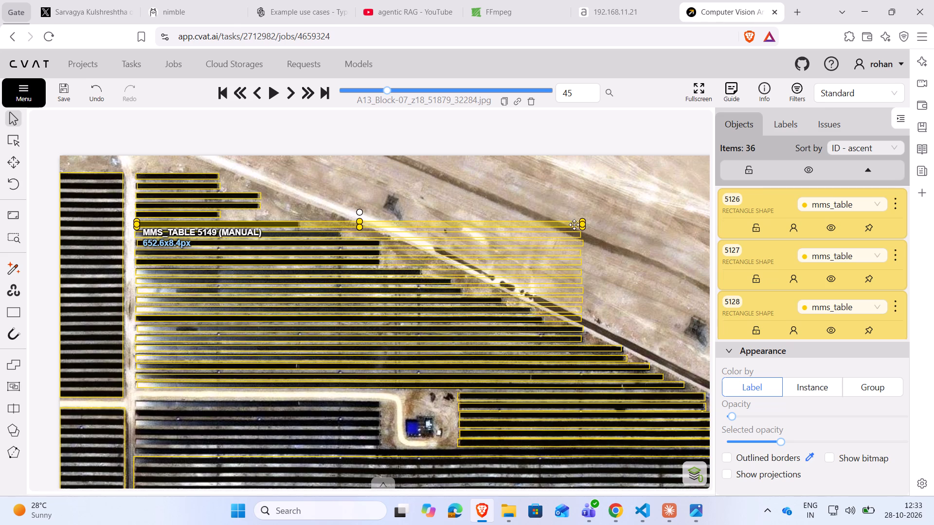
Shorten the sixth to tenth stepped-row rectangles from the block's top to their rows' eastern ends, the sixth to about 242 px and the eighth to about 355 px.
{"action": "left_click_drag", "start_coordinate": [583, 223], "coordinate": [303, 207]}
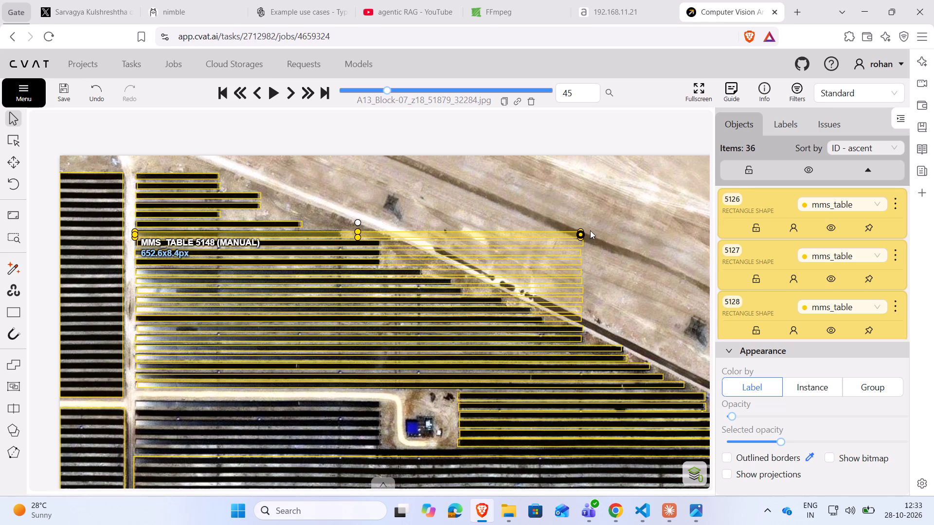
{"action": "left_click_drag", "start_coordinate": [583, 234], "coordinate": [335, 225]}
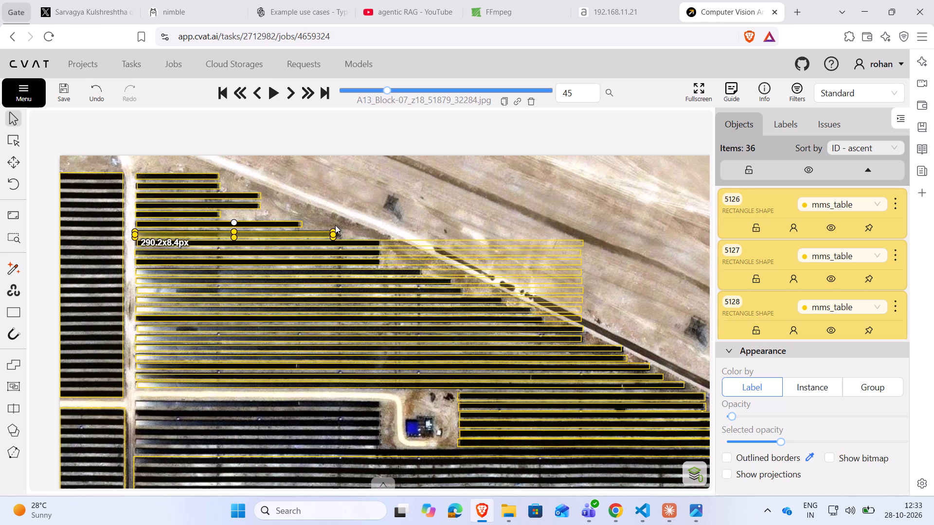
{"action": "left_click_drag", "start_coordinate": [335, 225], "coordinate": [339, 228]}
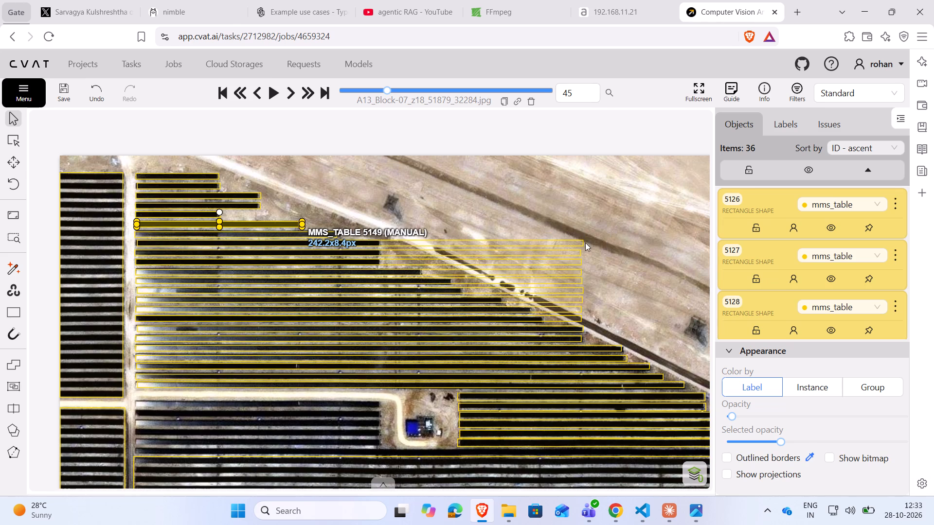
{"action": "left_click_drag", "start_coordinate": [582, 245], "coordinate": [345, 245]}
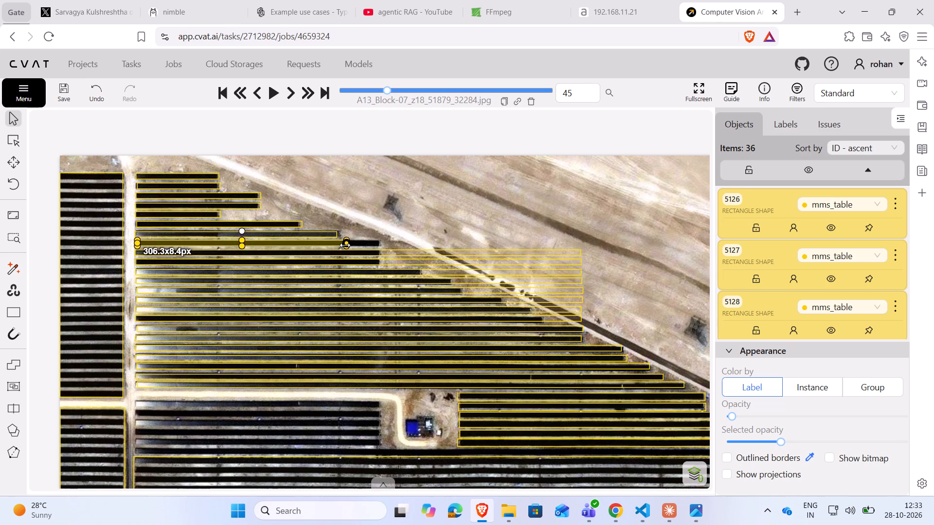
{"action": "left_click_drag", "start_coordinate": [345, 245], "coordinate": [378, 240]}
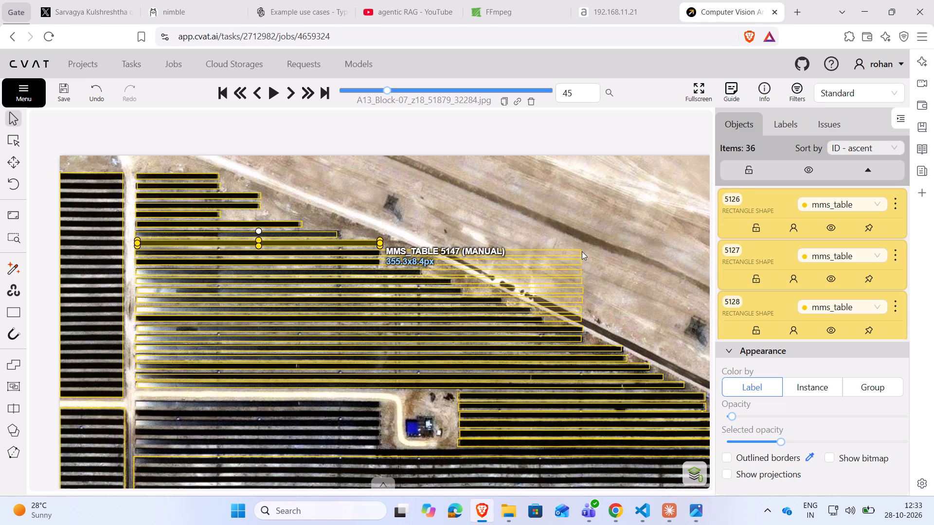
{"action": "left_click_drag", "start_coordinate": [579, 254], "coordinate": [375, 253]}
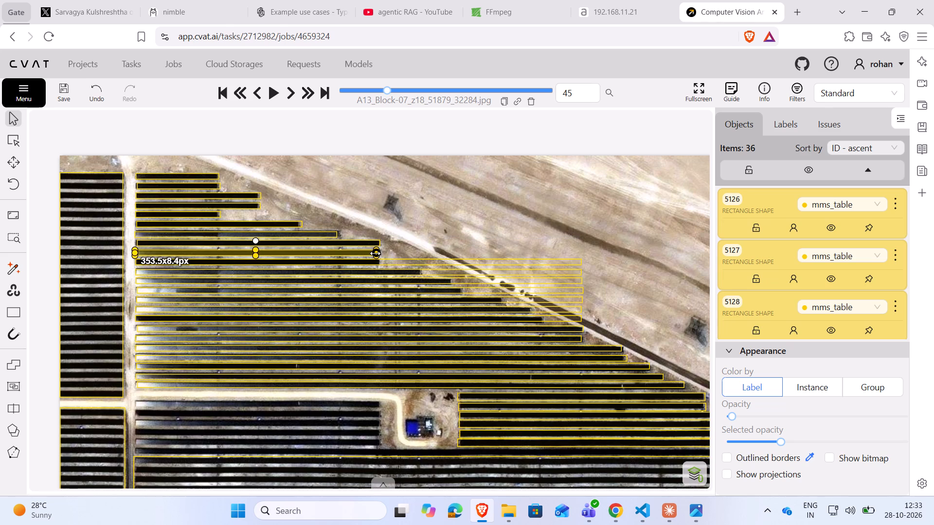
{"action": "left_click_drag", "start_coordinate": [375, 253], "coordinate": [377, 254]}
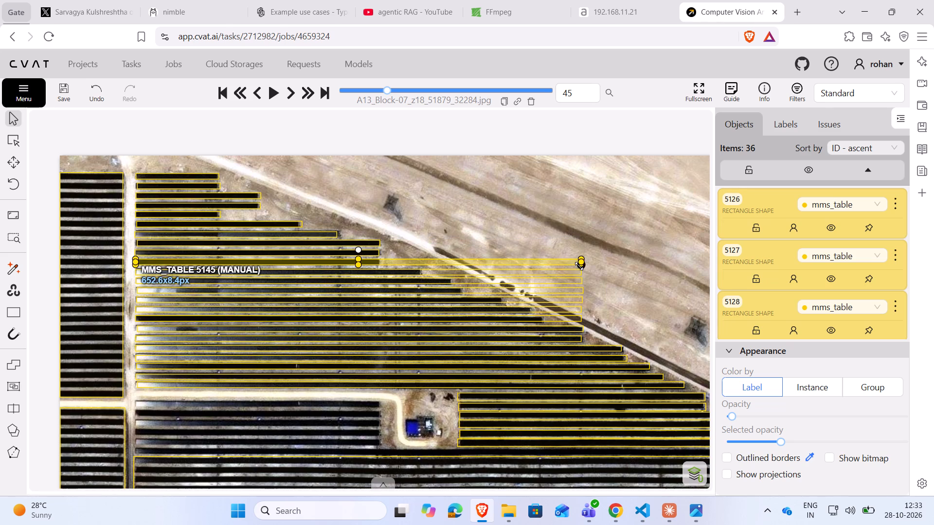
{"action": "left_click_drag", "start_coordinate": [583, 262], "coordinate": [382, 250]}
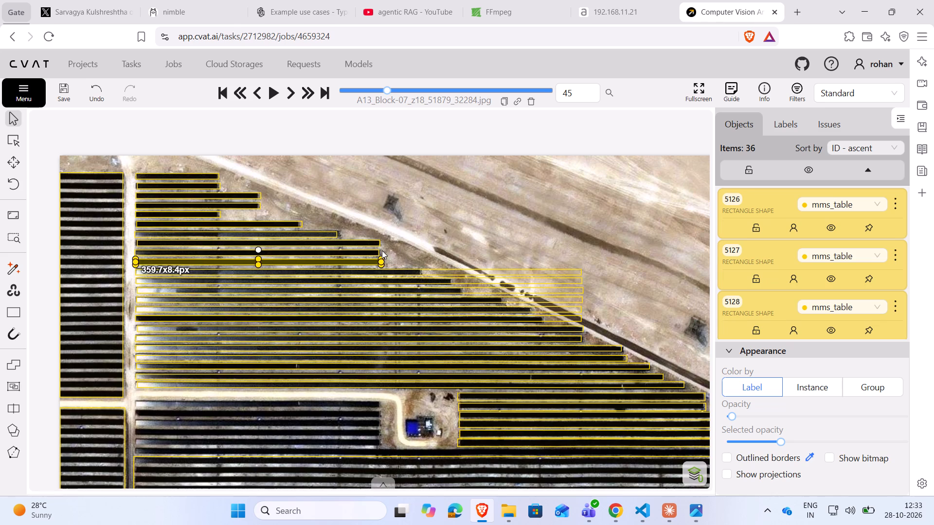
{"action": "left_click_drag", "start_coordinate": [382, 250], "coordinate": [381, 250]}
Shorten the eleventh to sixteenth stepped-row rectangles from the top to their rows' eastern ends, making the twelfth about 462 px wide.
{"action": "left_click_drag", "start_coordinate": [581, 273], "coordinate": [449, 272]}
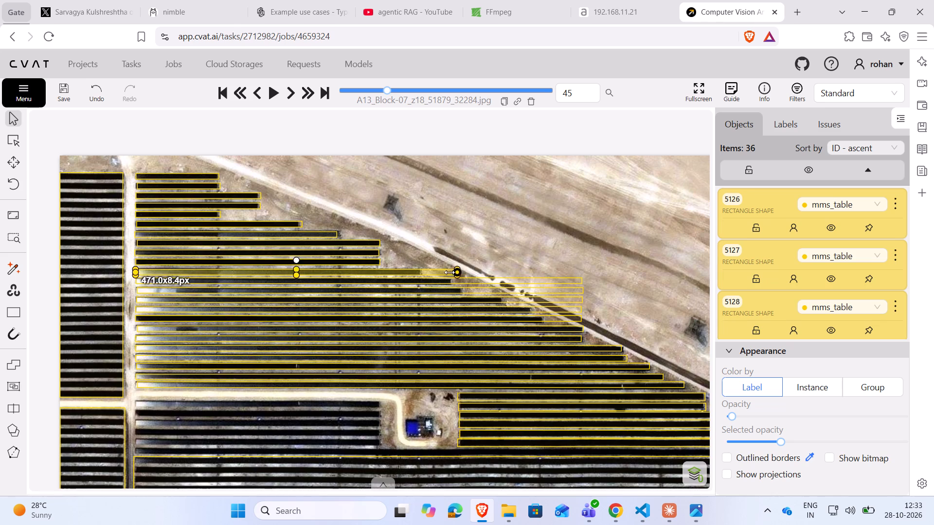
{"action": "left_click_drag", "start_coordinate": [449, 272], "coordinate": [421, 267]}
{"action": "left_click_drag", "start_coordinate": [584, 280], "coordinate": [505, 280]}
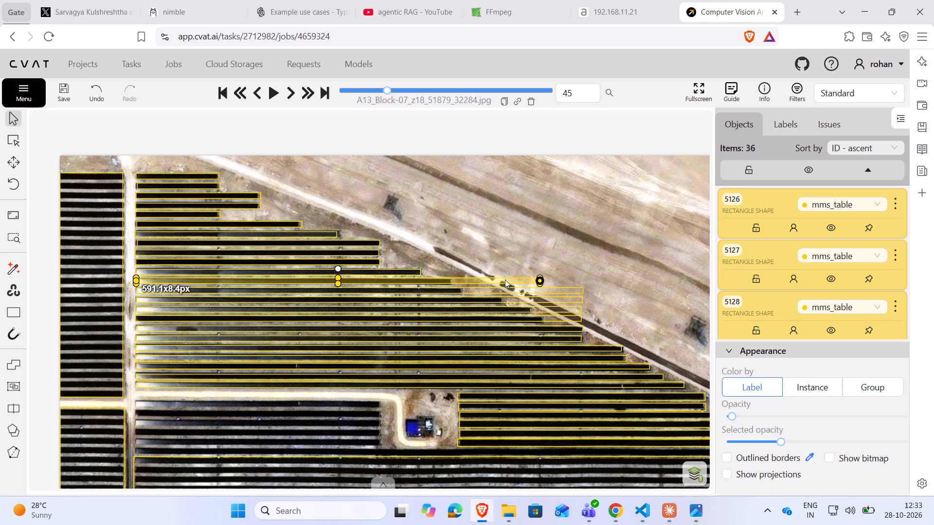
{"action": "left_click_drag", "start_coordinate": [505, 280], "coordinate": [454, 275]}
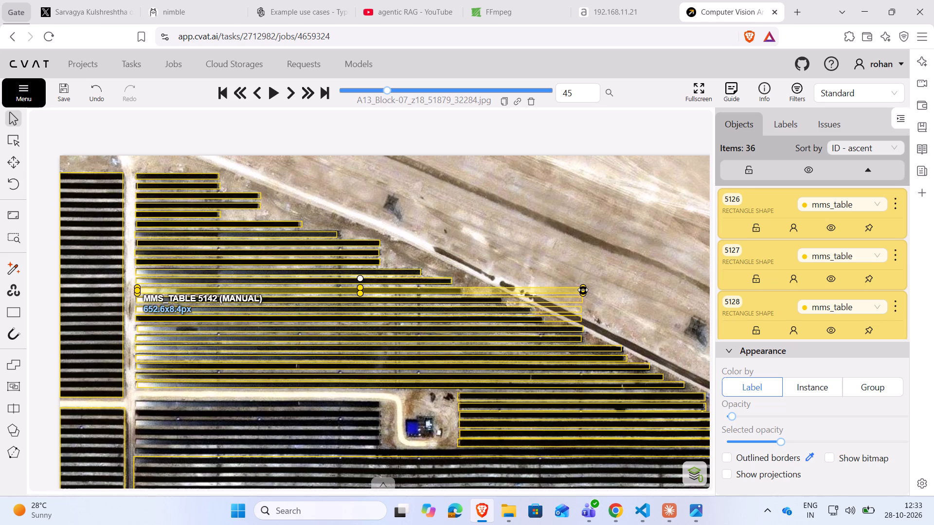
{"action": "left_click_drag", "start_coordinate": [583, 290], "coordinate": [461, 283]}
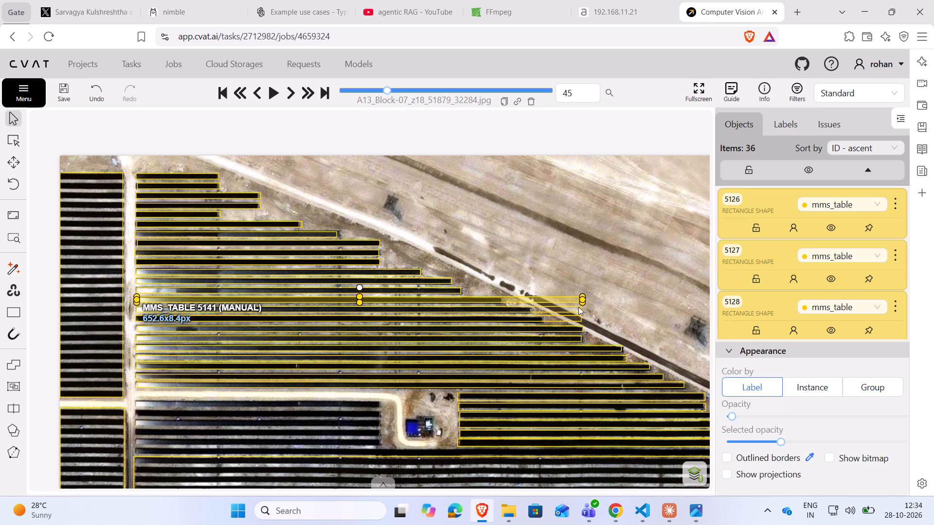
{"action": "left_click_drag", "start_coordinate": [581, 309], "coordinate": [530, 306]}
{"action": "left_click_drag", "start_coordinate": [581, 299], "coordinate": [500, 292]}
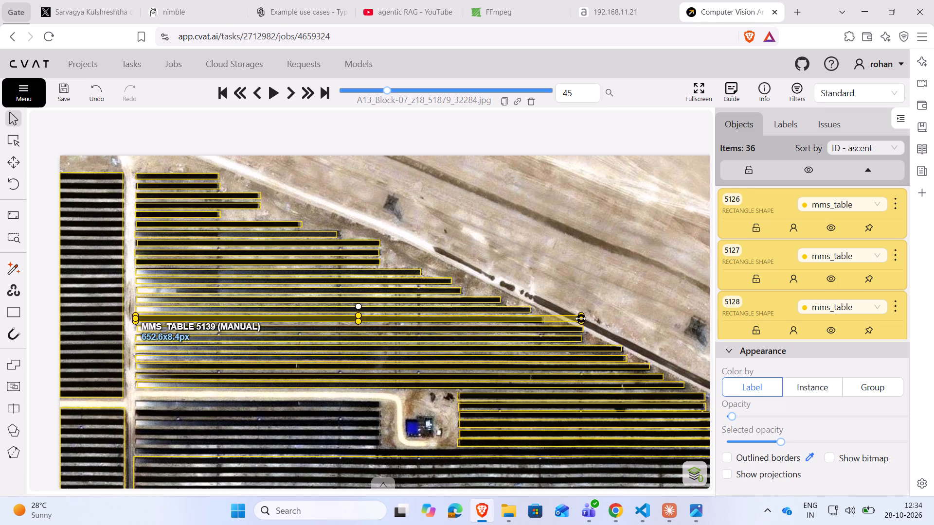
{"action": "left_click_drag", "start_coordinate": [580, 318], "coordinate": [544, 315]}
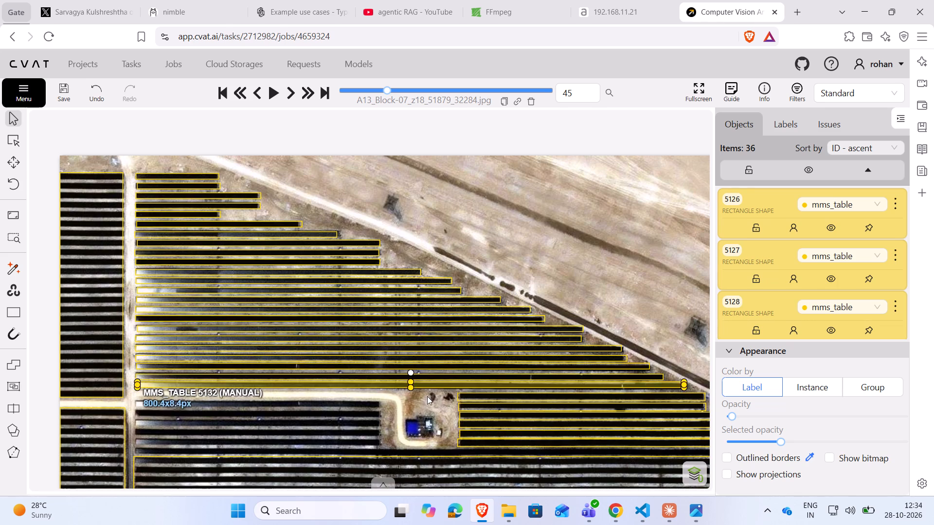
Draw an idt rectangle of about 60 x 44 px around the northern inverter station and shift it slightly west to centre it.
{"action": "left_click", "coordinate": [14, 319]}
{"action": "left_click", "coordinate": [119, 303]}
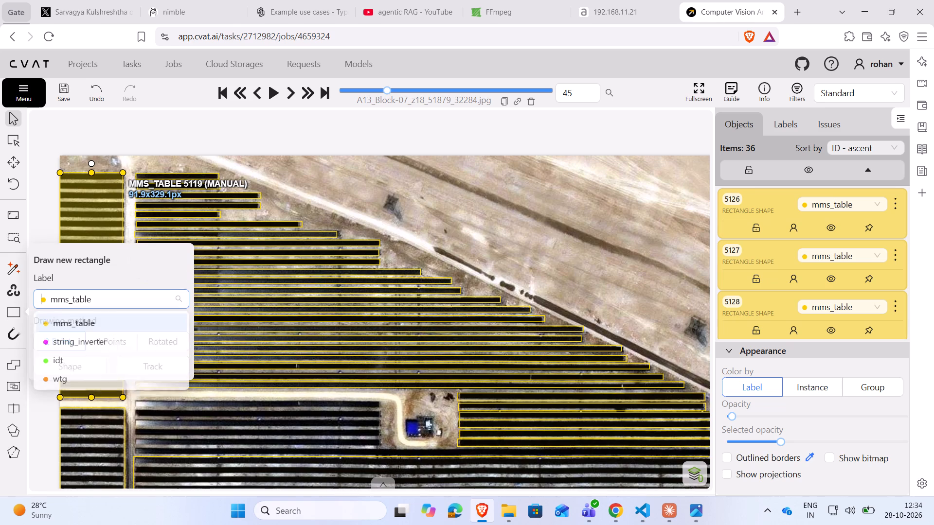
{"action": "left_click", "coordinate": [98, 354]}
{"action": "left_click", "coordinate": [74, 370]}
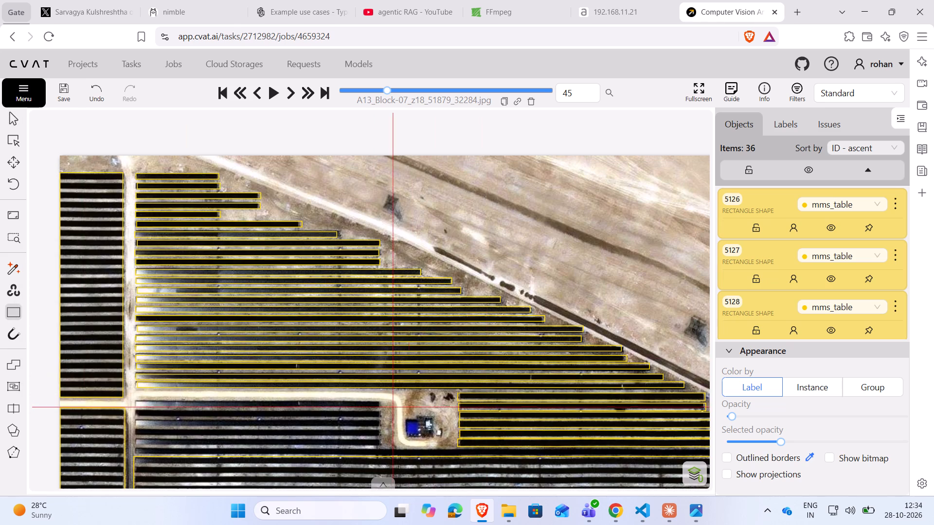
{"action": "left_click", "coordinate": [409, 410]}
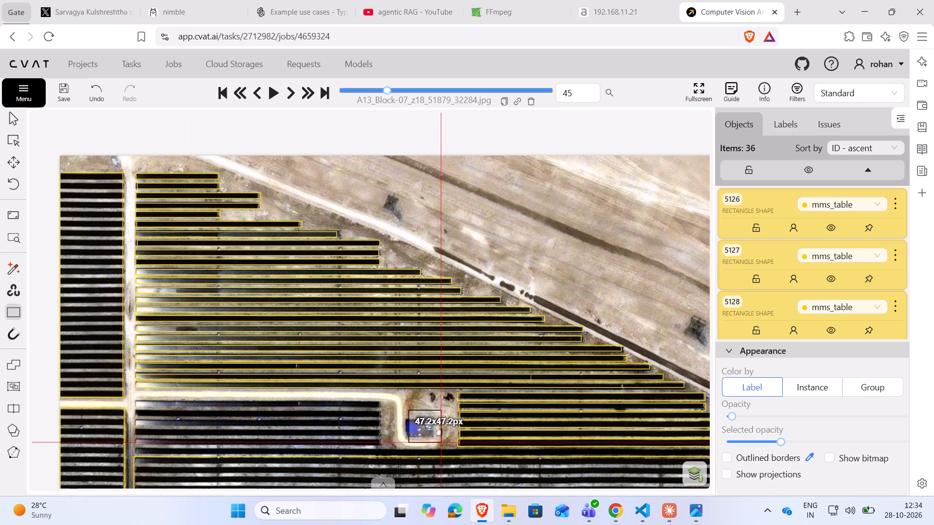
{"action": "left_click", "coordinate": [450, 441]}
{"action": "left_click_drag", "start_coordinate": [437, 432], "coordinate": [431, 433]}
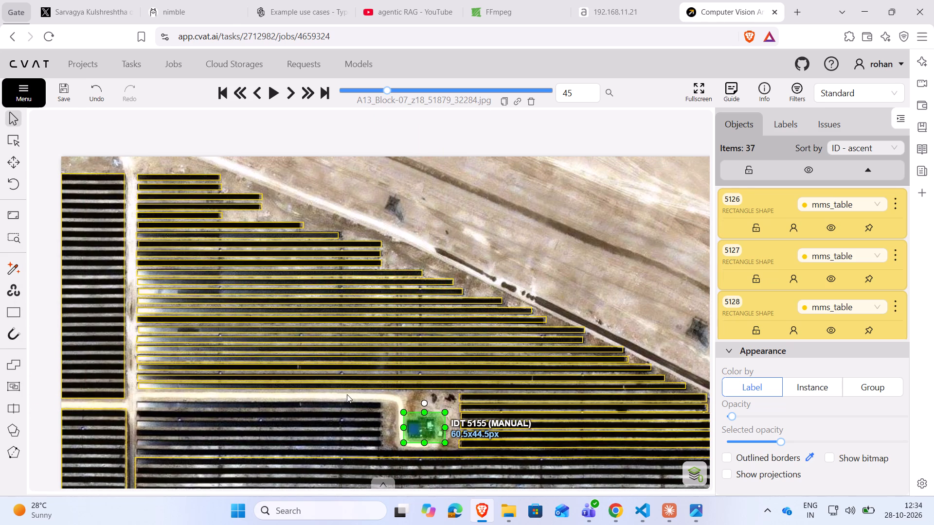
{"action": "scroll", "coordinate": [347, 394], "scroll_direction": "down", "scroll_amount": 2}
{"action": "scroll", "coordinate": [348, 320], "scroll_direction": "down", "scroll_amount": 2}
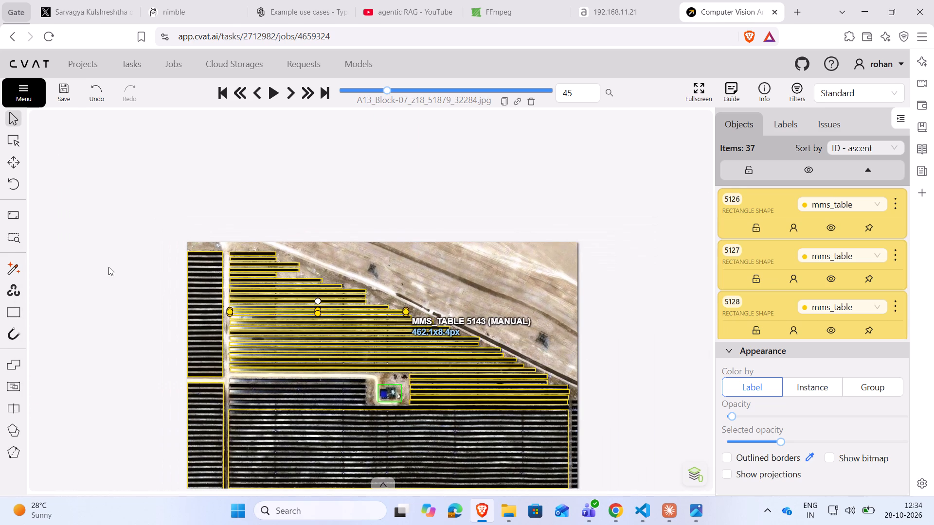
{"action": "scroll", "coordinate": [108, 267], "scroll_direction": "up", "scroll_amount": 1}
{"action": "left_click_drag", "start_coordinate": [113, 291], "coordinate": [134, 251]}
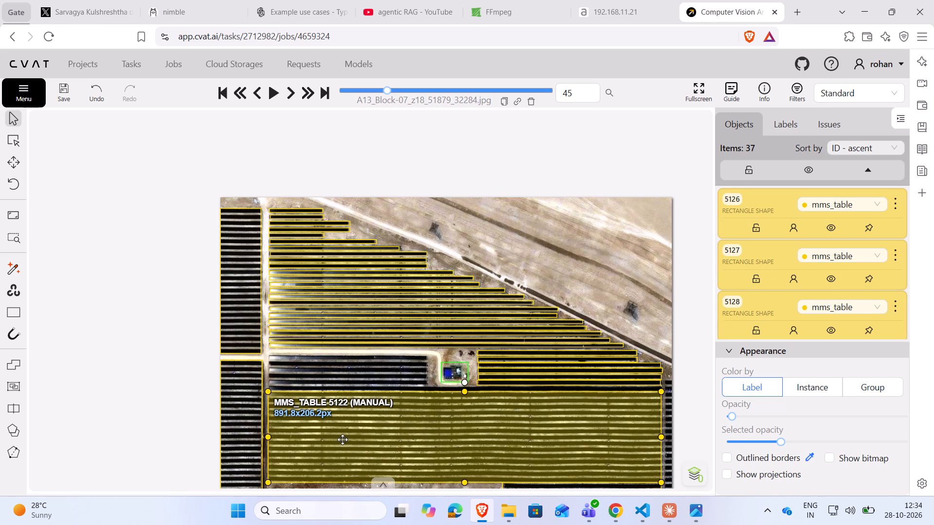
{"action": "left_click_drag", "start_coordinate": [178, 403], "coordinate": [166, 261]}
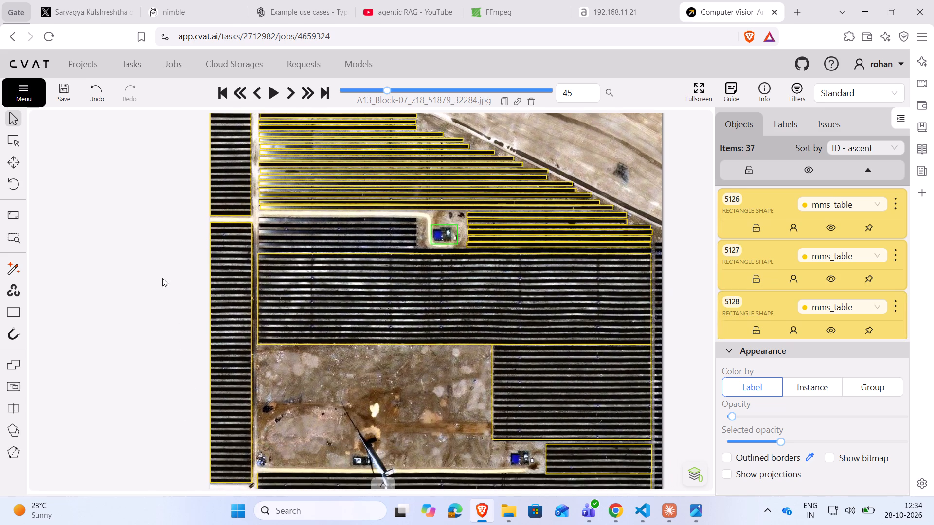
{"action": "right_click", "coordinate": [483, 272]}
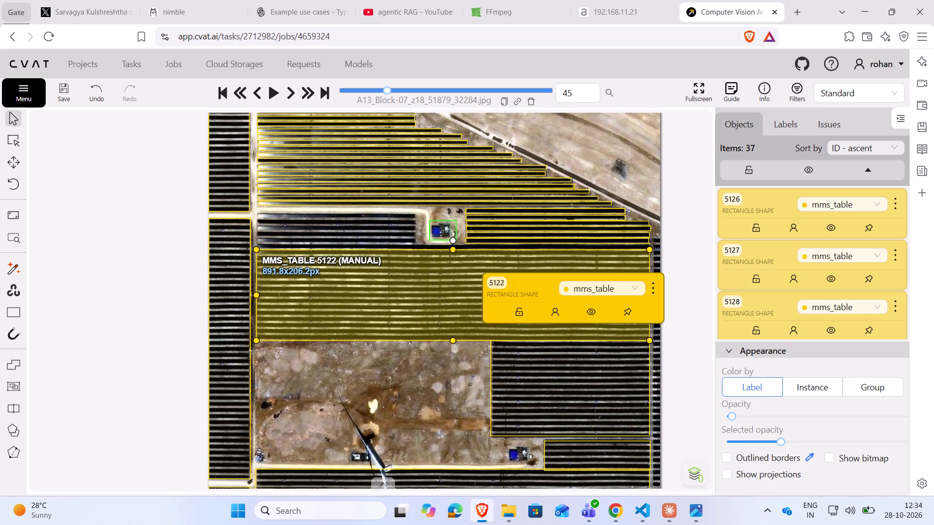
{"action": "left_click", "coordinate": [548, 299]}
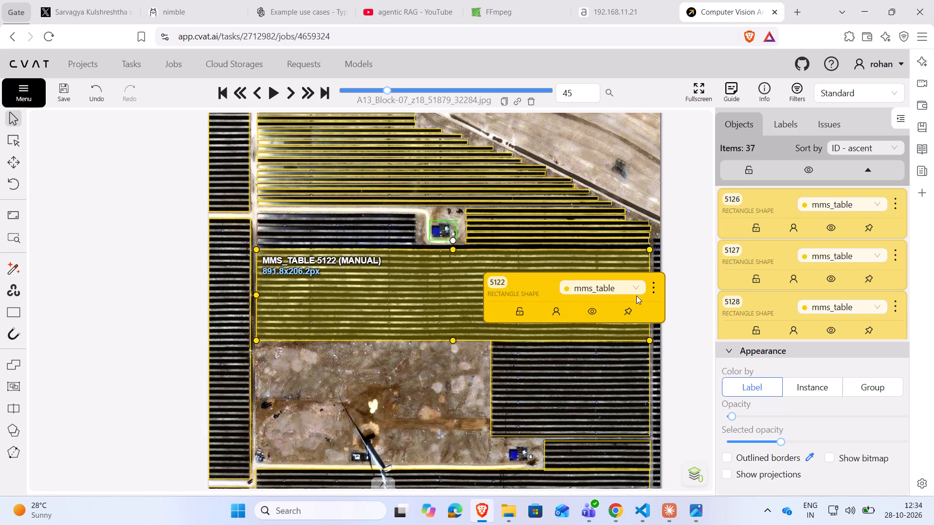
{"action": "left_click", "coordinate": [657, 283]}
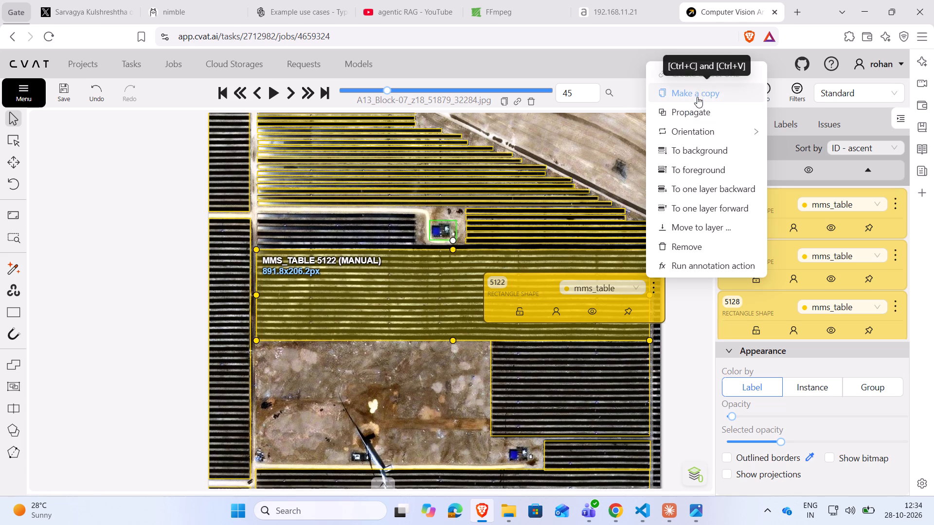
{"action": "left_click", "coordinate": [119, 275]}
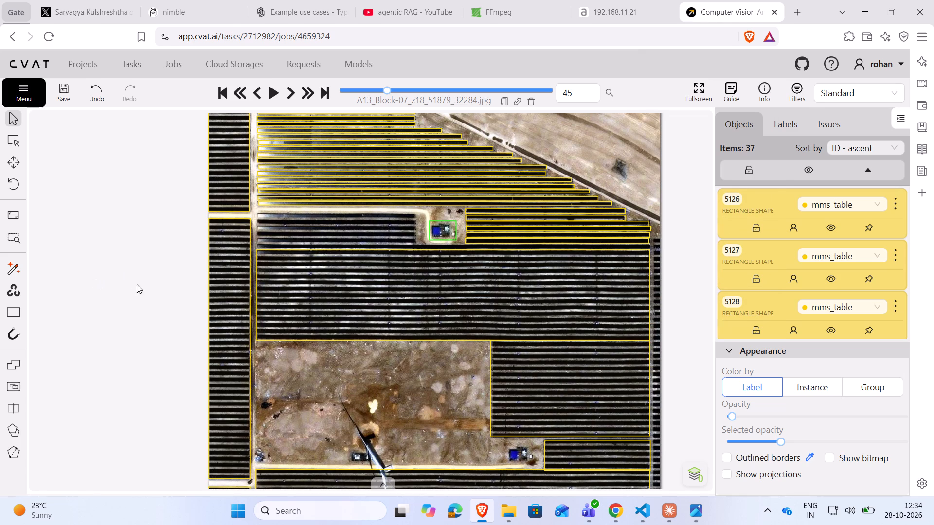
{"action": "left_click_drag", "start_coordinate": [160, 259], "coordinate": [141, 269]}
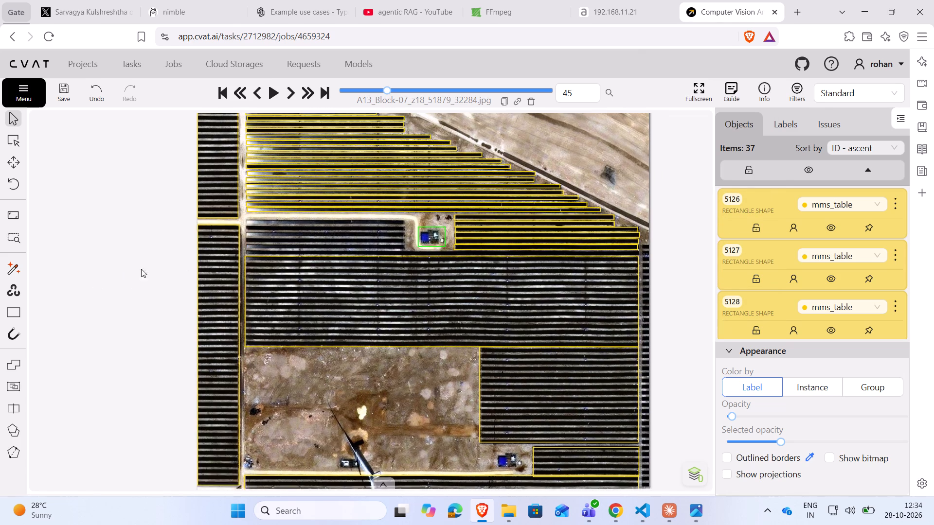
Draw an mms_table rectangle of about 358 x 9 px over the northernmost panel row just west of the northern inverter station.
{"action": "left_click_drag", "start_coordinate": [141, 269], "coordinate": [93, 295]}
{"action": "scroll", "coordinate": [93, 297], "scroll_direction": "up", "scroll_amount": 2}
{"action": "left_click_drag", "start_coordinate": [332, 251], "coordinate": [262, 292]}
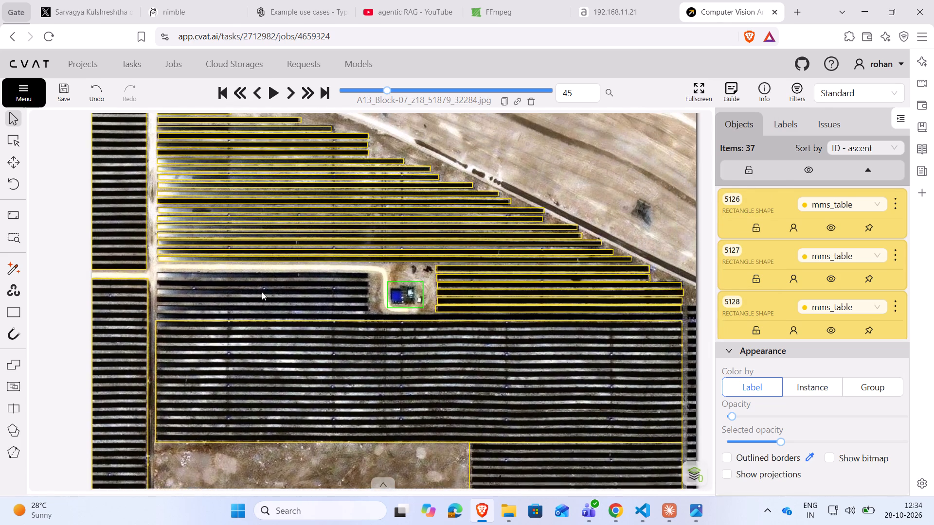
{"action": "left_click_drag", "start_coordinate": [262, 292], "coordinate": [257, 294]}
{"action": "left_click", "coordinate": [10, 314]}
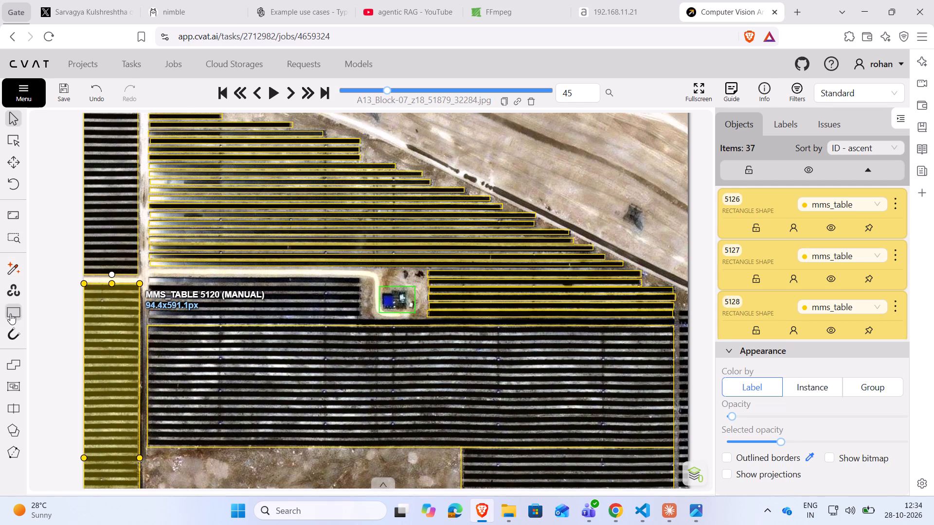
{"action": "left_click", "coordinate": [94, 299]}
{"action": "left_click", "coordinate": [93, 329]}
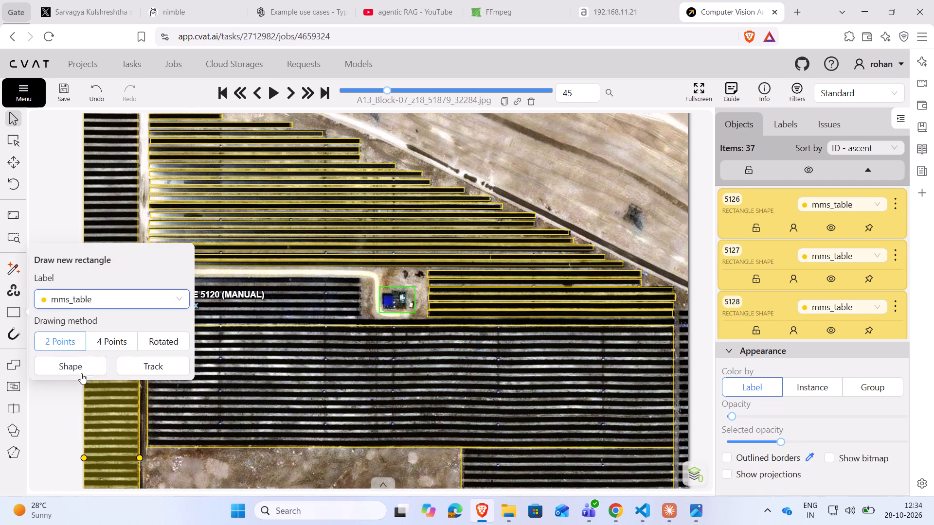
{"action": "left_click", "coordinate": [110, 342]}
{"action": "left_click", "coordinate": [60, 343]}
{"action": "left_click", "coordinate": [67, 364]}
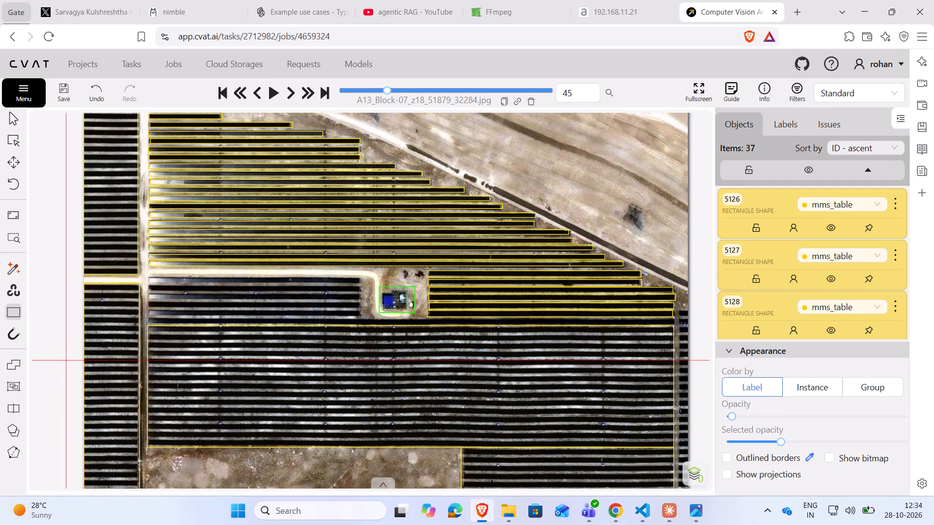
{"action": "left_click", "coordinate": [150, 279]}
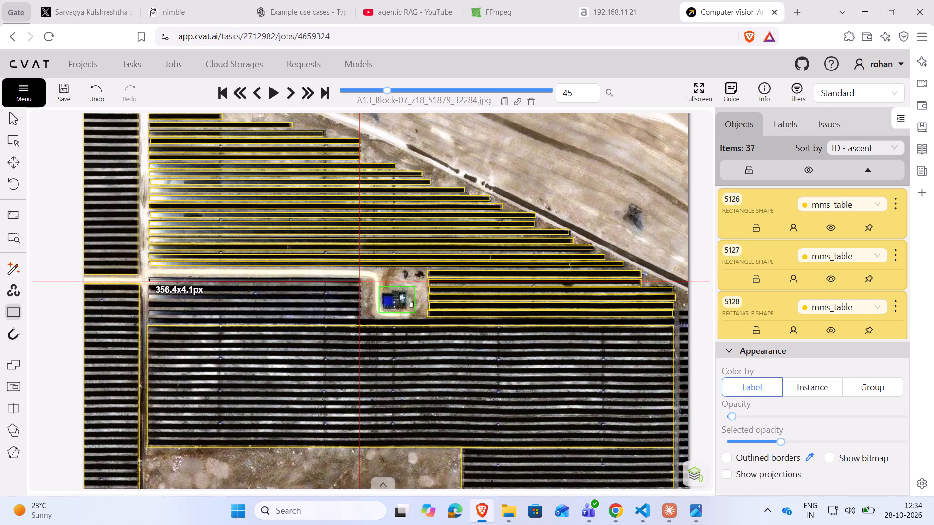
{"action": "left_click", "coordinate": [361, 281]}
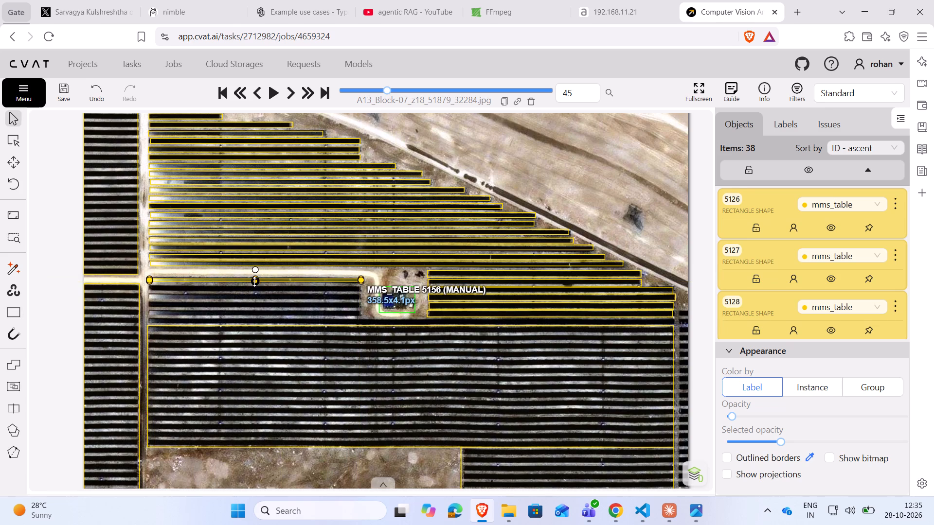
{"action": "left_click", "coordinate": [254, 281]}
{"action": "left_click", "coordinate": [237, 280]}
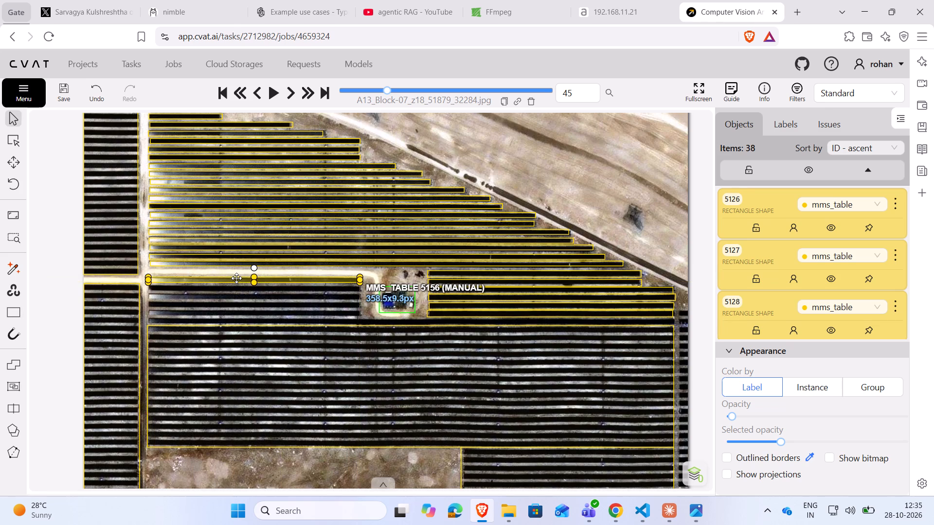
Copy that short row rectangle onto the five panel rows directly south of it, west of and just below the inverter station.
{"action": "key", "text": "ctrl+c"}
{"action": "key", "text": "ctrl+v"}
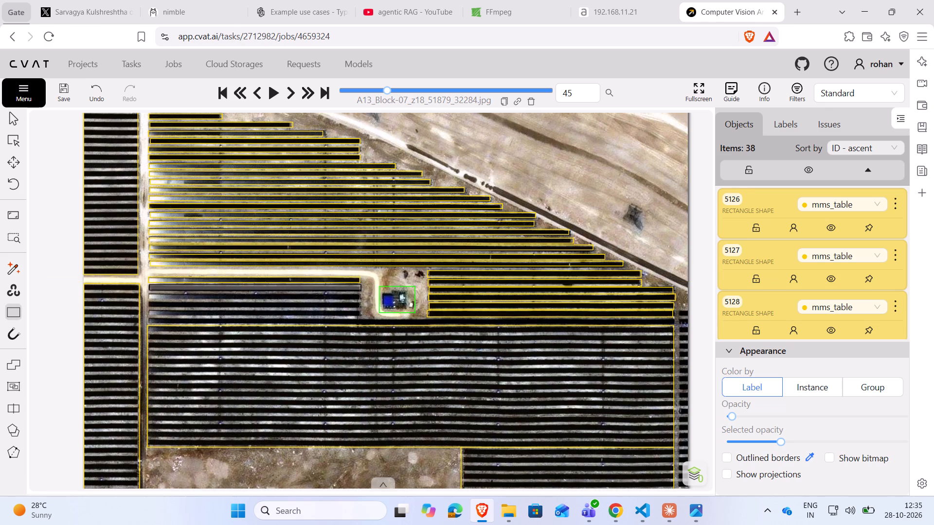
{"action": "left_click", "coordinate": [256, 288], "text": "ctrl"}
{"action": "left_click", "coordinate": [255, 297], "text": "ctrl"}
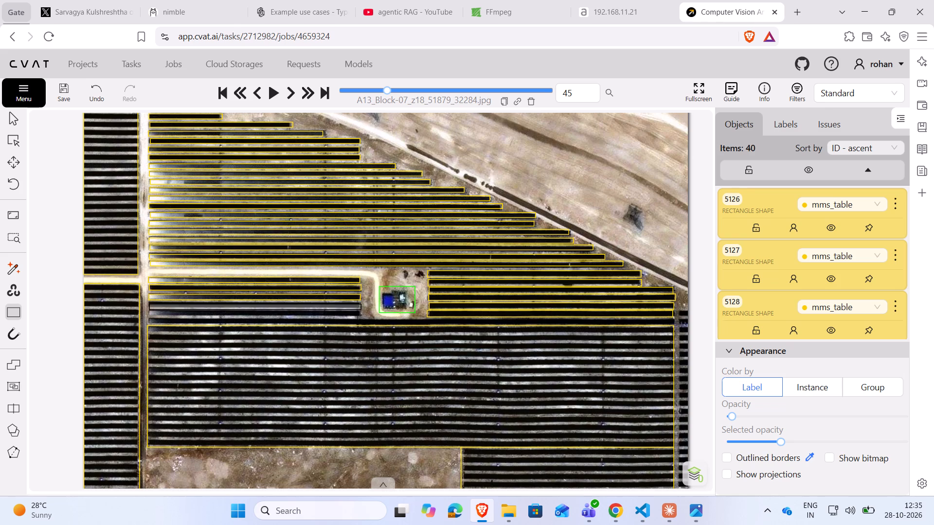
{"action": "left_click", "coordinate": [256, 306], "text": "ctrl"}
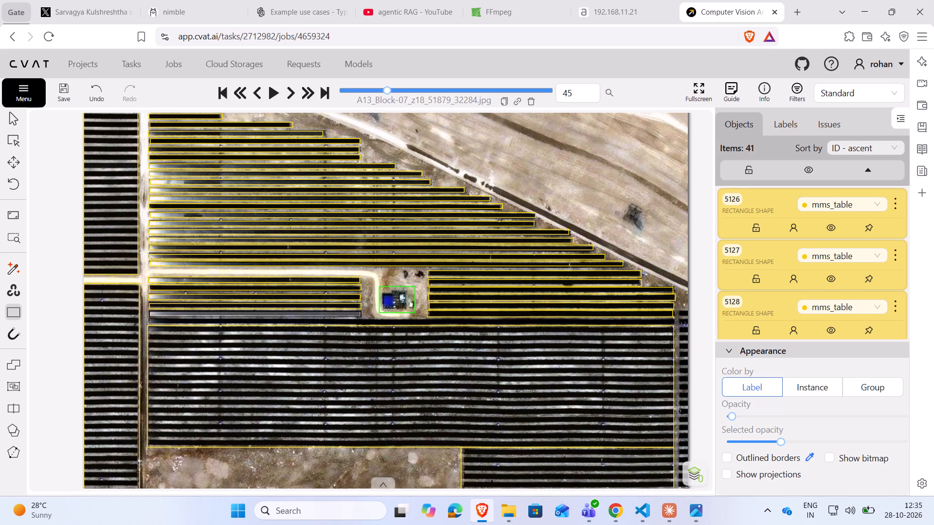
{"action": "left_click", "coordinate": [256, 315], "text": "ctrl"}
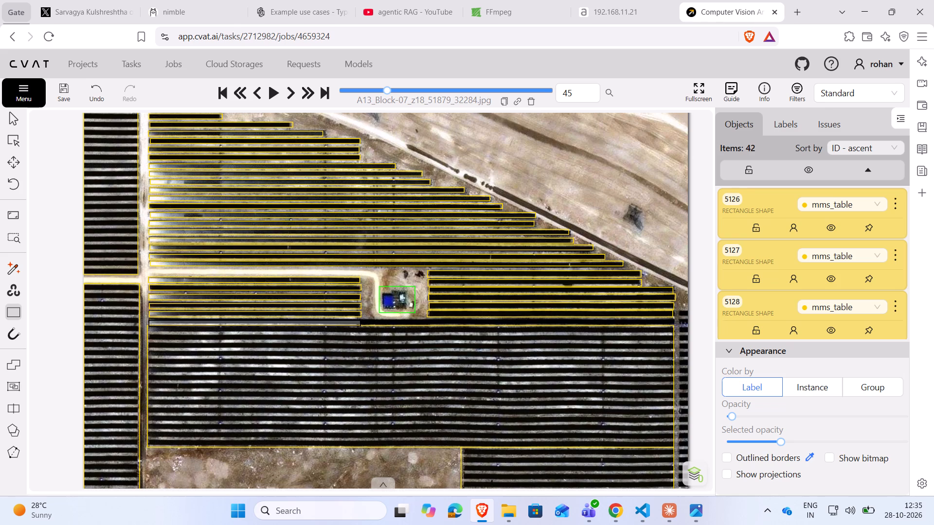
{"action": "left_click", "coordinate": [255, 324], "text": "ctrl"}
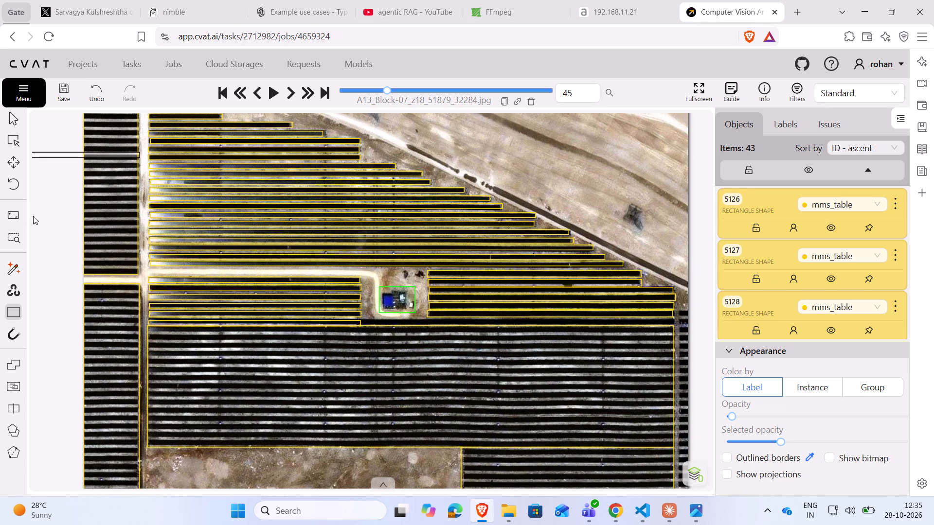
{"action": "scroll", "coordinate": [69, 216], "scroll_direction": "down", "scroll_amount": 4}
{"action": "left_click", "coordinate": [579, 234]}
Delete the single large mms_table rectangle covering the full-width central panel block.
{"action": "scroll", "coordinate": [463, 246], "scroll_direction": "up", "scroll_amount": 2}
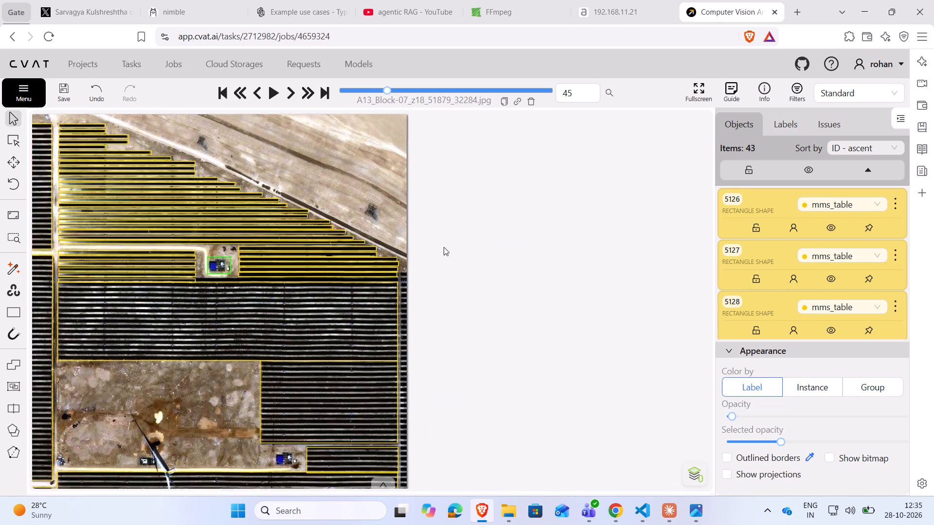
{"action": "left_click", "coordinate": [258, 316]}
{"action": "key", "text": "Delete"}
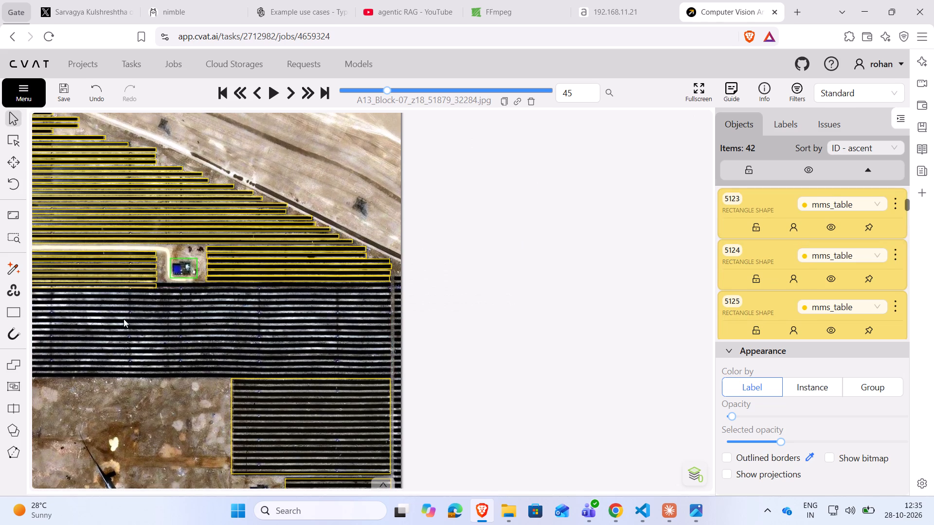
Extend the southernmost of the copied row rectangles east to the end of its full-width panel row, about 891 px wide.
{"action": "scroll", "coordinate": [149, 293], "scroll_direction": "up", "scroll_amount": 4}
{"action": "left_click_drag", "start_coordinate": [122, 351], "coordinate": [240, 344]}
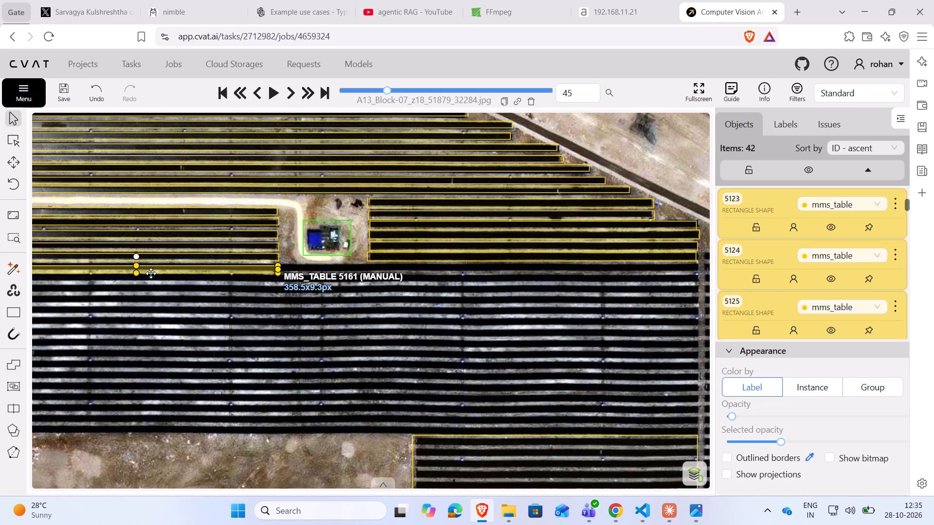
{"action": "left_click", "coordinate": [263, 266]}
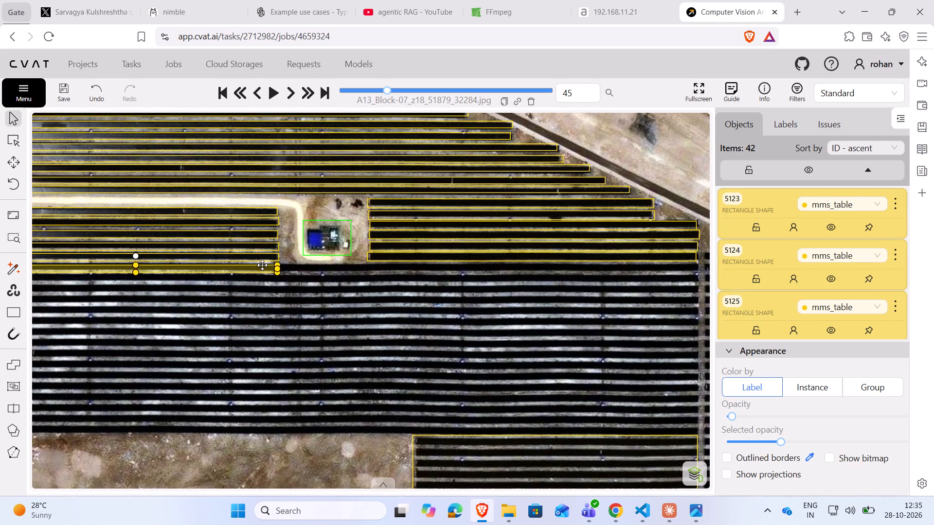
{"action": "left_click_drag", "start_coordinate": [277, 268], "coordinate": [695, 244]}
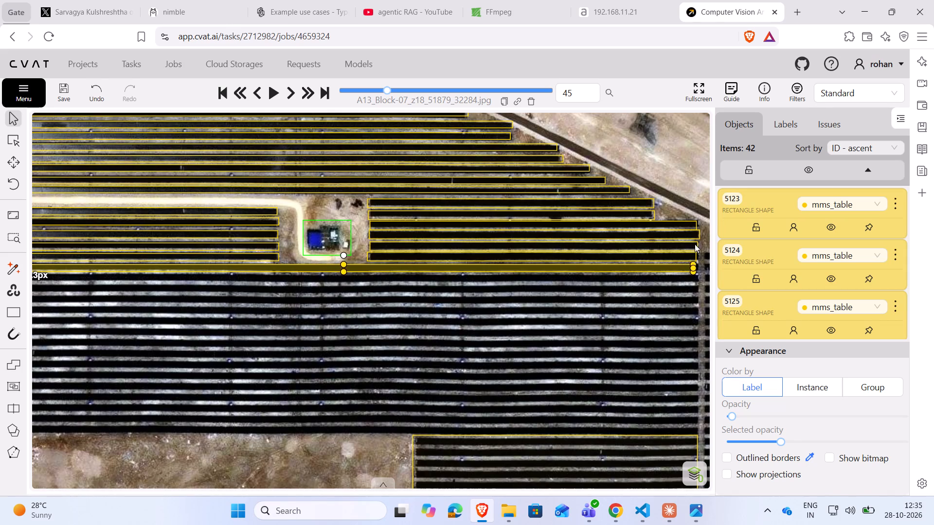
{"action": "left_click_drag", "start_coordinate": [695, 244], "coordinate": [699, 244]}
{"action": "scroll", "coordinate": [327, 311], "scroll_direction": "down", "scroll_amount": 2}
{"action": "scroll", "coordinate": [202, 344], "scroll_direction": "up", "scroll_amount": 1}
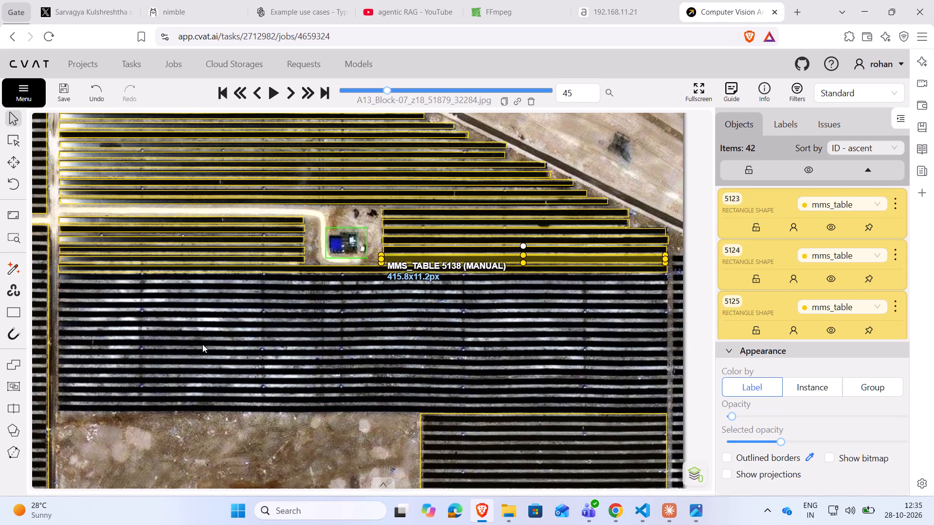
Copy the full-width row rectangle onto the next eight panel rows of the central block, working southward.
{"action": "left_click", "coordinate": [333, 291]}
{"action": "left_click", "coordinate": [335, 270]}
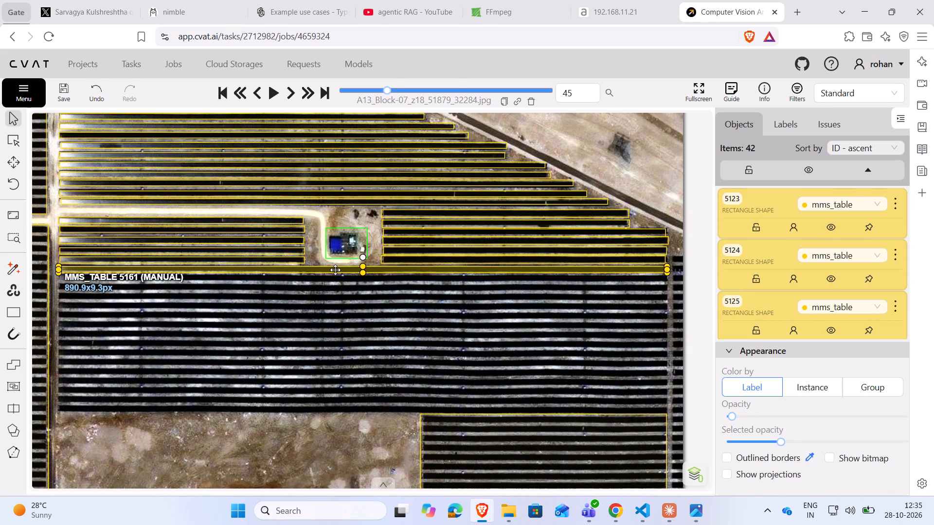
{"action": "key", "text": "ctrl+c"}
{"action": "left_click_drag", "start_coordinate": [335, 270], "coordinate": [331, 279], "text": "ctrl"}
{"action": "key", "text": "ctrl+v"}
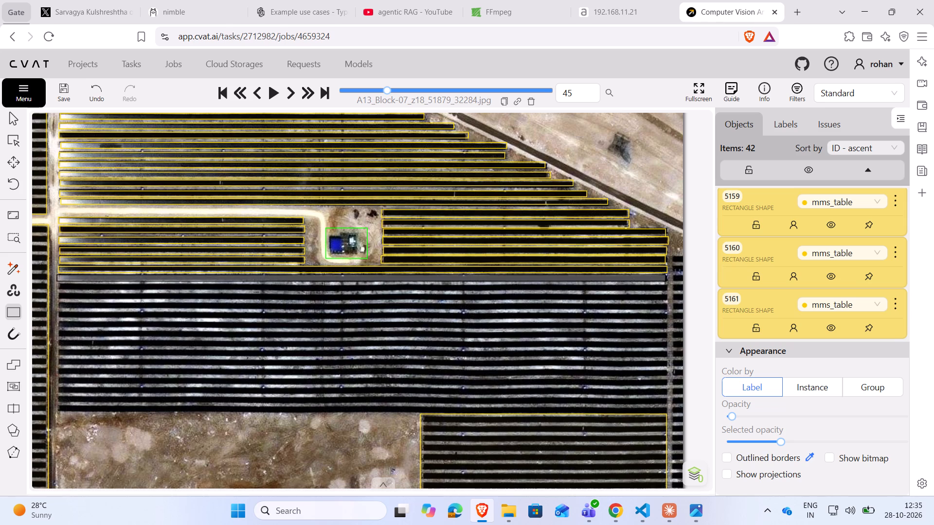
{"action": "left_click", "coordinate": [361, 279], "text": "ctrl"}
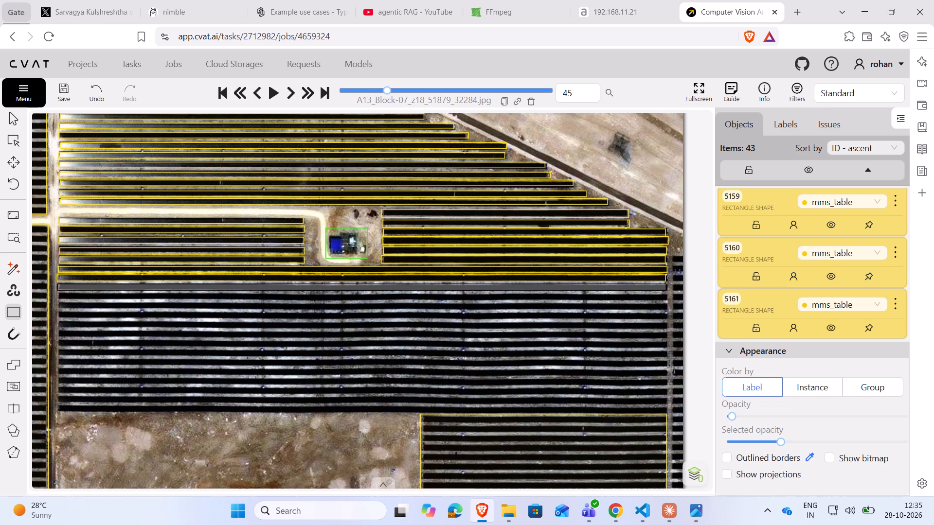
{"action": "left_click", "coordinate": [362, 288], "text": "ctrl"}
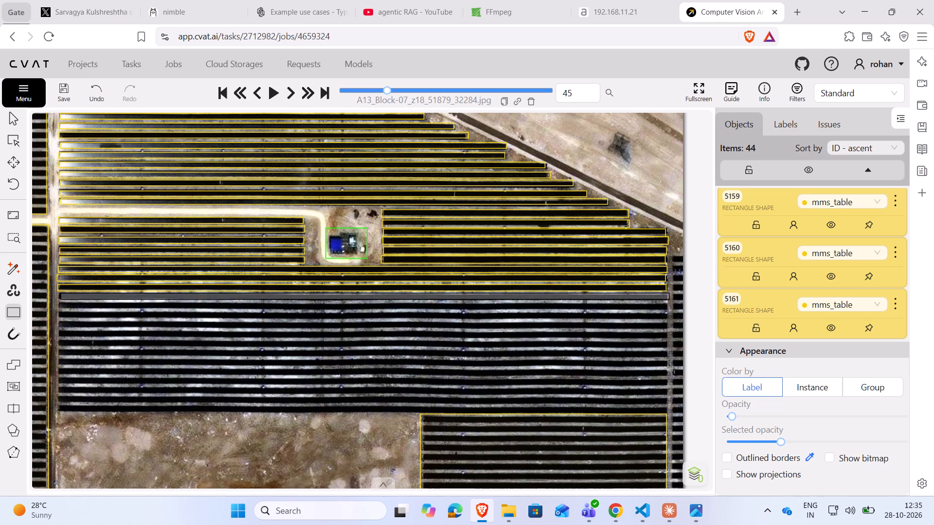
{"action": "left_click", "coordinate": [364, 298], "text": "ctrl"}
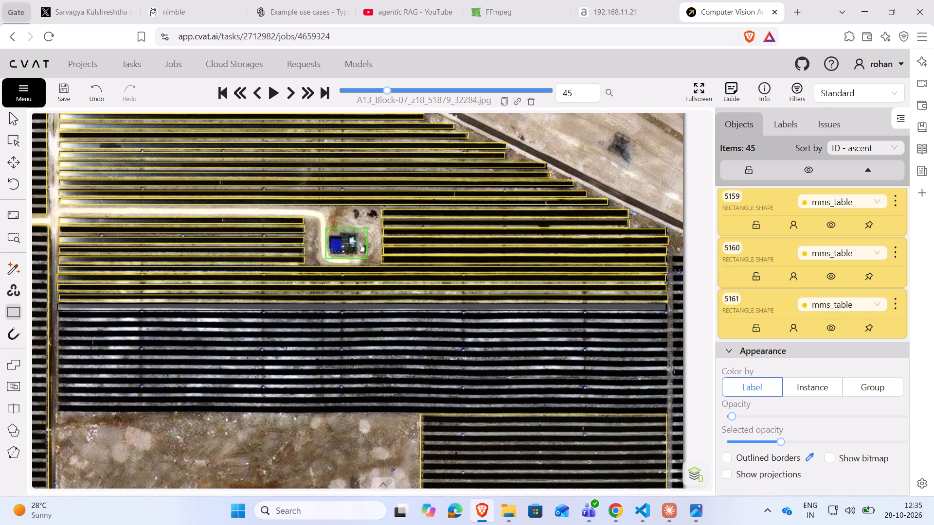
{"action": "left_click", "coordinate": [362, 307], "text": "ctrl"}
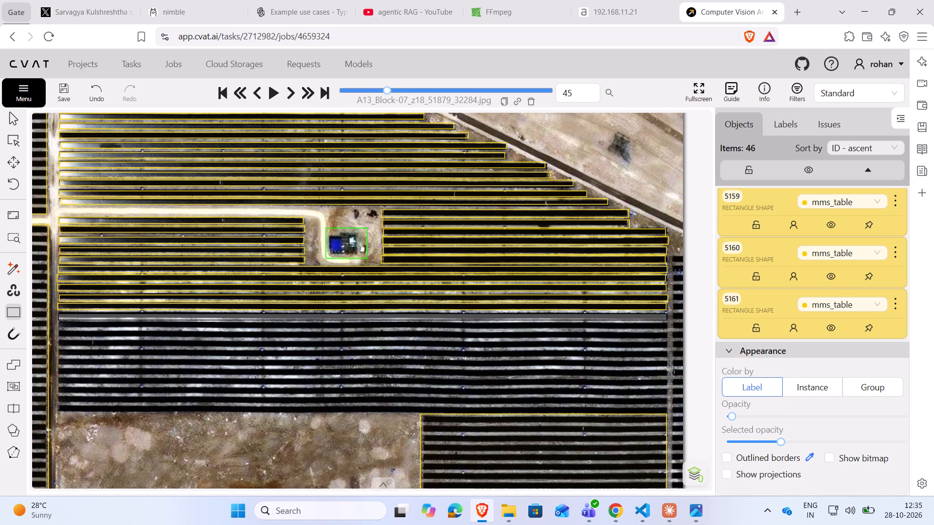
{"action": "left_click", "coordinate": [362, 317], "text": "ctrl"}
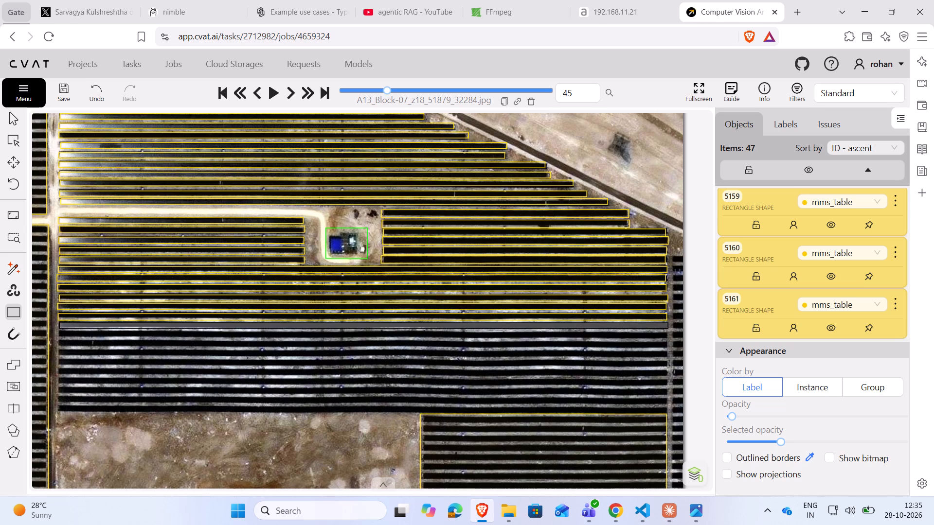
{"action": "left_click", "coordinate": [364, 326], "text": "ctrl"}
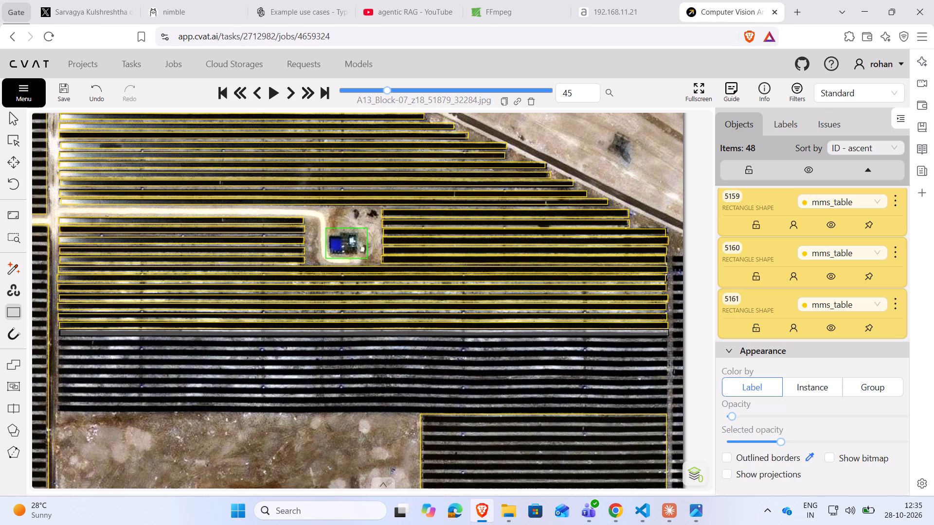
{"action": "left_click", "coordinate": [364, 336], "text": "ctrl"}
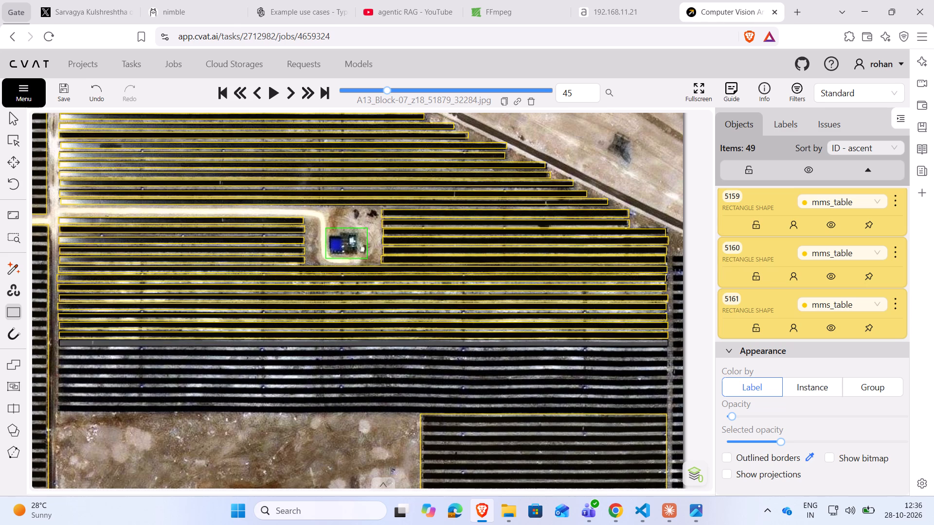
{"action": "left_click", "coordinate": [364, 344], "text": "ctrl"}
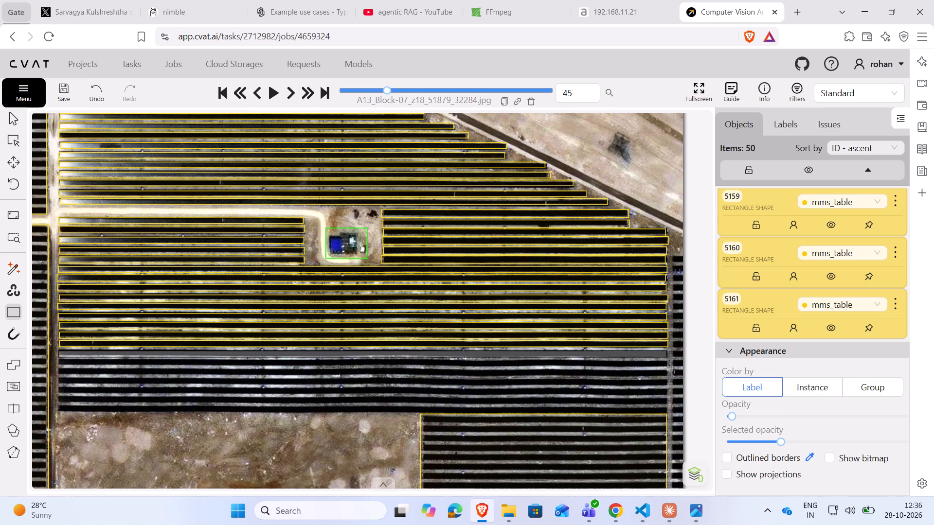
Place seven more copies of the full-width rectangle on the remaining panel rows down to the central block's southern edge.
{"action": "left_click", "coordinate": [364, 354], "text": "ctrl"}
{"action": "left_click", "coordinate": [363, 364], "text": "ctrl"}
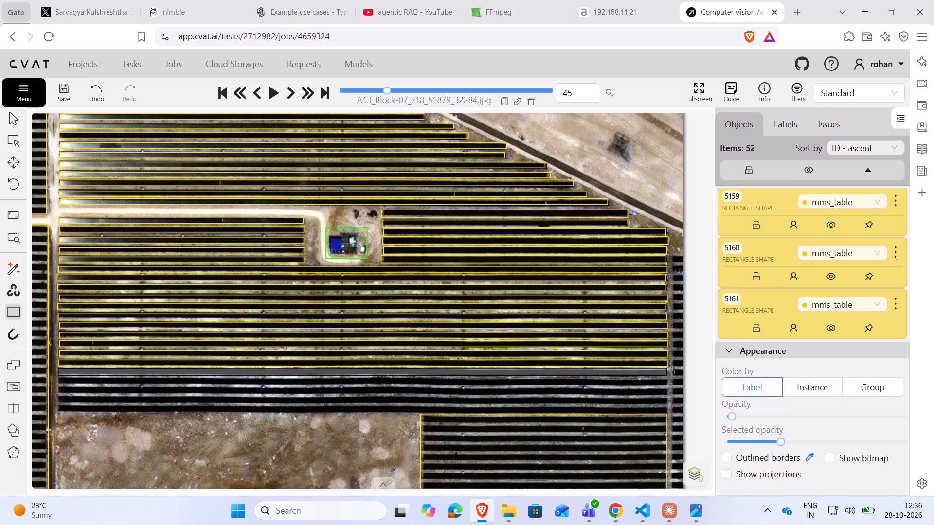
{"action": "left_click", "coordinate": [363, 374], "text": "ctrl"}
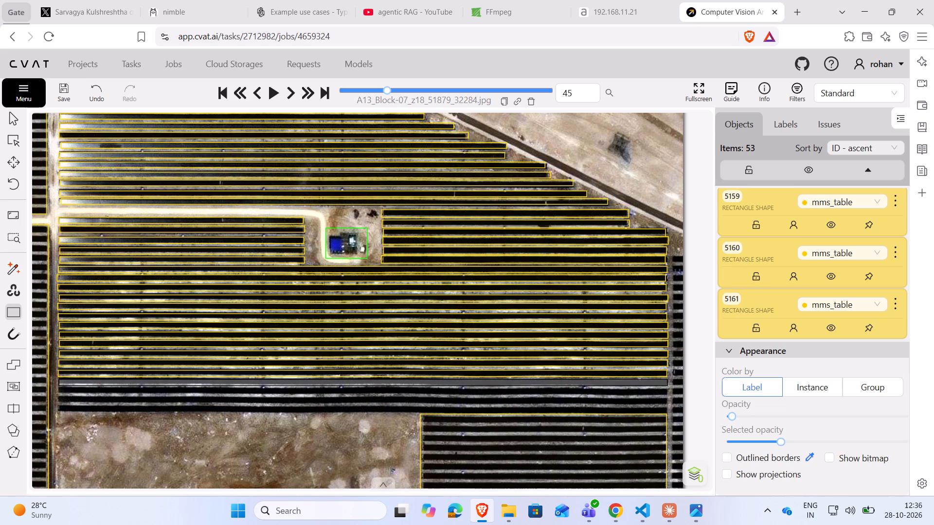
{"action": "left_click", "coordinate": [363, 383], "text": "ctrl"}
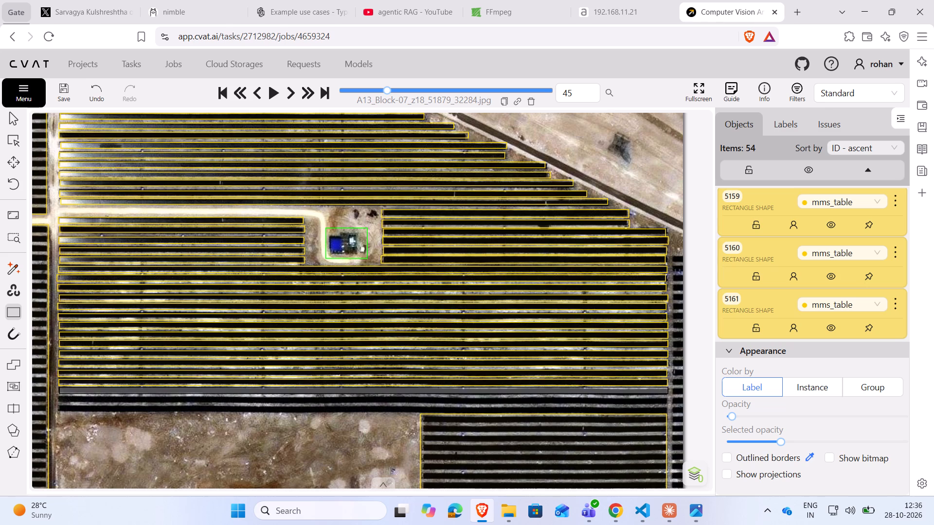
{"action": "left_click", "coordinate": [364, 390], "text": "ctrl"}
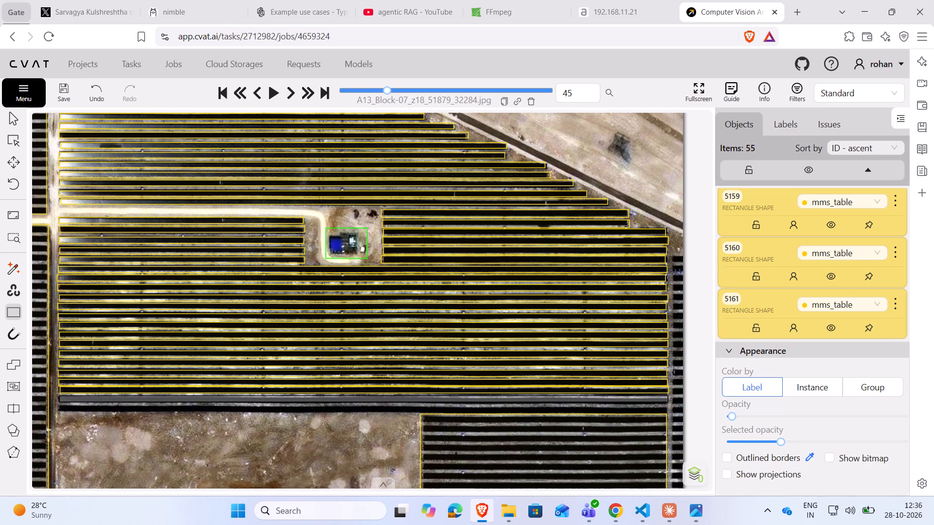
{"action": "left_click", "coordinate": [363, 401], "text": "ctrl"}
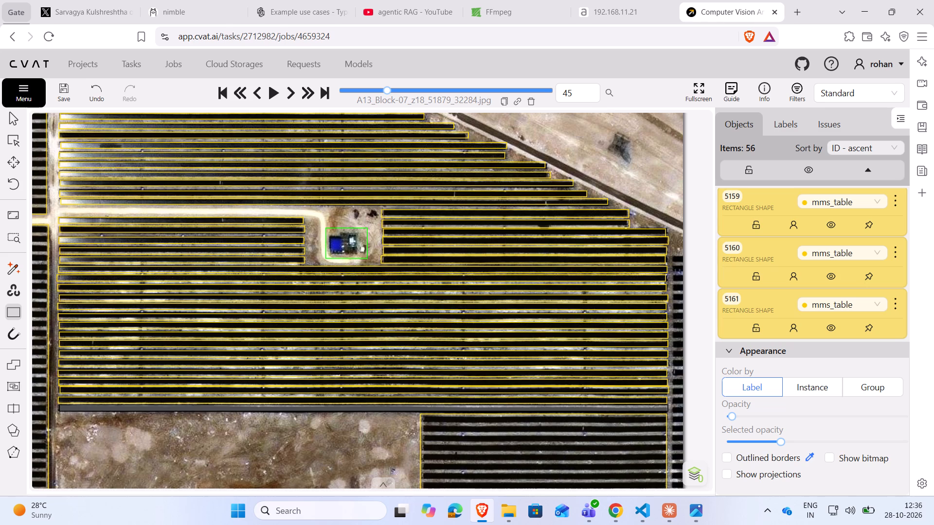
{"action": "left_click", "coordinate": [363, 410], "text": "ctrl"}
{"action": "scroll", "coordinate": [241, 344], "scroll_direction": "down", "scroll_amount": 4}
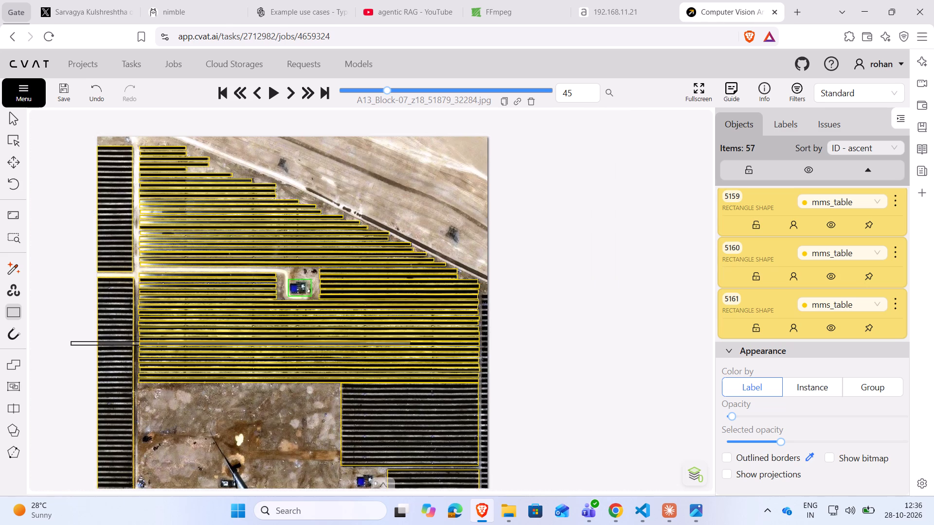
{"action": "left_click", "coordinate": [438, 121]}
Delete the single mms_table rectangle covering the panel block east of the bare ground, directly south of the central block.
{"action": "left_click", "coordinate": [395, 402]}
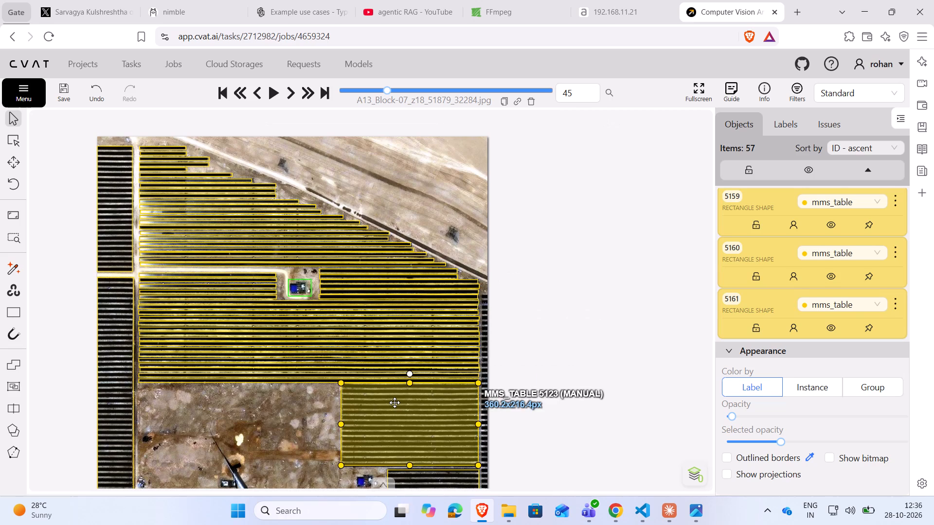
{"action": "key", "text": "Delete"}
Draw an mms_table rectangle, about 357 by 10 px, over the northernmost panel row of the block east of the bare ground.
{"action": "scroll", "coordinate": [399, 420], "scroll_direction": "up", "scroll_amount": 2}
{"action": "left_click_drag", "start_coordinate": [274, 423], "coordinate": [272, 422]}
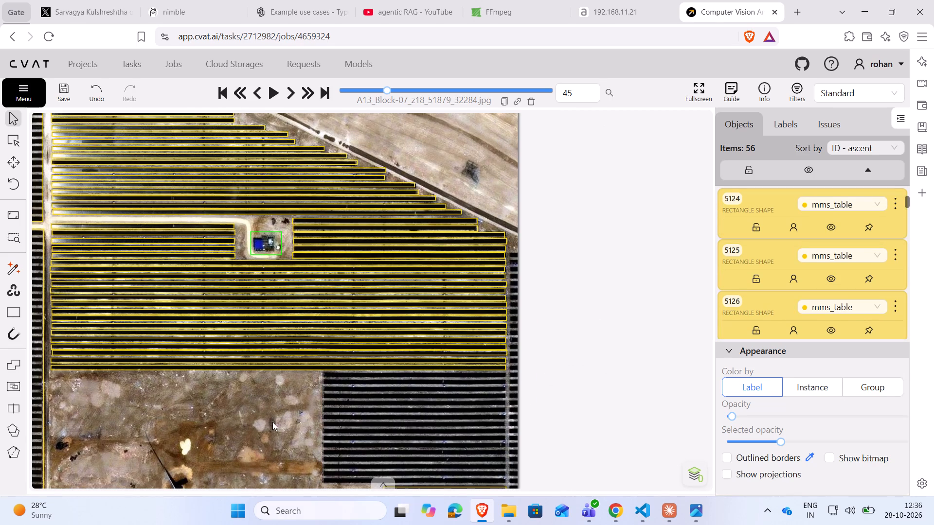
{"action": "left_click_drag", "start_coordinate": [272, 422], "coordinate": [220, 378]}
{"action": "scroll", "coordinate": [219, 378], "scroll_direction": "up", "scroll_amount": 3}
{"action": "left_click_drag", "start_coordinate": [226, 418], "coordinate": [202, 380]}
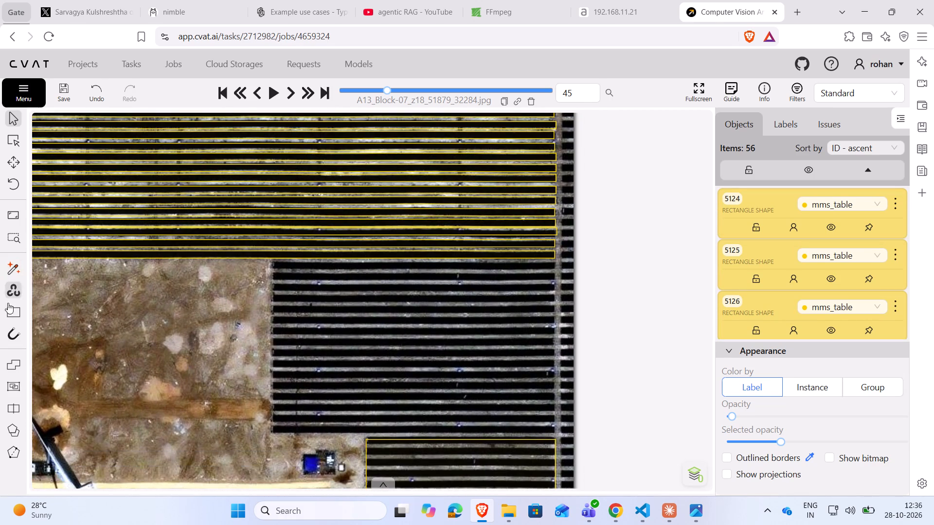
{"action": "left_click", "coordinate": [4, 313]}
{"action": "left_click", "coordinate": [23, 320]}
{"action": "left_click", "coordinate": [12, 310]}
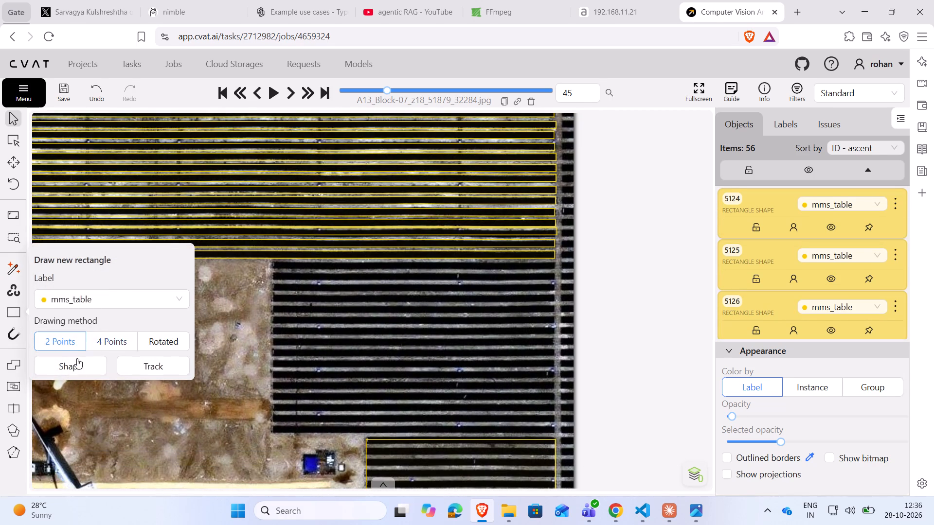
{"action": "left_click", "coordinate": [58, 370]}
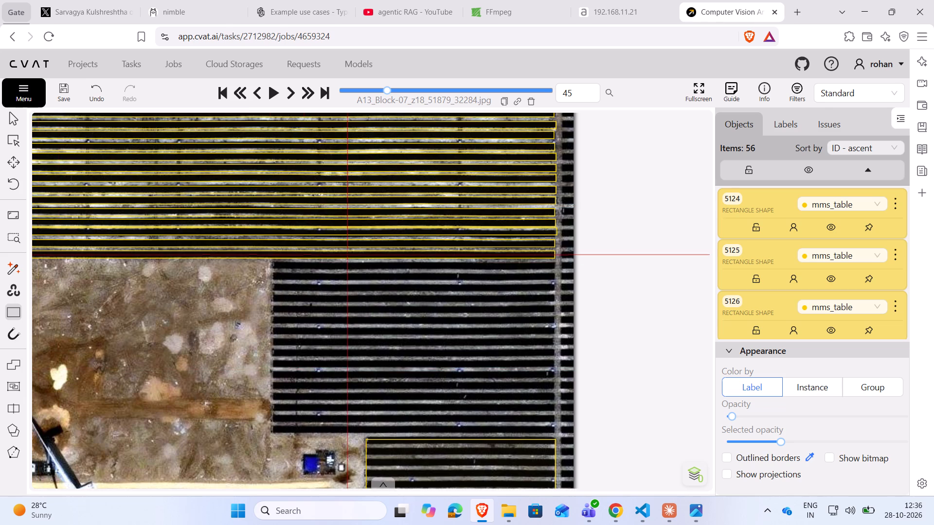
{"action": "left_click", "coordinate": [272, 263]}
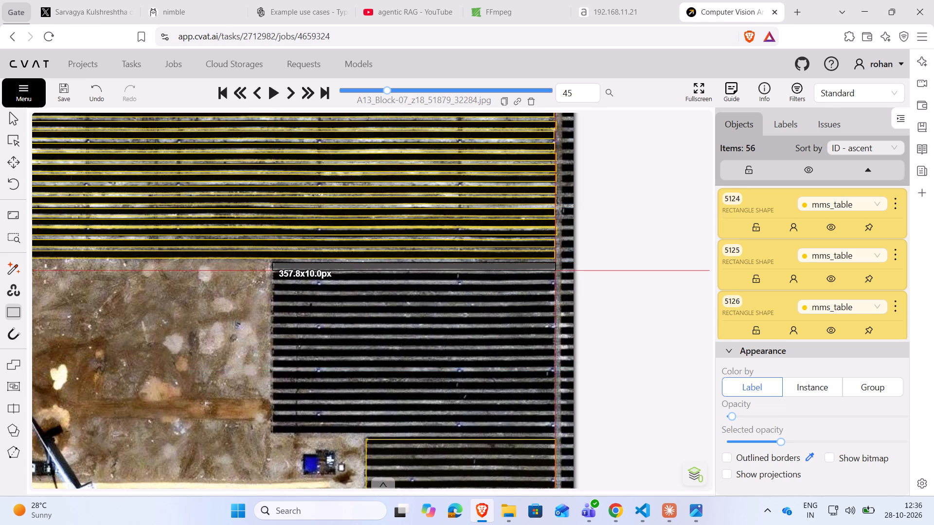
{"action": "left_click", "coordinate": [555, 271]}
Copy the new row rectangle onto the next eight panel rows of the same block, working southward.
{"action": "left_click", "coordinate": [474, 268]}
{"action": "key", "text": "ctrl+c"}
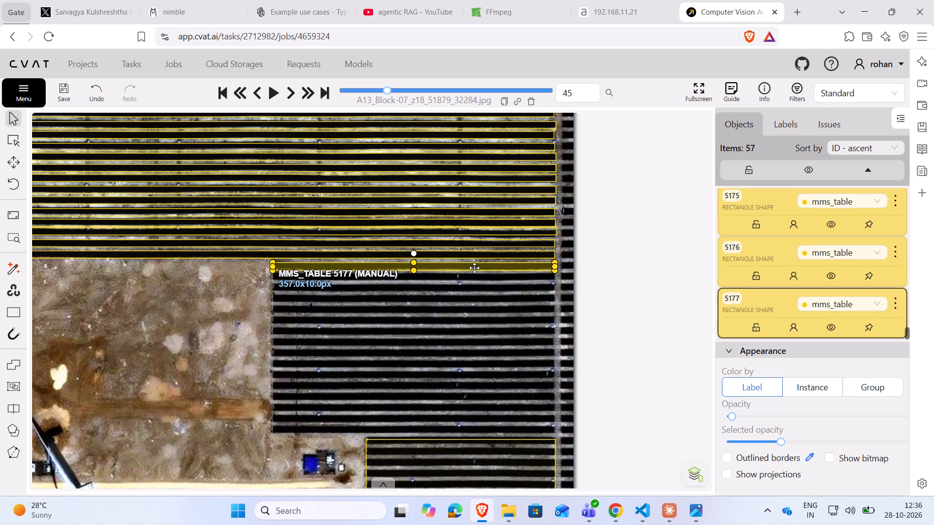
{"action": "key", "text": "ctrl+v"}
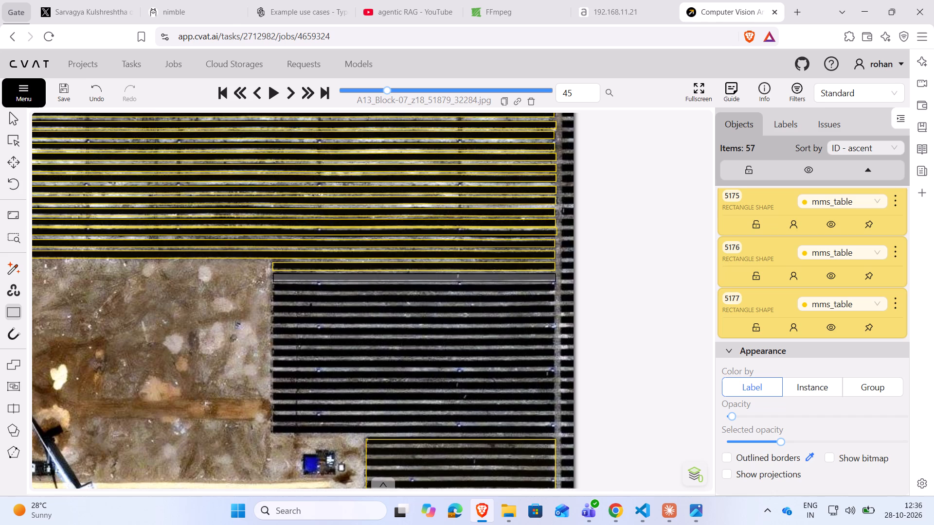
{"action": "left_click", "coordinate": [414, 278], "text": "ctrl"}
{"action": "left_click", "coordinate": [413, 287], "text": "ctrl"}
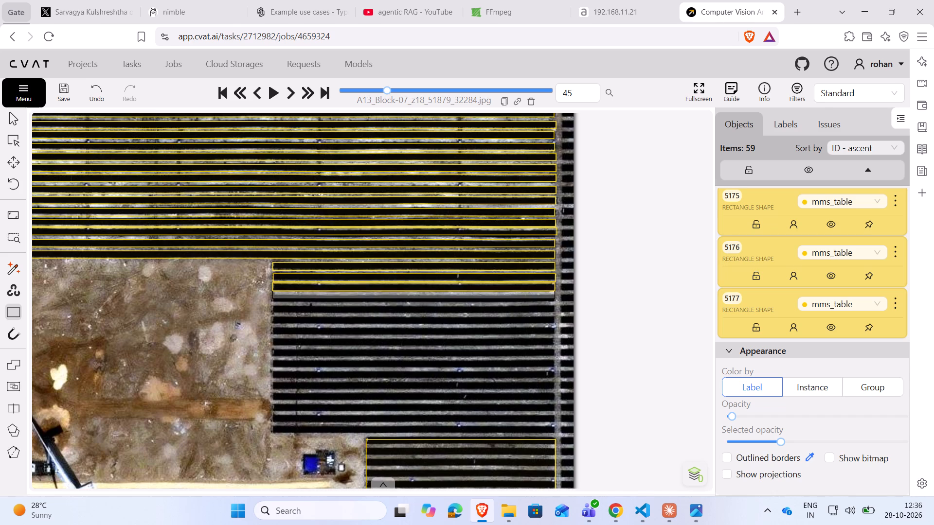
{"action": "left_click", "coordinate": [413, 298], "text": "ctrl"}
{"action": "left_click", "coordinate": [413, 308], "text": "ctrl"}
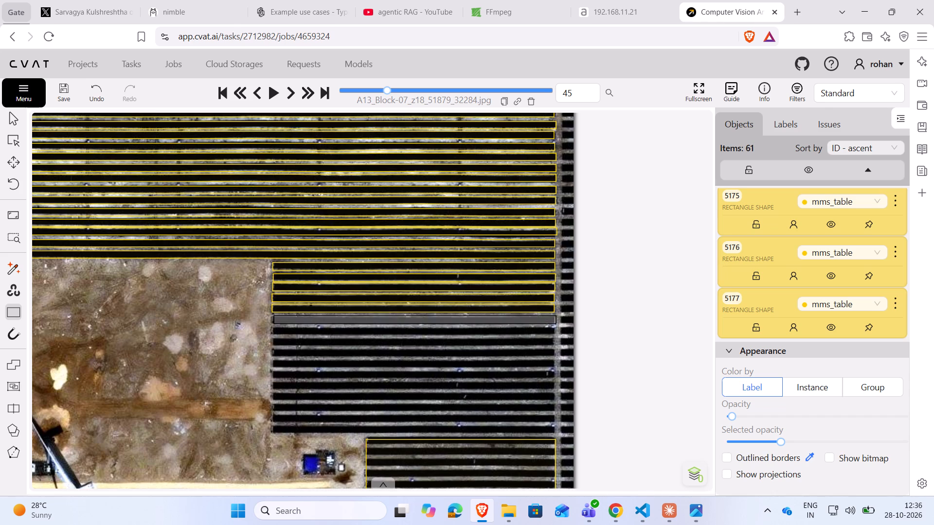
{"action": "left_click", "coordinate": [414, 321], "text": "ctrl"}
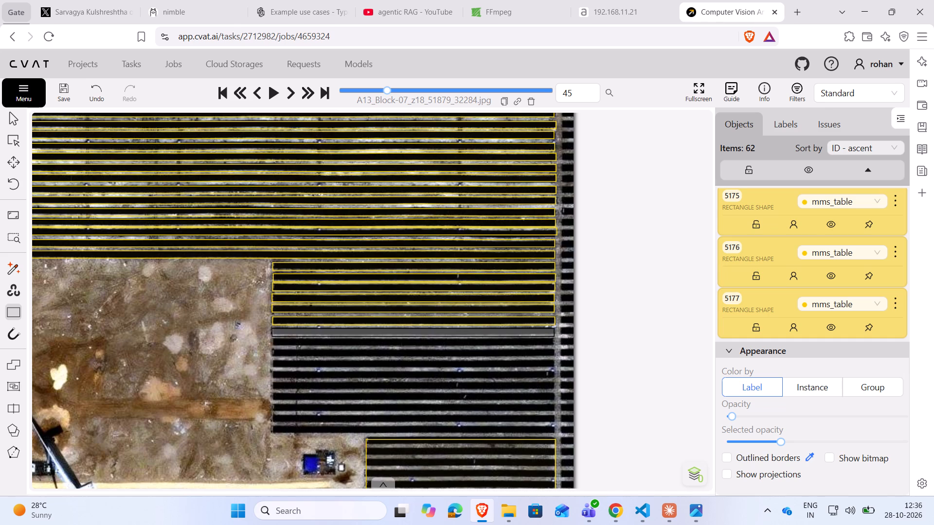
{"action": "left_click", "coordinate": [413, 332], "text": "ctrl"}
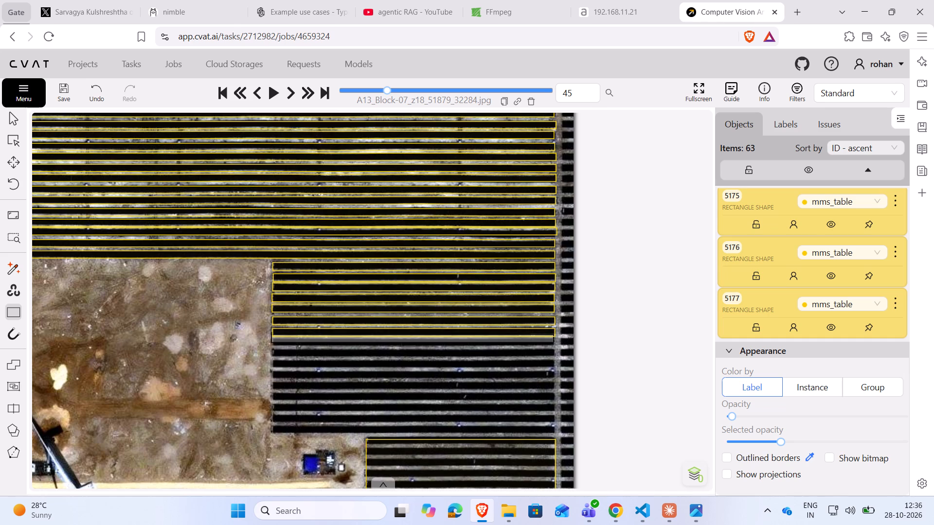
{"action": "left_click", "coordinate": [413, 343], "text": "ctrl"}
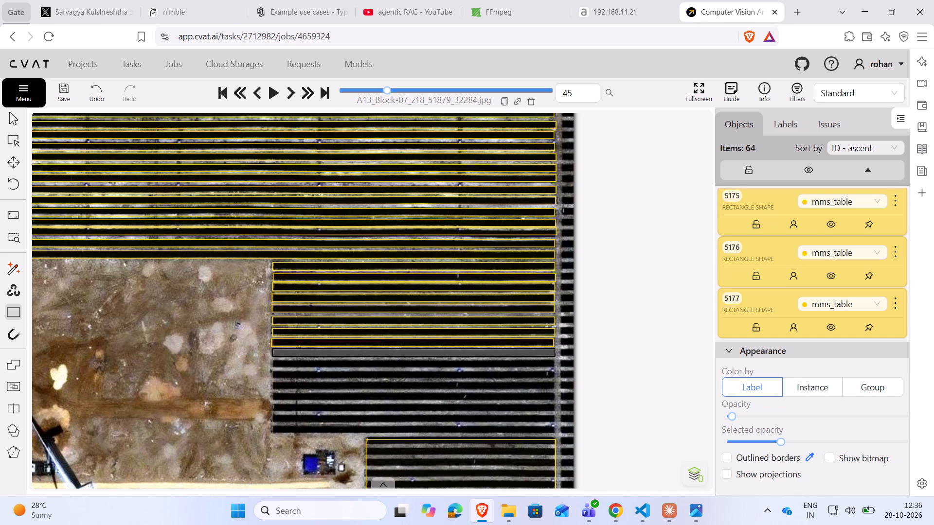
{"action": "left_click", "coordinate": [413, 353], "text": "ctrl"}
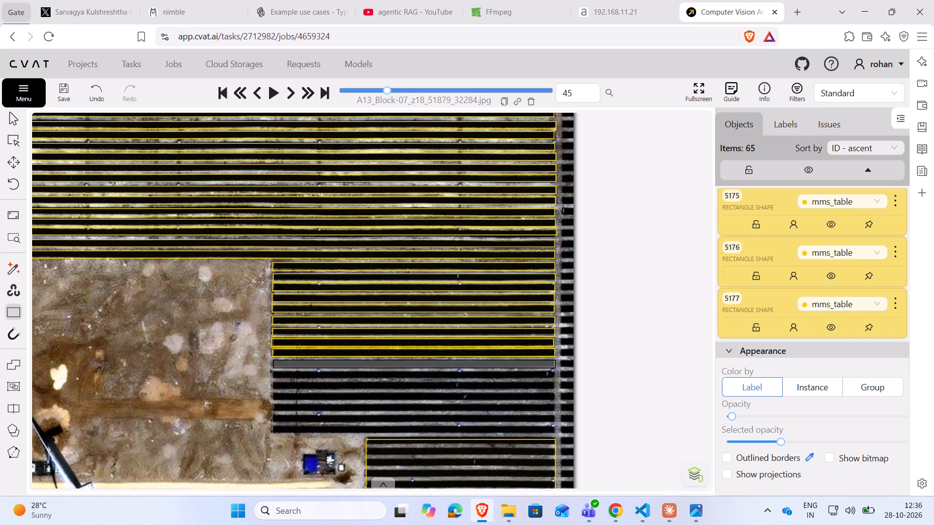
Place seven more copies of the row rectangle on the remaining panel rows down to that block's southern edge.
{"action": "left_click", "coordinate": [413, 364], "text": "ctrl"}
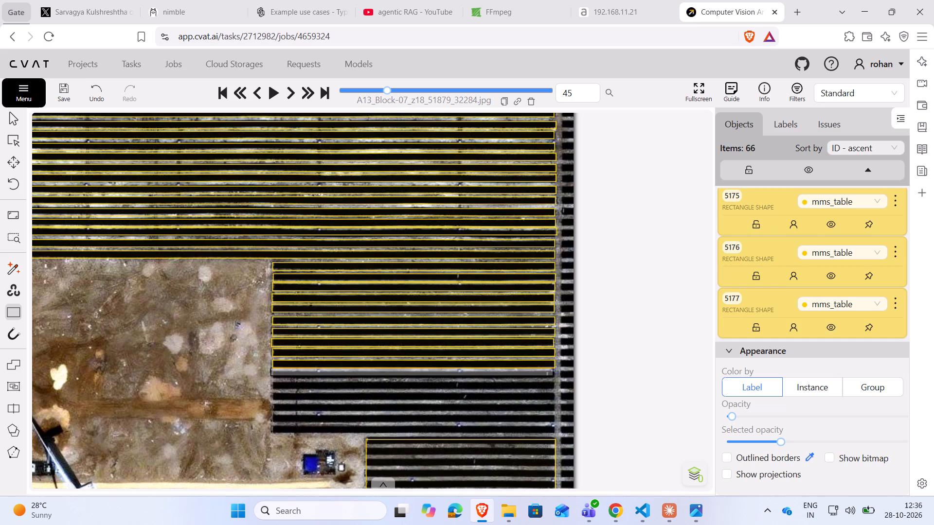
{"action": "left_click", "coordinate": [414, 374], "text": "ctrl"}
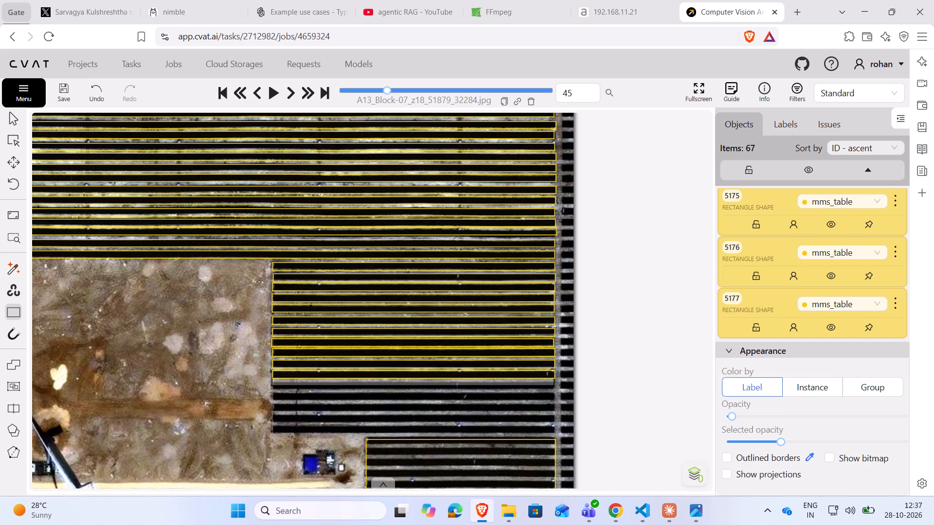
{"action": "left_click", "coordinate": [413, 384], "text": "ctrl"}
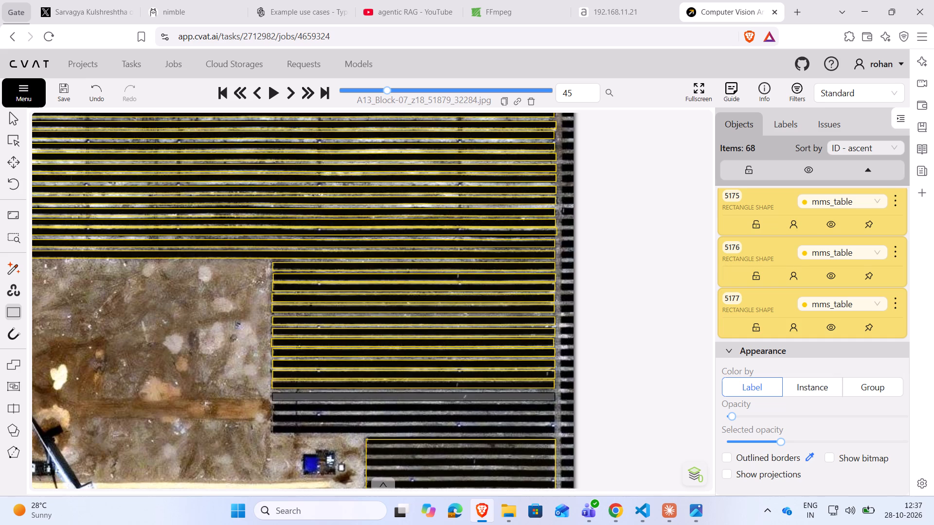
{"action": "left_click", "coordinate": [413, 397], "text": "ctrl"}
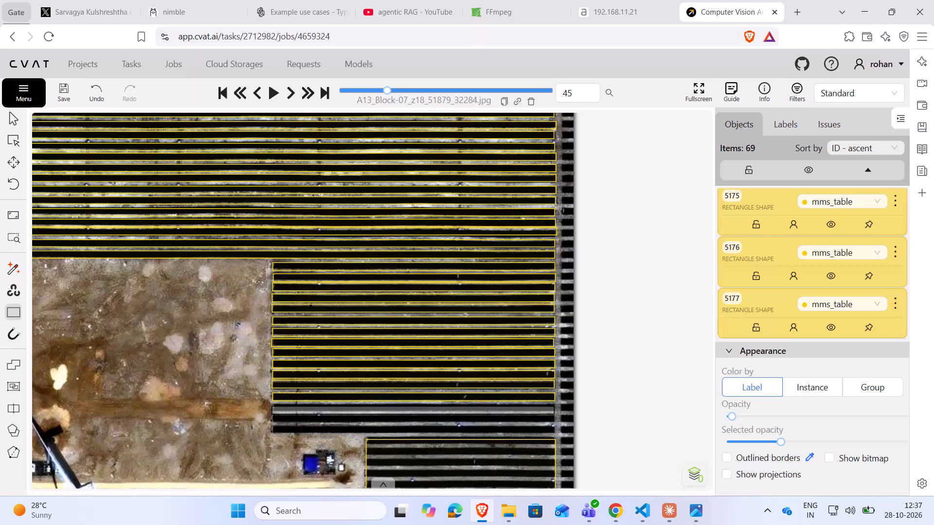
{"action": "left_click", "coordinate": [413, 410], "text": "ctrl"}
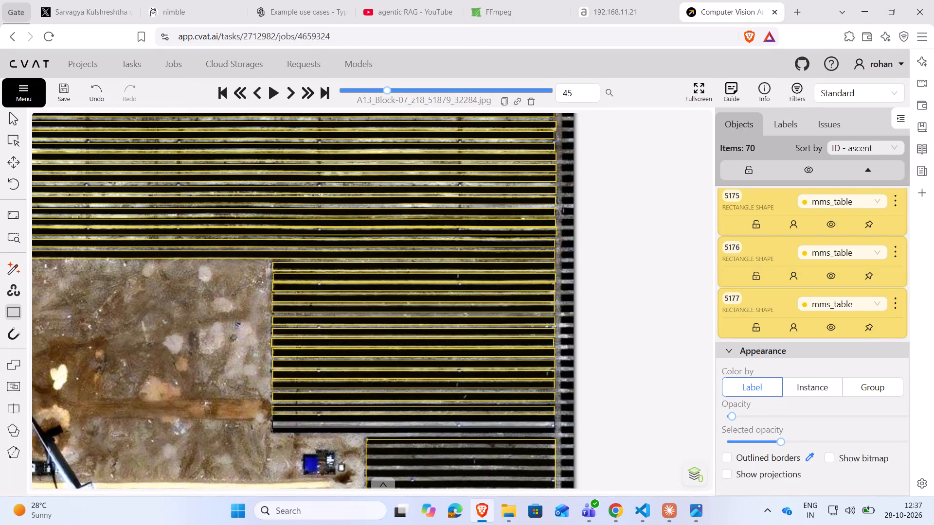
{"action": "left_click", "coordinate": [414, 418], "text": "ctrl"}
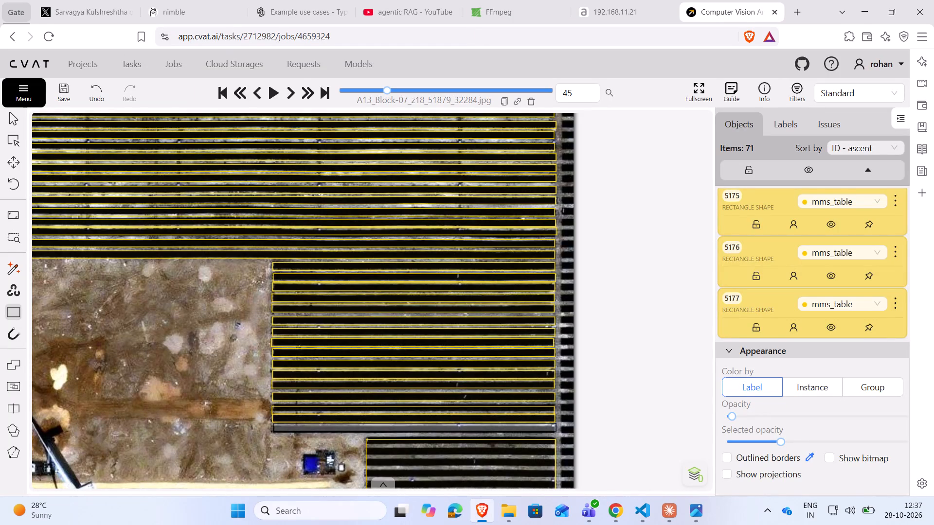
{"action": "left_click", "coordinate": [414, 429], "text": "ctrl"}
Delete the single mms_table rectangle covering the small panel block just east of the southern inverter station.
{"action": "scroll", "coordinate": [222, 429], "scroll_direction": "down", "scroll_amount": 4}
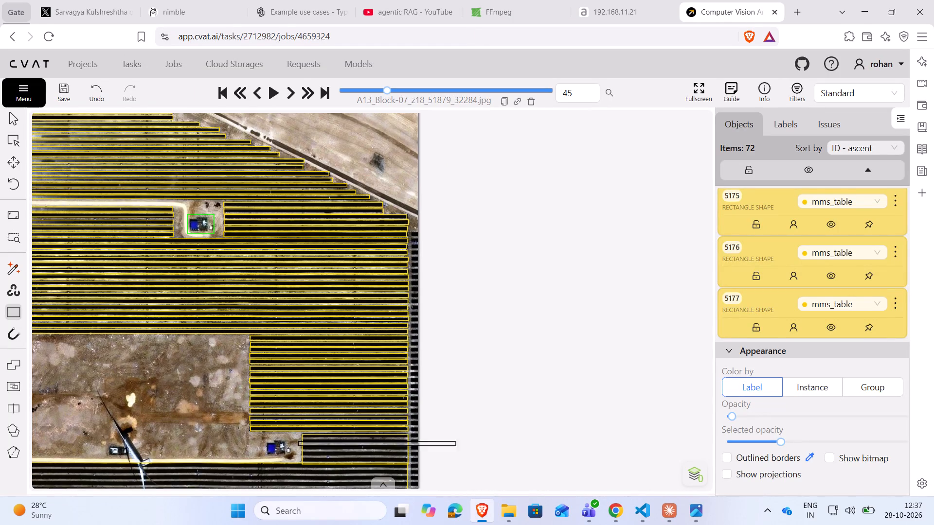
{"action": "left_click_drag", "start_coordinate": [558, 377], "coordinate": [581, 294]}
{"action": "left_click", "coordinate": [364, 372]}
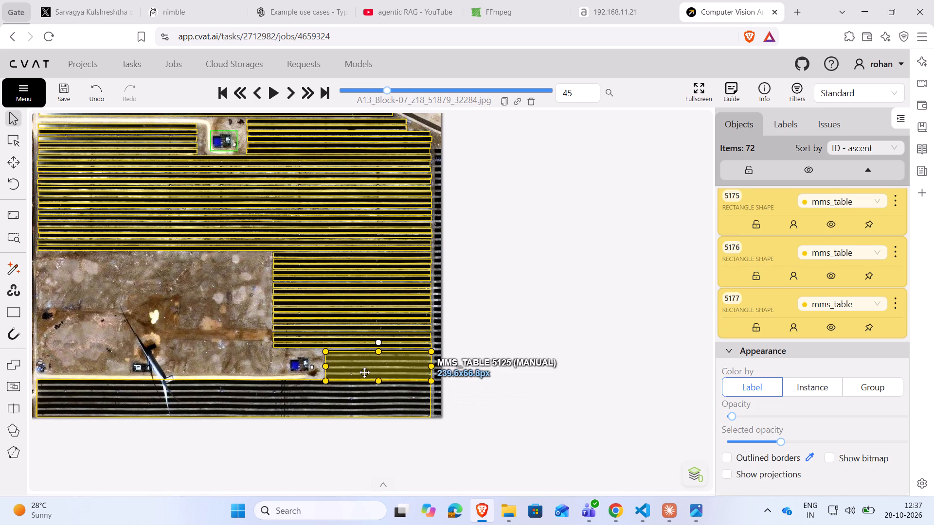
{"action": "key", "text": "Delete"}
Draw an mms_table rectangle, about 243 by 9 px, over the northernmost row of the small block beside the southern inverter station.
{"action": "scroll", "coordinate": [364, 372], "scroll_direction": "up", "scroll_amount": 5}
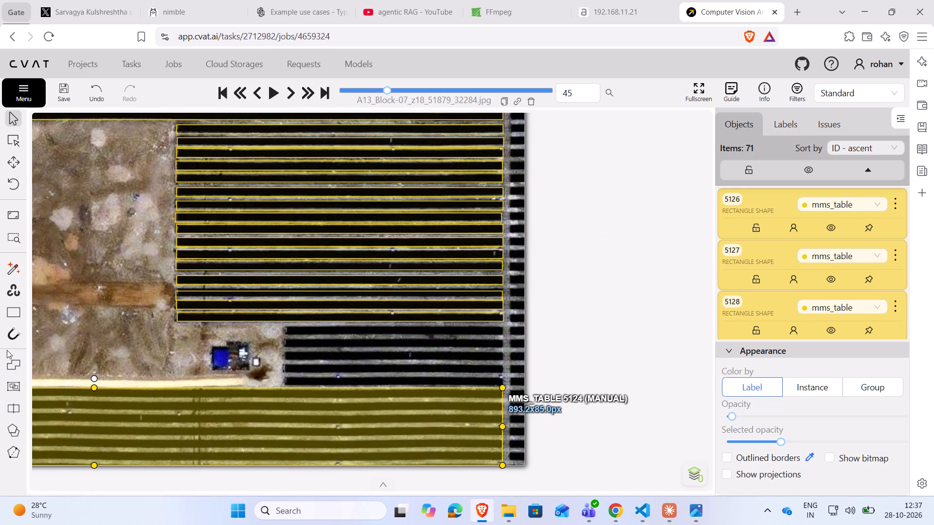
{"action": "left_click", "coordinate": [18, 305]}
{"action": "left_click", "coordinate": [75, 369]}
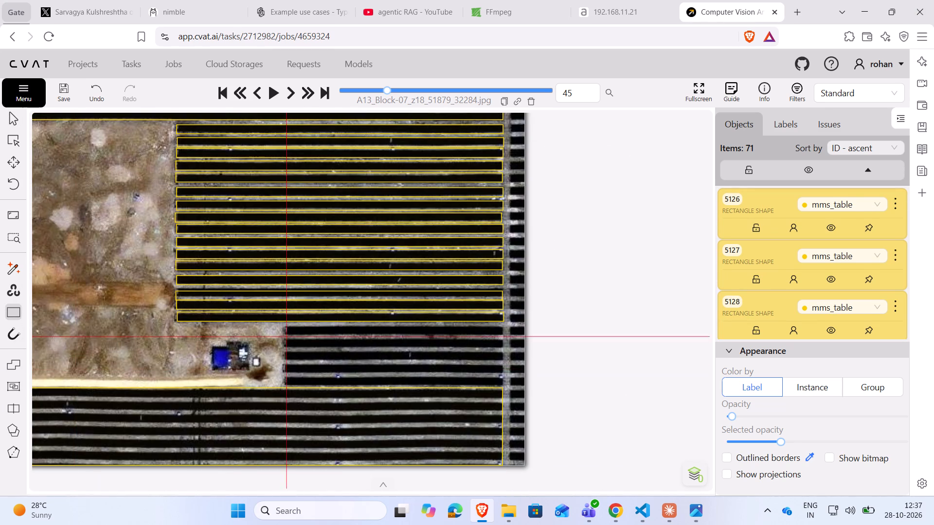
{"action": "left_click", "coordinate": [282, 328]}
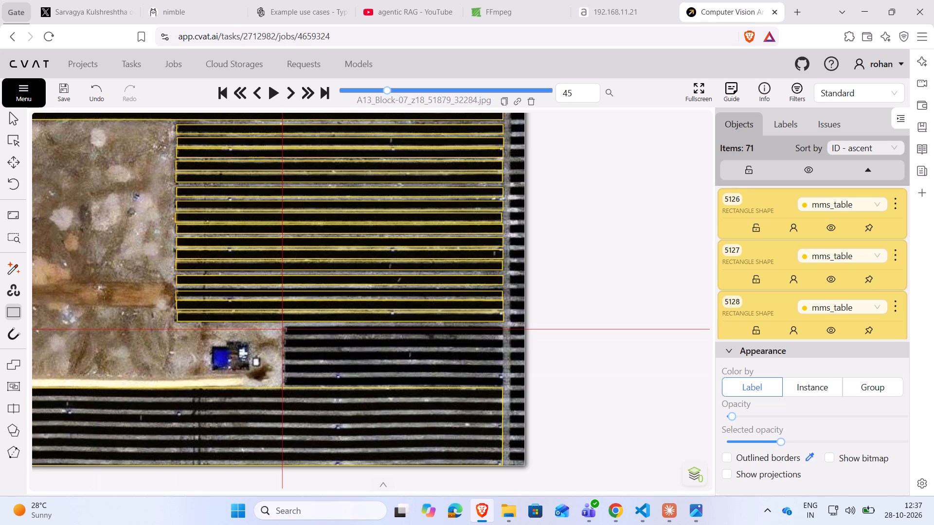
{"action": "left_click", "coordinate": [504, 335]}
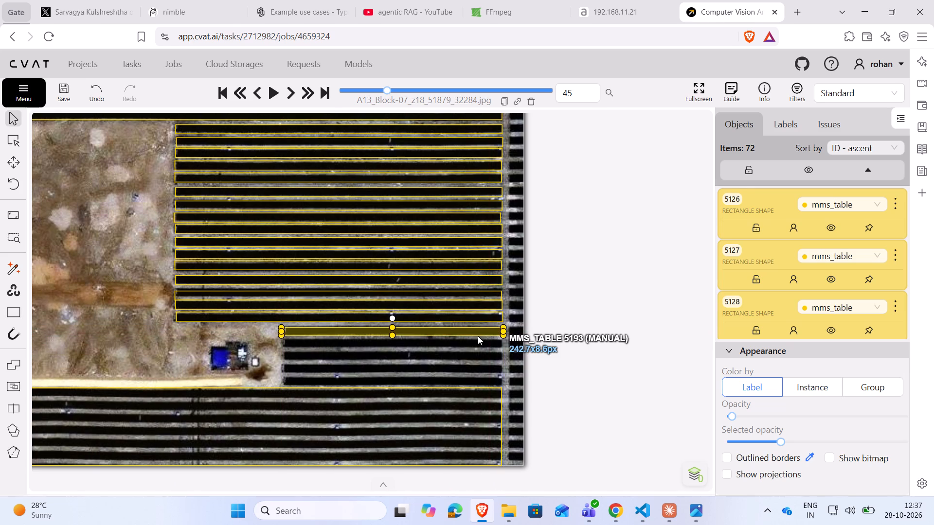
Copy that row rectangle onto the four remaining panel rows of the small block beside the inverter station.
{"action": "left_click", "coordinate": [435, 332]}
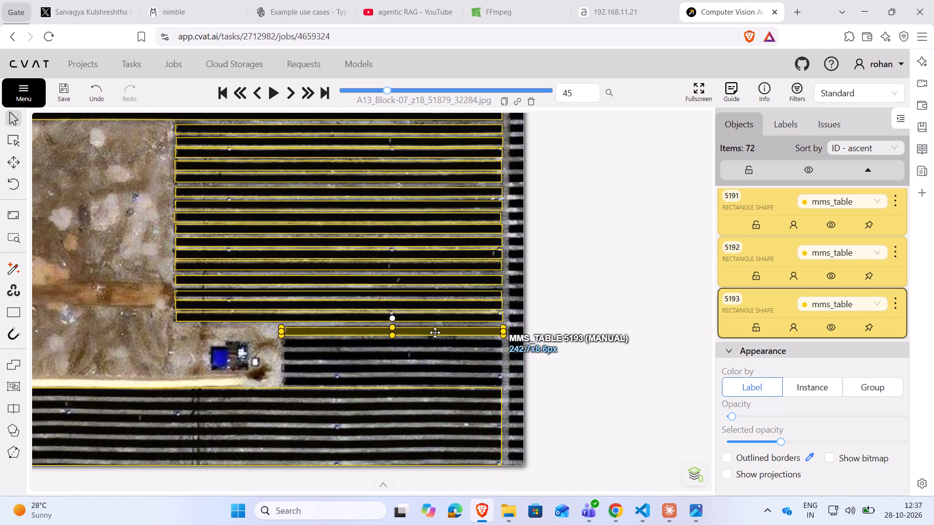
{"action": "key", "text": "ctrl+c"}
{"action": "key", "text": "ctrl+v"}
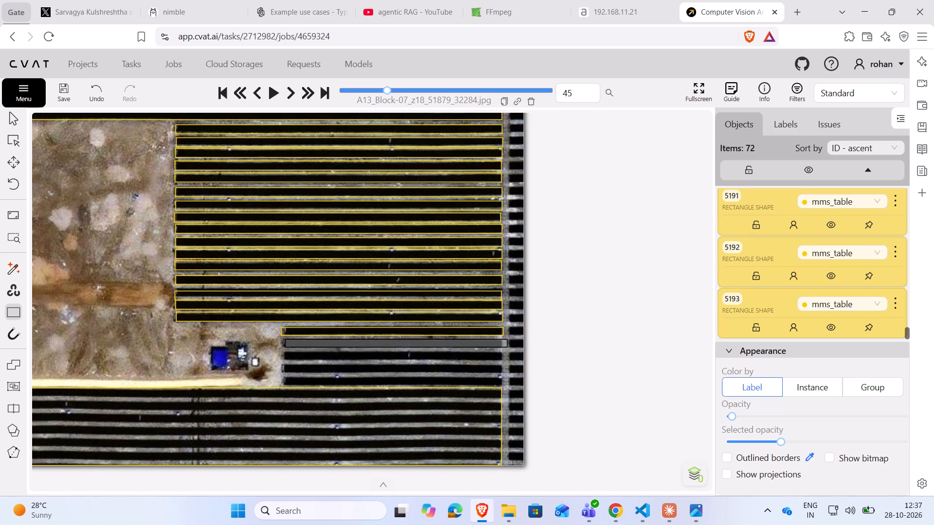
{"action": "left_click", "coordinate": [395, 345], "text": "ctrl"}
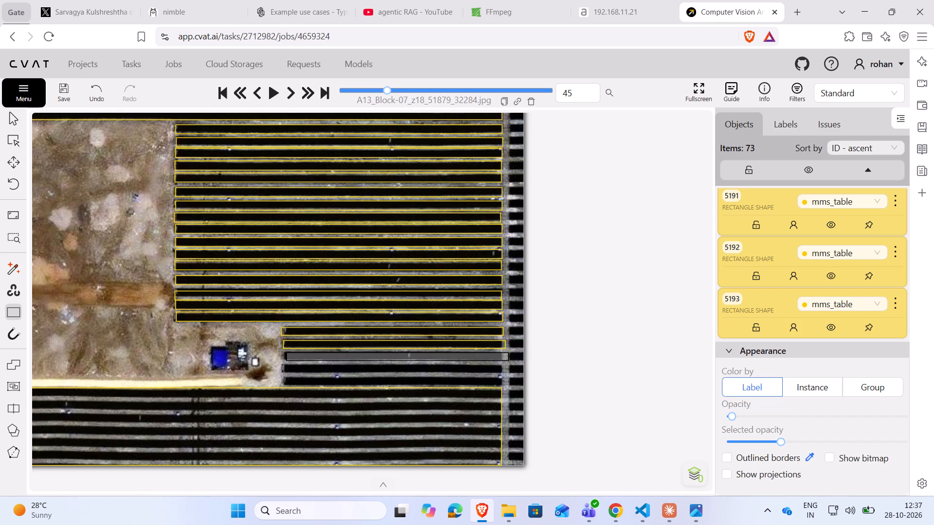
{"action": "left_click", "coordinate": [393, 357], "text": "ctrl"}
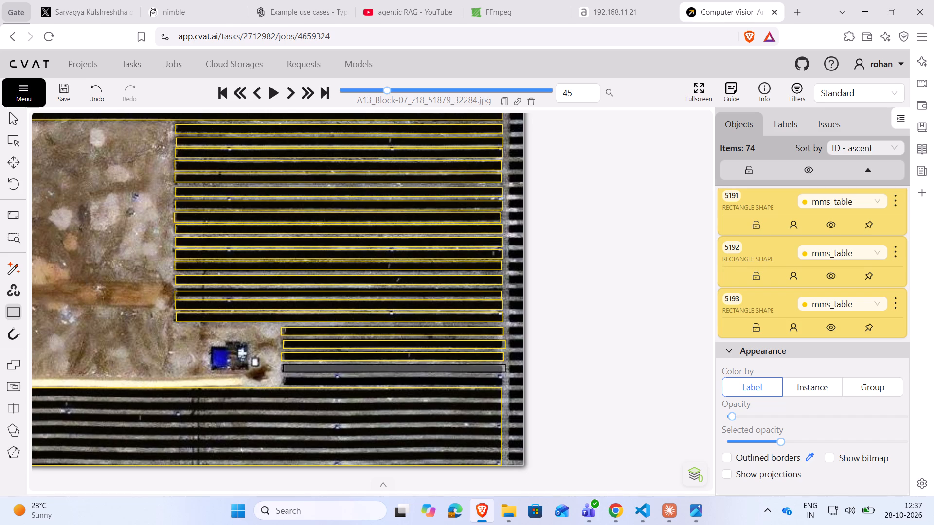
{"action": "left_click", "coordinate": [395, 369], "text": "ctrl"}
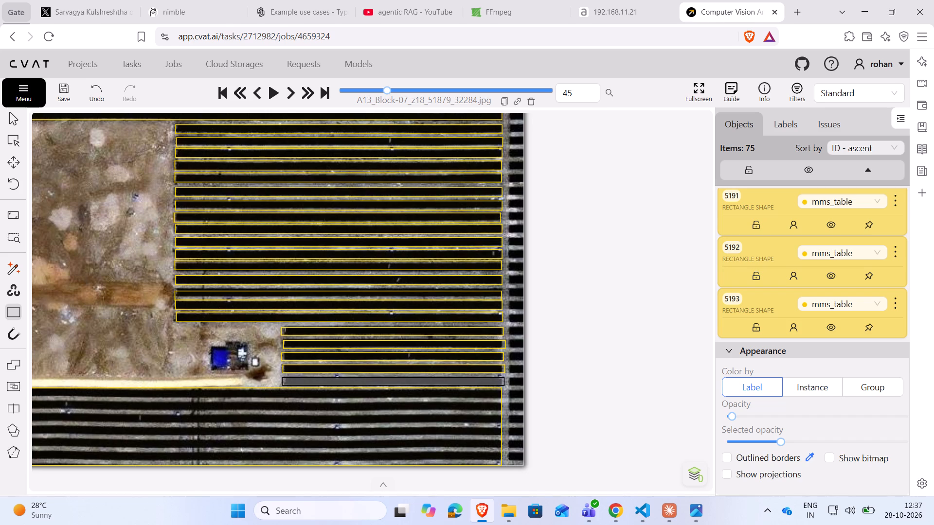
{"action": "left_click", "coordinate": [393, 382], "text": "ctrl"}
Delete the single mms_table rectangle covering the full-width panel block along the image's southern edge.
{"action": "scroll", "coordinate": [512, 313], "scroll_direction": "down", "scroll_amount": 3}
{"action": "left_click", "coordinate": [178, 455]}
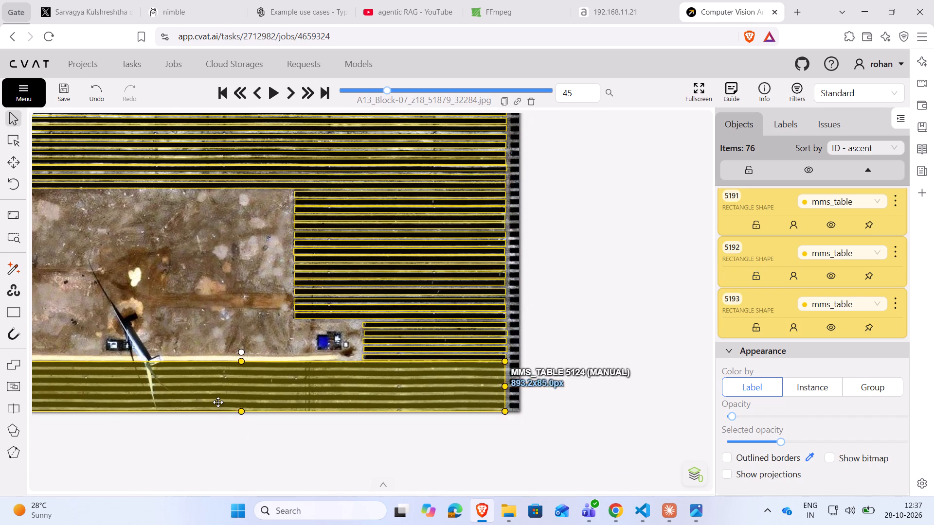
{"action": "left_click", "coordinate": [218, 402]}
{"action": "key", "text": "Delete"}
Draw an mms_table rectangle, about 893 by 8 px, over the northernmost row of the full-width panel block along the image's southern edge.
{"action": "scroll", "coordinate": [236, 426], "scroll_direction": "down", "scroll_amount": 2}
{"action": "left_click_drag", "start_coordinate": [217, 439], "coordinate": [272, 403]}
{"action": "scroll", "coordinate": [272, 403], "scroll_direction": "up", "scroll_amount": 3}
{"action": "left_click_drag", "start_coordinate": [191, 395], "coordinate": [328, 405]}
{"action": "left_click_drag", "start_coordinate": [328, 405], "coordinate": [312, 405]}
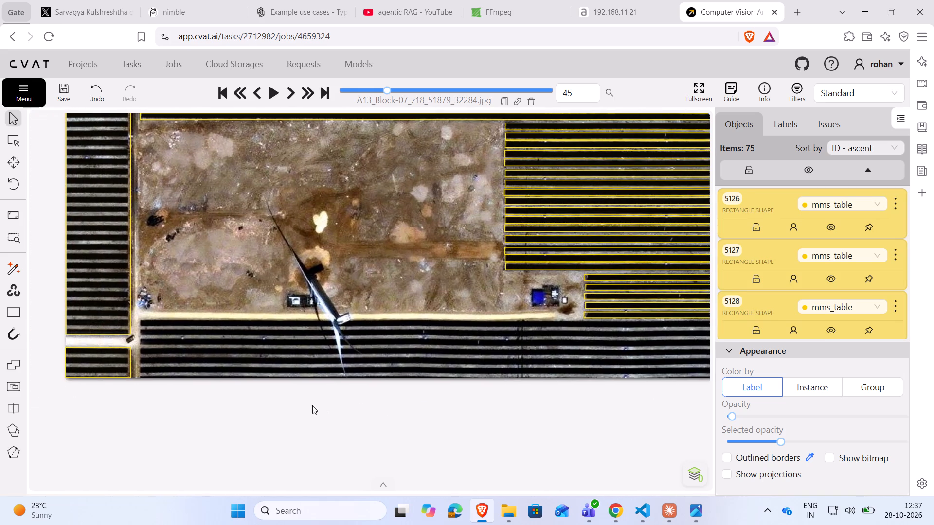
{"action": "left_click_drag", "start_coordinate": [312, 405], "coordinate": [258, 411]}
{"action": "left_click", "coordinate": [15, 318]}
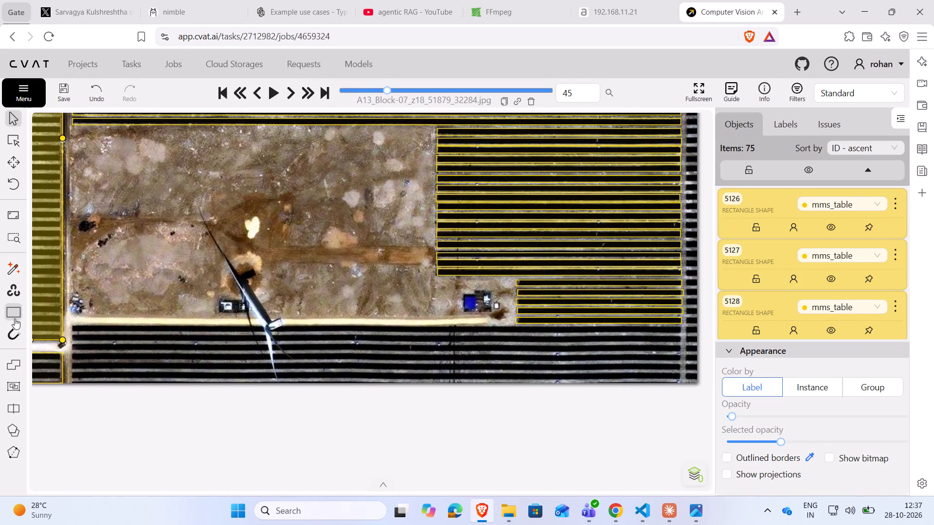
{"action": "left_click", "coordinate": [44, 366]}
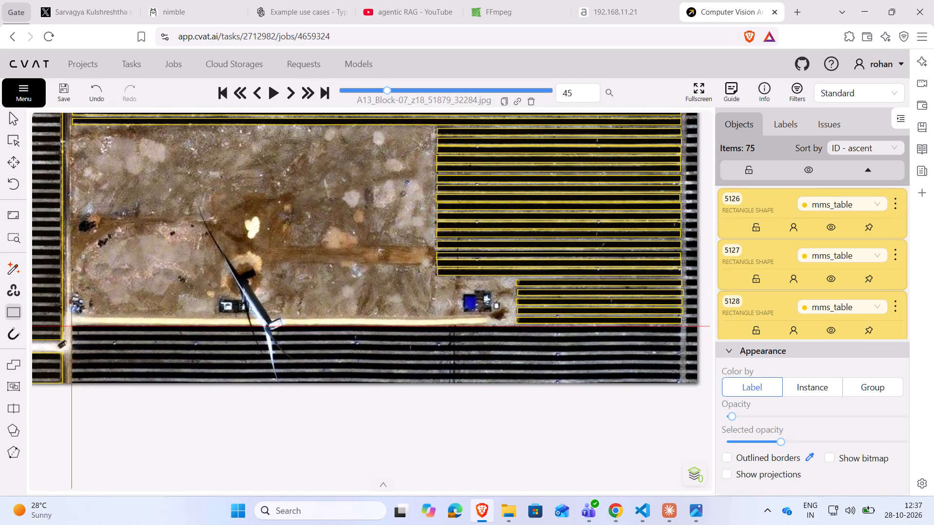
{"action": "left_click", "coordinate": [72, 326]}
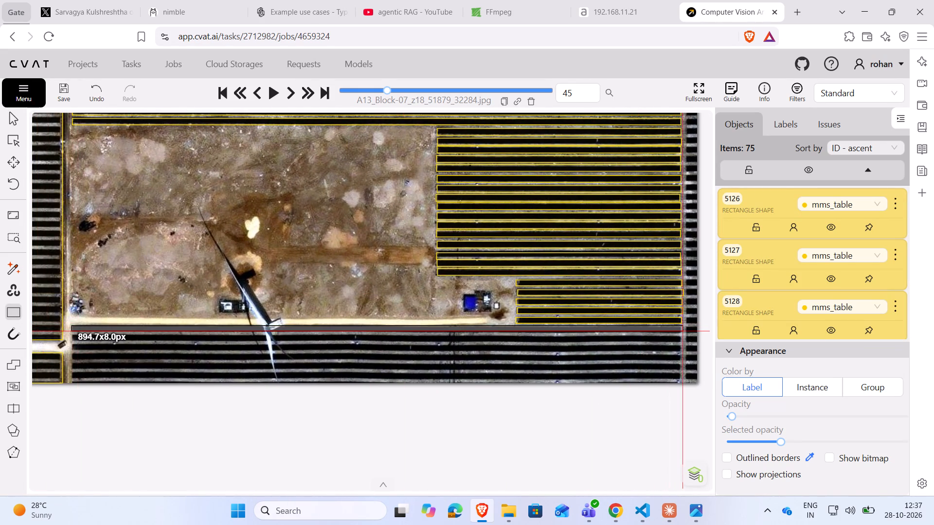
{"action": "left_click", "coordinate": [682, 332]}
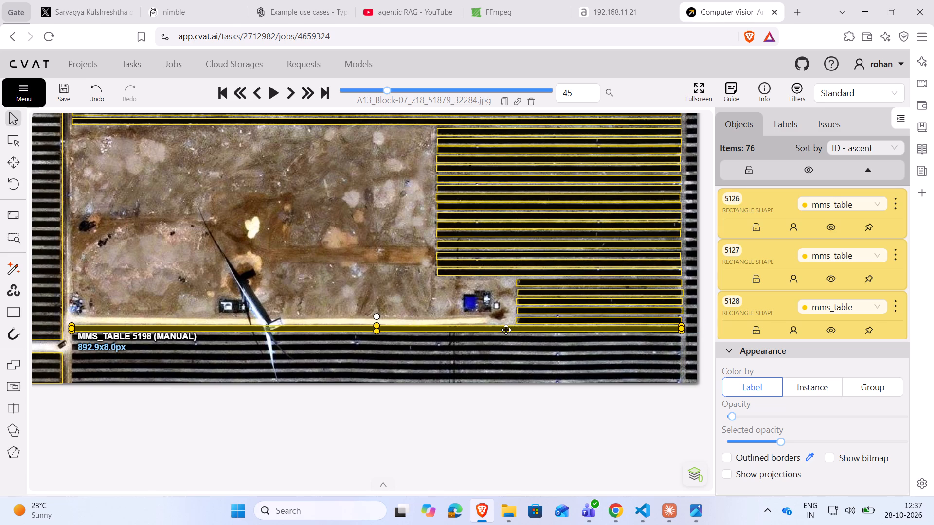
Copy that row rectangle onto the six remaining panel rows of the full-width block along the image's southern edge.
{"action": "left_click", "coordinate": [504, 329]}
{"action": "key", "text": "ctrl+c"}
{"action": "key", "text": "ctrl+v"}
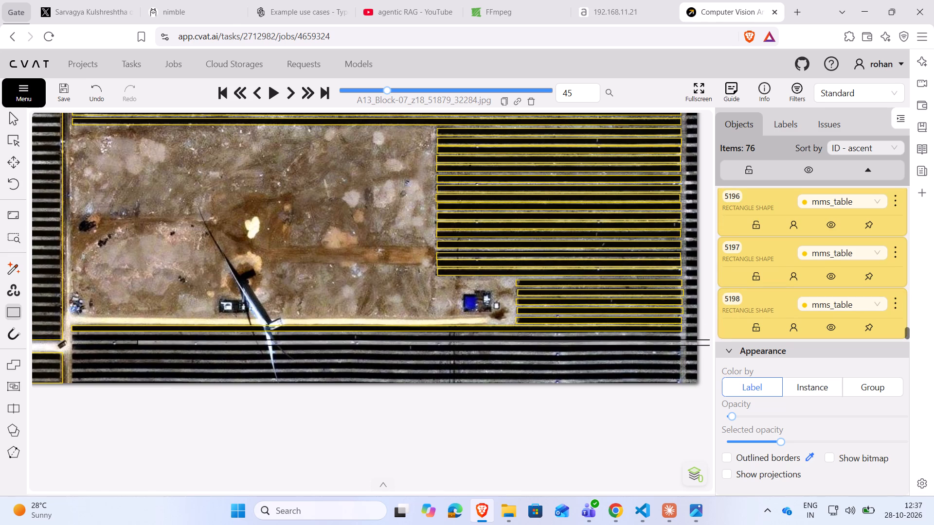
{"action": "left_click", "coordinate": [378, 338], "text": "ctrl"}
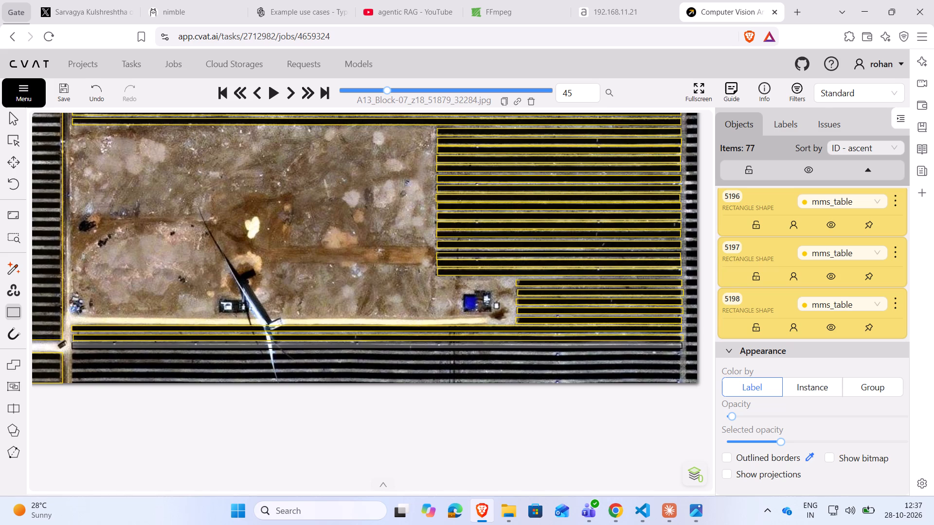
{"action": "left_click", "coordinate": [378, 347], "text": "ctrl"}
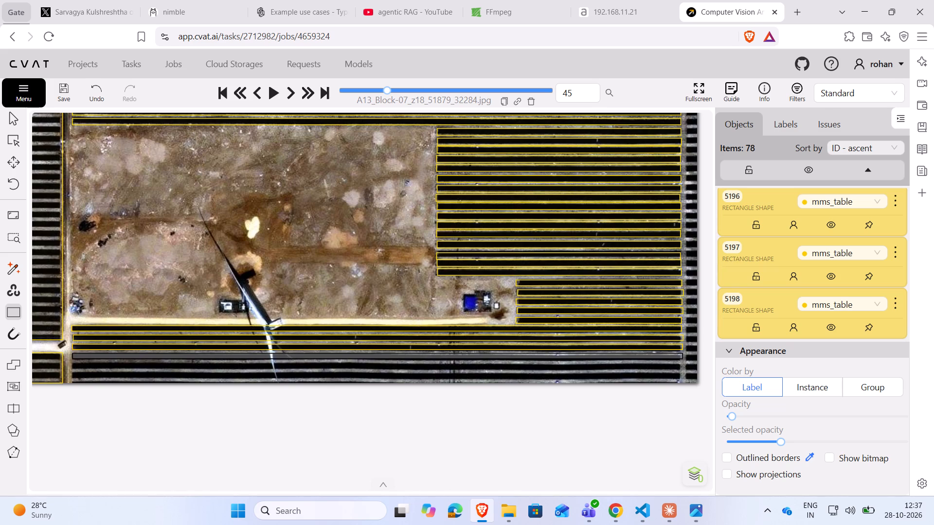
{"action": "left_click", "coordinate": [378, 357], "text": "ctrl"}
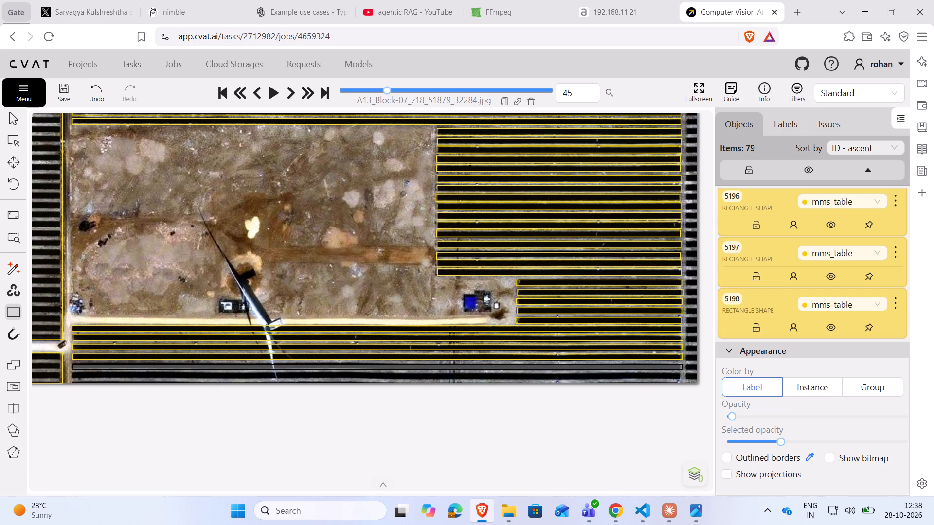
{"action": "left_click", "coordinate": [378, 367], "text": "ctrl"}
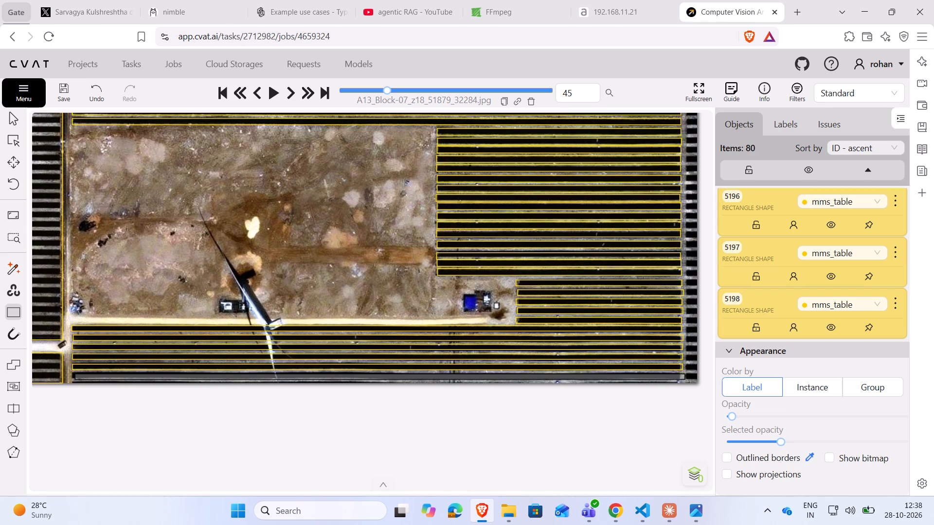
{"action": "left_click", "coordinate": [377, 376], "text": "ctrl"}
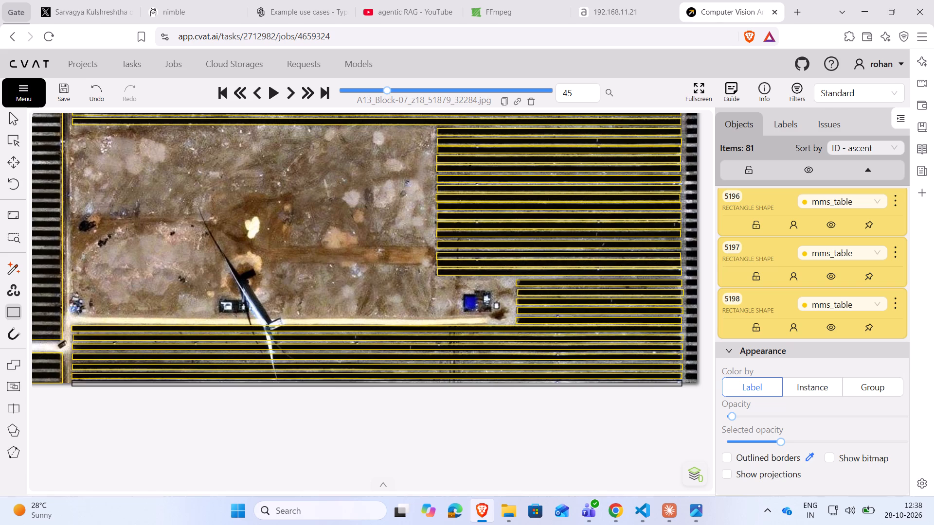
{"action": "left_click", "coordinate": [377, 384], "text": "ctrl"}
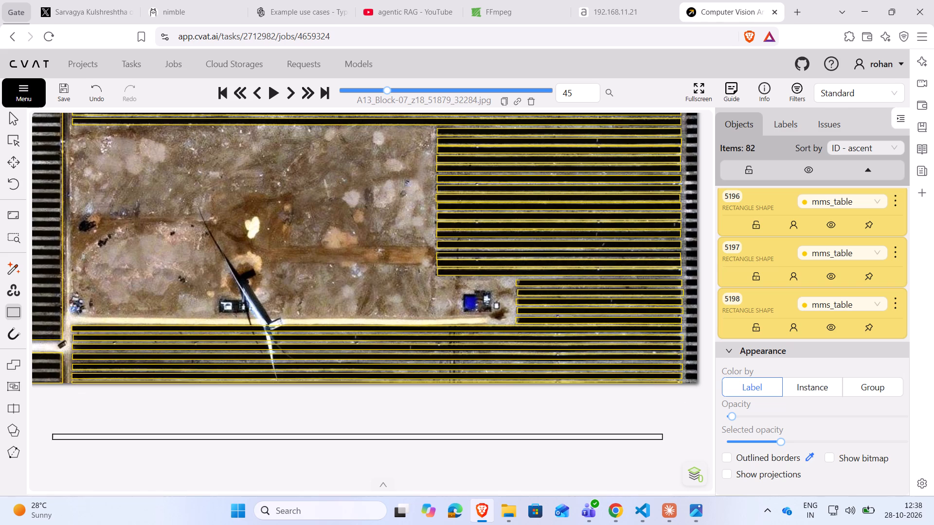
{"action": "left_click", "coordinate": [357, 436]}
Delete the two block-sized mms_table rectangles on the western panel column: the tall middle block and the small one in the southwest corner.
{"action": "left_click_drag", "start_coordinate": [146, 454], "coordinate": [395, 435]}
{"action": "scroll", "coordinate": [383, 432], "scroll_direction": "down", "scroll_amount": 3}
{"action": "left_click_drag", "start_coordinate": [271, 443], "coordinate": [269, 480]}
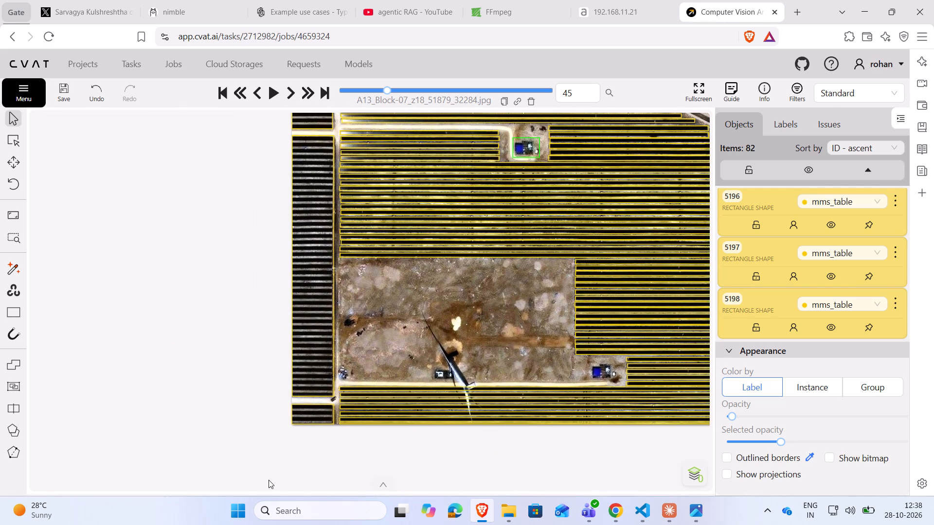
{"action": "left_click_drag", "start_coordinate": [269, 480], "coordinate": [267, 483]}
{"action": "left_click", "coordinate": [296, 321]}
{"action": "key", "text": "Delete"}
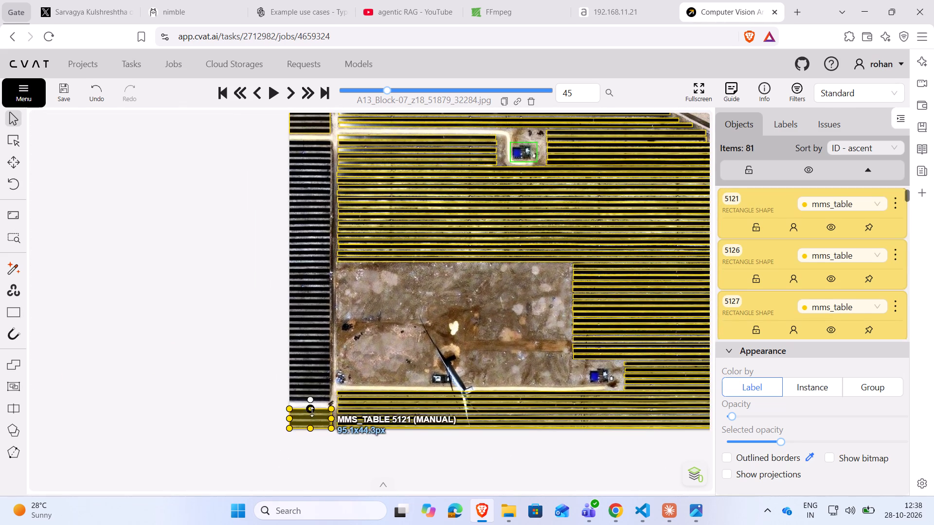
{"action": "left_click", "coordinate": [307, 422]}
{"action": "key", "text": "Delete"}
Draw an mms_table rectangle, about 92 by 10 px, over the northernmost row of the tall middle block in the western column.
{"action": "scroll", "coordinate": [211, 237], "scroll_direction": "up", "scroll_amount": 2}
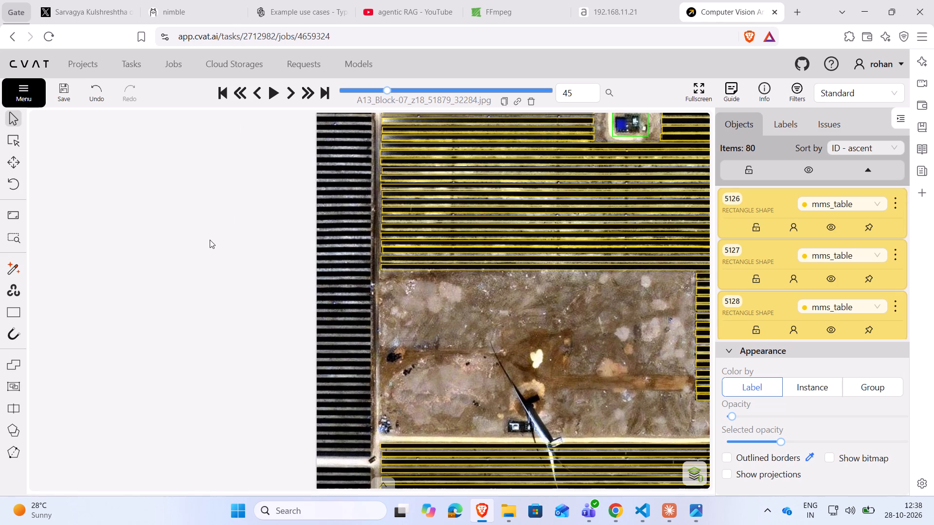
{"action": "left_click_drag", "start_coordinate": [210, 241], "coordinate": [150, 299]}
{"action": "left_click_drag", "start_coordinate": [178, 293], "coordinate": [155, 261]}
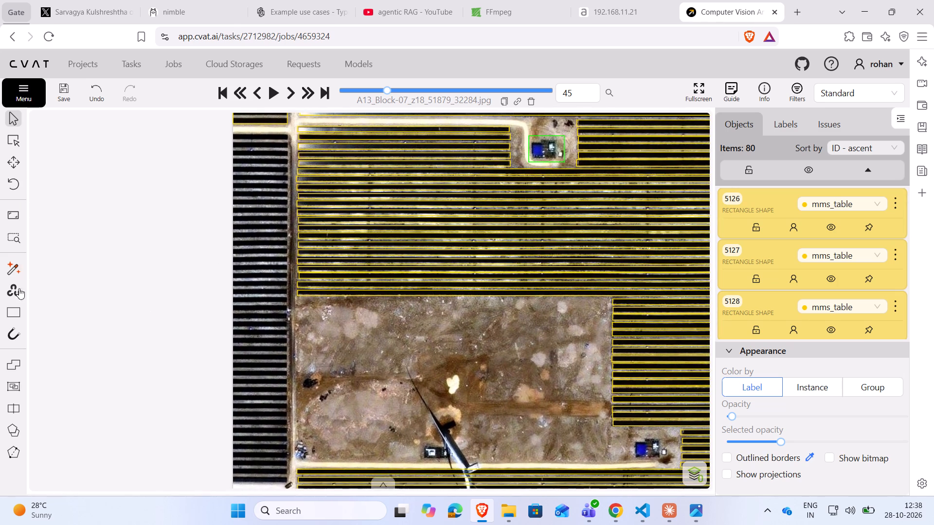
{"action": "left_click", "coordinate": [16, 304]}
{"action": "left_click", "coordinate": [51, 364]}
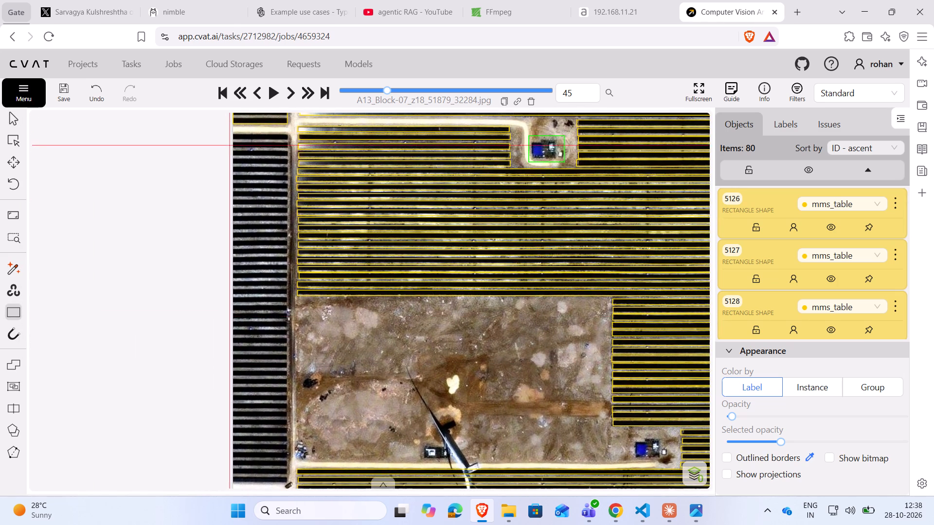
{"action": "left_click", "coordinate": [233, 135]}
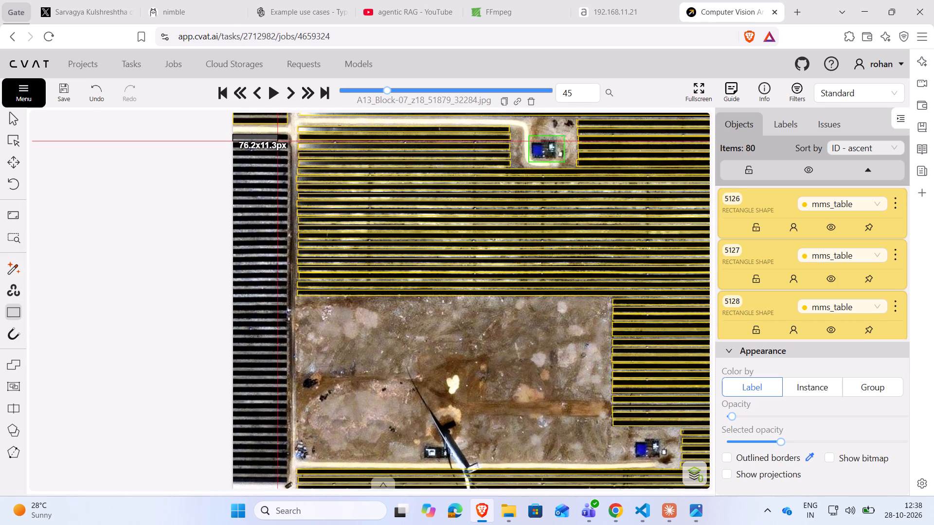
{"action": "left_click", "coordinate": [288, 140]}
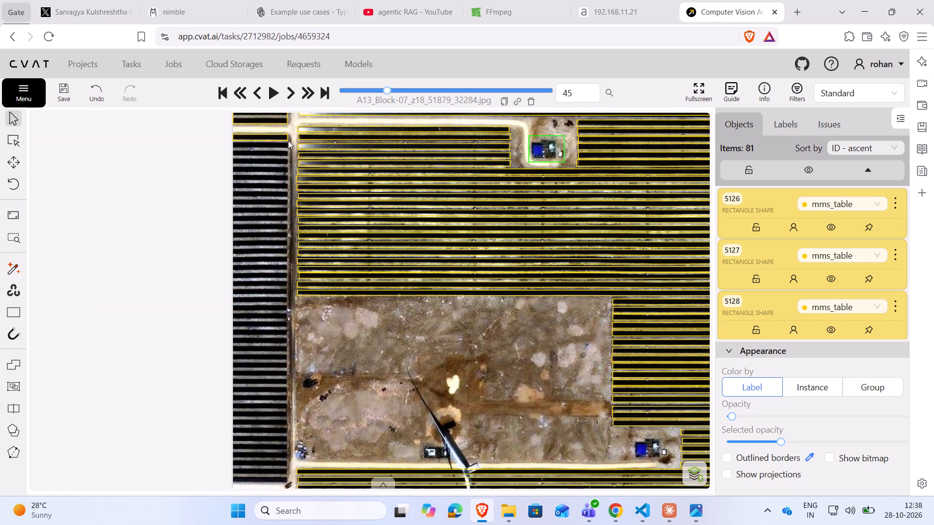
Copy that row rectangle onto the next seven panel rows southward in the western column's middle block.
{"action": "left_click", "coordinate": [67, 179]}
{"action": "left_click", "coordinate": [268, 136]}
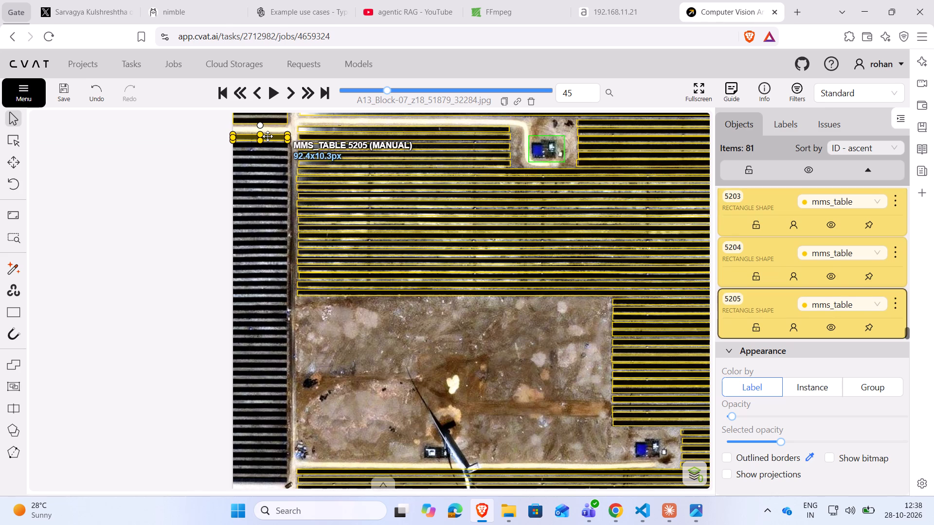
{"action": "key", "text": "ctrl+c"}
{"action": "key", "text": "ctrl+v"}
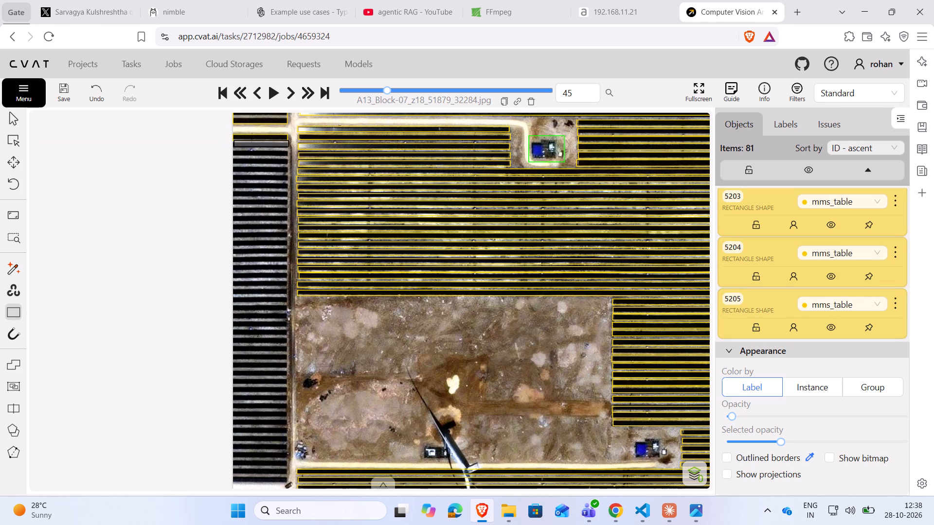
{"action": "left_click", "coordinate": [261, 144], "text": "ctrl"}
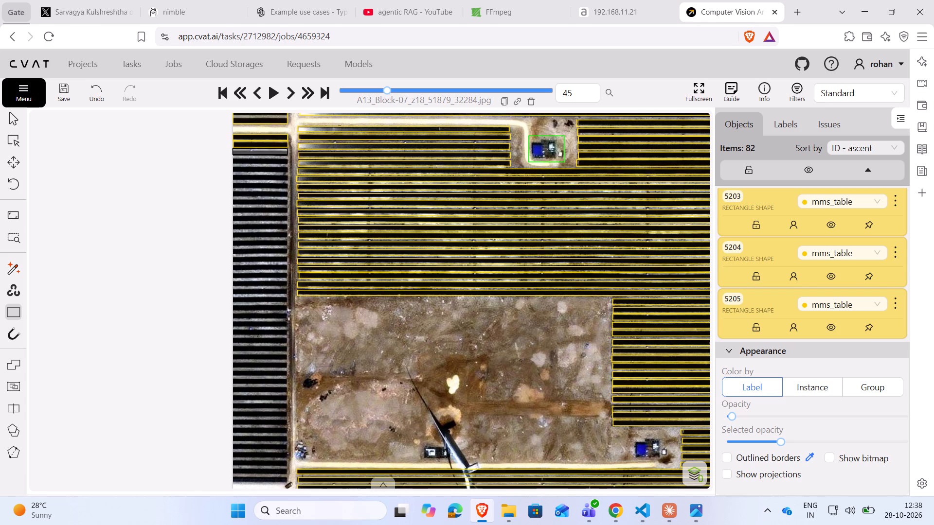
{"action": "left_click", "coordinate": [261, 153], "text": "ctrl"}
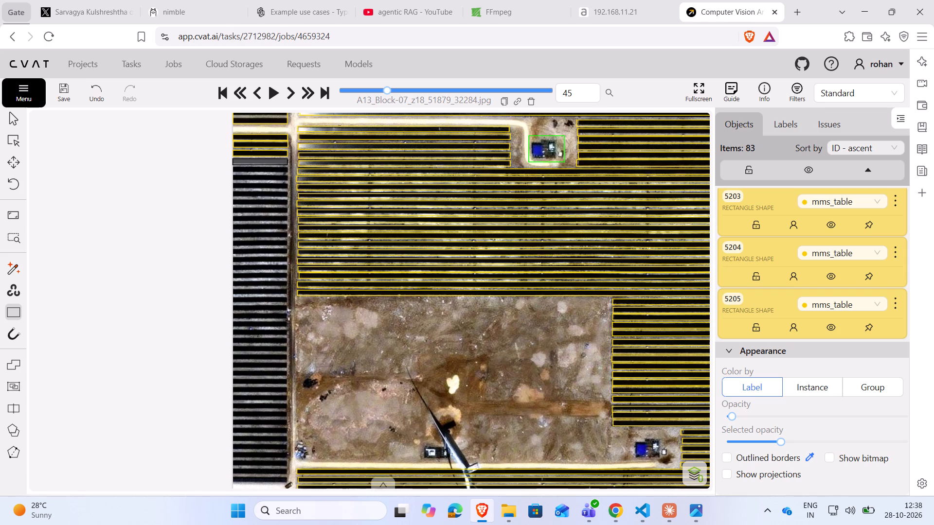
{"action": "left_click", "coordinate": [260, 162], "text": "ctrl"}
{"action": "left_click", "coordinate": [260, 169], "text": "ctrl"}
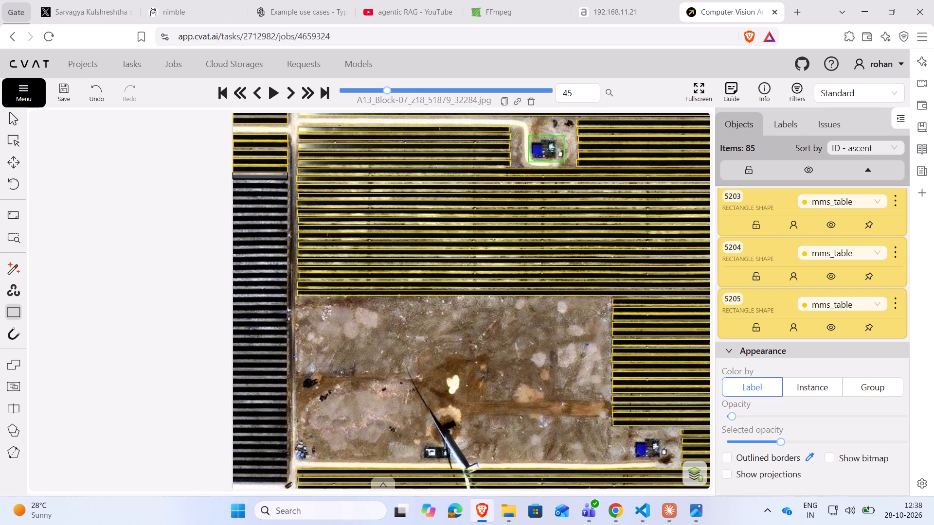
{"action": "left_click", "coordinate": [260, 178], "text": "ctrl"}
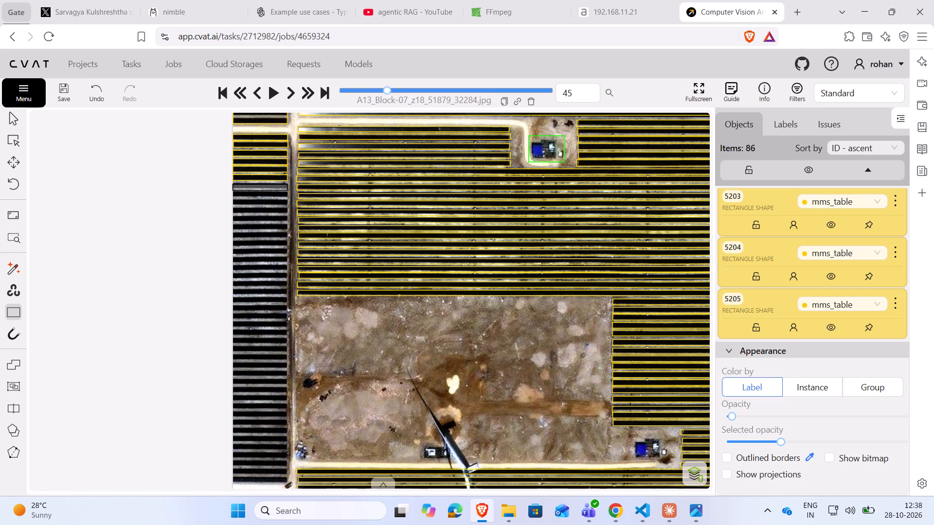
{"action": "left_click", "coordinate": [260, 187], "text": "ctrl"}
{"action": "left_click", "coordinate": [260, 195], "text": "ctrl"}
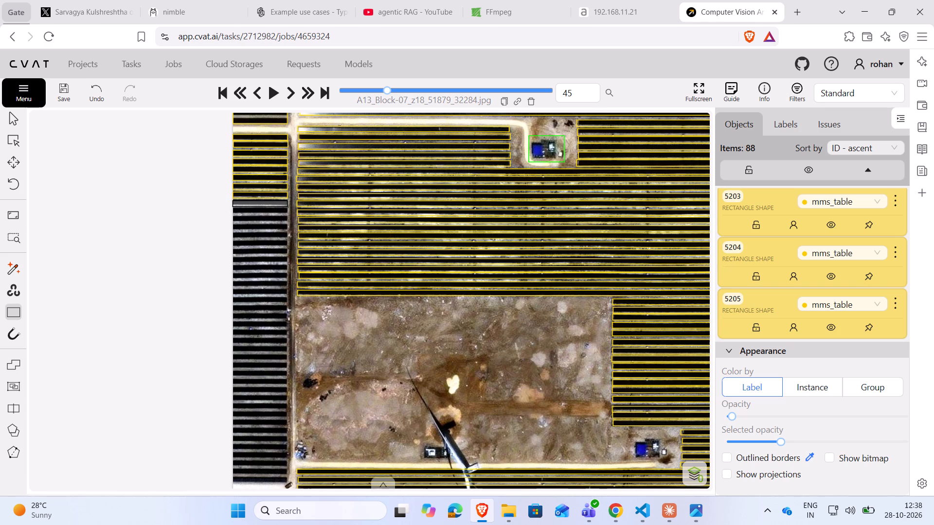
Copy the southernmost row rectangle of the western column's middle block onto the next eleven rows, down to the bare clearing's northern edge.
{"action": "scroll", "coordinate": [261, 203], "scroll_direction": "up", "scroll_amount": 1, "text": "ctrl"}
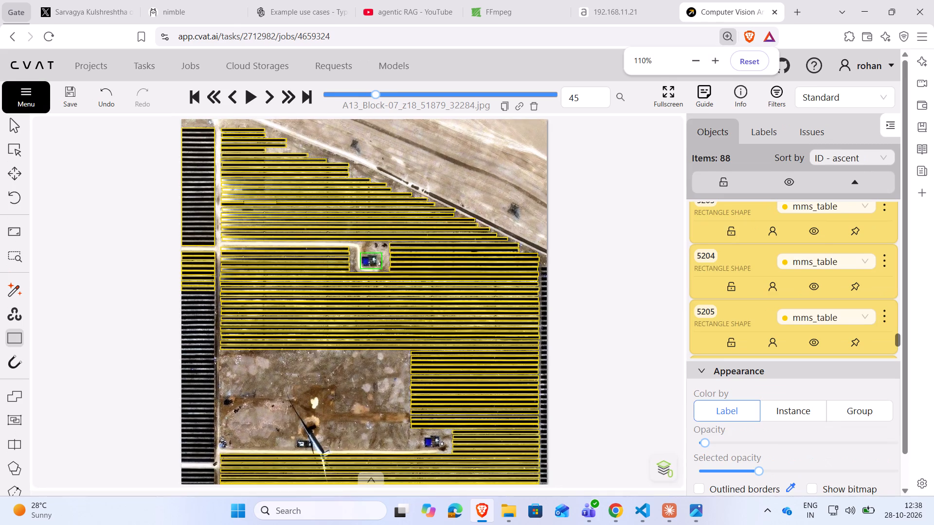
{"action": "scroll", "coordinate": [246, 216], "scroll_direction": "down", "scroll_amount": 3, "text": "ctrl"}
{"action": "scroll", "coordinate": [191, 229], "scroll_direction": "up", "scroll_amount": 3, "text": "ctrl"}
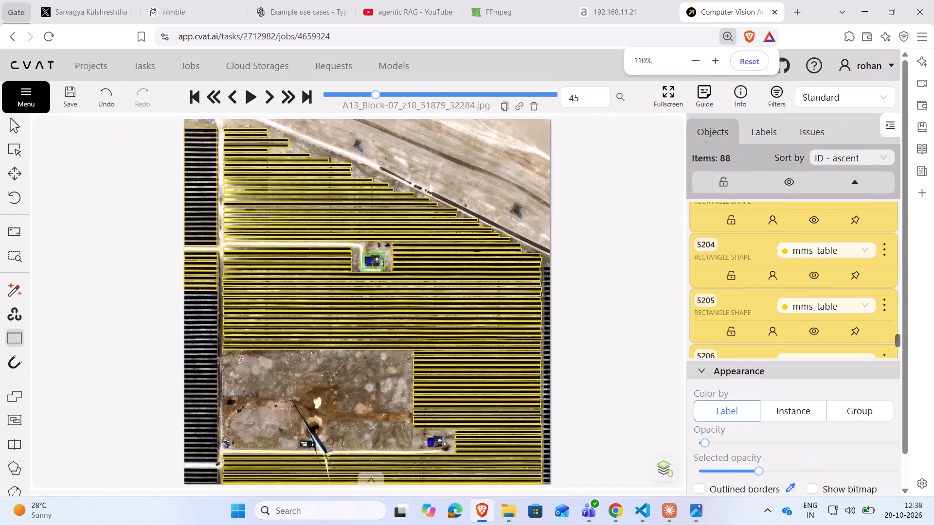
{"action": "scroll", "coordinate": [191, 229], "scroll_direction": "down", "scroll_amount": 1, "text": "ctrl"}
{"action": "scroll", "coordinate": [172, 237], "scroll_direction": "up", "scroll_amount": 3}
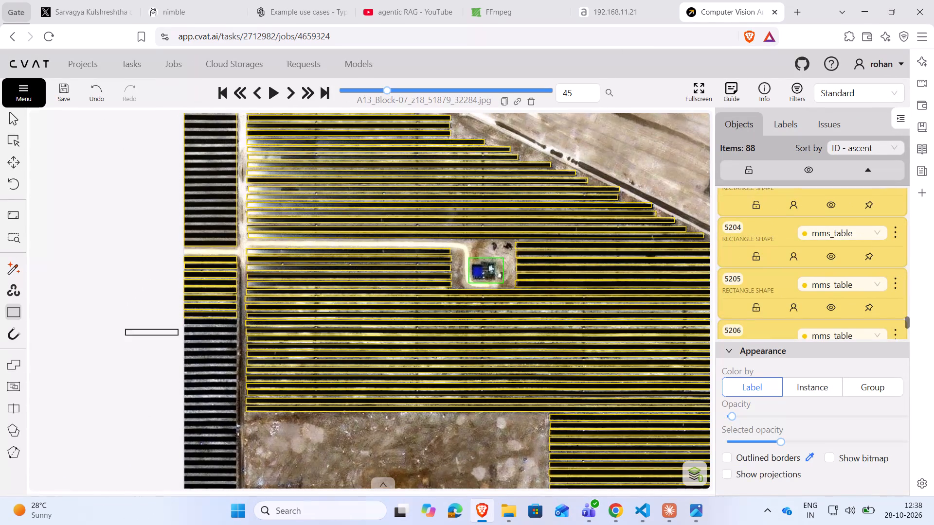
{"action": "left_click_drag", "start_coordinate": [143, 339], "coordinate": [150, 249], "text": "ctrl"}
{"action": "left_click_drag", "start_coordinate": [146, 337], "coordinate": [150, 232]}
{"action": "scroll", "coordinate": [213, 213], "scroll_direction": "up", "scroll_amount": 1}
{"action": "left_click_drag", "start_coordinate": [147, 237], "coordinate": [144, 218]}
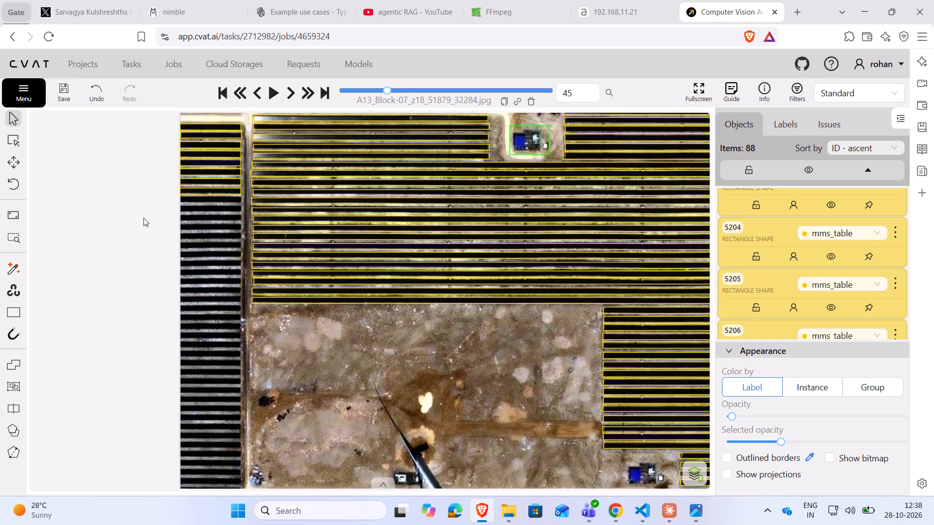
{"action": "left_click_drag", "start_coordinate": [144, 218], "coordinate": [144, 210]}
{"action": "left_click", "coordinate": [203, 187]}
{"action": "key", "text": "ctrl+c"}
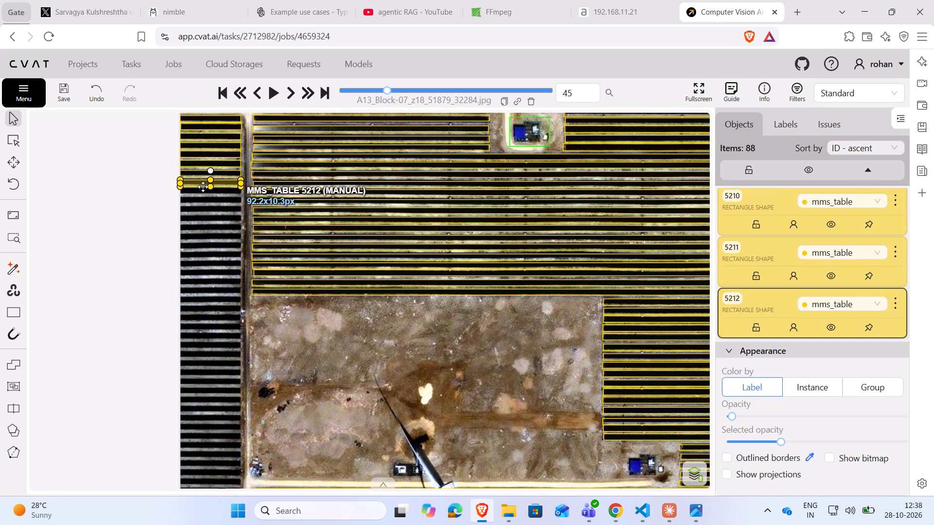
{"action": "key", "text": "ctrl+v"}
{"action": "left_click", "coordinate": [212, 200], "text": "ctrl"}
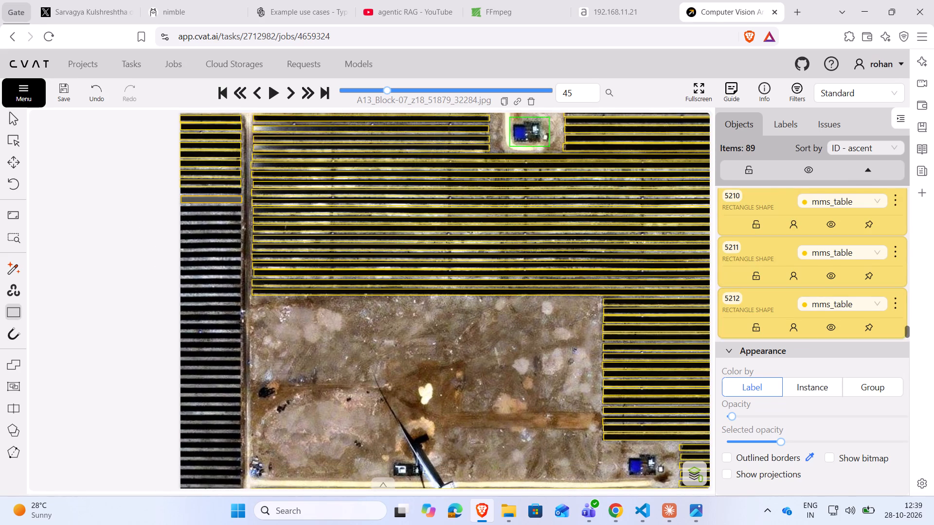
{"action": "left_click", "coordinate": [211, 210], "text": "ctrl"}
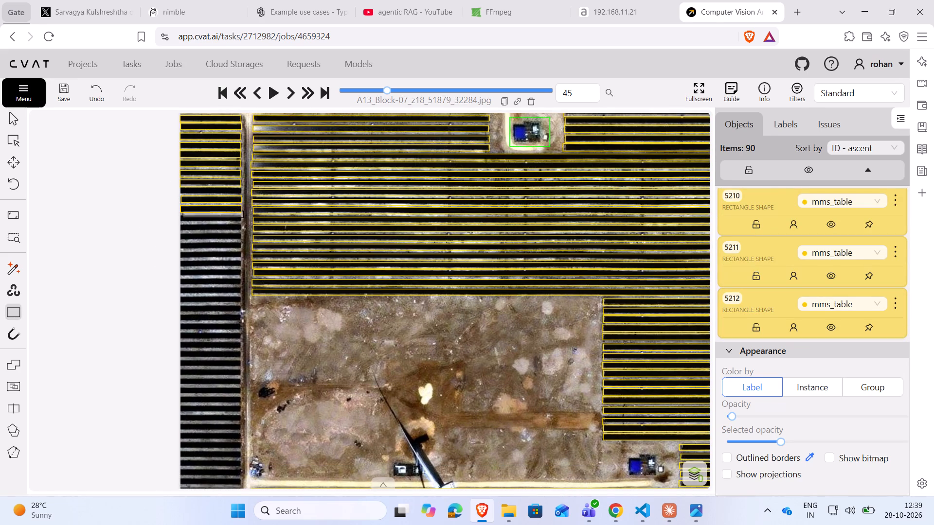
{"action": "left_click", "coordinate": [213, 218], "text": "ctrl"}
{"action": "left_click", "coordinate": [212, 227], "text": "ctrl"}
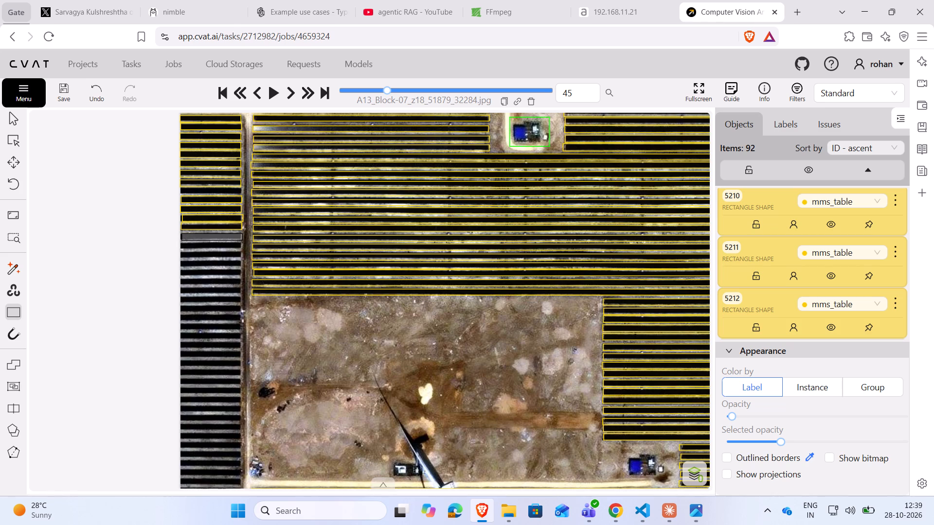
{"action": "left_click", "coordinate": [212, 237], "text": "ctrl"}
{"action": "left_click", "coordinate": [211, 247], "text": "ctrl"}
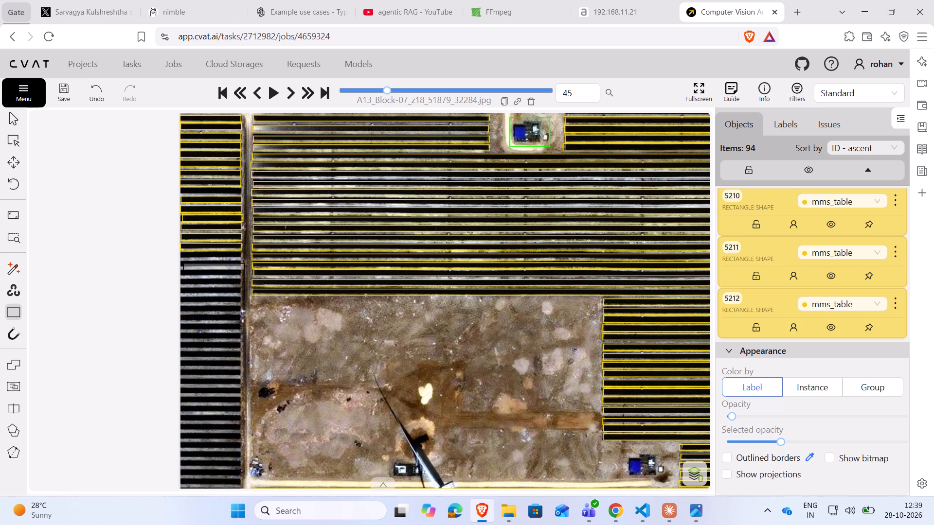
{"action": "left_click", "coordinate": [212, 263], "text": "ctrl"}
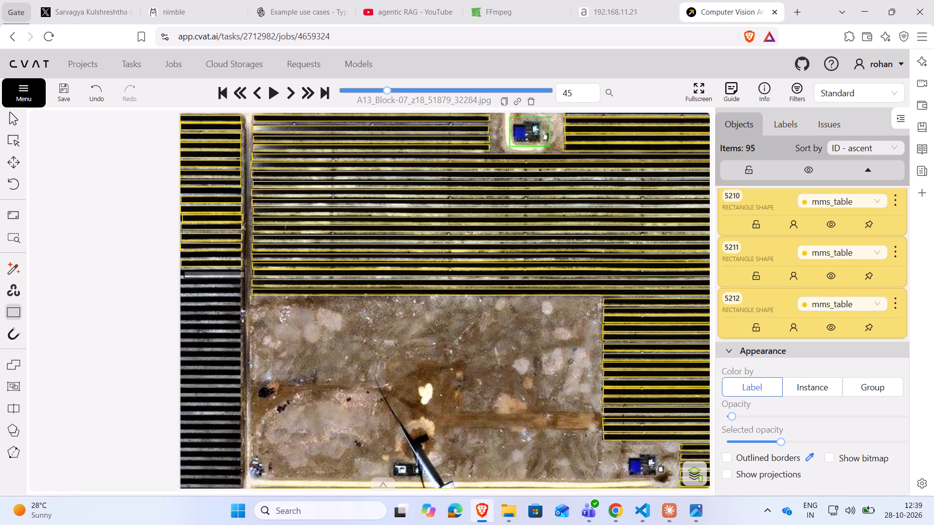
{"action": "left_click", "coordinate": [212, 272], "text": "ctrl"}
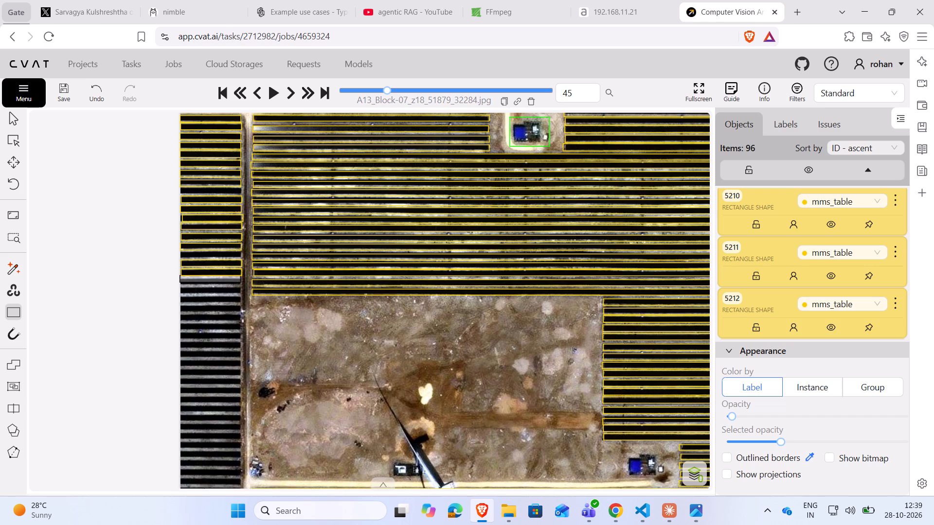
{"action": "left_click", "coordinate": [212, 281], "text": "ctrl"}
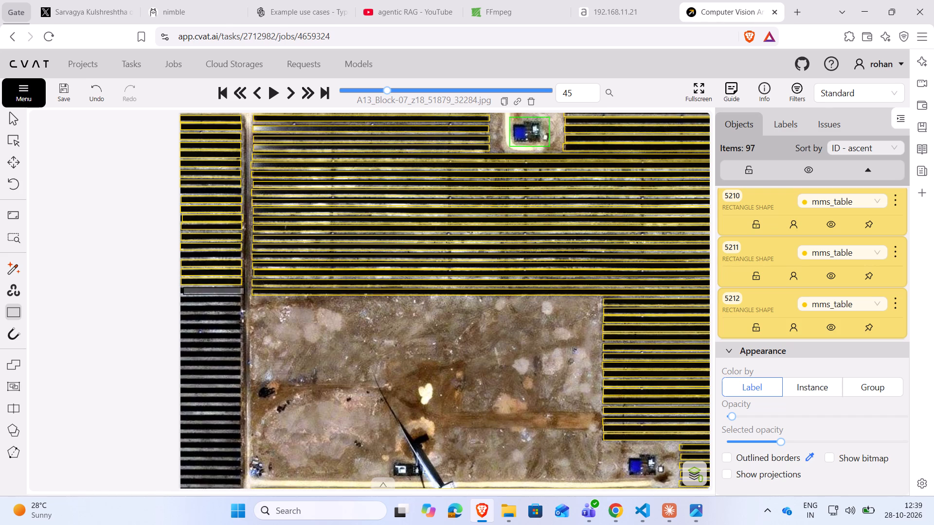
{"action": "left_click", "coordinate": [211, 290], "text": "ctrl"}
{"action": "left_click", "coordinate": [213, 255], "text": "ctrl"}
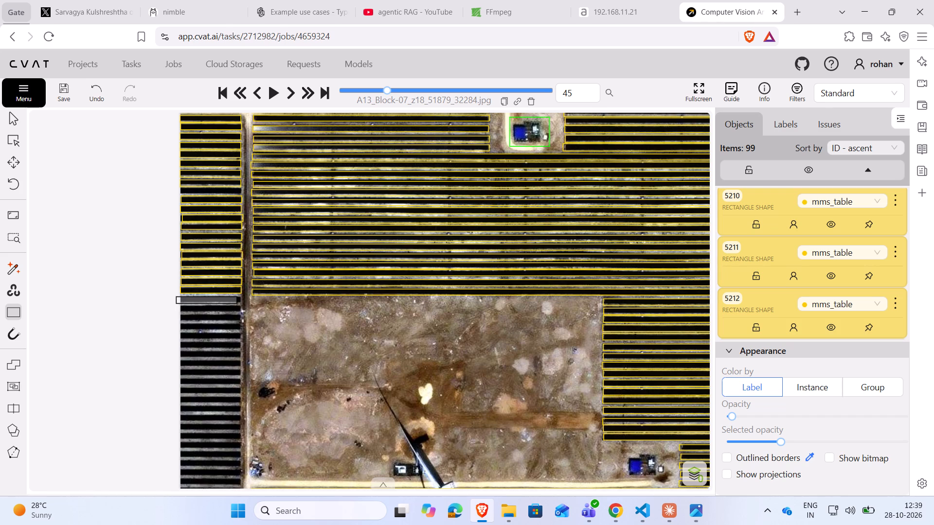
Place ten more mms_table row copies southward in the western column, on the rows beside the northern half of the bare clearing.
{"action": "left_click", "coordinate": [212, 299], "text": "ctrl"}
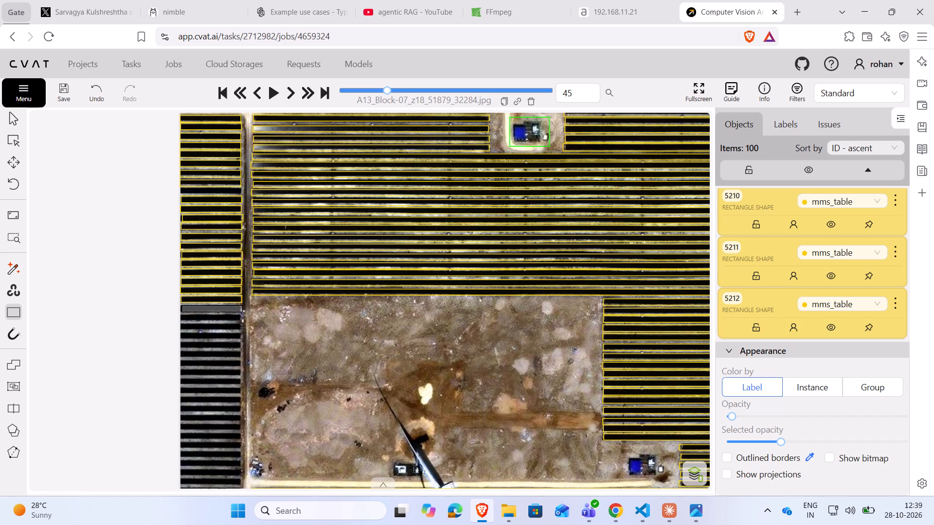
{"action": "left_click", "coordinate": [212, 310], "text": "ctrl"}
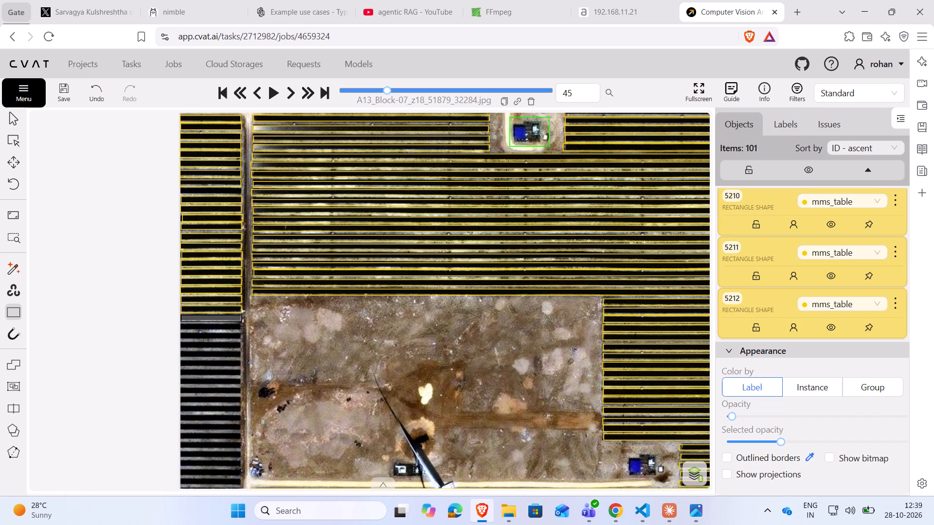
{"action": "left_click", "coordinate": [212, 317], "text": "ctrl"}
{"action": "left_click", "coordinate": [210, 328], "text": "ctrl"}
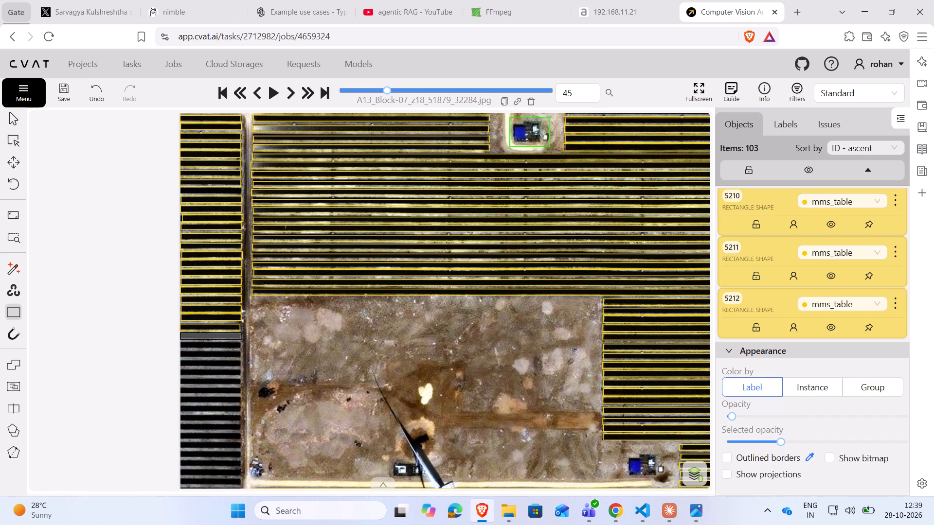
{"action": "left_click", "coordinate": [211, 337], "text": "ctrl"}
{"action": "left_click", "coordinate": [213, 345], "text": "ctrl"}
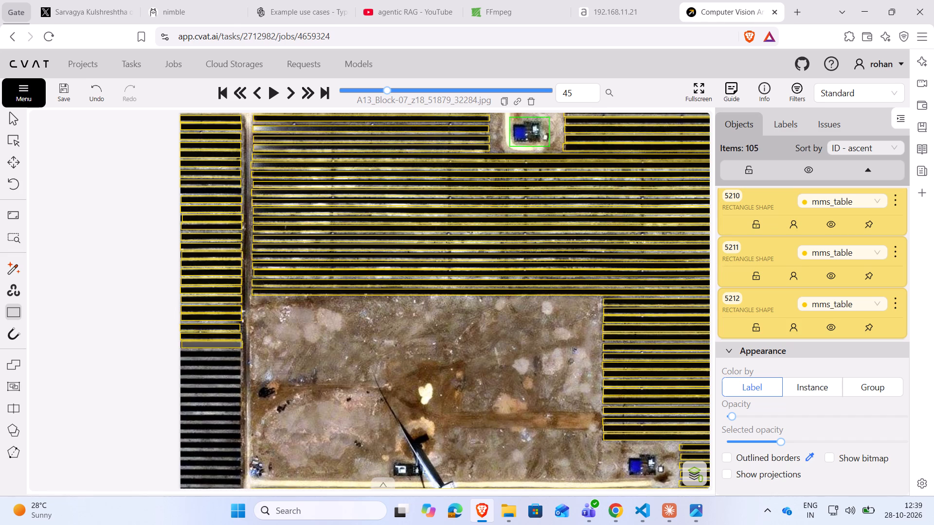
{"action": "left_click", "coordinate": [211, 354], "text": "ctrl"}
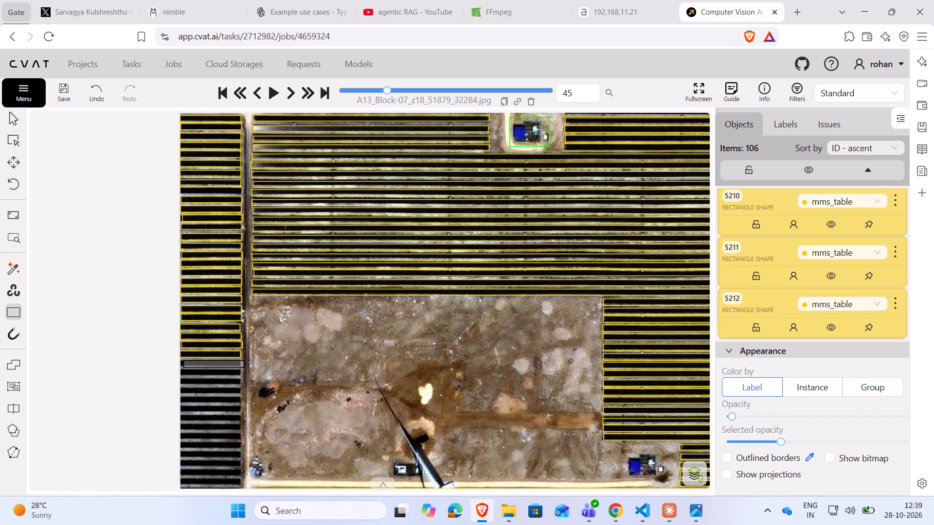
{"action": "left_click", "coordinate": [211, 365], "text": "ctrl"}
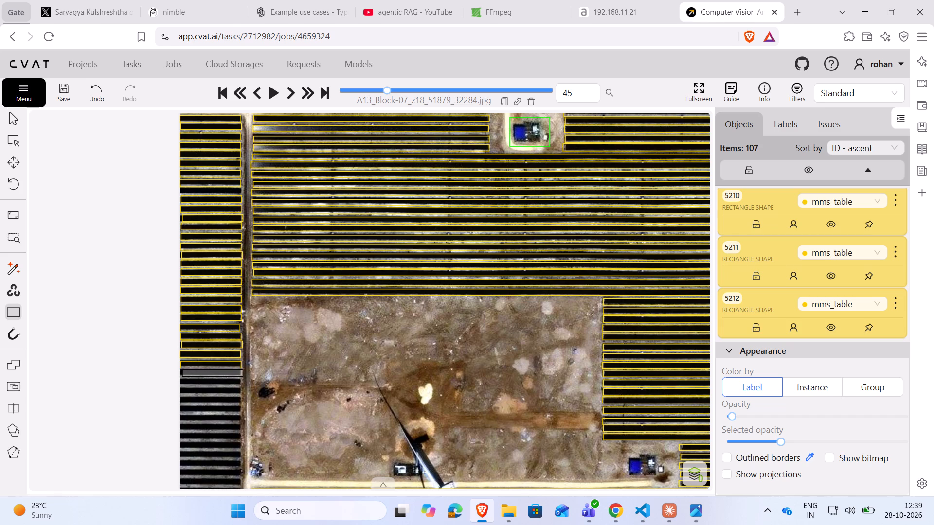
{"action": "left_click", "coordinate": [211, 374], "text": "ctrl"}
{"action": "left_click", "coordinate": [212, 383], "text": "ctrl"}
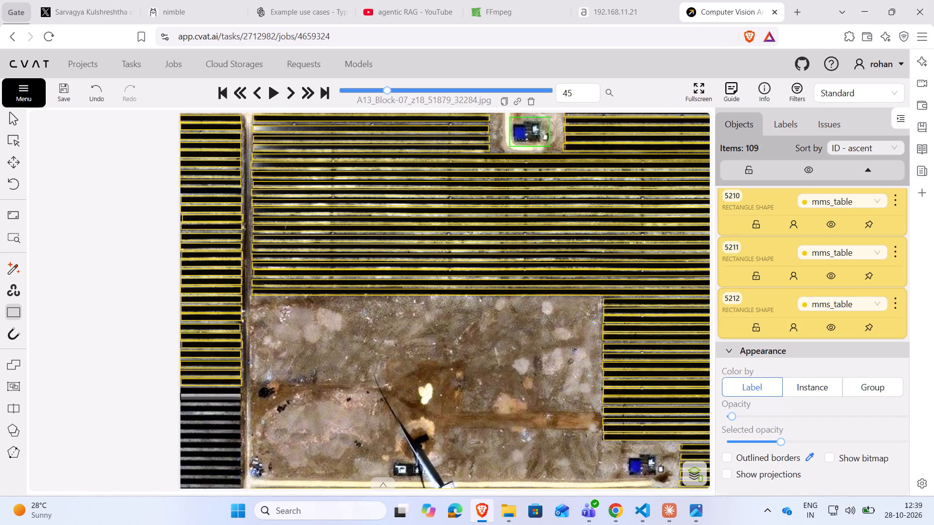
Place mms_table row copies on the remaining thirteen panel rows down to the southern end of the western column.
{"action": "left_click", "coordinate": [211, 391], "text": "ctrl"}
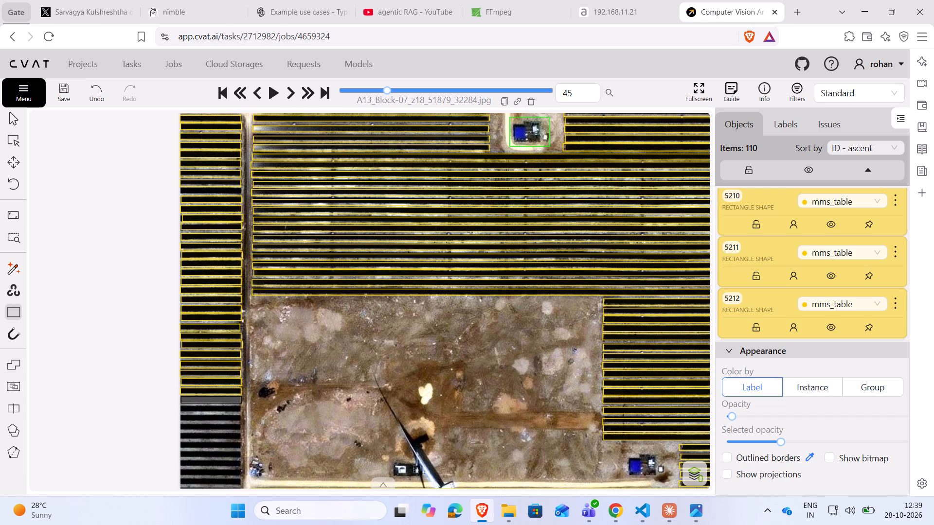
{"action": "left_click", "coordinate": [211, 400], "text": "ctrl"}
{"action": "left_click", "coordinate": [211, 409], "text": "ctrl"}
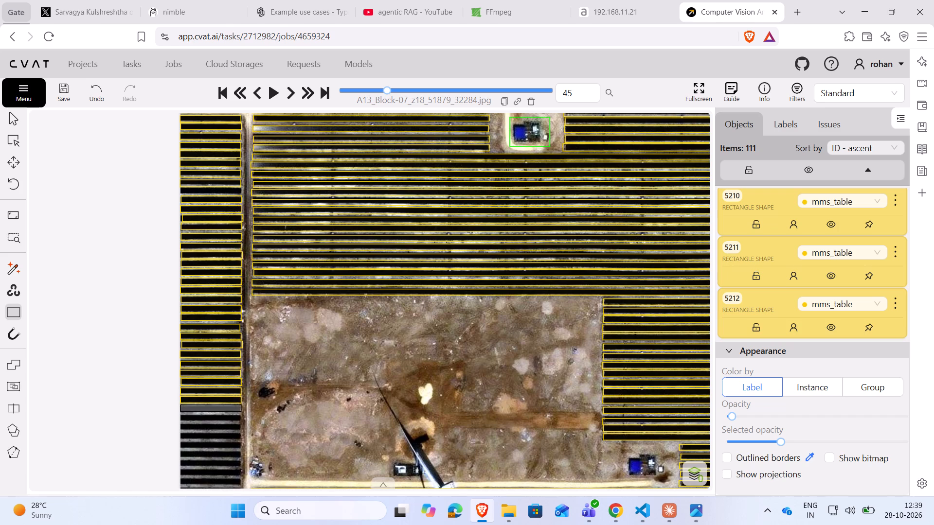
{"action": "left_click", "coordinate": [211, 419], "text": "ctrl"}
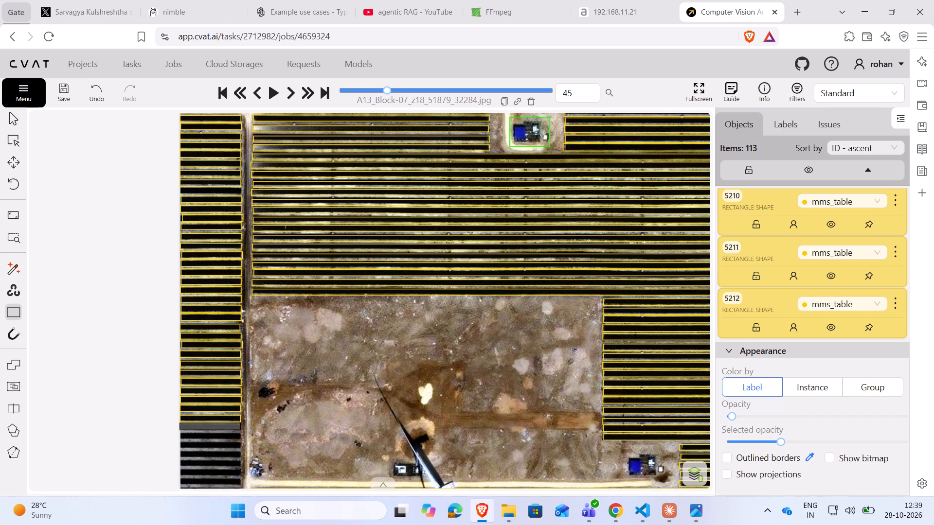
{"action": "left_click", "coordinate": [211, 427], "text": "ctrl"}
{"action": "left_click", "coordinate": [211, 438], "text": "ctrl"}
{"action": "left_click", "coordinate": [212, 446], "text": "ctrl"}
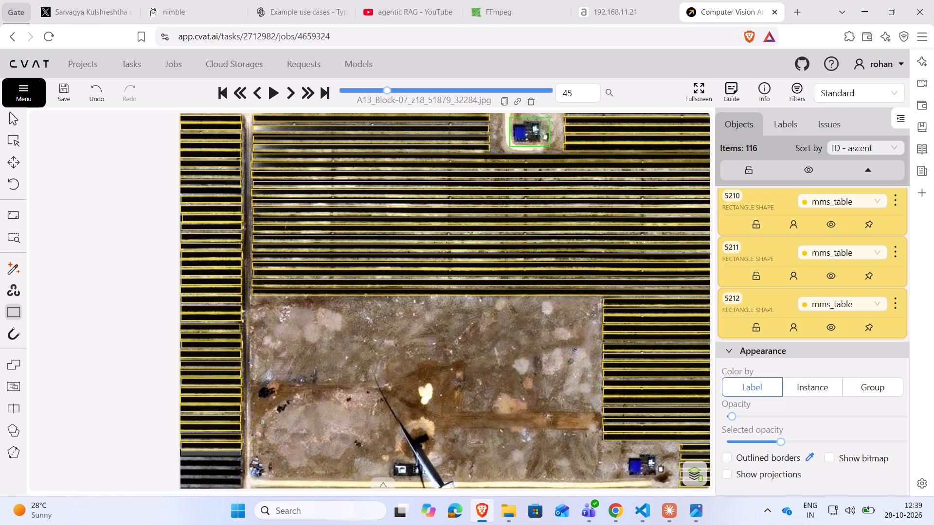
{"action": "left_click", "coordinate": [213, 455], "text": "ctrl"}
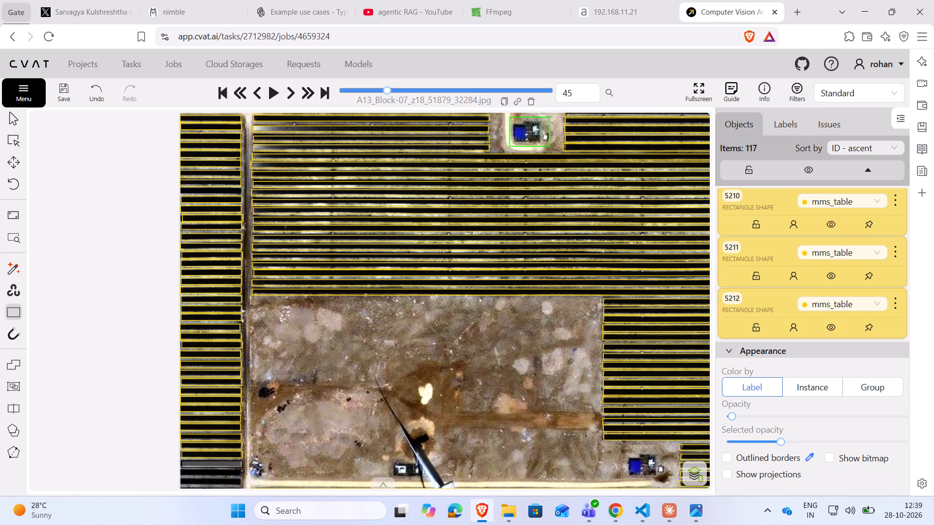
{"action": "left_click", "coordinate": [213, 465], "text": "ctrl"}
{"action": "left_click", "coordinate": [213, 473], "text": "ctrl"}
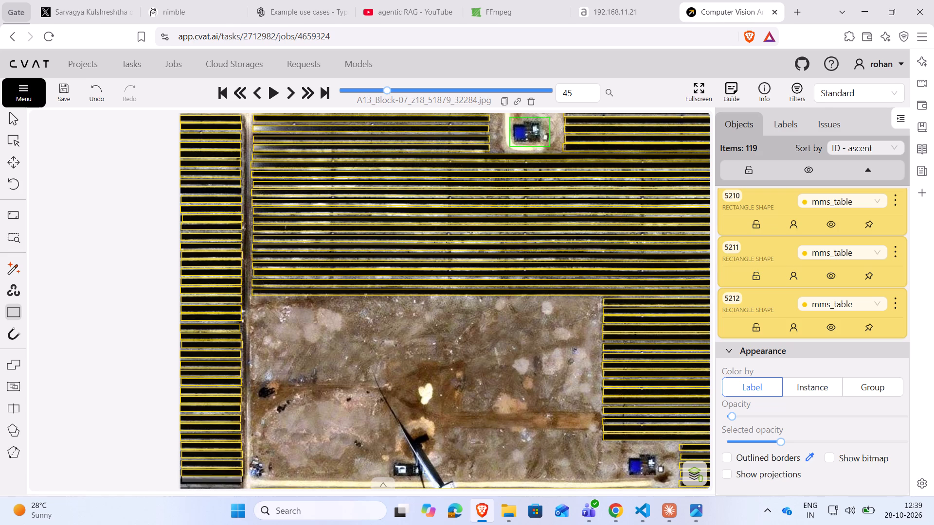
{"action": "left_click", "coordinate": [212, 483], "text": "ctrl"}
{"action": "scroll", "coordinate": [144, 417], "scroll_direction": "down", "scroll_amount": 2}
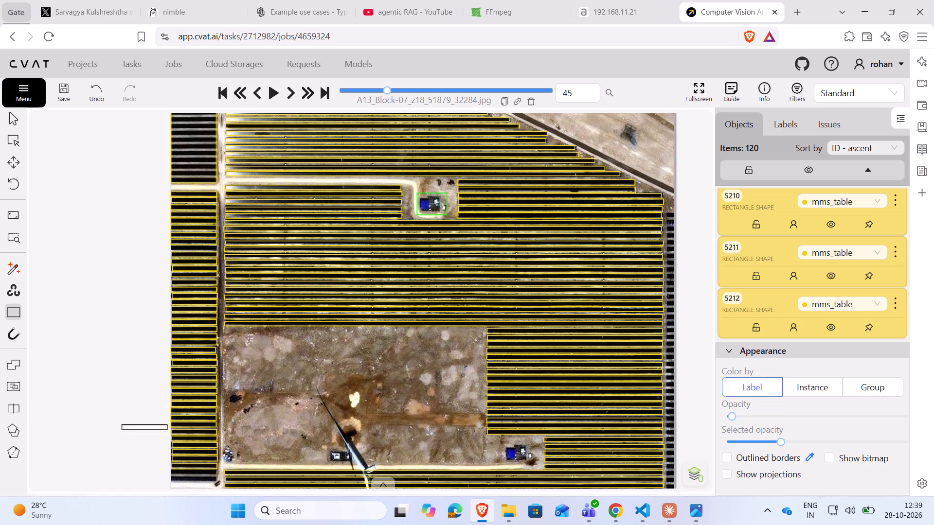
{"action": "left_click", "coordinate": [195, 471], "text": "ctrl"}
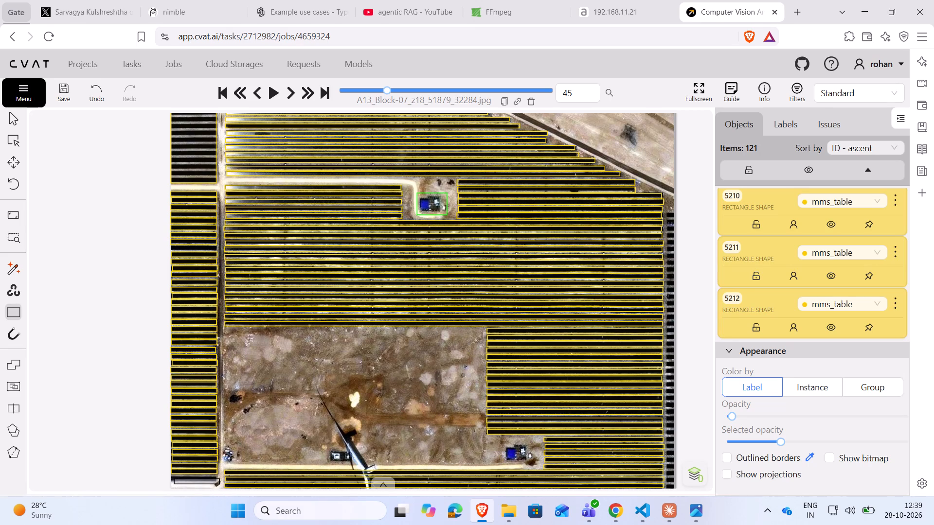
{"action": "left_click", "coordinate": [194, 480], "text": "ctrl"}
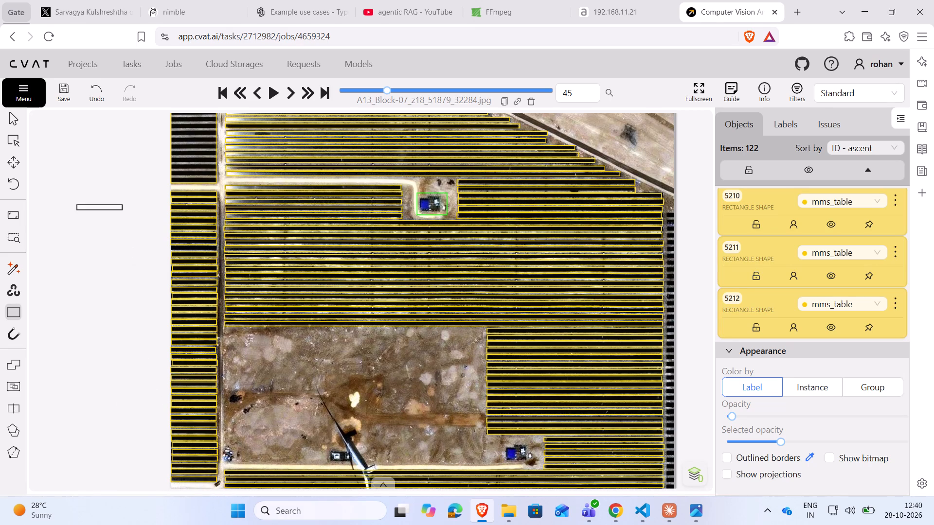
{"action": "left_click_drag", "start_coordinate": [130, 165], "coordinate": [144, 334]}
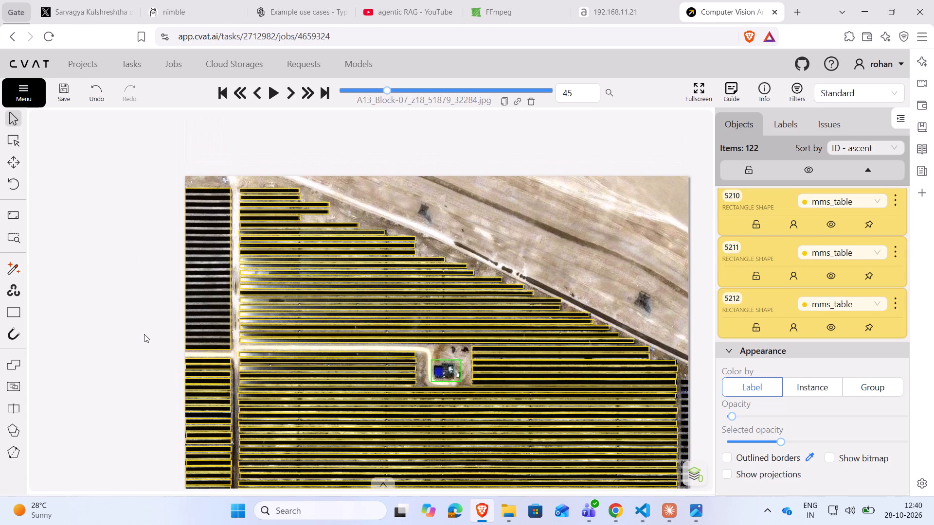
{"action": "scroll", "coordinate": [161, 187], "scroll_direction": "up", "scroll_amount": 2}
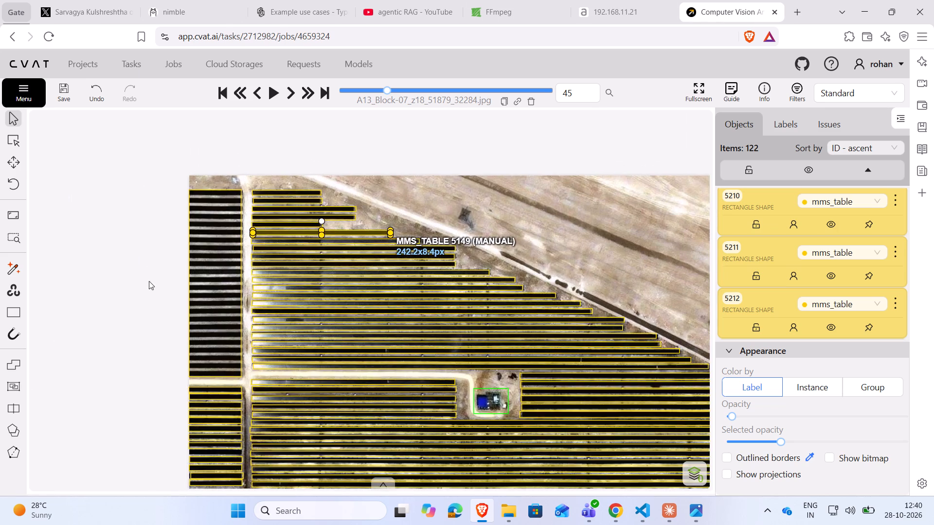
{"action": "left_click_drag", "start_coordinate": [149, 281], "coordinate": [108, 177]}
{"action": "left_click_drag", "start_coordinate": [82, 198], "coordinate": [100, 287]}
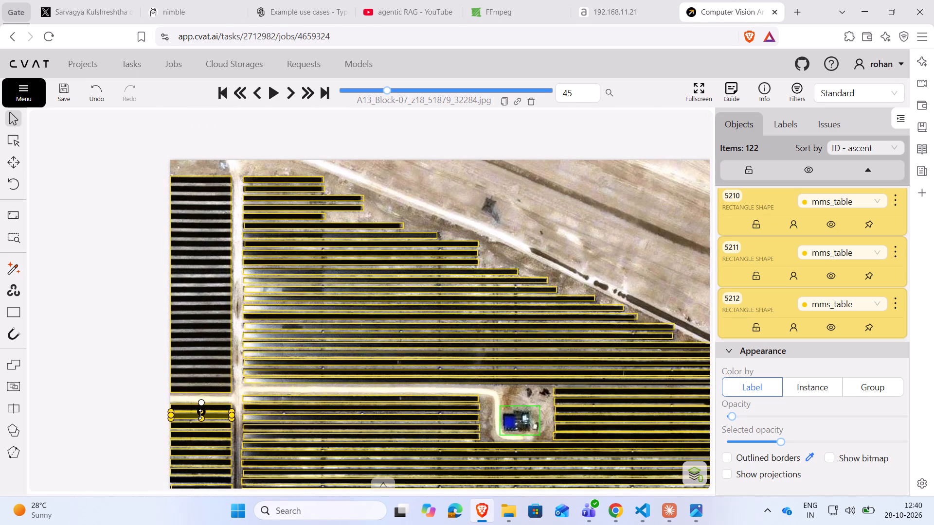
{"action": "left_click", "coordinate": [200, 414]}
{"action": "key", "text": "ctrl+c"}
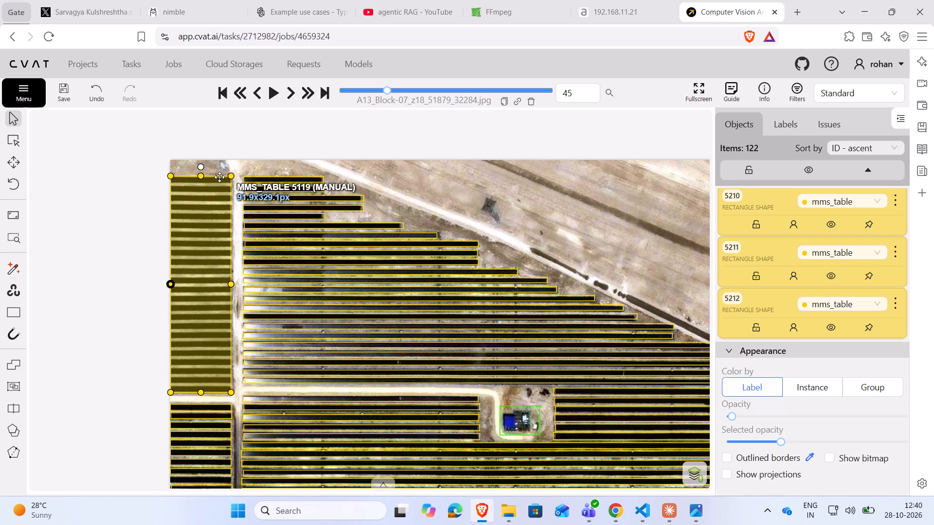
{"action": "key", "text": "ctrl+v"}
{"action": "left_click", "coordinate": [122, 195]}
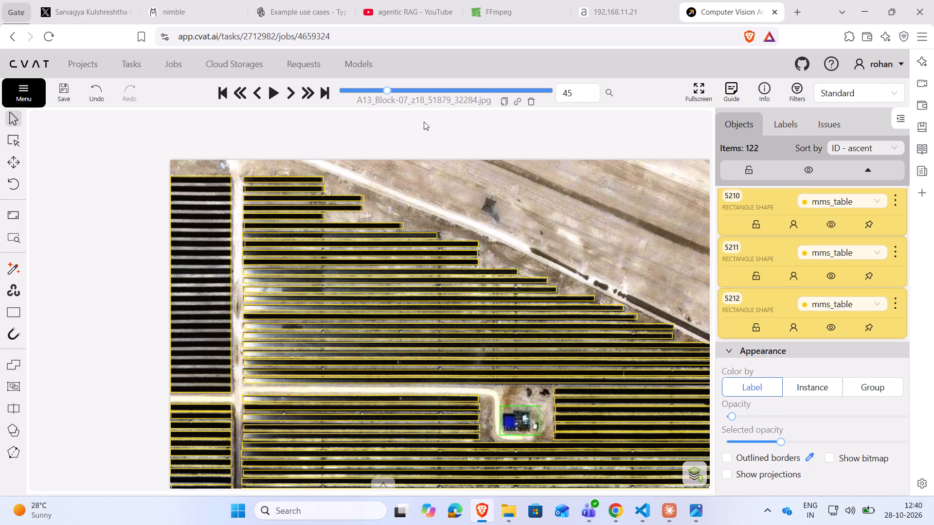
Delete the block-sized mms_table rectangle covering the northern block of the western panel column.
{"action": "left_click", "coordinate": [169, 209]}
{"action": "left_click", "coordinate": [193, 210]}
{"action": "key", "text": "Delete"}
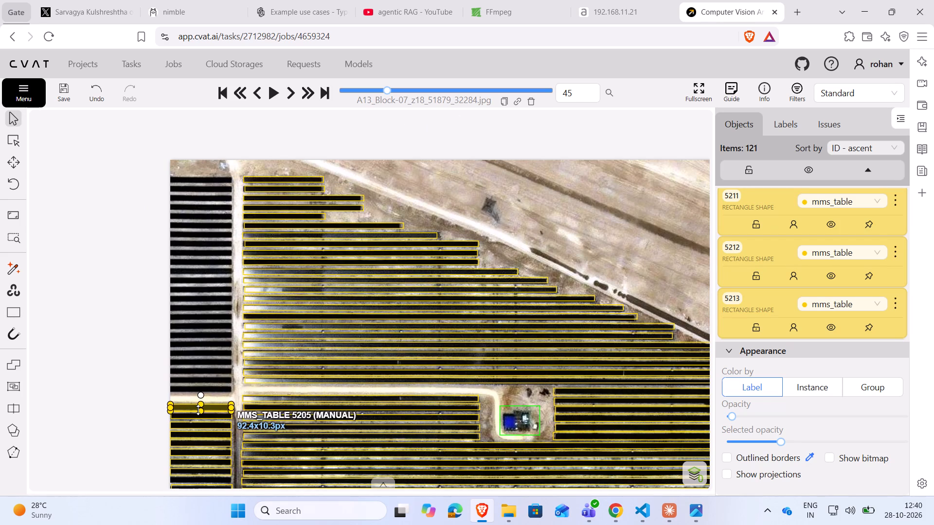
Copy the middle block's northernmost mms_table row rectangle onto the twelve northernmost panel rows of the western column's northern block.
{"action": "left_click", "coordinate": [198, 410]}
{"action": "key", "text": "ctrl+c"}
{"action": "key", "text": "ctrl+v"}
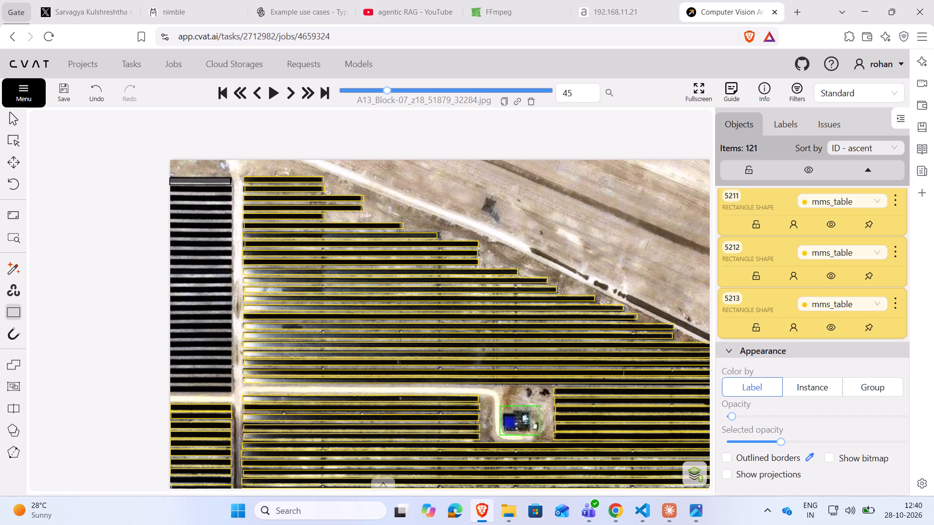
{"action": "left_click", "coordinate": [201, 180], "text": "ctrl"}
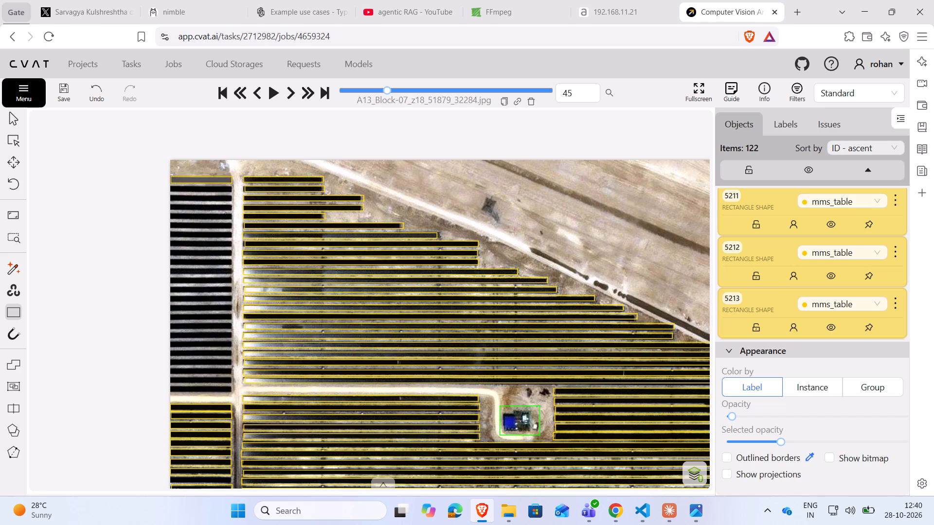
{"action": "left_click", "coordinate": [199, 190], "text": "ctrl"}
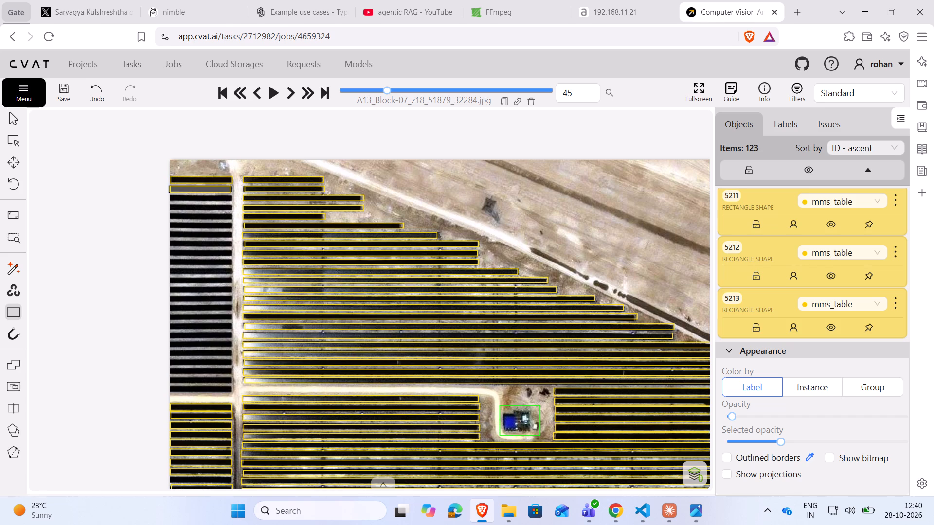
{"action": "left_click", "coordinate": [201, 198], "text": "ctrl"}
{"action": "left_click", "coordinate": [202, 209], "text": "ctrl"}
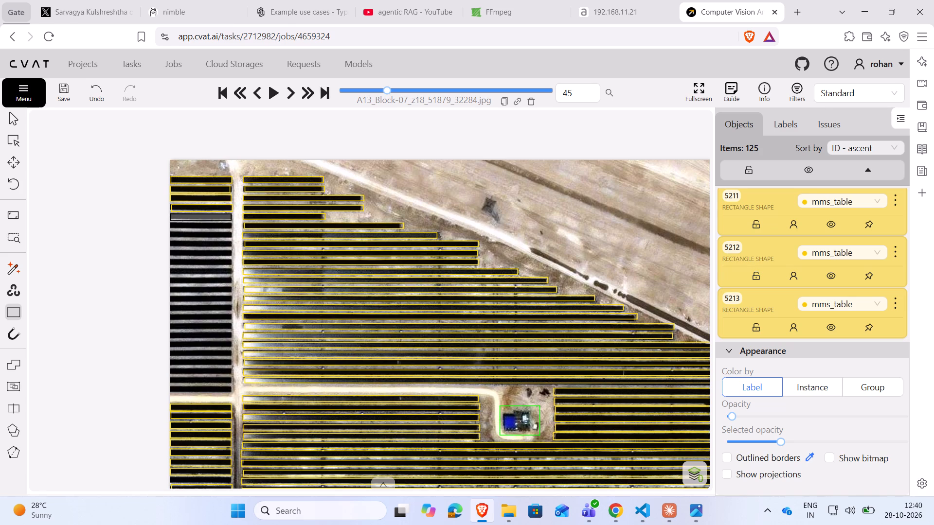
{"action": "left_click", "coordinate": [201, 218], "text": "ctrl"}
{"action": "left_click", "coordinate": [201, 226], "text": "ctrl"}
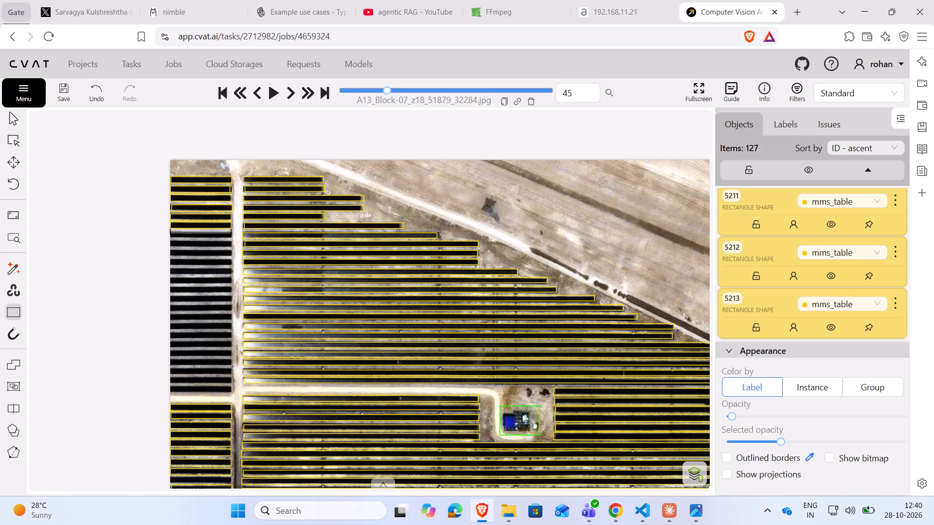
{"action": "left_click", "coordinate": [201, 236], "text": "ctrl"}
{"action": "left_click", "coordinate": [200, 244], "text": "ctrl"}
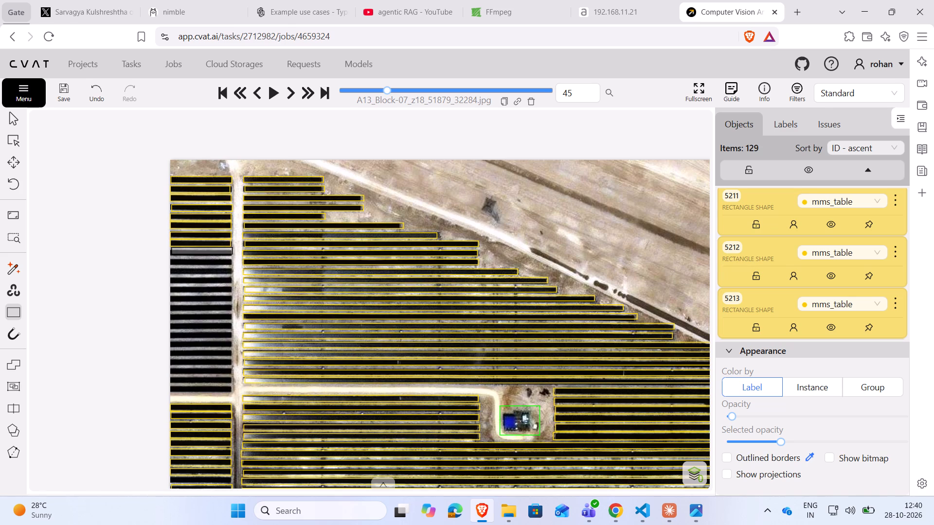
{"action": "left_click", "coordinate": [199, 253], "text": "ctrl"}
{"action": "left_click", "coordinate": [200, 263], "text": "ctrl"}
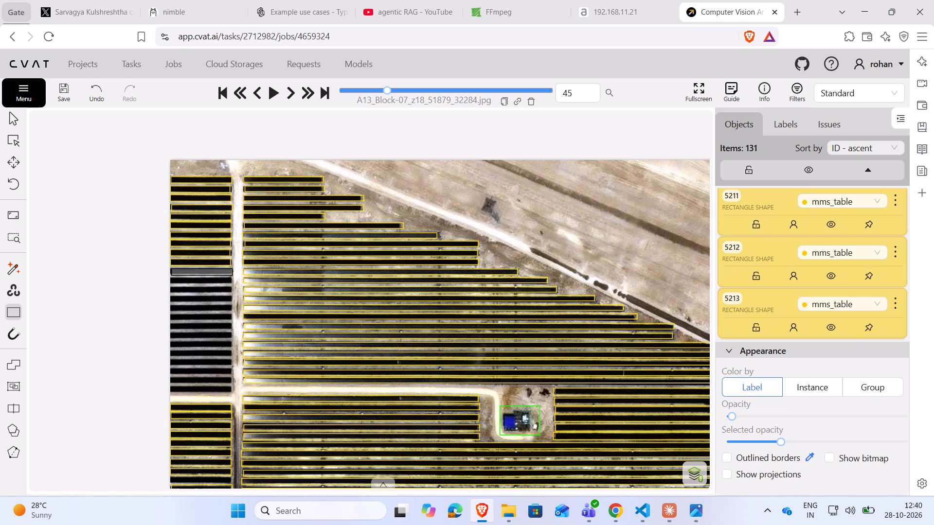
{"action": "left_click", "coordinate": [202, 272], "text": "ctrl"}
{"action": "left_click", "coordinate": [201, 281], "text": "ctrl"}
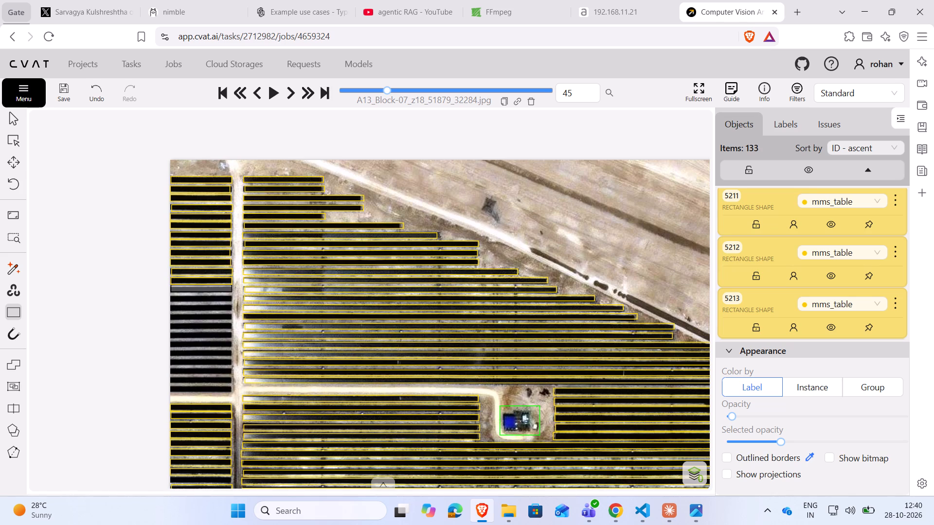
Place mms_table row copies on the remaining twelve rows of the western column's northern block, down to the horizontal track.
{"action": "left_click", "coordinate": [201, 290], "text": "ctrl"}
{"action": "left_click", "coordinate": [201, 299], "text": "ctrl"}
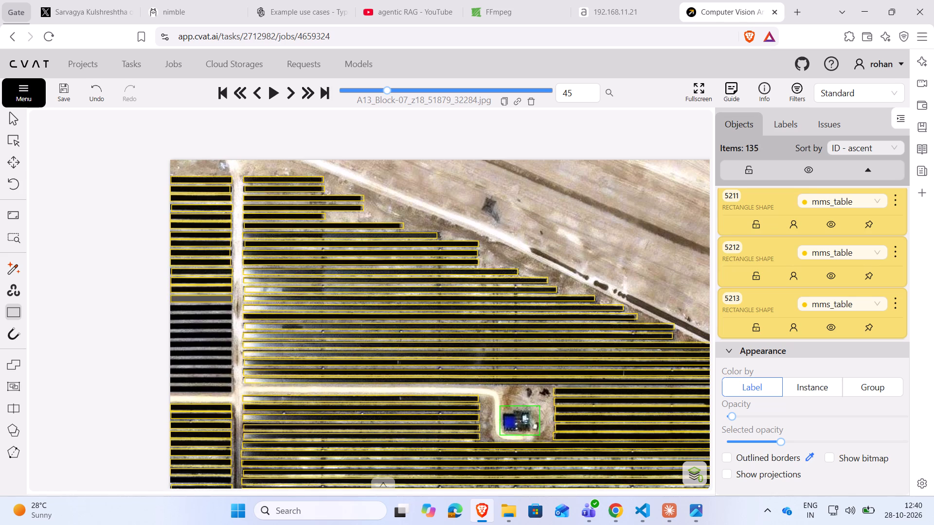
{"action": "left_click", "coordinate": [200, 308], "text": "ctrl"}
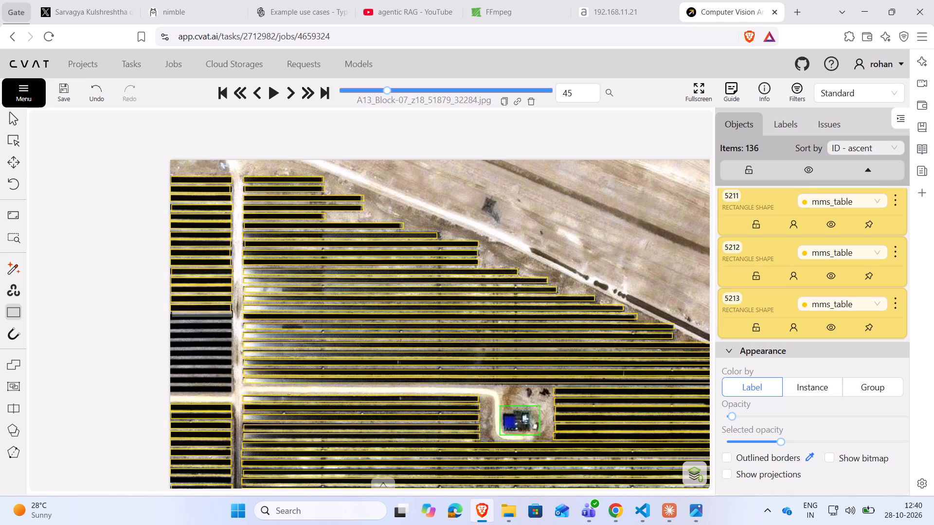
{"action": "left_click", "coordinate": [201, 318], "text": "ctrl"}
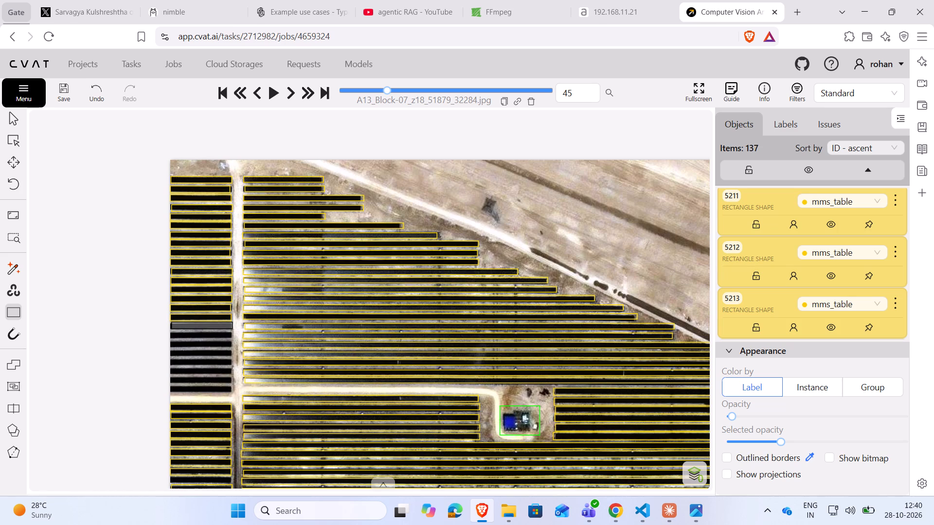
{"action": "left_click", "coordinate": [201, 327], "text": "ctrl"}
{"action": "left_click", "coordinate": [201, 336], "text": "ctrl"}
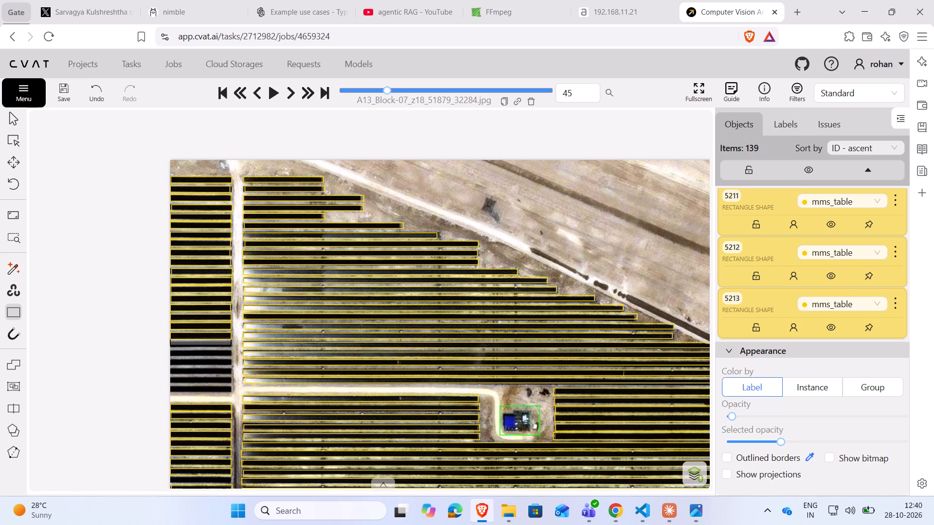
{"action": "left_click", "coordinate": [201, 345], "text": "ctrl"}
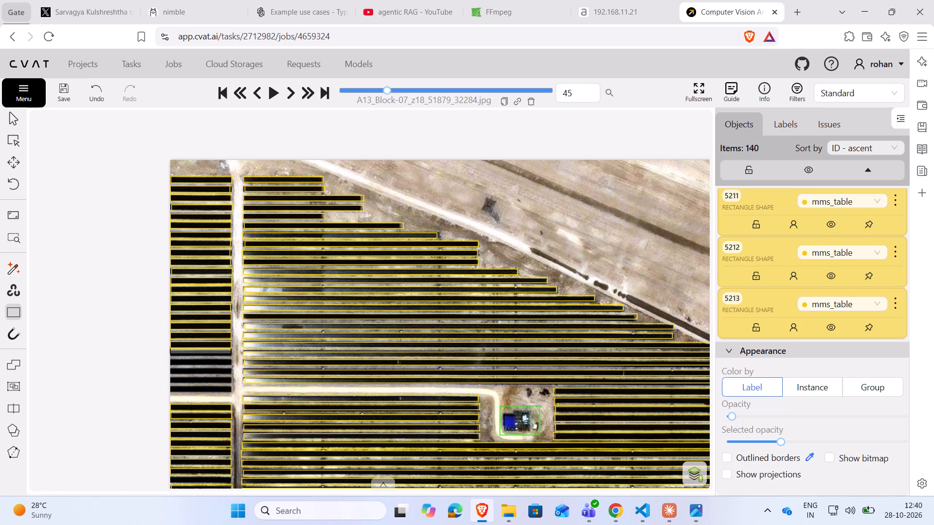
{"action": "left_click", "coordinate": [201, 352], "text": "ctrl"}
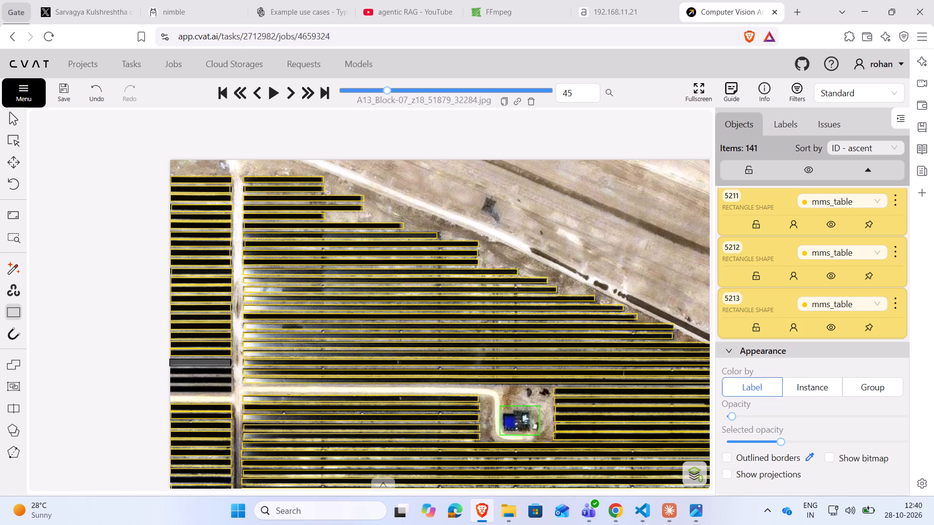
{"action": "left_click", "coordinate": [200, 363], "text": "ctrl"}
{"action": "left_click", "coordinate": [201, 372], "text": "ctrl"}
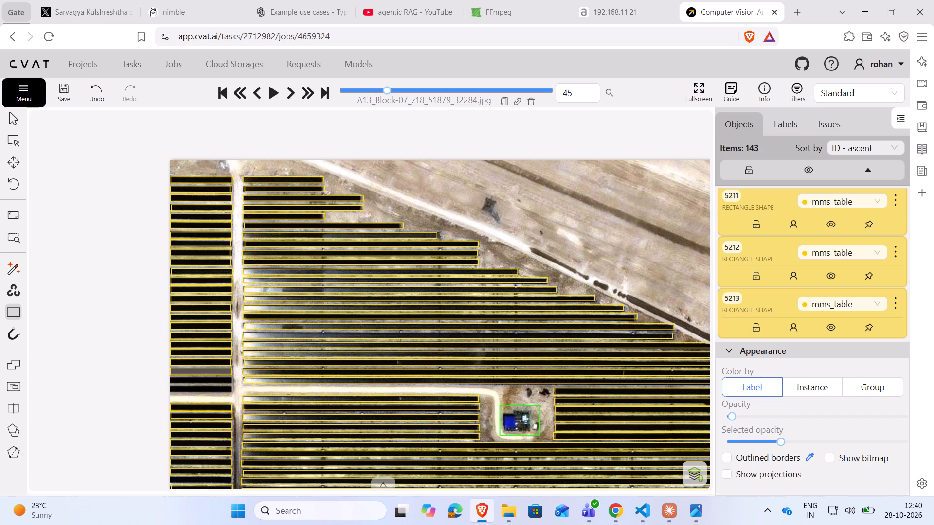
{"action": "left_click", "coordinate": [201, 382], "text": "ctrl"}
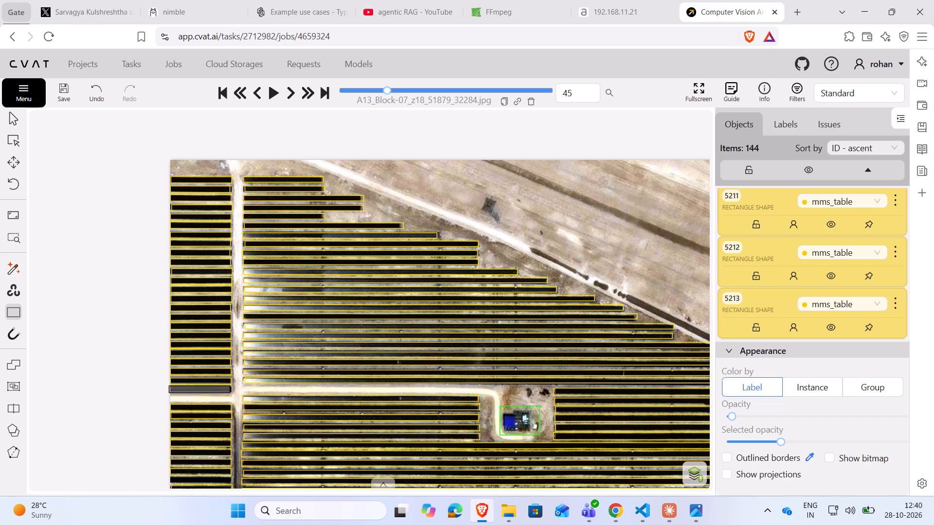
{"action": "left_click", "coordinate": [200, 391], "text": "ctrl"}
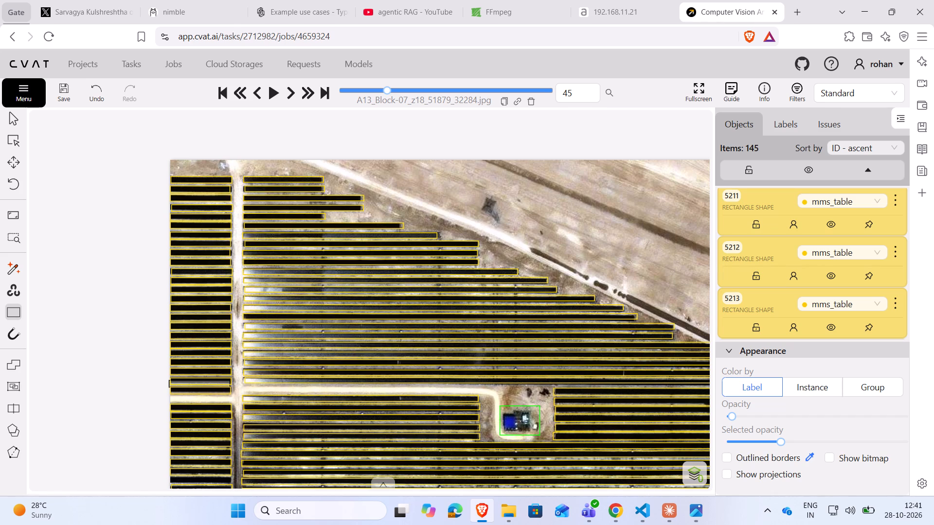
{"action": "scroll", "coordinate": [204, 366], "scroll_direction": "down", "scroll_amount": 5}
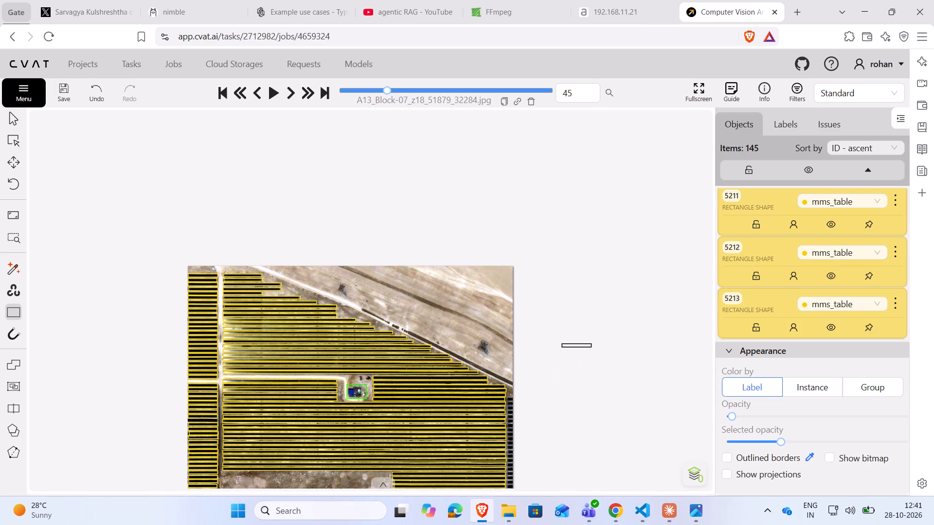
{"action": "left_click", "coordinate": [607, 306]}
Draw an mms_table rectangle on the northernmost short panel row at the image's eastern edge and widen it to about 17.8 × 8.3 px.
{"action": "left_click_drag", "start_coordinate": [538, 356], "coordinate": [524, 152]}
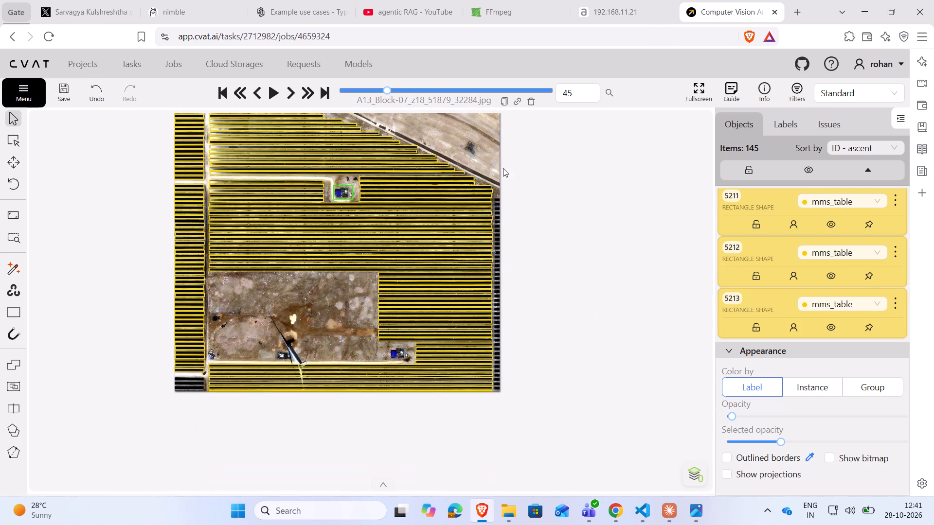
{"action": "scroll", "coordinate": [498, 176], "scroll_direction": "up", "scroll_amount": 1}
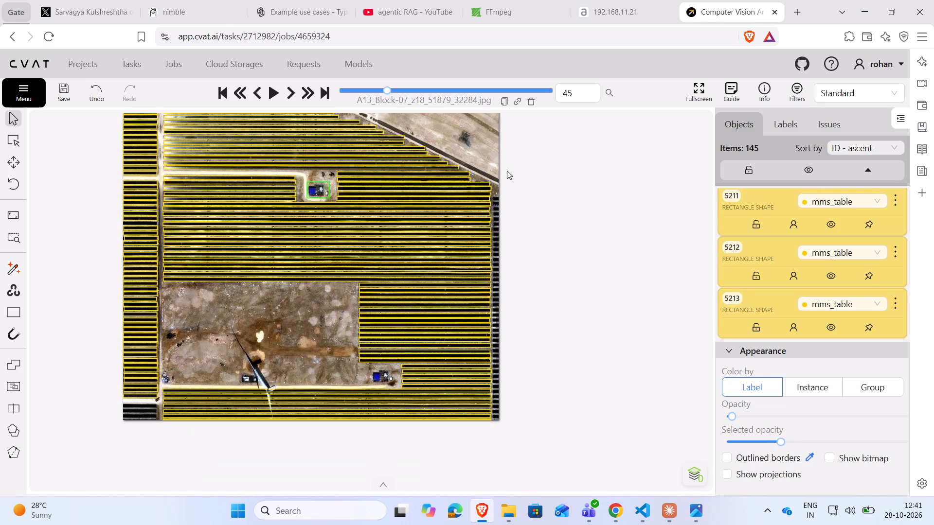
{"action": "scroll", "coordinate": [514, 182], "scroll_direction": "up", "scroll_amount": 2}
{"action": "left_click_drag", "start_coordinate": [528, 300], "coordinate": [475, 241]}
{"action": "scroll", "coordinate": [470, 252], "scroll_direction": "up", "scroll_amount": 2}
{"action": "left_click_drag", "start_coordinate": [463, 217], "coordinate": [477, 280]}
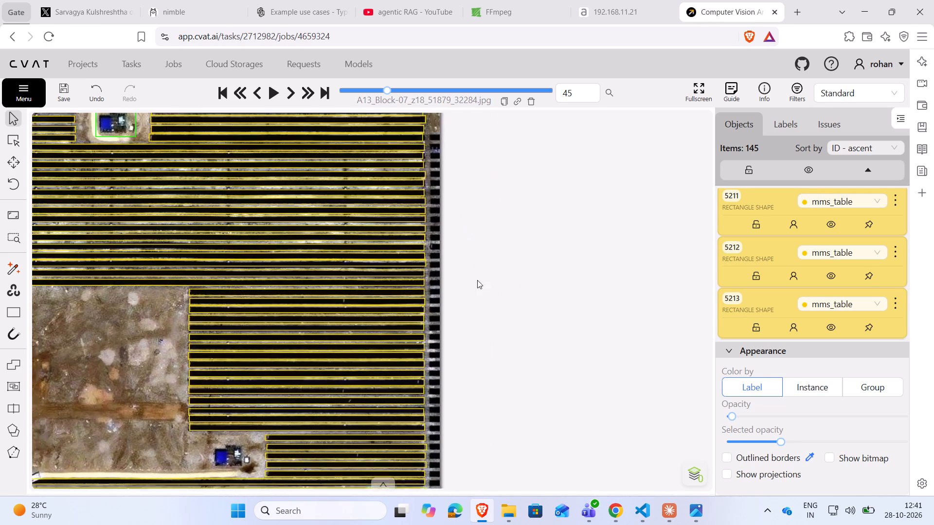
{"action": "left_click_drag", "start_coordinate": [477, 280], "coordinate": [484, 301]}
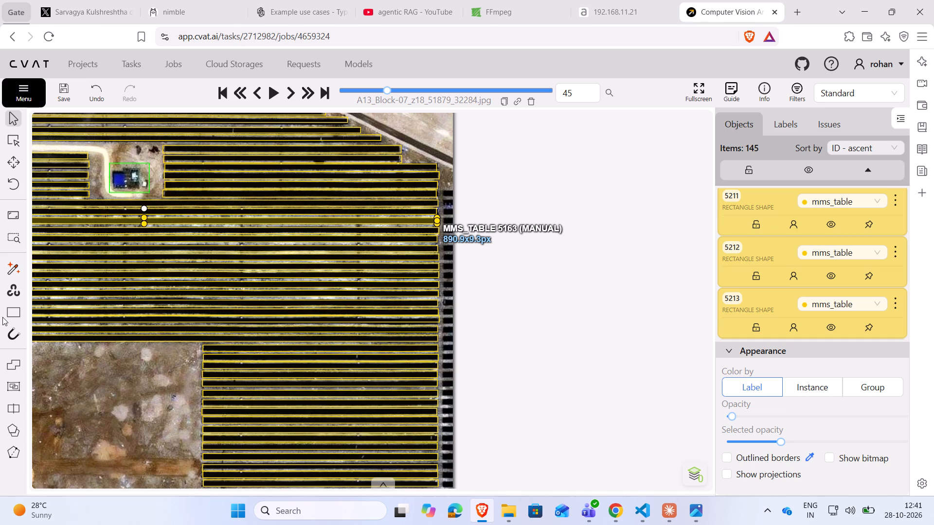
{"action": "left_click", "coordinate": [3, 317]}
{"action": "left_click", "coordinate": [12, 311]}
{"action": "left_click", "coordinate": [75, 367]}
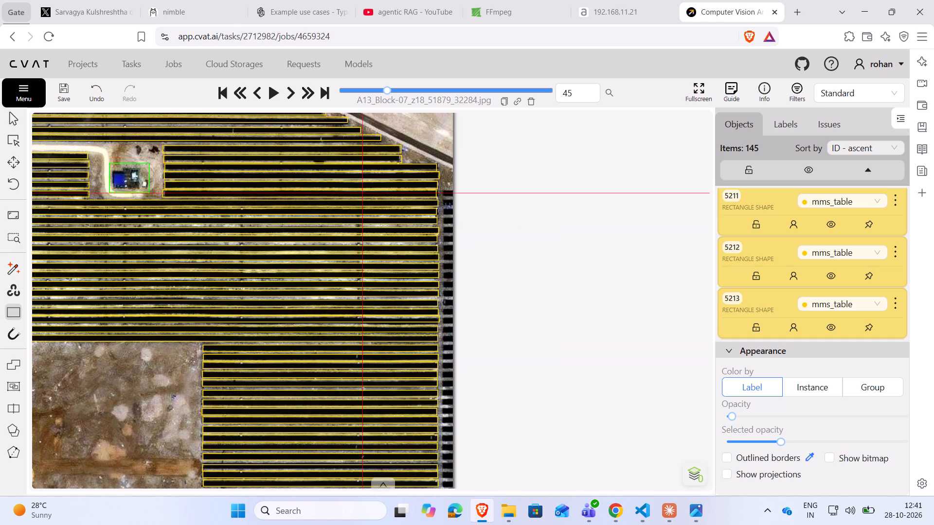
{"action": "left_click", "coordinate": [446, 191]}
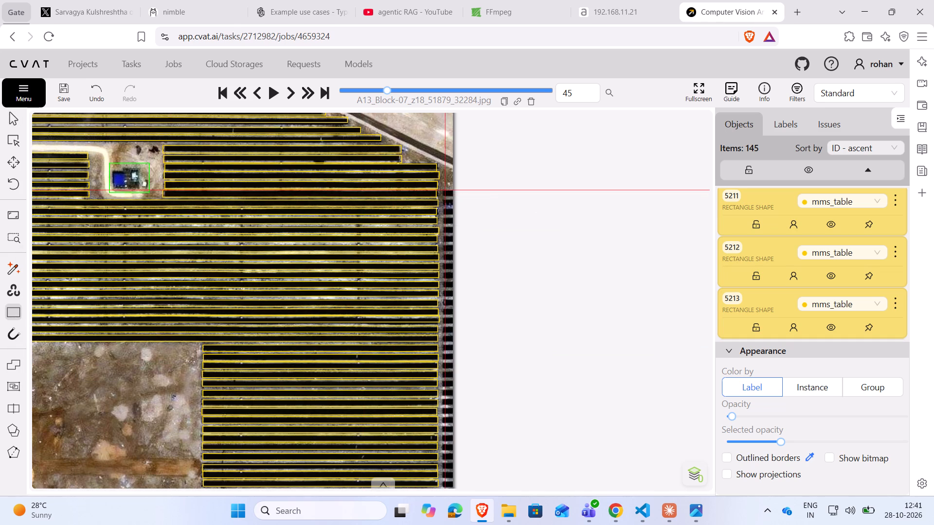
{"action": "left_click", "coordinate": [454, 196]}
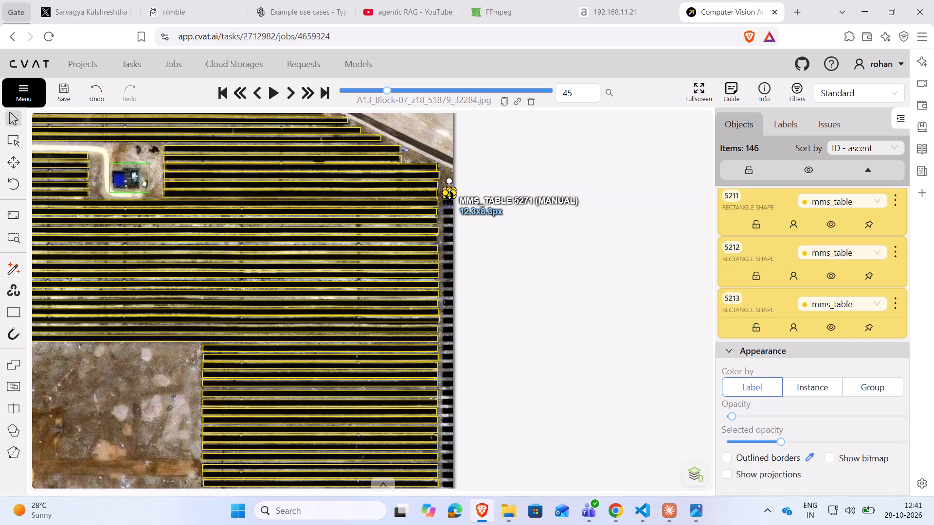
{"action": "left_click", "coordinate": [447, 193]}
{"action": "left_click", "coordinate": [473, 200]}
Copy the northernmost mms_table rectangle of the eastern edge column onto the next nine short panel rows to its south.
{"action": "scroll", "coordinate": [461, 208], "scroll_direction": "up", "scroll_amount": 1}
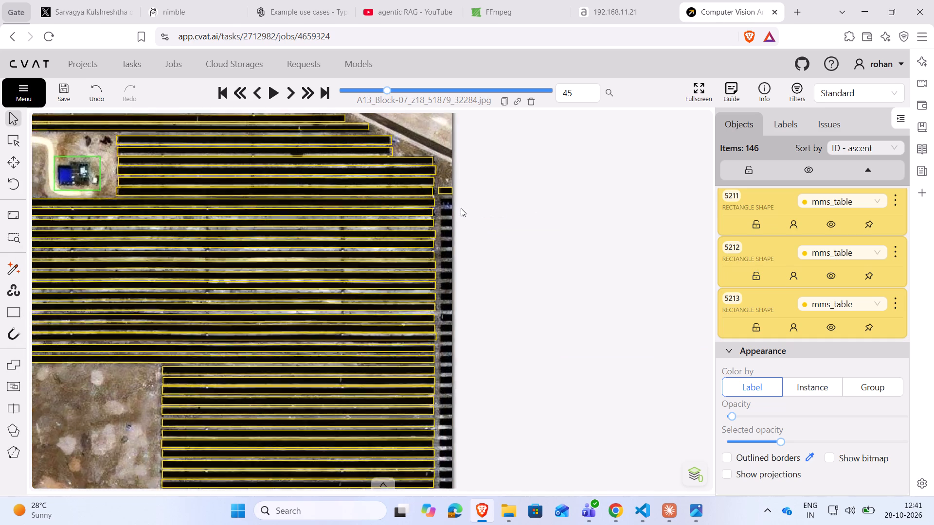
{"action": "scroll", "coordinate": [461, 208], "scroll_direction": "up", "scroll_amount": 1}
{"action": "left_click", "coordinate": [447, 185]}
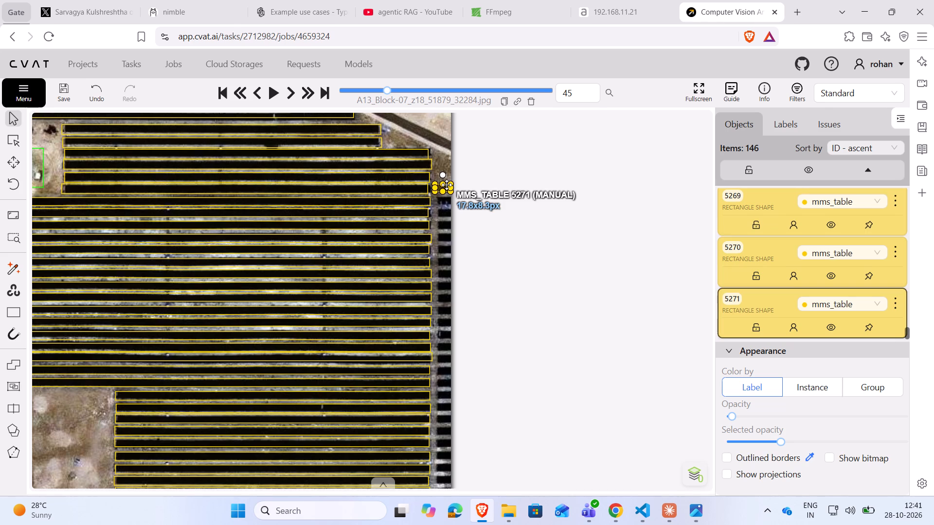
{"action": "key", "text": "ctrl+c"}
{"action": "key", "text": "ctrl+v"}
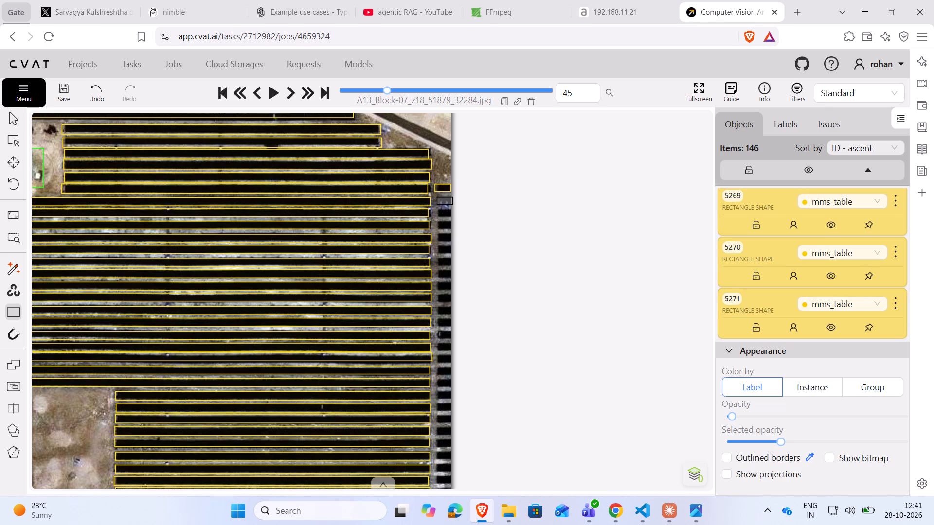
{"action": "left_click", "coordinate": [446, 201], "text": "ctrl"}
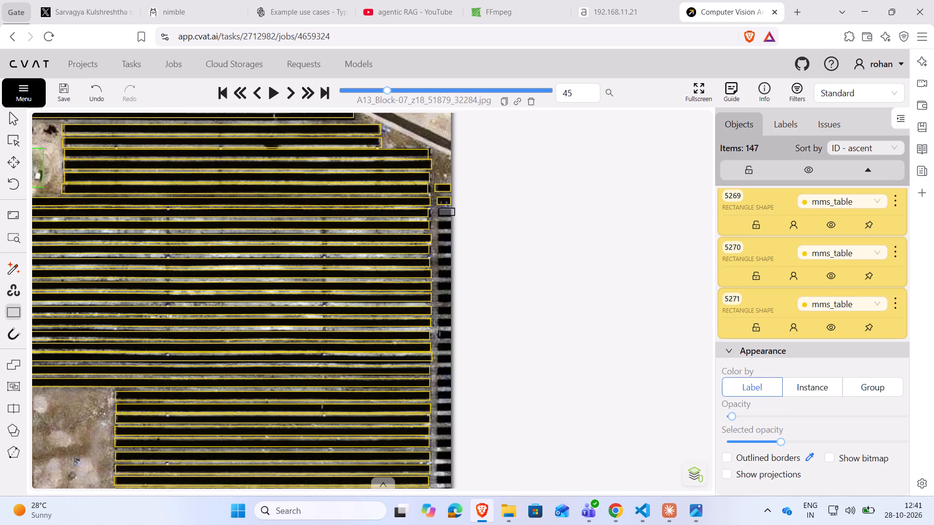
{"action": "left_click", "coordinate": [445, 213], "text": "ctrl"}
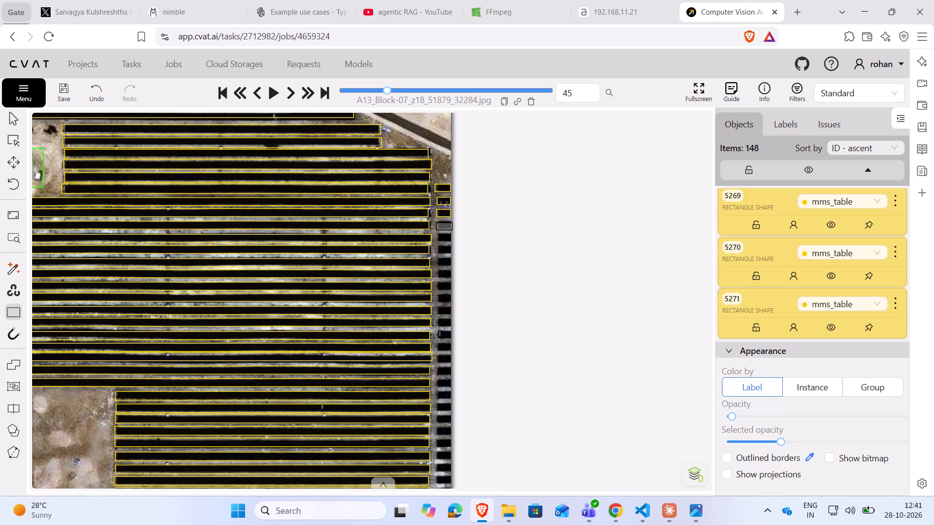
{"action": "left_click", "coordinate": [444, 226], "text": "ctrl"}
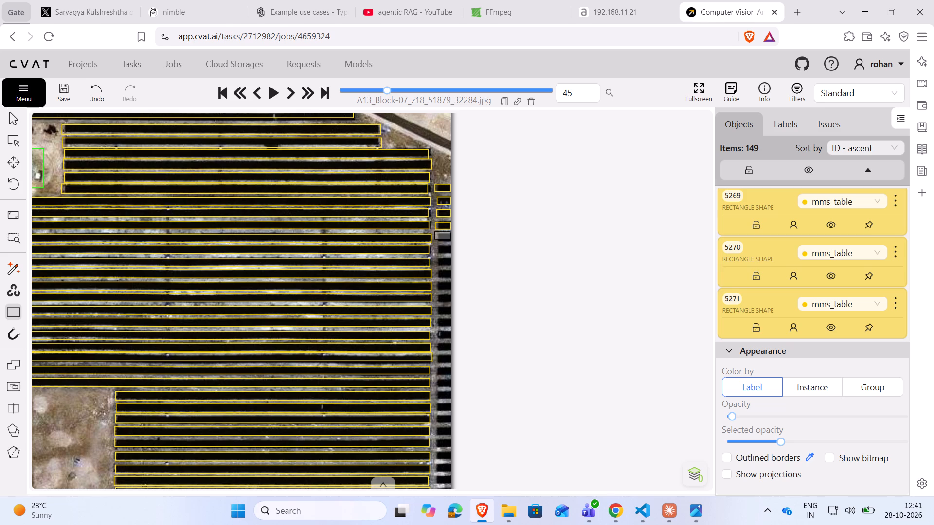
{"action": "left_click", "coordinate": [444, 237], "text": "ctrl"}
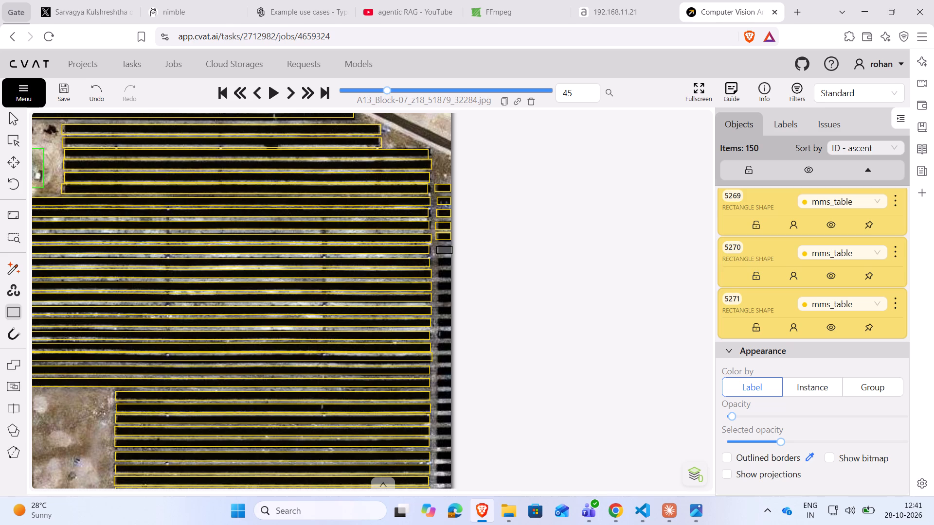
{"action": "left_click", "coordinate": [445, 251], "text": "ctrl"}
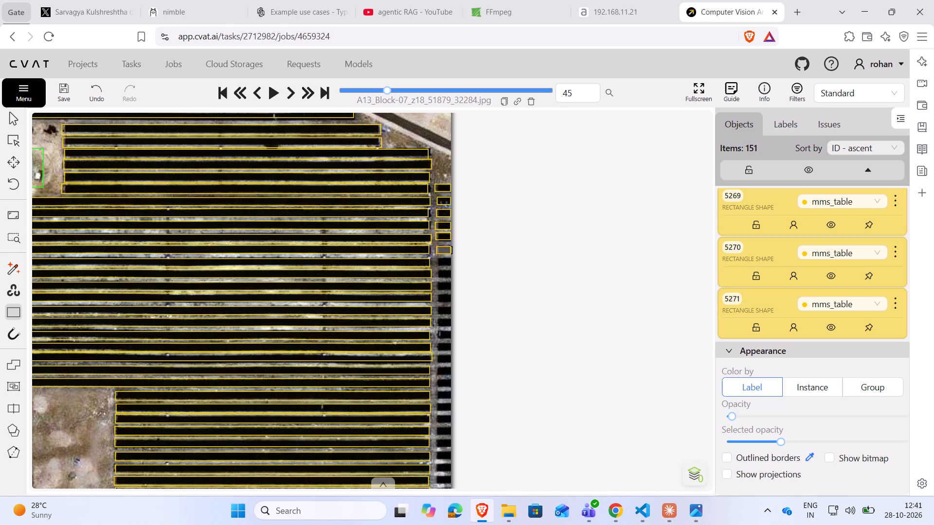
{"action": "left_click", "coordinate": [444, 262], "text": "ctrl"}
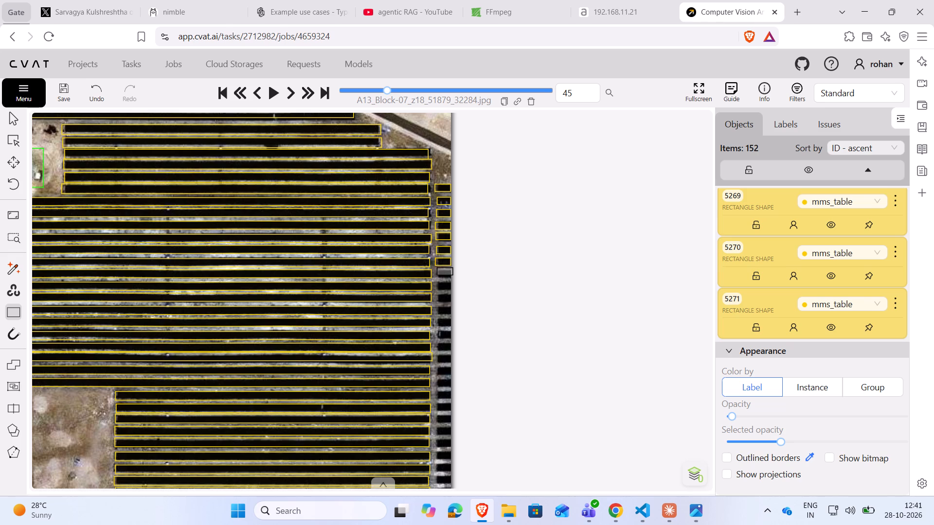
{"action": "left_click", "coordinate": [445, 275], "text": "ctrl"}
{"action": "left_click", "coordinate": [443, 287], "text": "ctrl"}
{"action": "left_click", "coordinate": [444, 300], "text": "ctrl"}
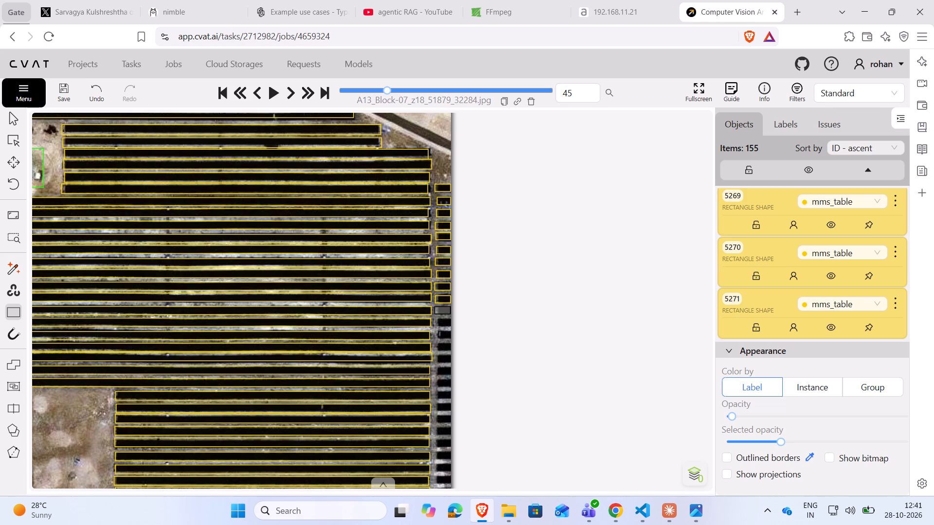
Place mms_table copies on the next eleven short rows of the eastern edge column, continuing southward past the bare-ground area's northern boundary.
{"action": "left_click", "coordinate": [444, 311], "text": "ctrl"}
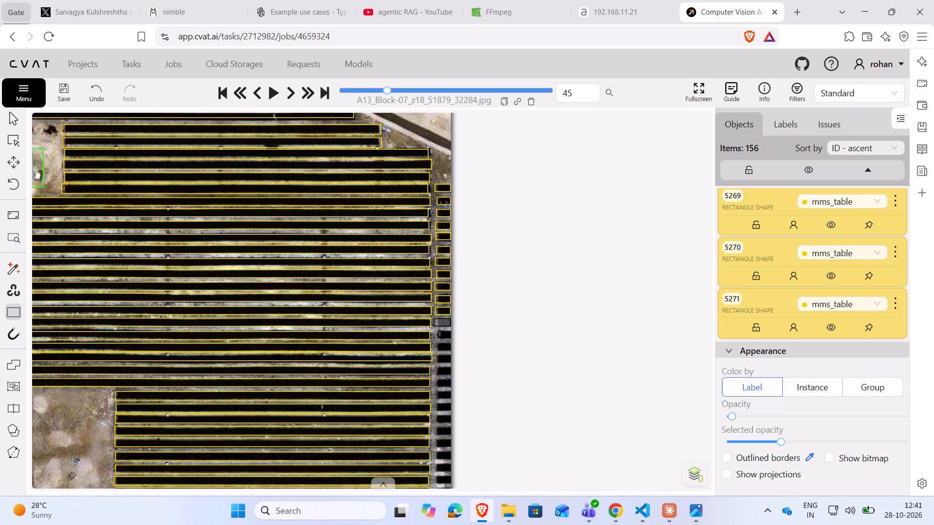
{"action": "left_click", "coordinate": [444, 323], "text": "ctrl"}
{"action": "left_click", "coordinate": [443, 336], "text": "ctrl"}
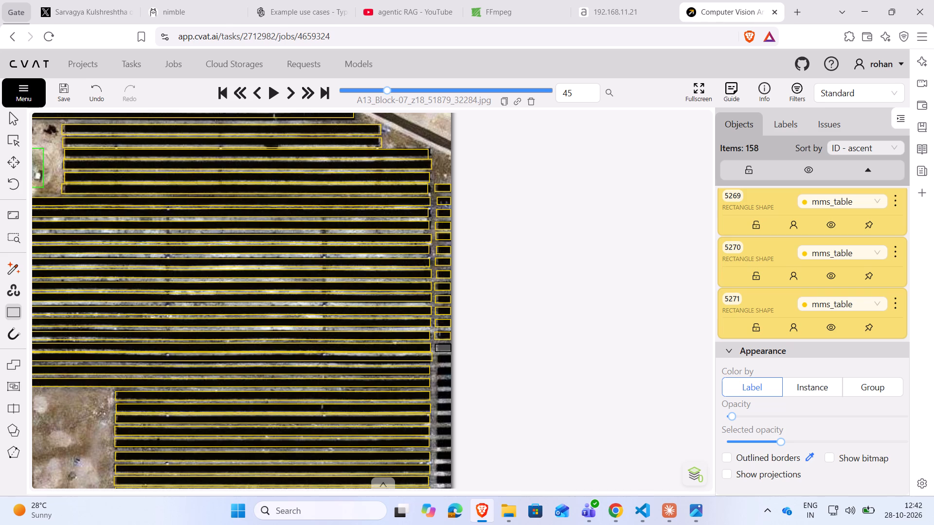
{"action": "left_click", "coordinate": [444, 349], "text": "ctrl"}
{"action": "left_click", "coordinate": [444, 361], "text": "ctrl"}
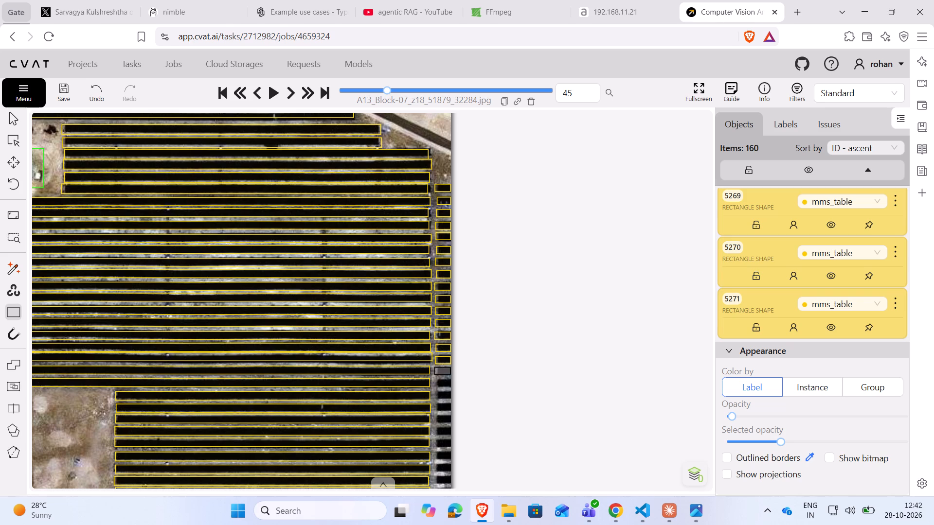
{"action": "left_click", "coordinate": [443, 371], "text": "ctrl"}
{"action": "left_click", "coordinate": [443, 385], "text": "ctrl"}
{"action": "left_click", "coordinate": [443, 394], "text": "ctrl"}
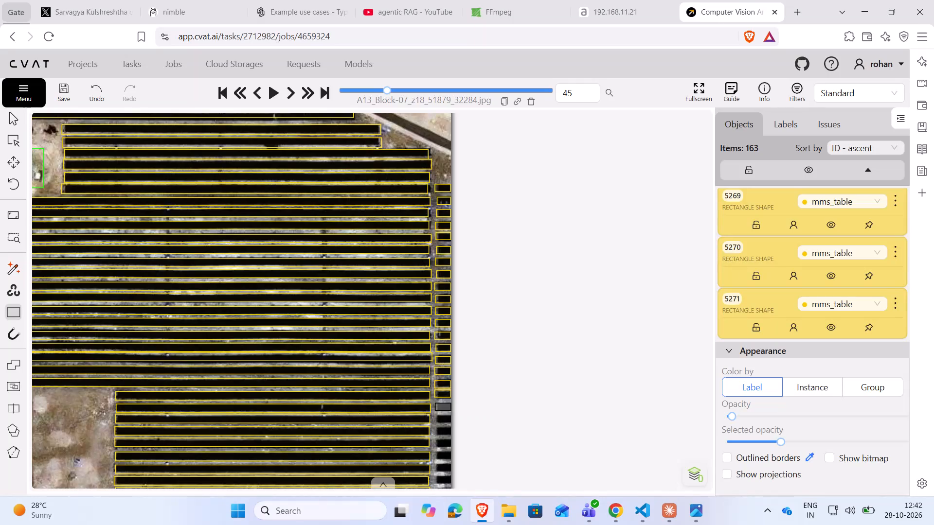
{"action": "left_click", "coordinate": [444, 409], "text": "ctrl"}
{"action": "left_click", "coordinate": [443, 421], "text": "ctrl"}
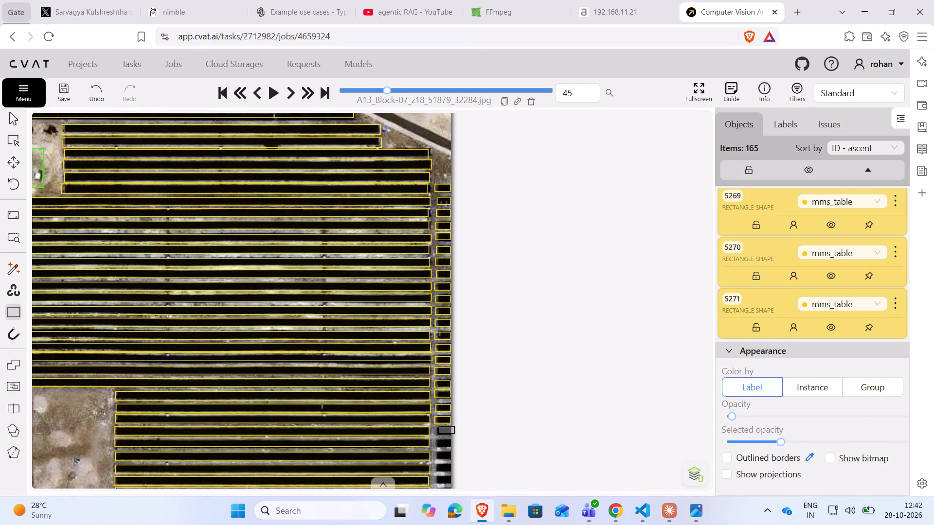
{"action": "left_click", "coordinate": [443, 432], "text": "ctrl"}
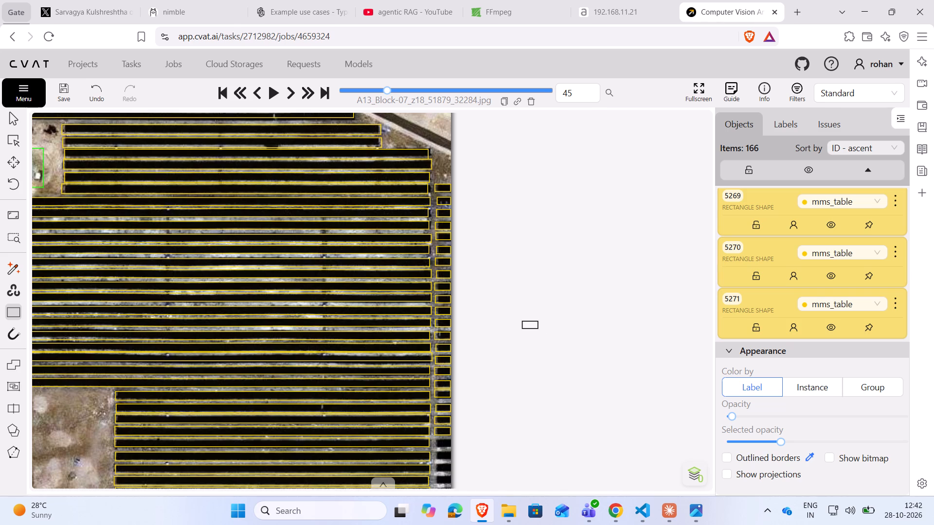
Copy the southernmost annotated edge-column mms_table rectangle onto the next eleven short rows, stopping just north of the southeastern inverter station's level.
{"action": "left_click_drag", "start_coordinate": [531, 404], "coordinate": [509, 153]}
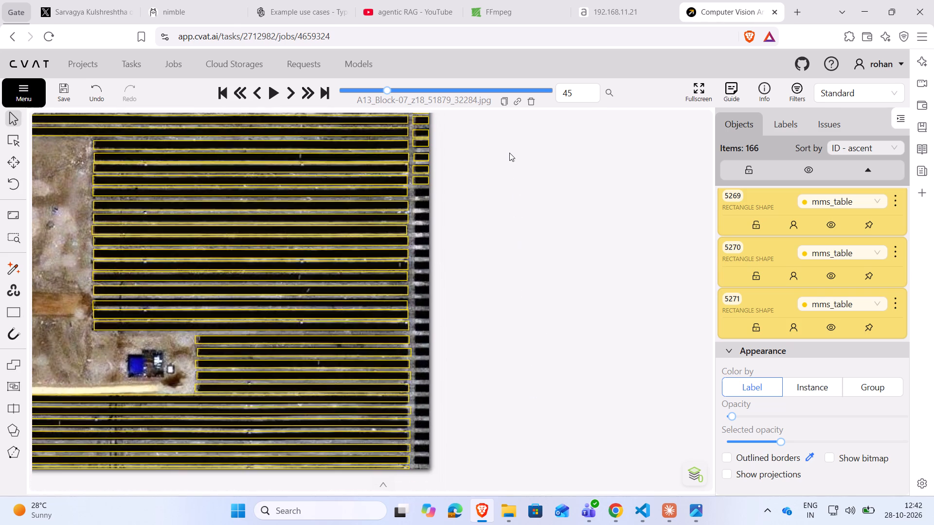
{"action": "left_click_drag", "start_coordinate": [509, 153], "coordinate": [509, 152]}
{"action": "left_click", "coordinate": [416, 180]}
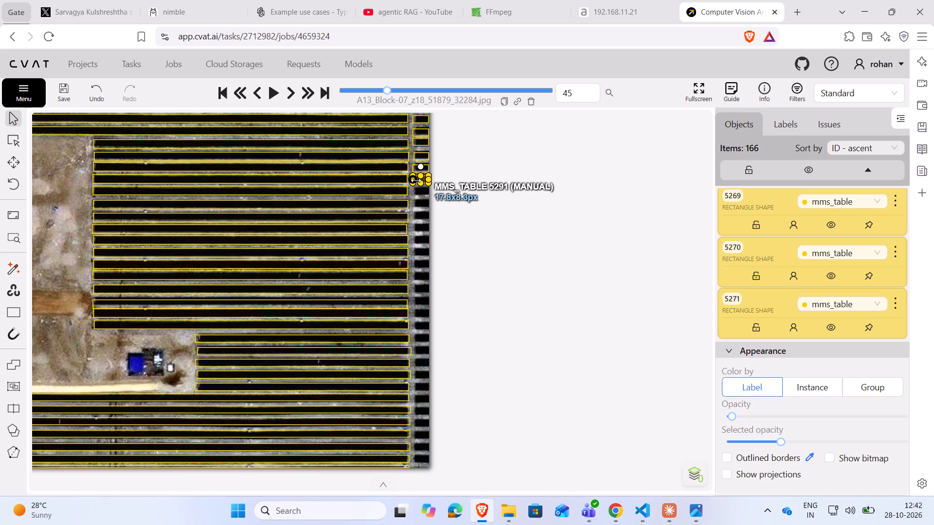
{"action": "key", "text": "ctrl+c"}
{"action": "key", "text": "ctrl+v"}
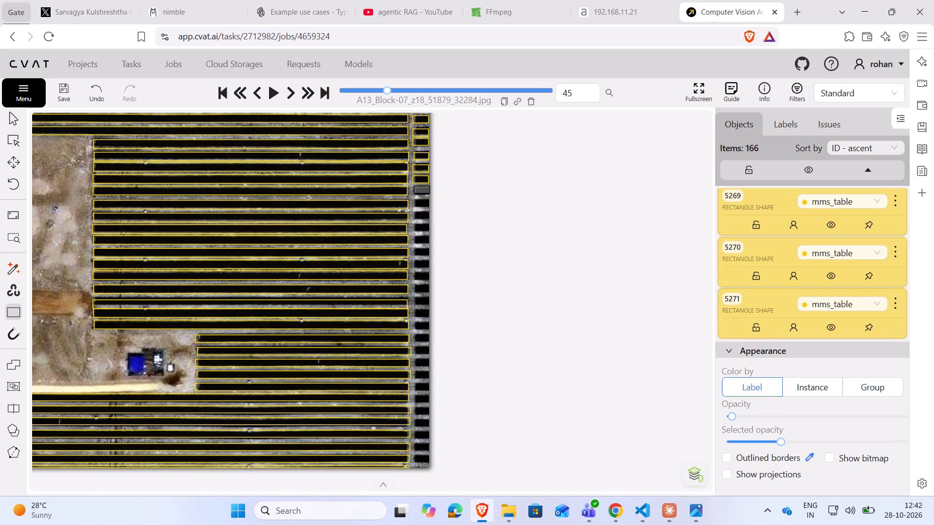
{"action": "left_click", "coordinate": [421, 191], "text": "ctrl"}
{"action": "left_click", "coordinate": [421, 204], "text": "ctrl"}
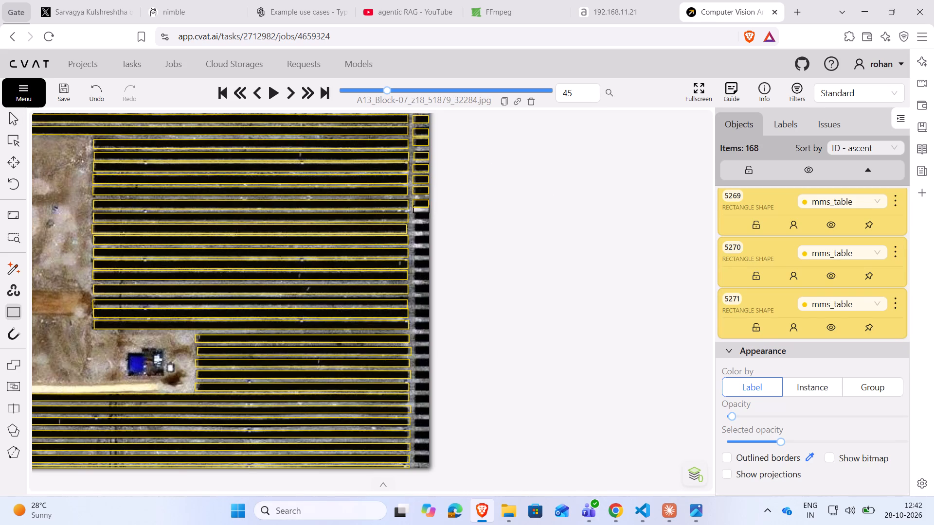
{"action": "left_click", "coordinate": [421, 215], "text": "ctrl"}
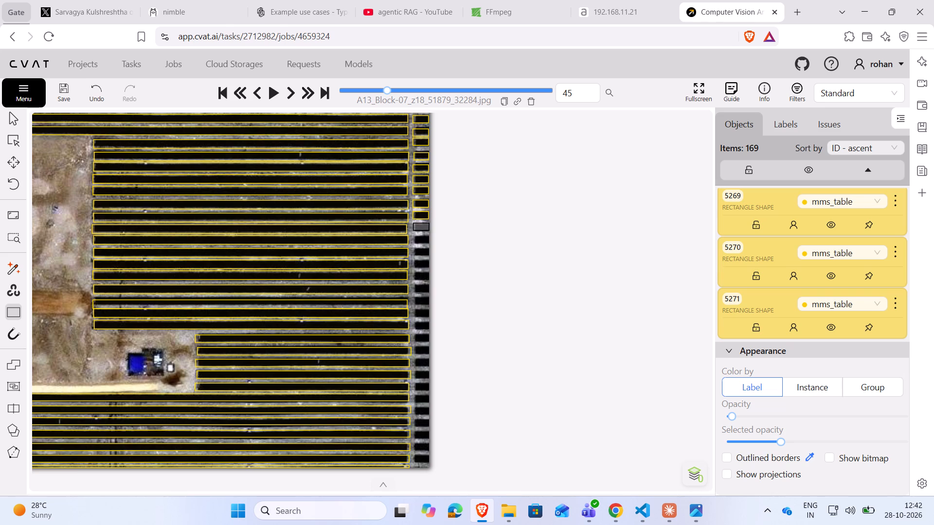
{"action": "left_click", "coordinate": [422, 227], "text": "ctrl"}
{"action": "left_click", "coordinate": [421, 240], "text": "ctrl"}
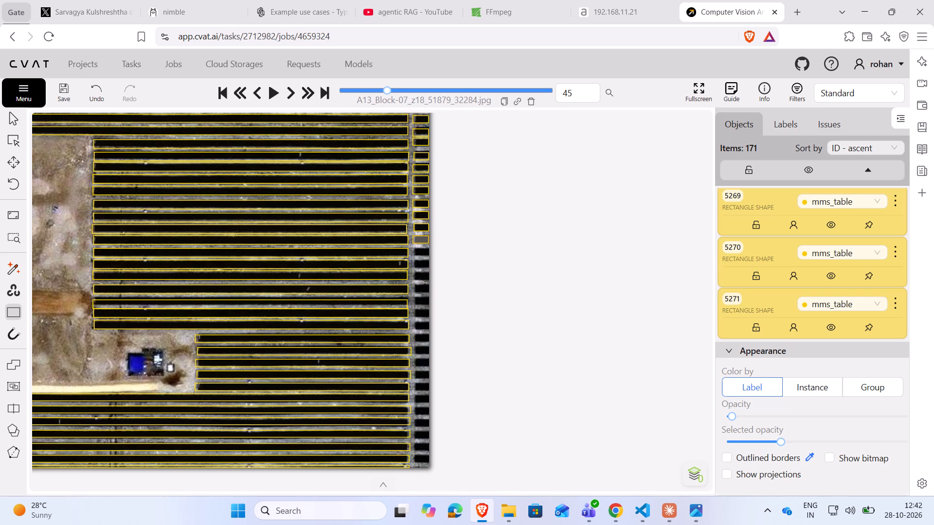
{"action": "left_click", "coordinate": [422, 251], "text": "ctrl"}
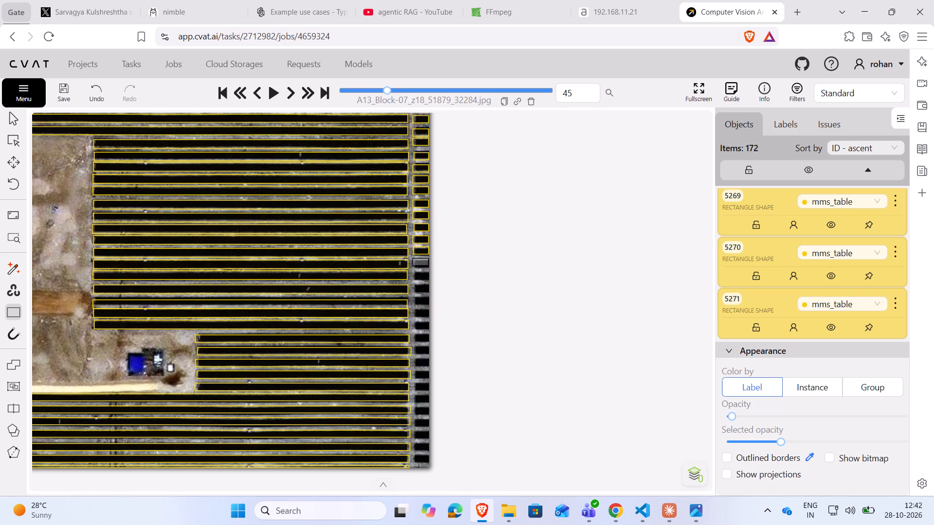
{"action": "left_click", "coordinate": [421, 265], "text": "ctrl"}
{"action": "left_click", "coordinate": [422, 277], "text": "ctrl"}
{"action": "left_click", "coordinate": [422, 291], "text": "ctrl"}
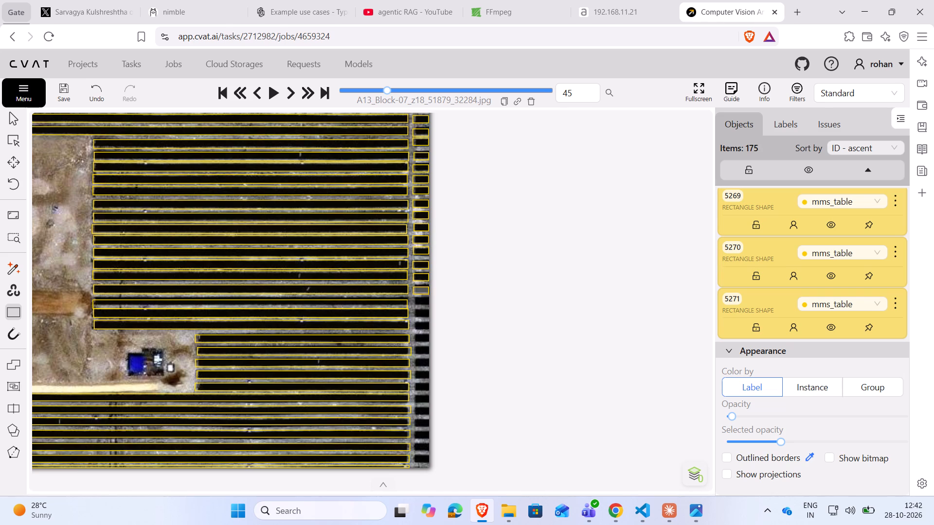
{"action": "left_click", "coordinate": [422, 300], "text": "ctrl"}
{"action": "left_click", "coordinate": [421, 314], "text": "ctrl"}
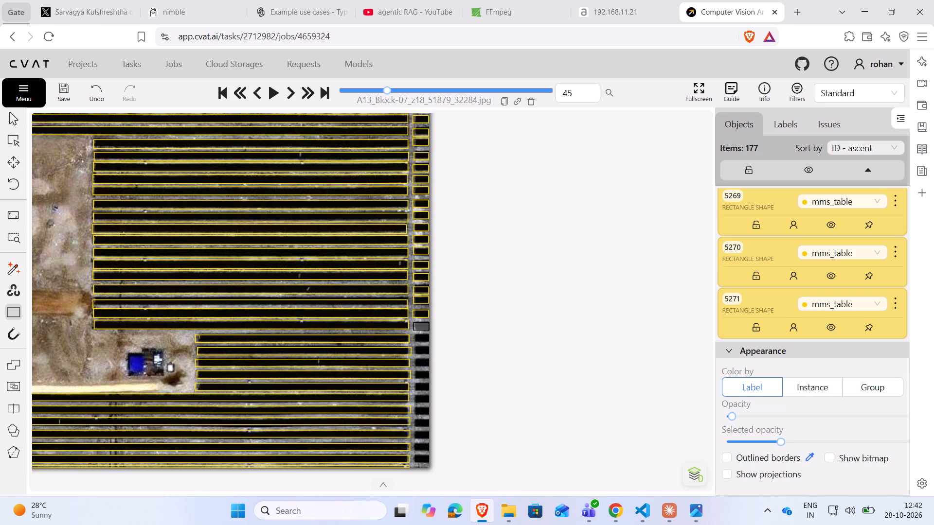
Place mms_table copies on the remaining twelve short rows of the eastern edge column, down to the image's southern edge.
{"action": "left_click", "coordinate": [422, 327], "text": "ctrl"}
{"action": "left_click", "coordinate": [421, 338], "text": "ctrl"}
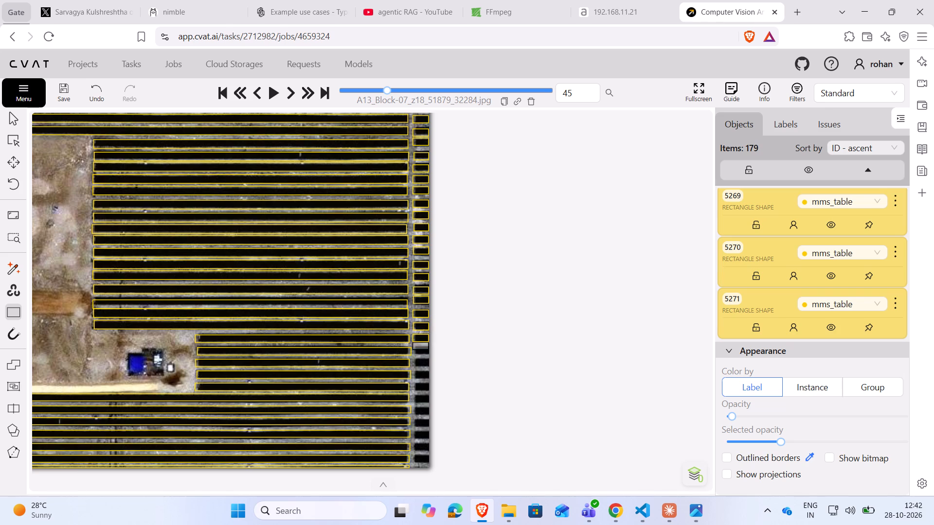
{"action": "left_click", "coordinate": [422, 350], "text": "ctrl"}
{"action": "left_click", "coordinate": [422, 362], "text": "ctrl"}
{"action": "left_click", "coordinate": [422, 376], "text": "ctrl"}
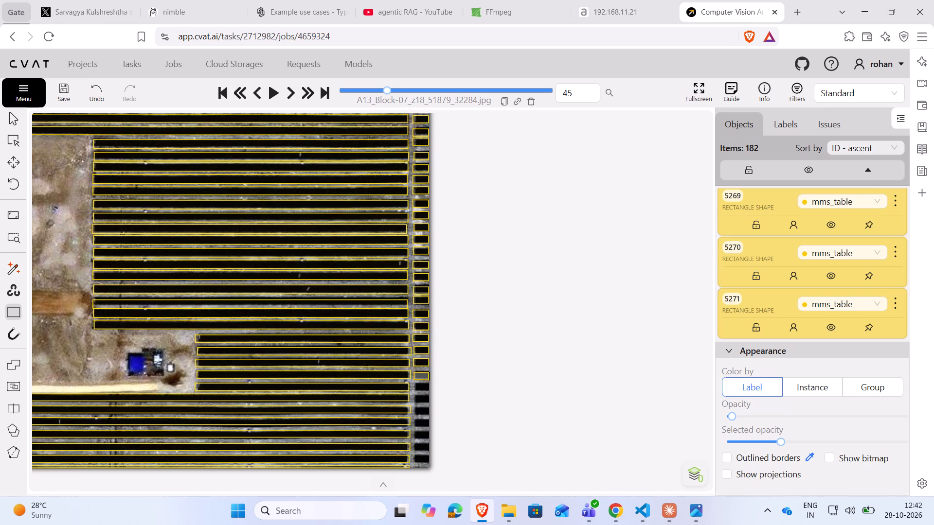
{"action": "left_click", "coordinate": [422, 387], "text": "ctrl"}
{"action": "left_click", "coordinate": [422, 399], "text": "ctrl"}
{"action": "left_click", "coordinate": [422, 410], "text": "ctrl"}
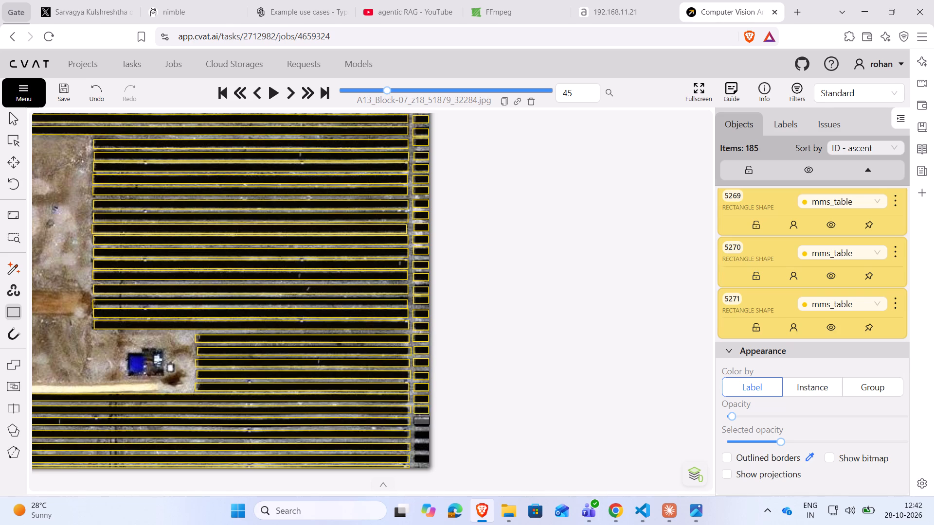
{"action": "left_click", "coordinate": [422, 425], "text": "ctrl"}
{"action": "left_click", "coordinate": [422, 438], "text": "ctrl"}
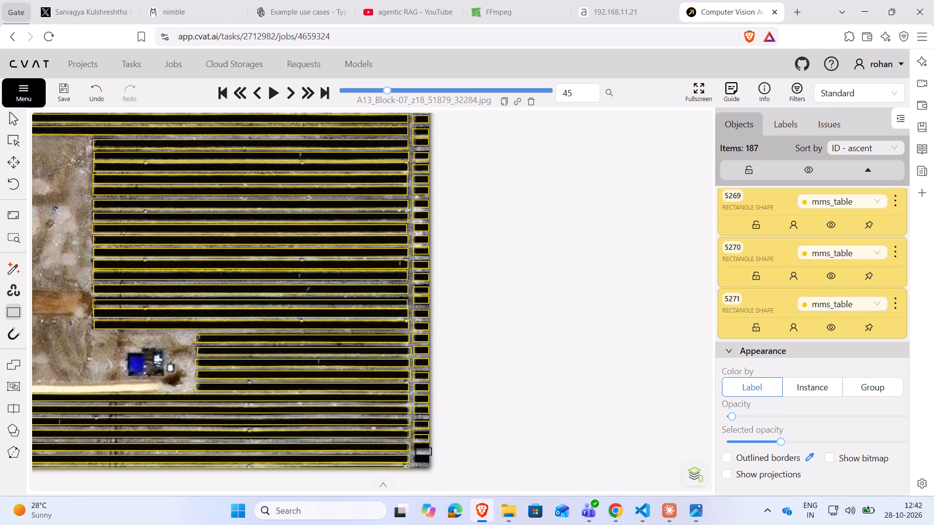
{"action": "left_click", "coordinate": [423, 447], "text": "ctrl"}
{"action": "left_click", "coordinate": [422, 456], "text": "ctrl"}
Copy the western column's southernmost mms_table rectangle onto the four unannotated rows south of the track, down to the image's southern edge.
{"action": "scroll", "coordinate": [450, 377], "scroll_direction": "down", "scroll_amount": 3}
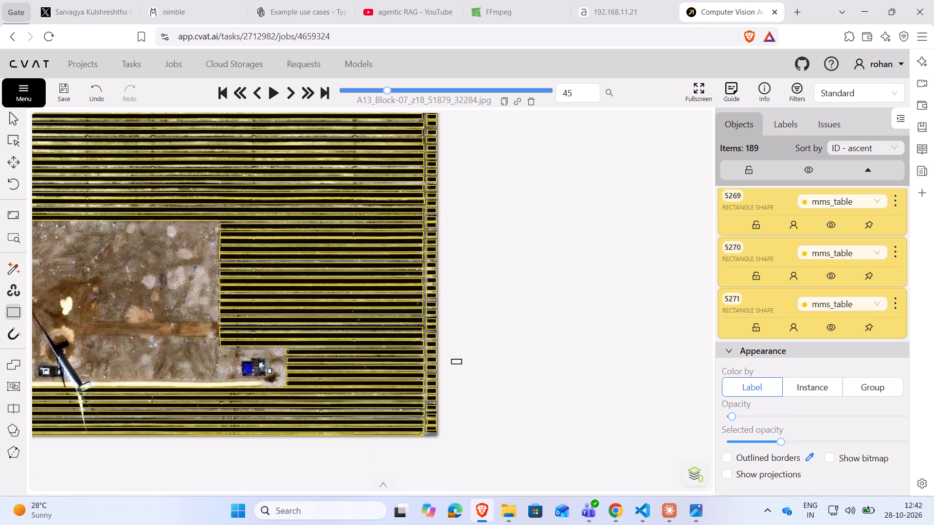
{"action": "left_click_drag", "start_coordinate": [470, 206], "coordinate": [634, 267]}
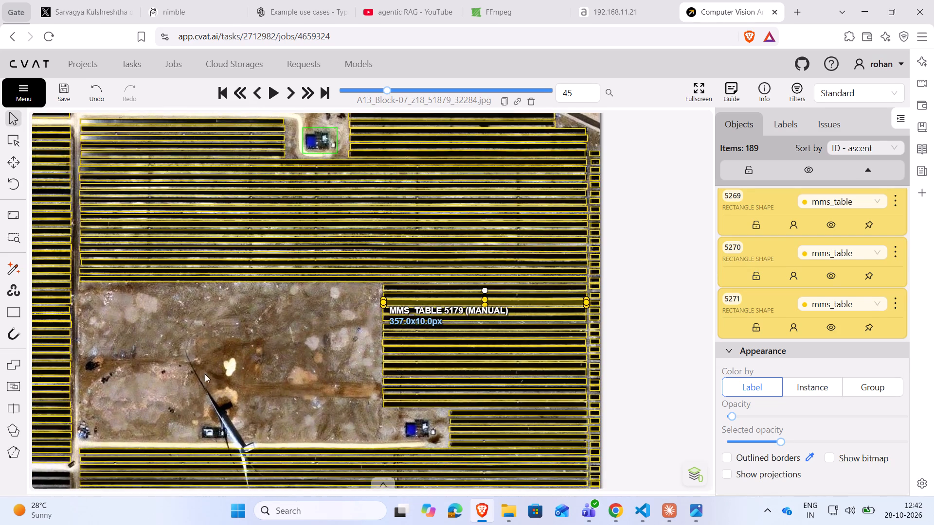
{"action": "left_click_drag", "start_coordinate": [205, 374], "coordinate": [350, 261]}
{"action": "left_click", "coordinate": [181, 348]}
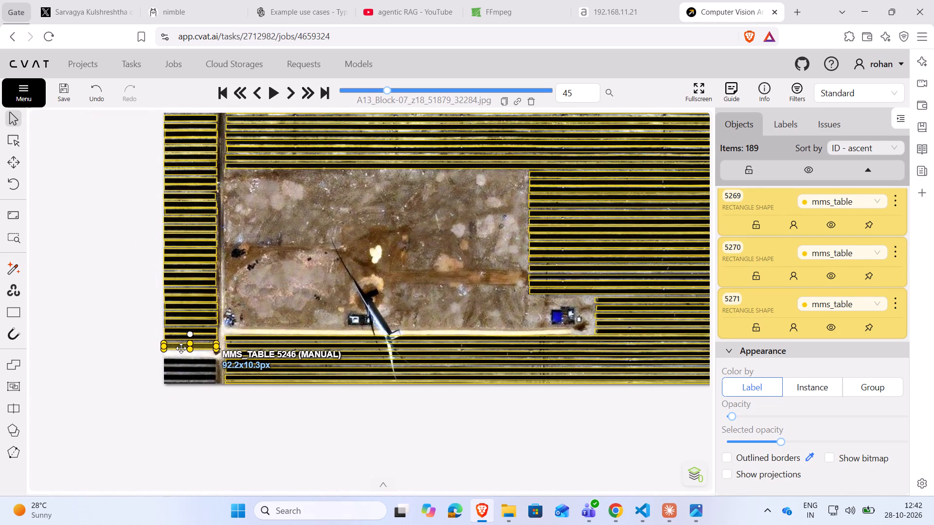
{"action": "key", "text": "ctrl+c"}
{"action": "key", "text": "ctrl+v"}
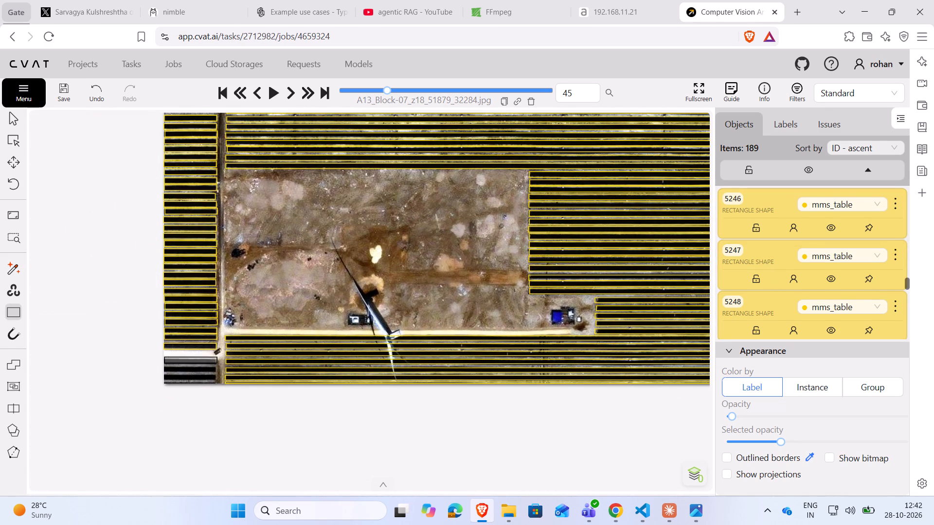
{"action": "left_click", "coordinate": [190, 362], "text": "ctrl"}
{"action": "left_click", "coordinate": [190, 369], "text": "ctrl"}
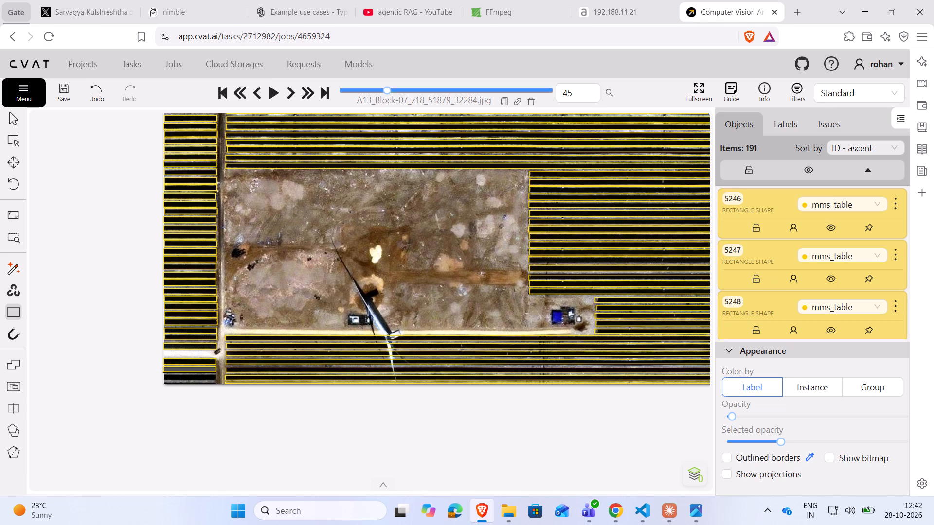
{"action": "left_click", "coordinate": [190, 378], "text": "ctrl"}
{"action": "left_click", "coordinate": [189, 385], "text": "ctrl"}
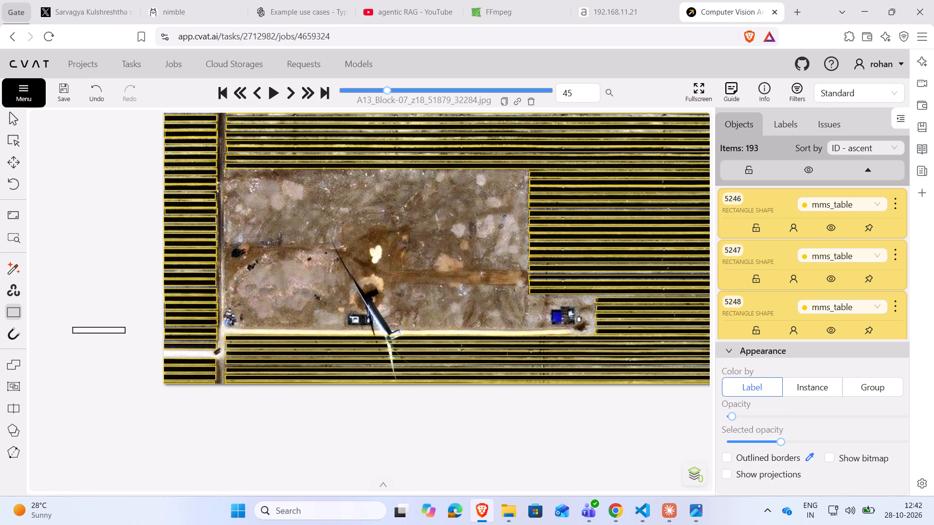
Save the frame 45 annotations and advance to frame 46.
{"action": "scroll", "coordinate": [92, 325], "scroll_direction": "down", "scroll_amount": 4}
{"action": "left_click_drag", "start_coordinate": [81, 325], "coordinate": [83, 423]}
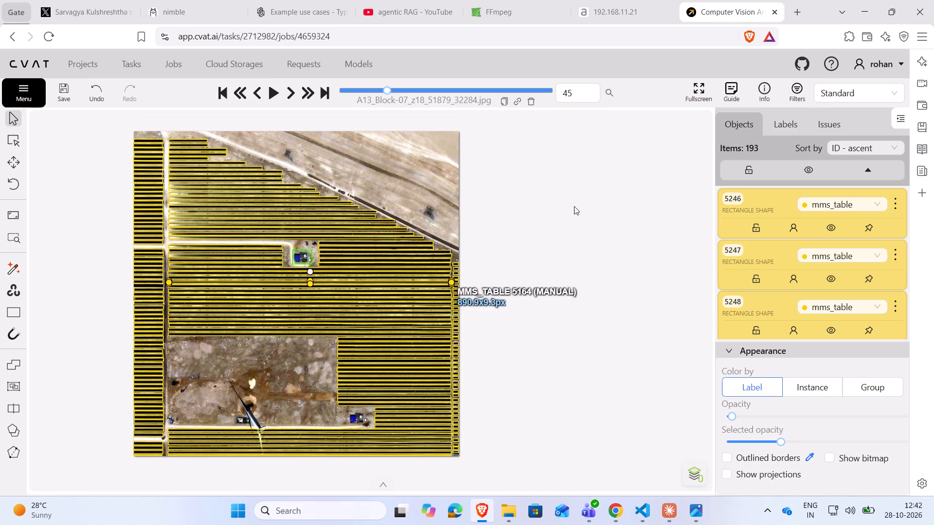
{"action": "left_click", "coordinate": [574, 206]}
{"action": "key", "text": "ctrl+s"}
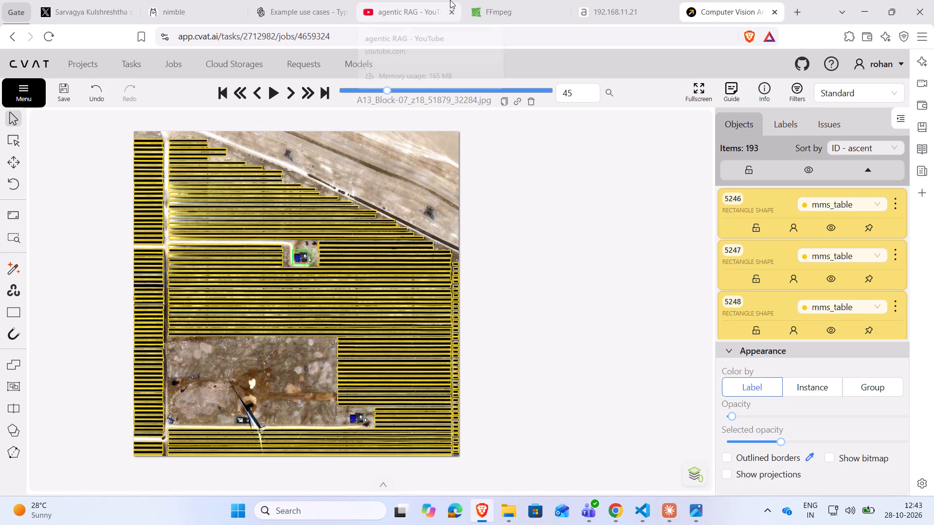
{"action": "left_click", "coordinate": [287, 97]}
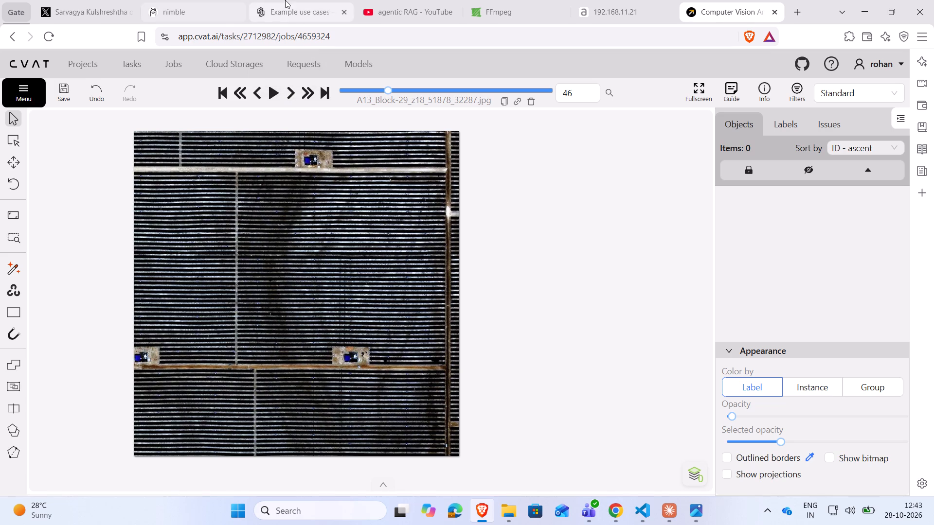
Draw an mms_table rectangle shape about 316 x 7.5 px on the northernmost row of the western block, just south of the northern road.
{"action": "scroll", "coordinate": [238, 185], "scroll_direction": "up", "scroll_amount": 2}
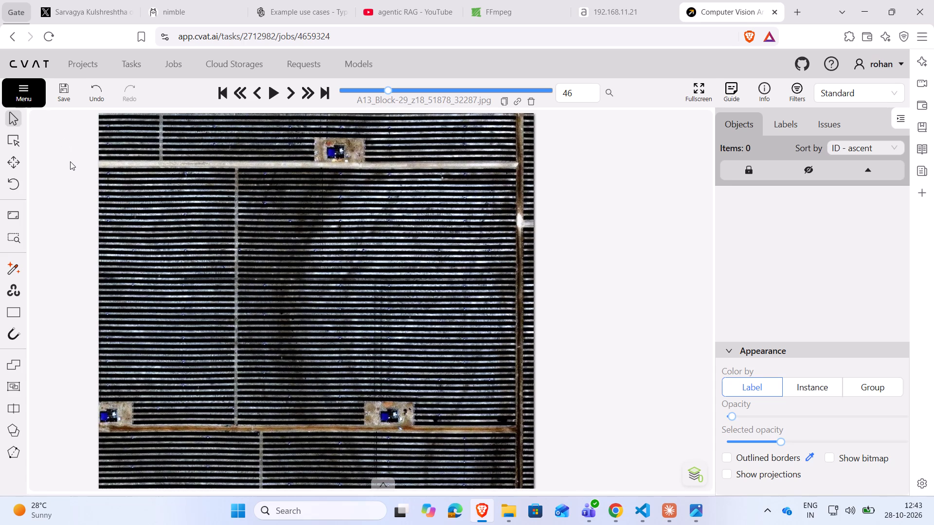
{"action": "scroll", "coordinate": [57, 166], "scroll_direction": "up", "scroll_amount": 2}
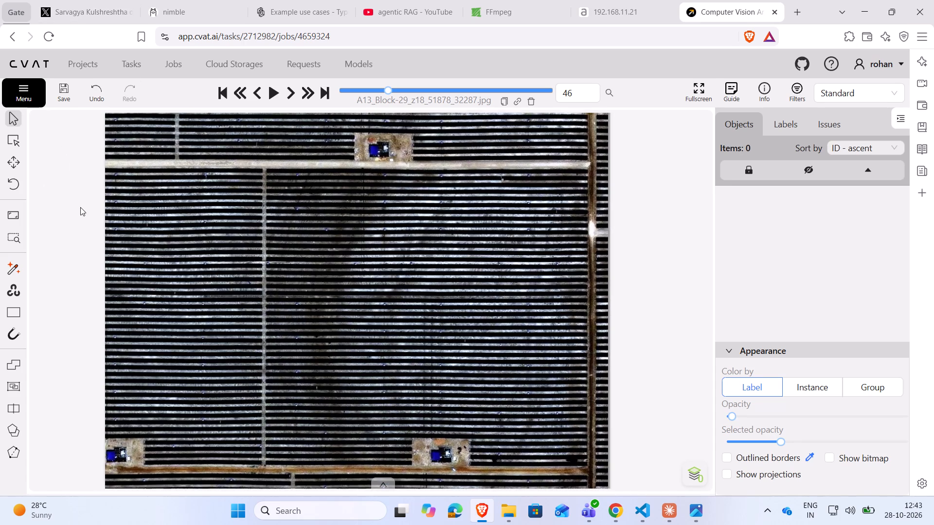
{"action": "left_click_drag", "start_coordinate": [81, 208], "coordinate": [35, 232]}
{"action": "left_click", "coordinate": [12, 317]}
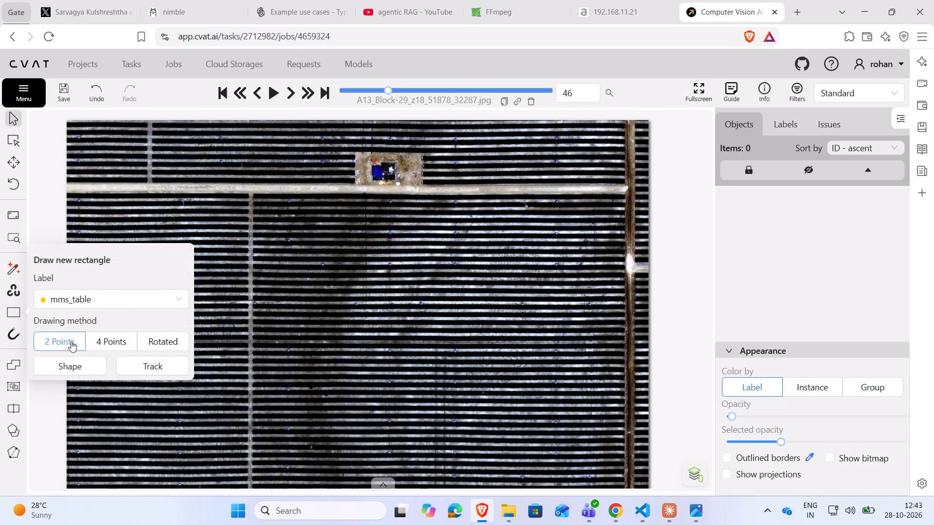
{"action": "left_click", "coordinate": [71, 360]}
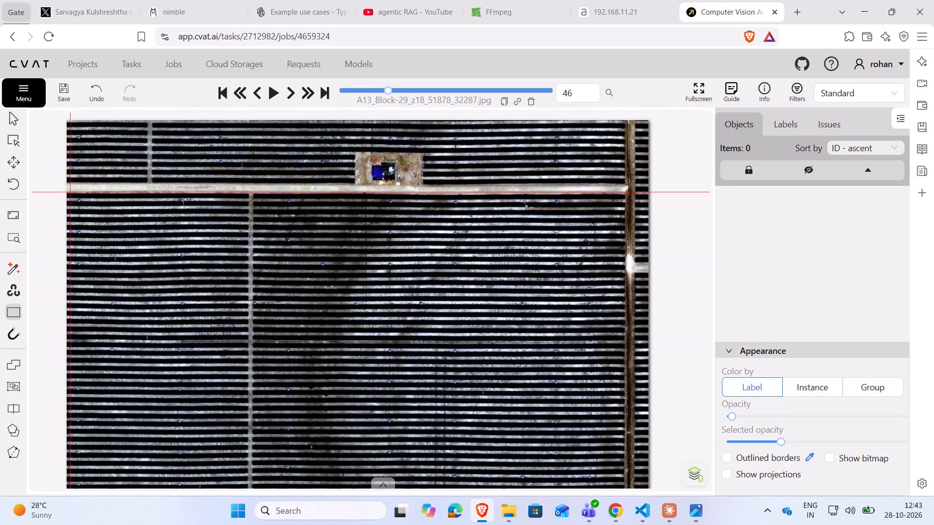
{"action": "left_click", "coordinate": [69, 193]}
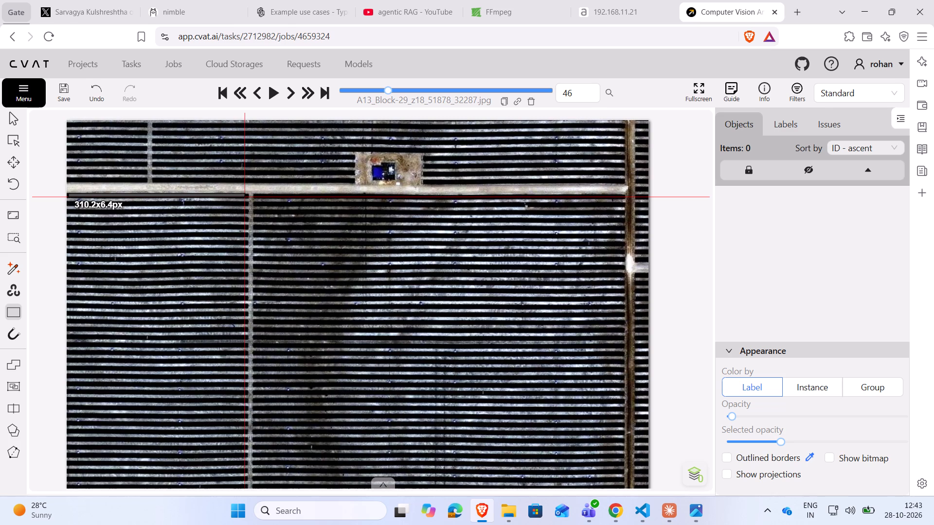
{"action": "left_click", "coordinate": [248, 198]}
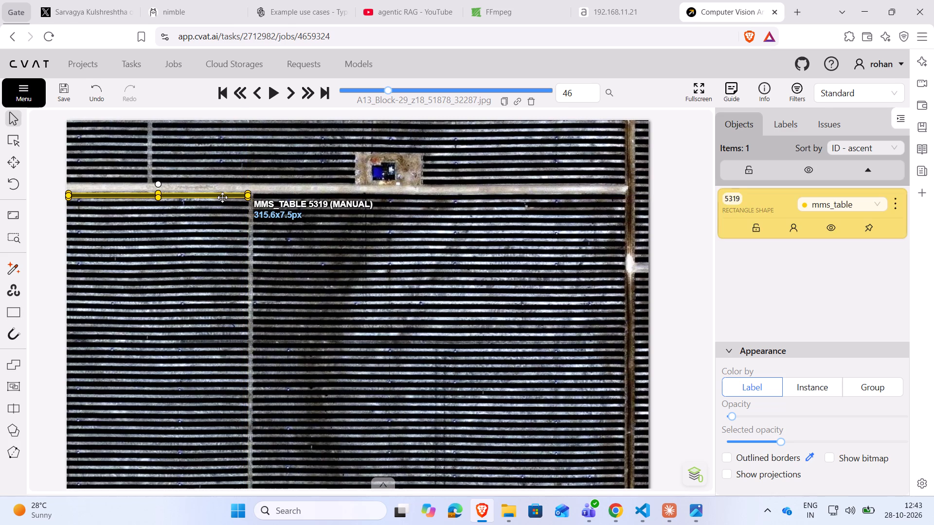
Copy the new mms_table rectangle onto the next nine rows to its south in the block west of the narrow vertical path.
{"action": "left_click", "coordinate": [221, 196]}
{"action": "key", "text": "ctrl+c"}
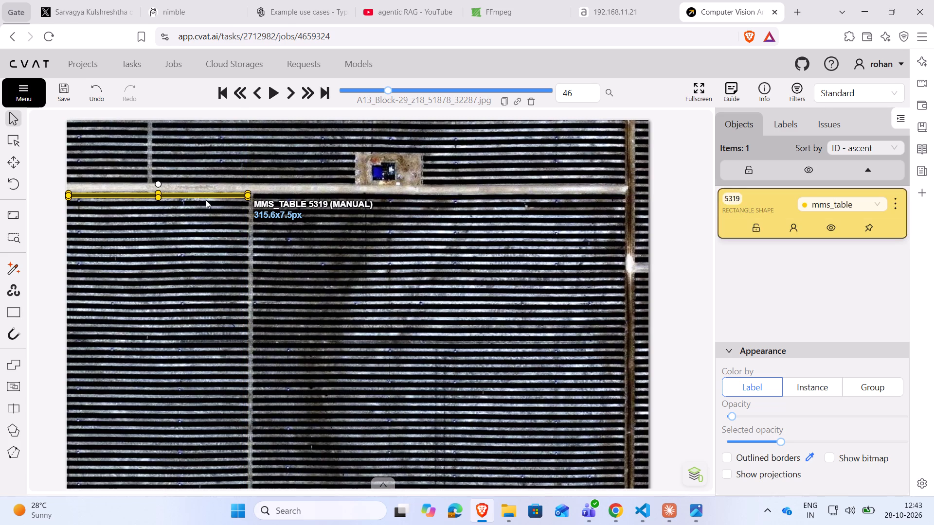
{"action": "key", "text": "ctrl+v"}
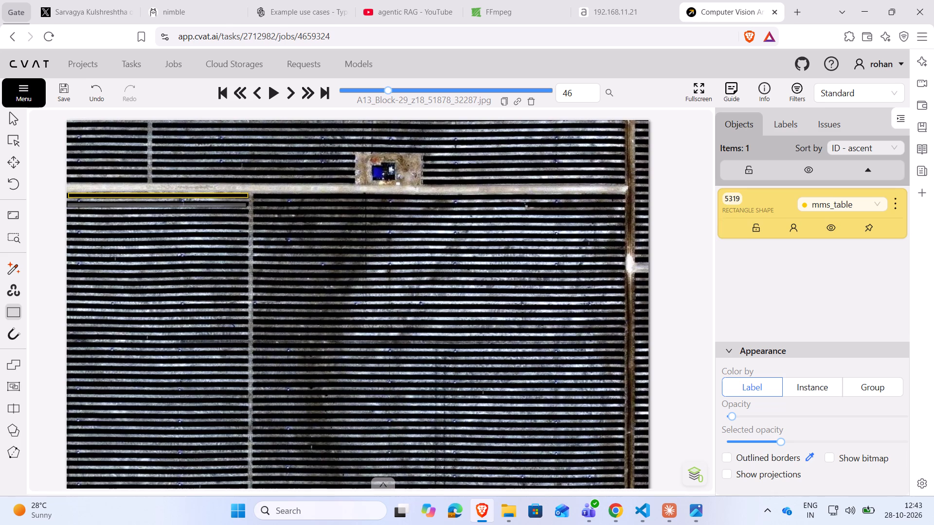
{"action": "left_click", "coordinate": [157, 205], "text": "ctrl"}
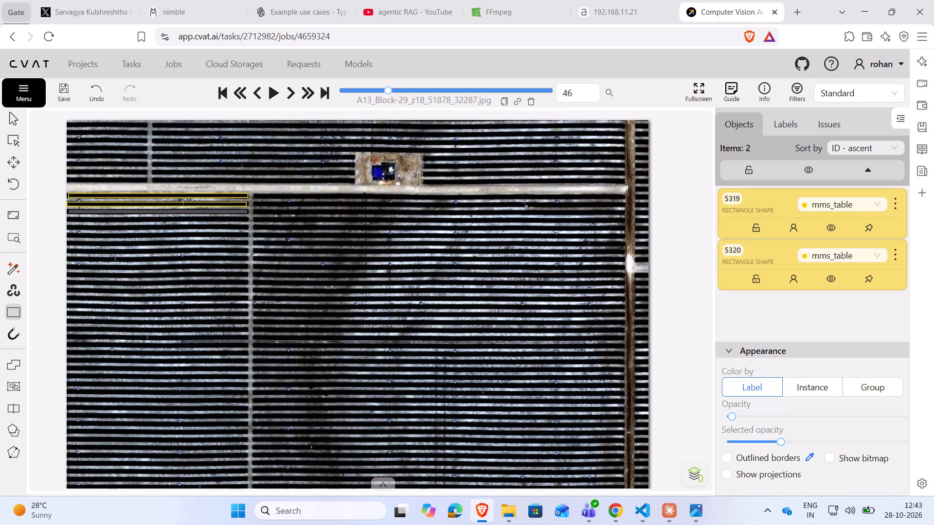
{"action": "left_click", "coordinate": [158, 211], "text": "ctrl"}
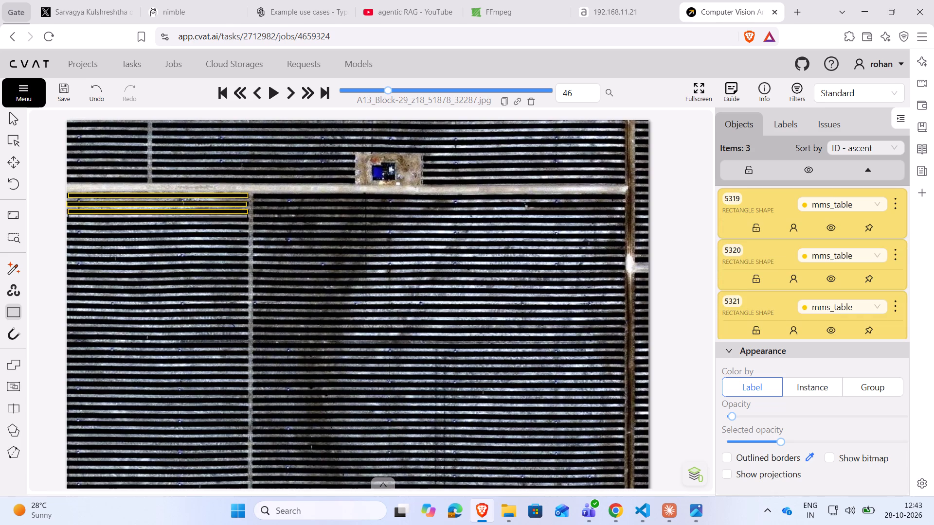
{"action": "left_click", "coordinate": [158, 220], "text": "ctrl"}
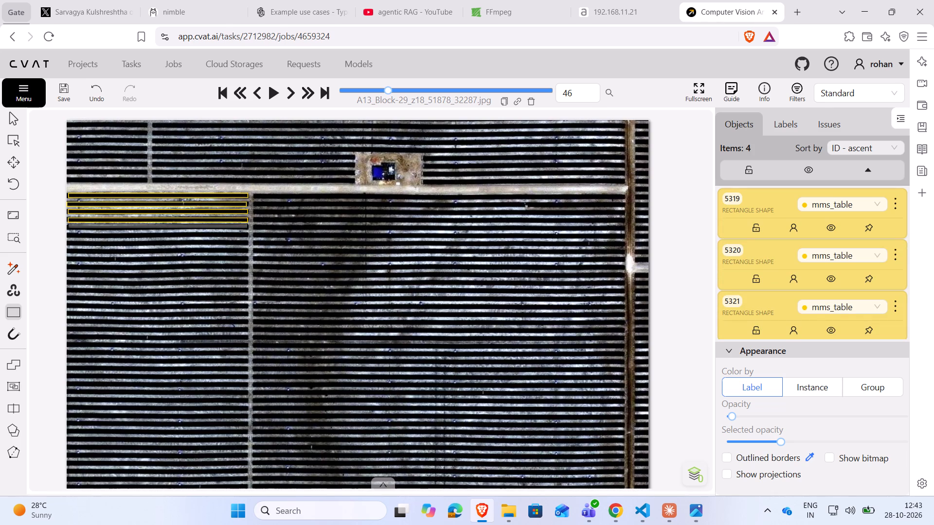
{"action": "left_click", "coordinate": [158, 227], "text": "ctrl"}
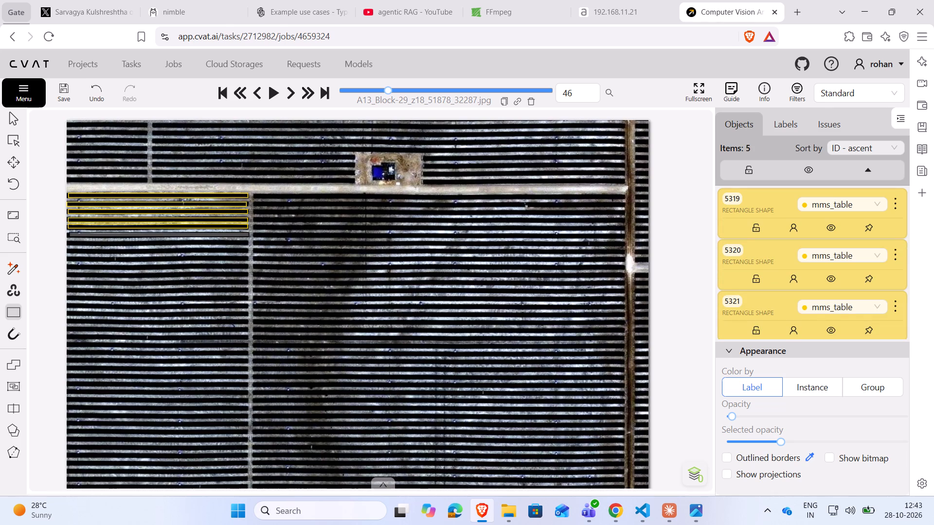
{"action": "left_click", "coordinate": [160, 235], "text": "ctrl"}
{"action": "left_click", "coordinate": [160, 243], "text": "ctrl"}
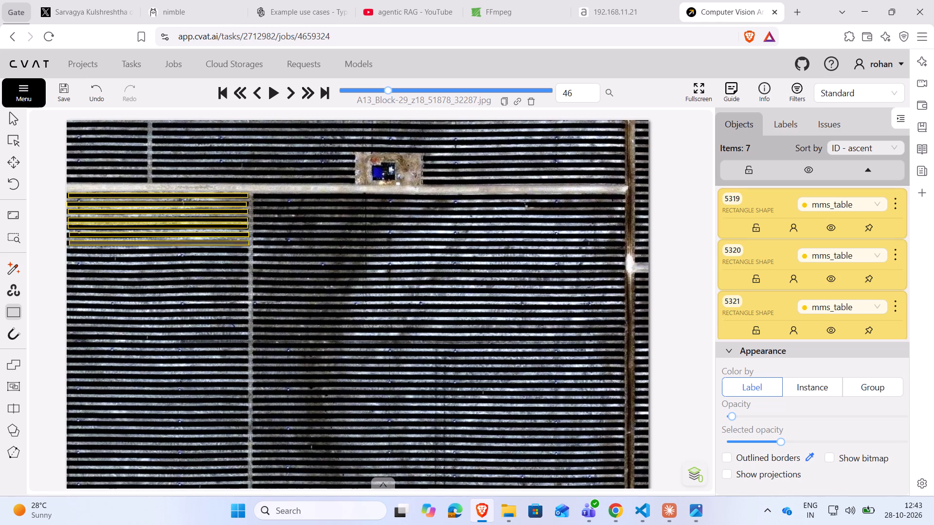
{"action": "left_click", "coordinate": [158, 252], "text": "ctrl"}
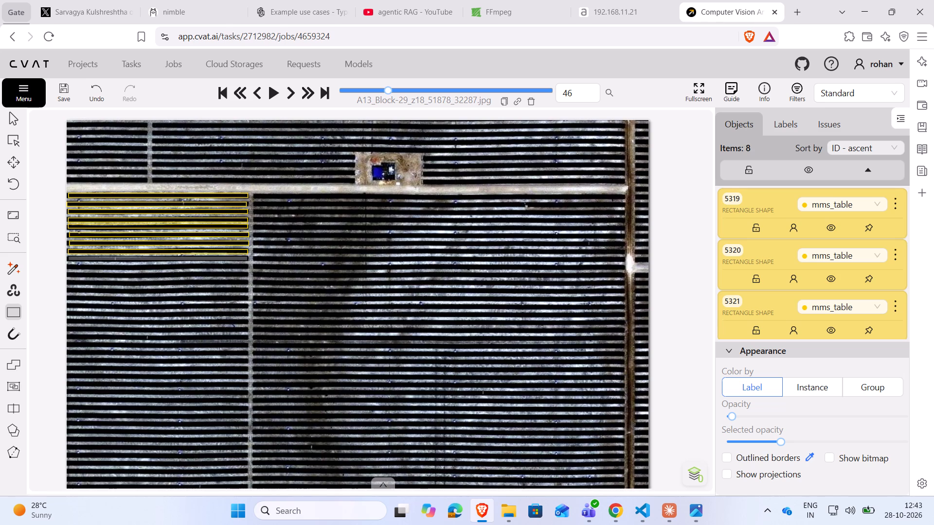
{"action": "left_click", "coordinate": [158, 259], "text": "ctrl"}
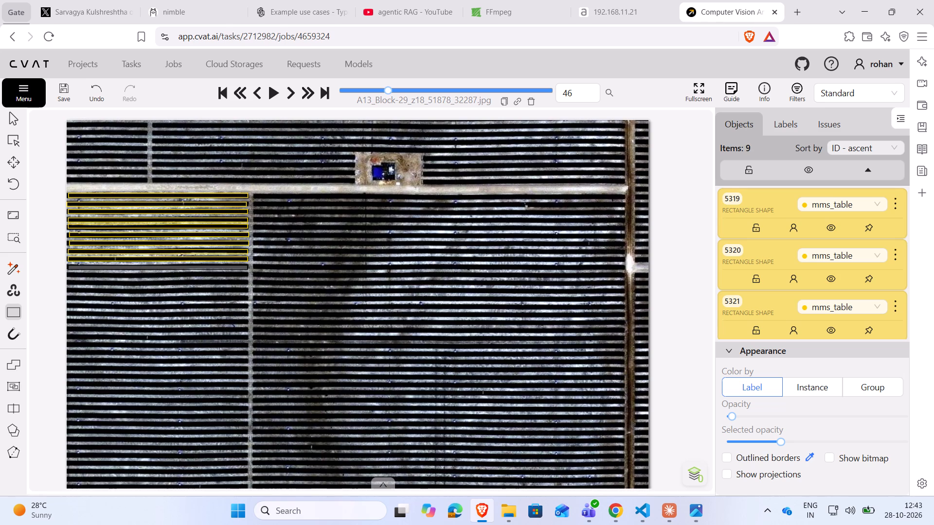
{"action": "left_click", "coordinate": [158, 267], "text": "ctrl"}
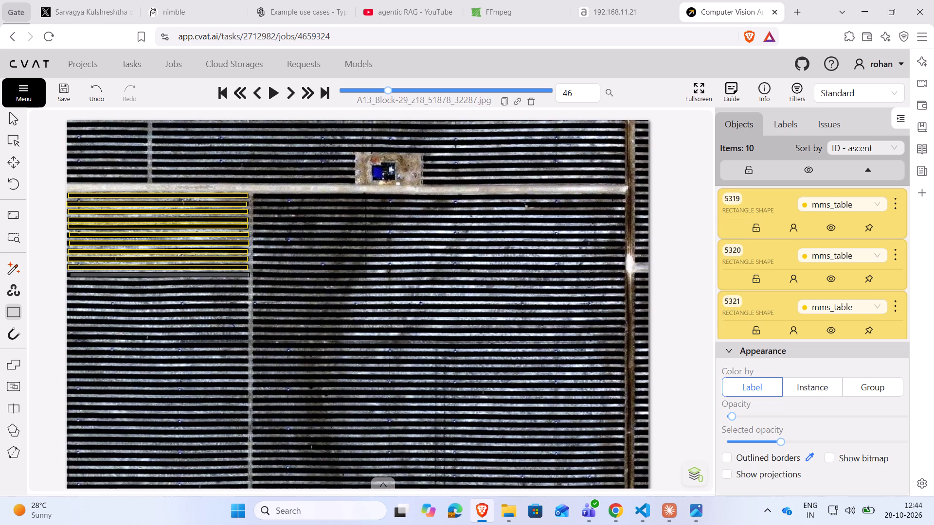
Copy the mms_table rectangle onto the next ten unannotated rows to the south in the block west of the narrow vertical path.
{"action": "left_click", "coordinate": [160, 276], "text": "ctrl"}
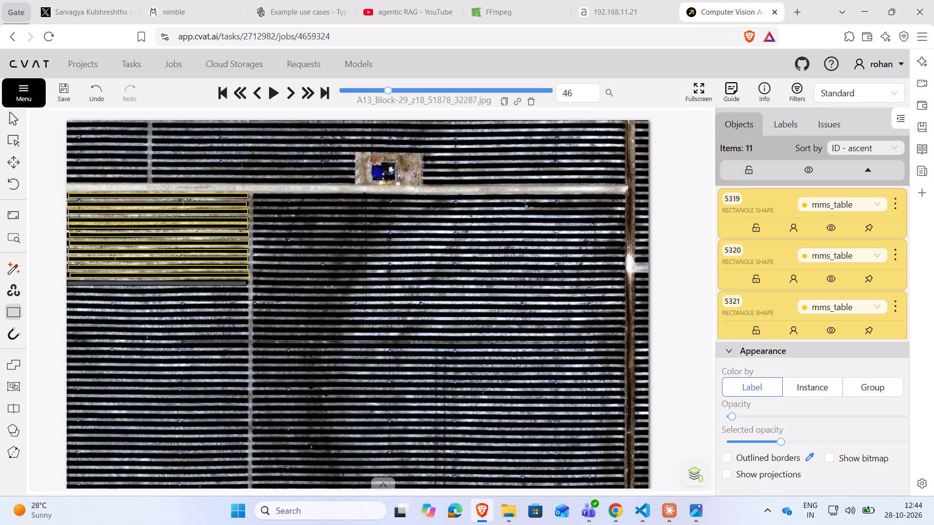
{"action": "left_click", "coordinate": [158, 282], "text": "ctrl"}
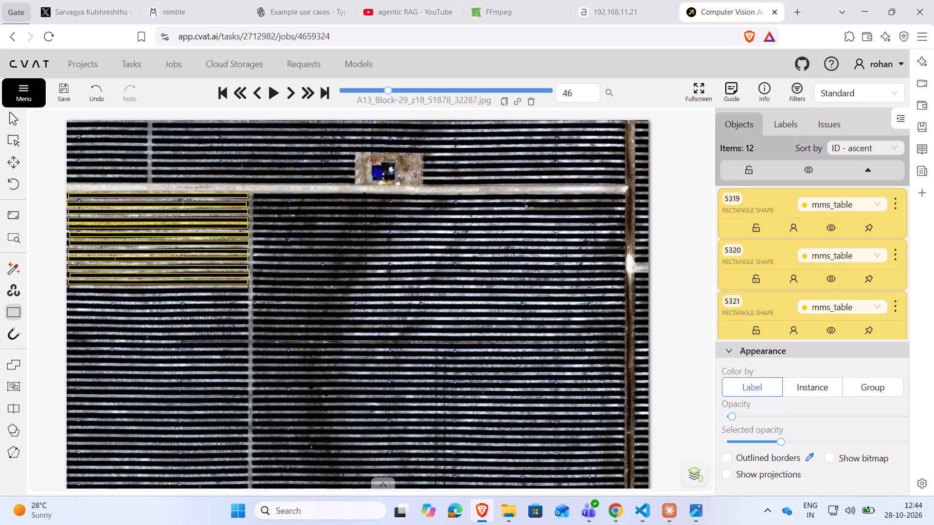
{"action": "left_click", "coordinate": [159, 291], "text": "ctrl"}
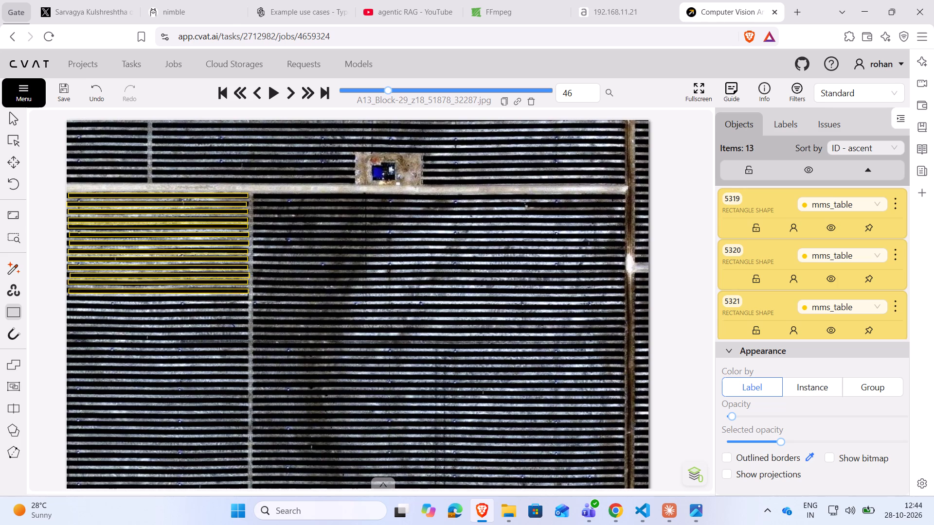
{"action": "left_click", "coordinate": [159, 297], "text": "ctrl"}
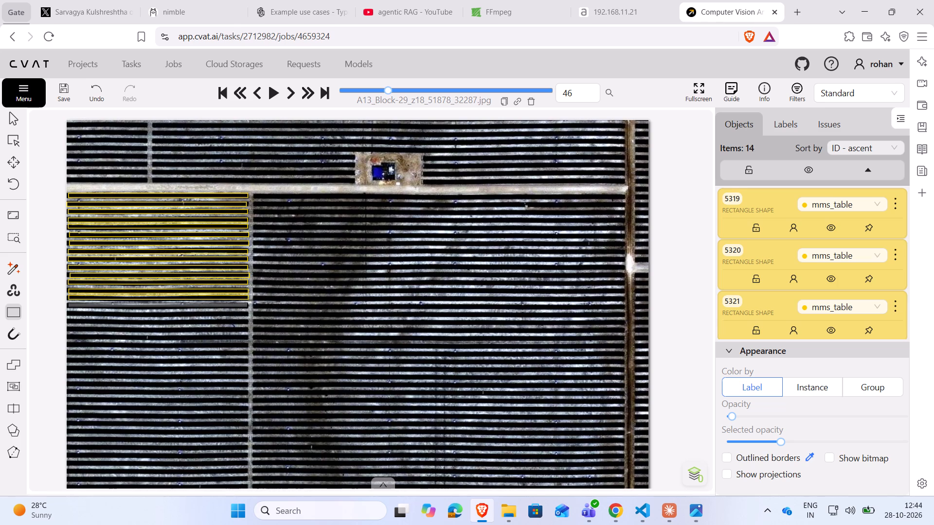
{"action": "left_click", "coordinate": [157, 306], "text": "ctrl"}
{"action": "left_click", "coordinate": [158, 315], "text": "ctrl"}
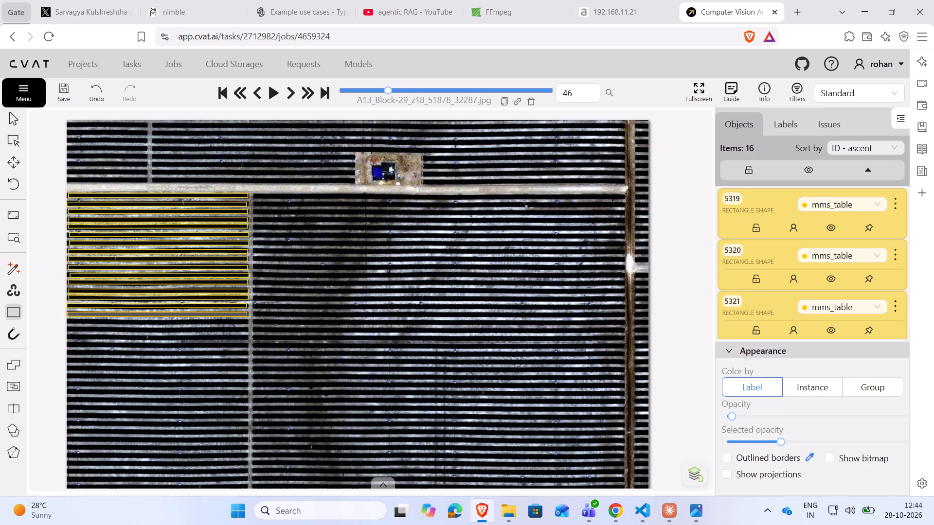
{"action": "left_click", "coordinate": [159, 321], "text": "ctrl"}
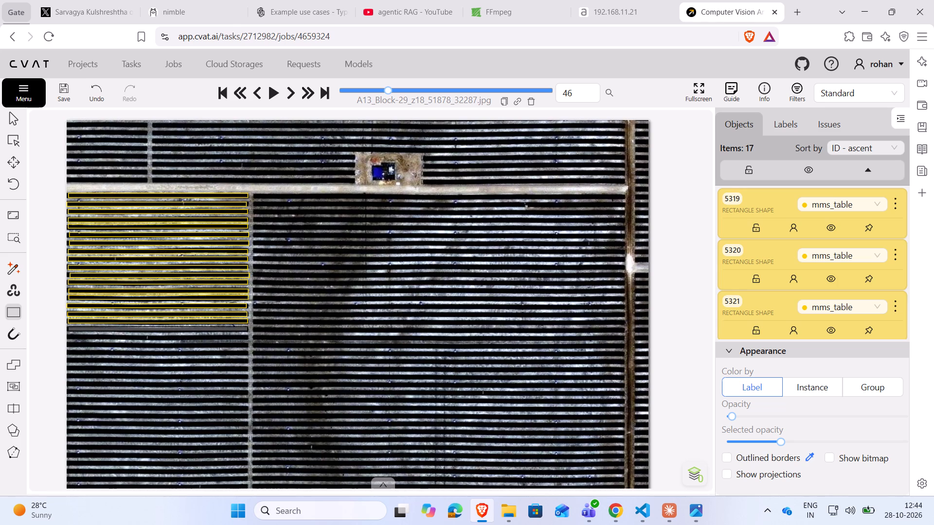
{"action": "left_click", "coordinate": [158, 330], "text": "ctrl"}
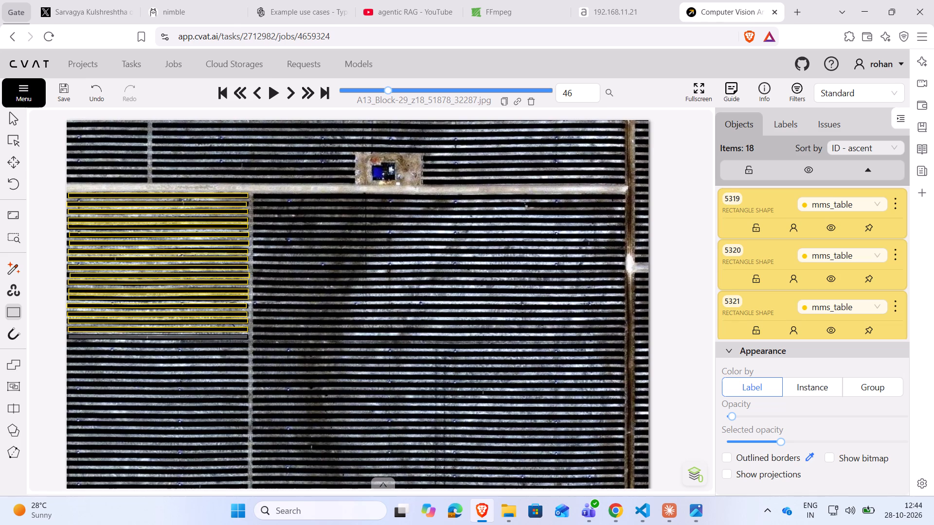
{"action": "left_click", "coordinate": [159, 337], "text": "ctrl"}
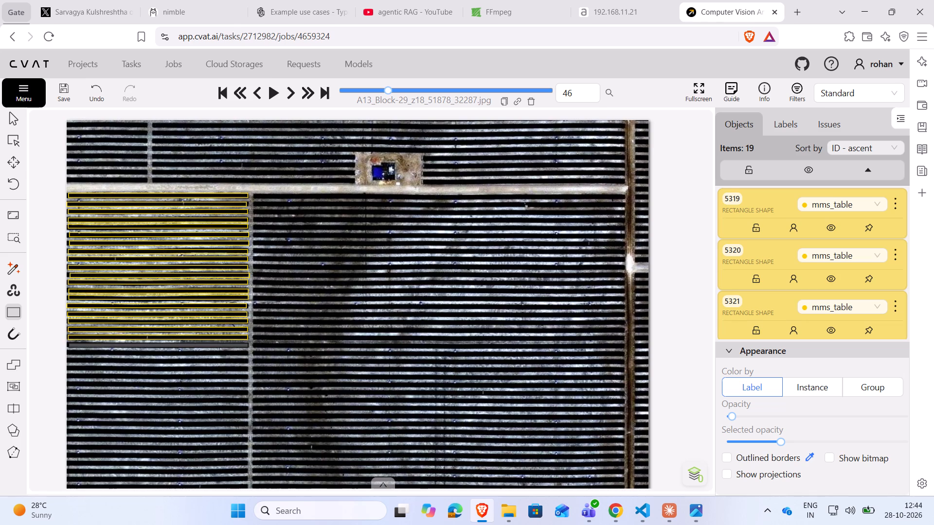
{"action": "left_click", "coordinate": [159, 346], "text": "ctrl"}
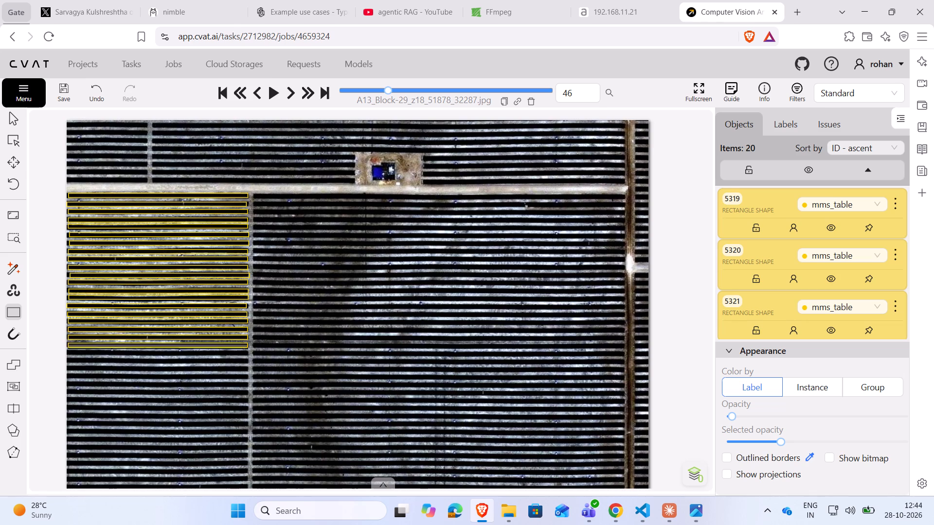
Continue copying the mms_table rectangle onto the following ten rows southward in the same western block.
{"action": "left_click", "coordinate": [159, 352], "text": "ctrl"}
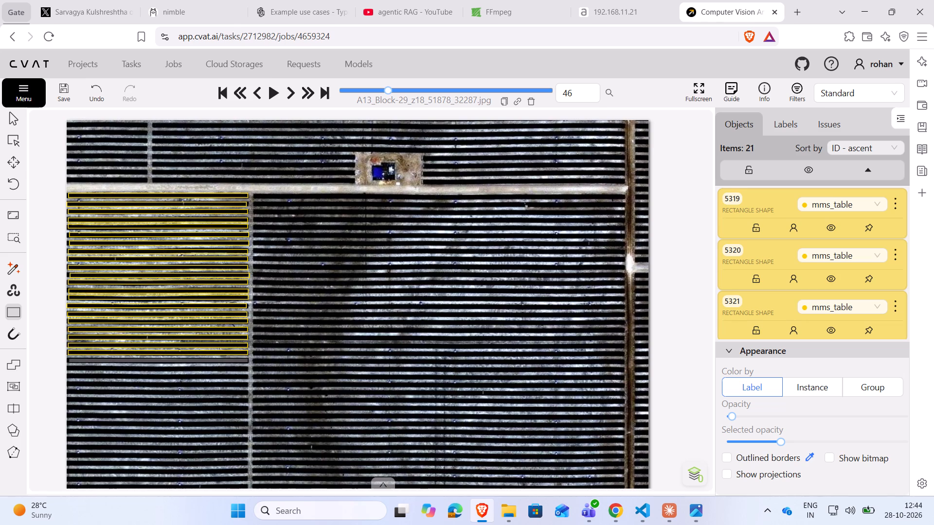
{"action": "left_click", "coordinate": [159, 361], "text": "ctrl"}
{"action": "left_click", "coordinate": [159, 369], "text": "ctrl"}
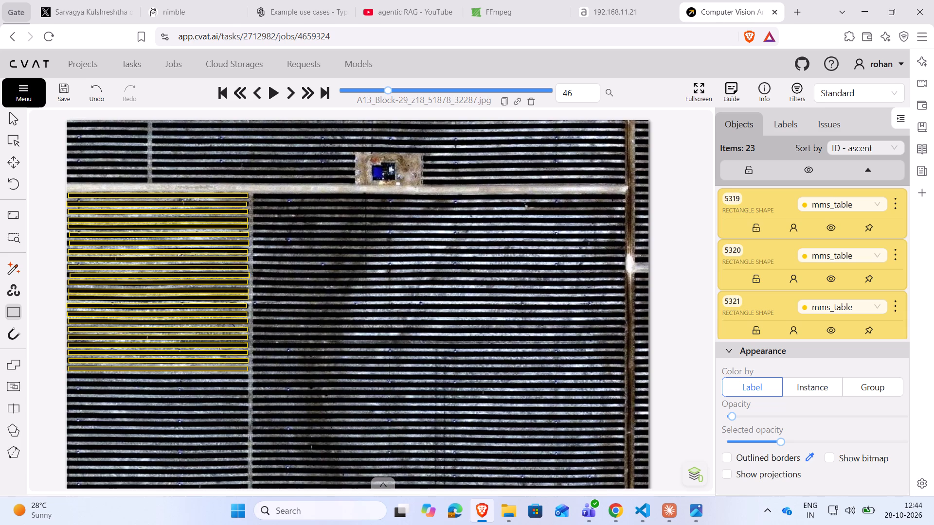
{"action": "left_click", "coordinate": [158, 377], "text": "ctrl"}
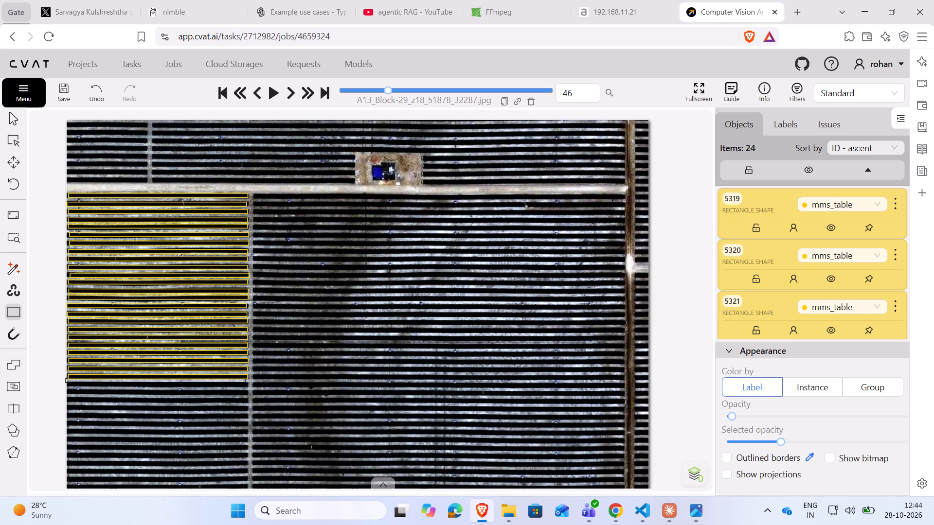
{"action": "left_click", "coordinate": [159, 385], "text": "ctrl"}
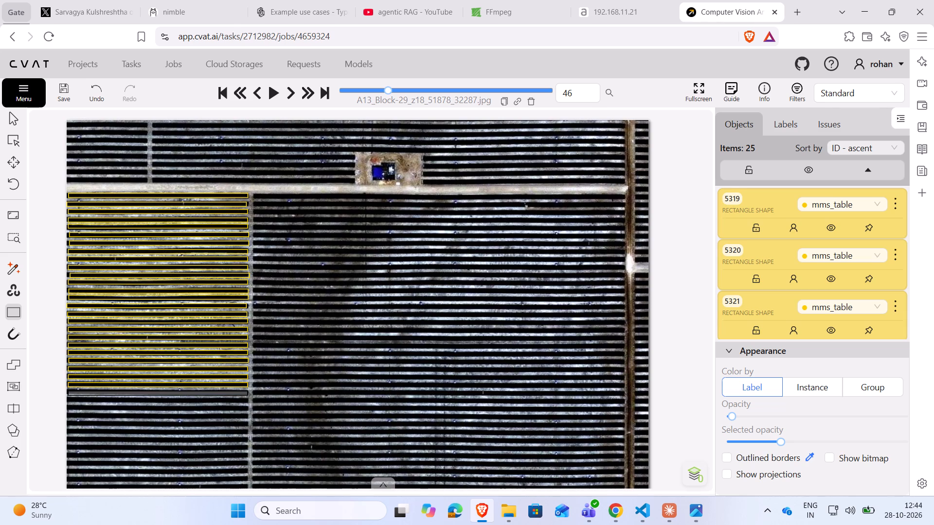
{"action": "left_click", "coordinate": [158, 394], "text": "ctrl"}
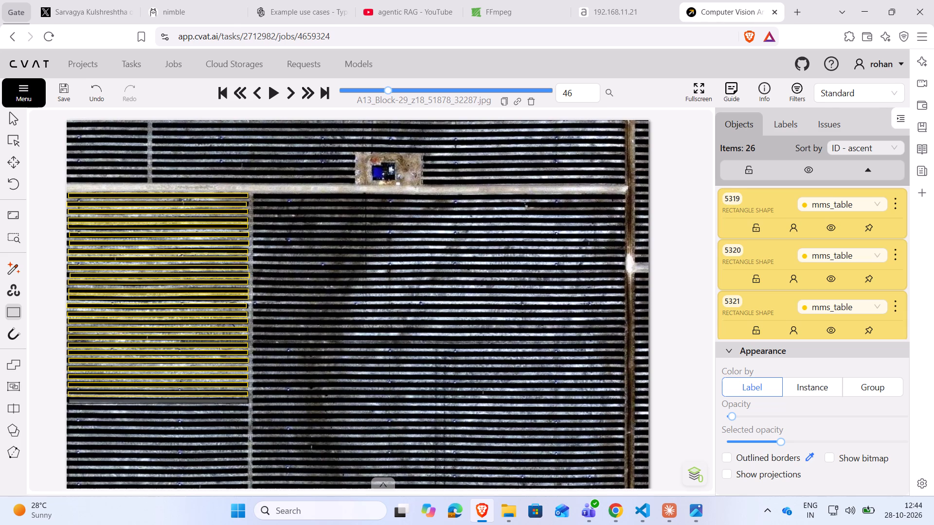
{"action": "left_click", "coordinate": [159, 401], "text": "ctrl"}
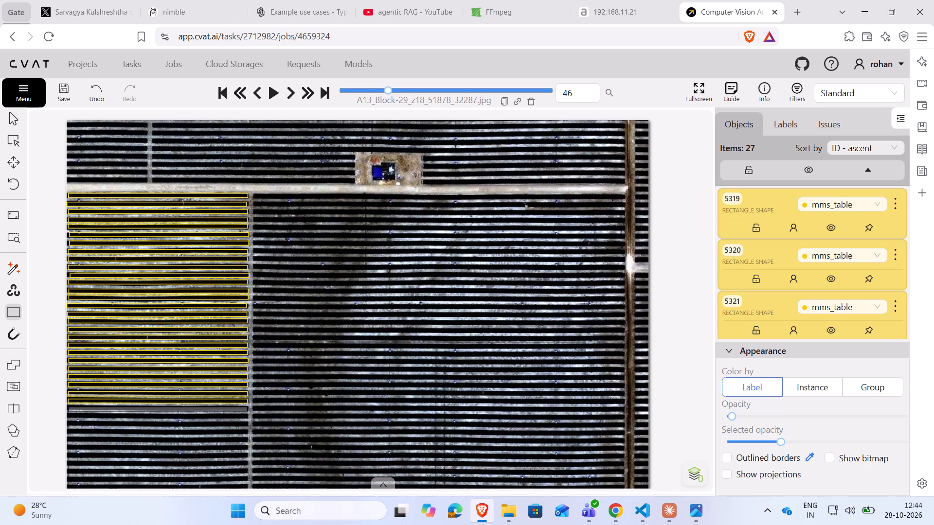
{"action": "left_click", "coordinate": [158, 409], "text": "ctrl"}
{"action": "left_click", "coordinate": [159, 417], "text": "ctrl"}
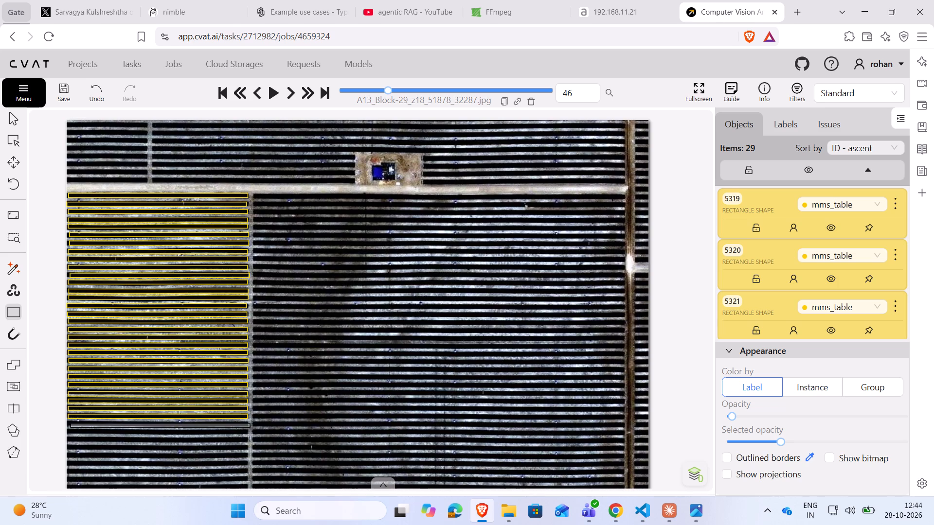
{"action": "left_click", "coordinate": [159, 427], "text": "ctrl"}
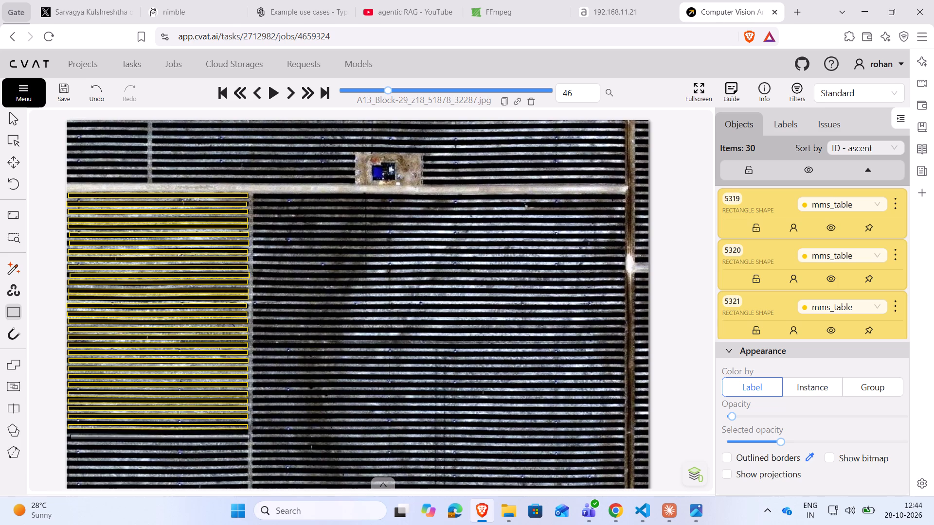
Copy the mms_table rectangle onto eight more rows farther south in the western block.
{"action": "left_click", "coordinate": [158, 432], "text": "ctrl"}
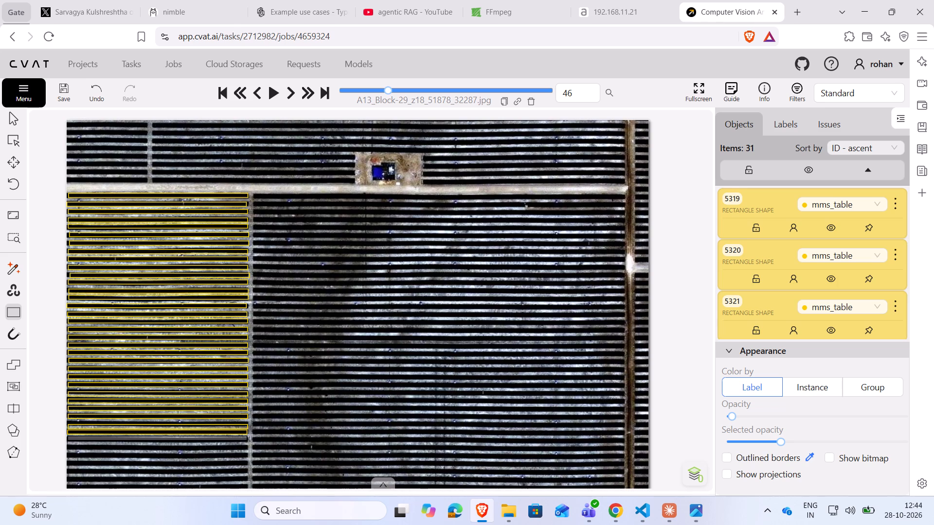
{"action": "left_click", "coordinate": [158, 440], "text": "ctrl"}
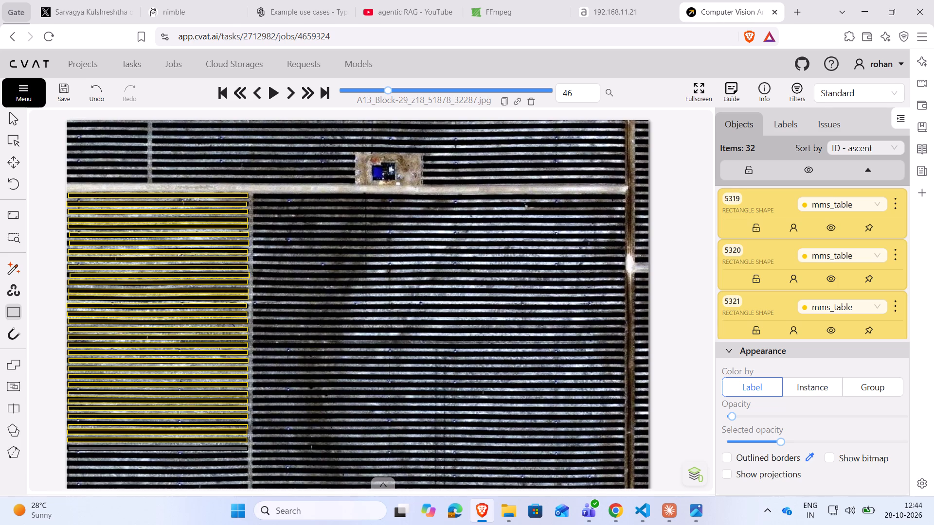
{"action": "left_click", "coordinate": [158, 447], "text": "ctrl"}
{"action": "left_click", "coordinate": [159, 456], "text": "ctrl"}
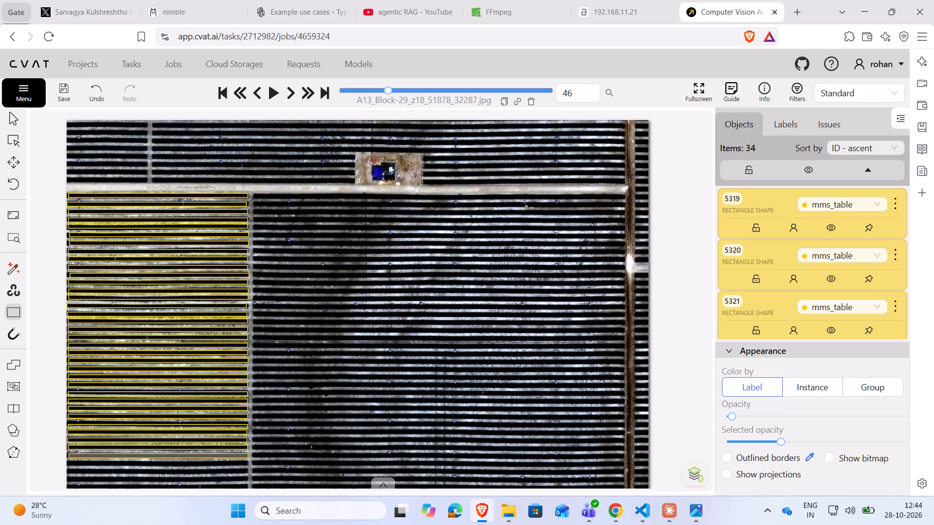
{"action": "left_click", "coordinate": [159, 464], "text": "ctrl"}
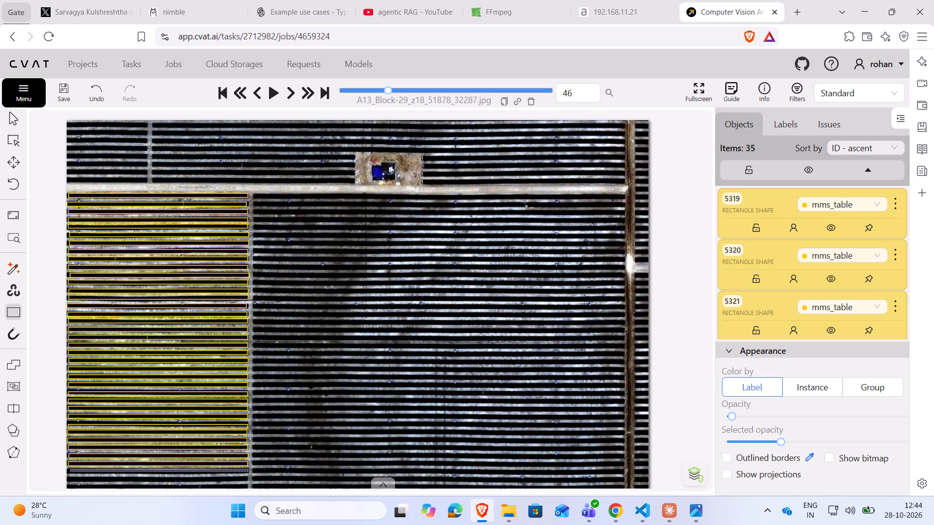
{"action": "left_click", "coordinate": [160, 471], "text": "ctrl"}
{"action": "left_click", "coordinate": [159, 479], "text": "ctrl"}
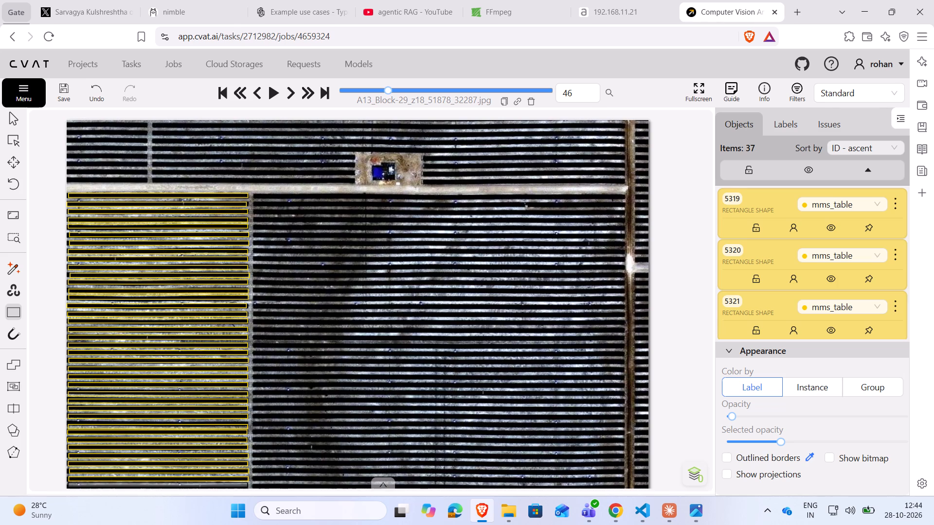
{"action": "left_click", "coordinate": [159, 486], "text": "ctrl"}
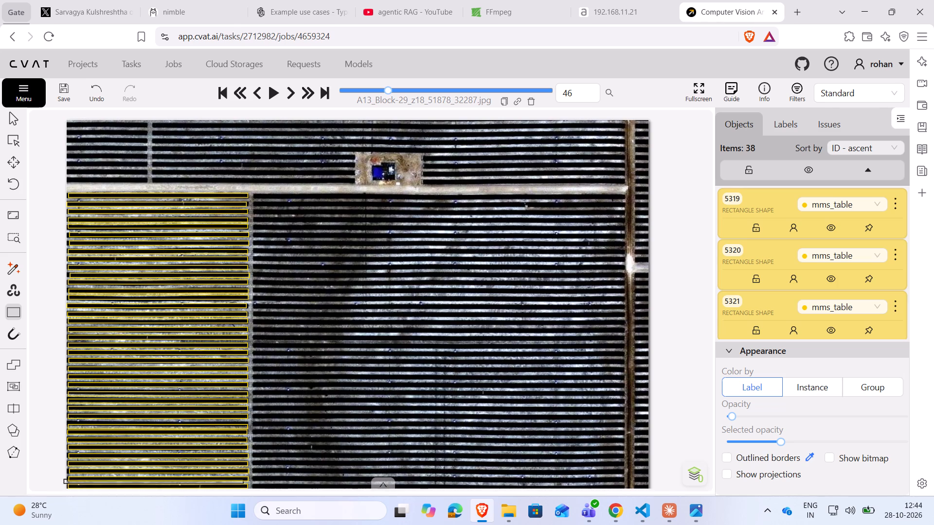
Copy the mms_table rectangle onto the two remaining full-length rows just north of the western inverter station, and end the rectangle copying.
{"action": "scroll", "coordinate": [145, 157], "scroll_direction": "up", "scroll_amount": 3}
{"action": "scroll", "coordinate": [149, 177], "scroll_direction": "down", "scroll_amount": 6}
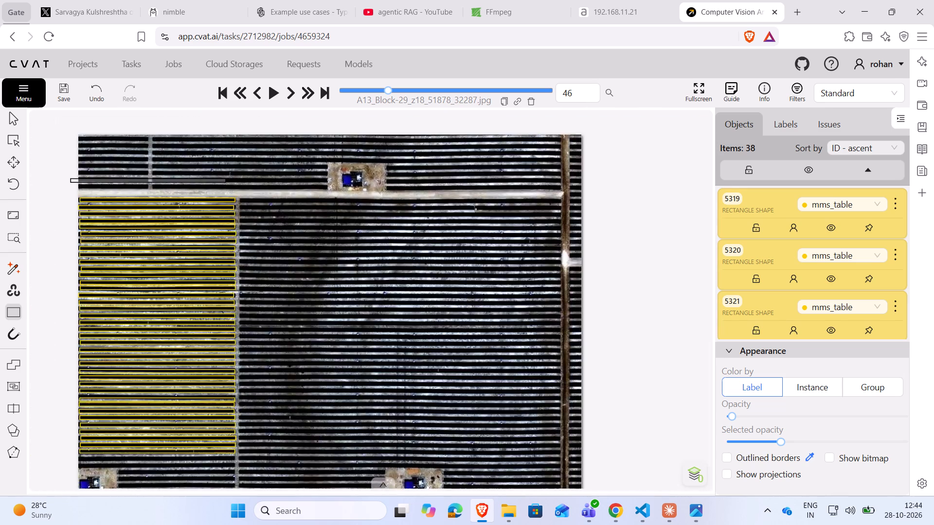
{"action": "scroll", "coordinate": [149, 180], "scroll_direction": "down", "scroll_amount": 3}
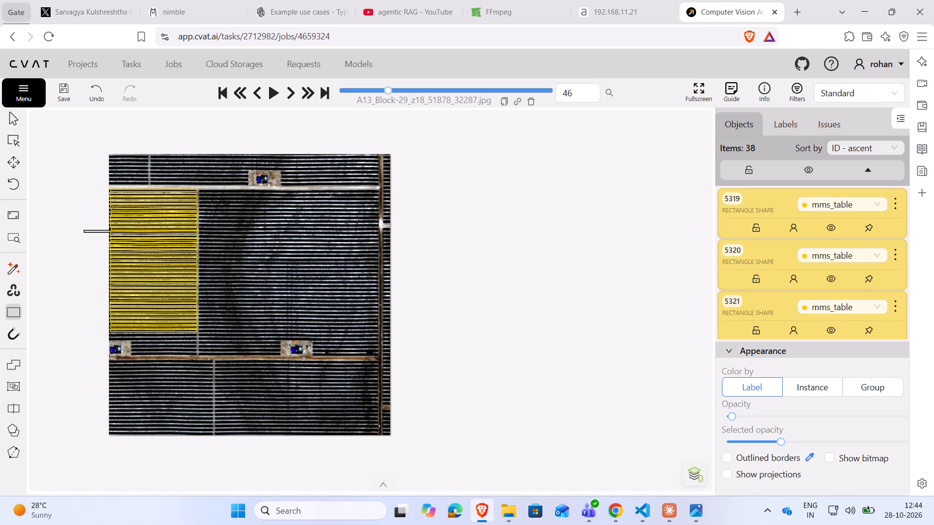
{"action": "scroll", "coordinate": [145, 338], "scroll_direction": "up", "scroll_amount": 2}
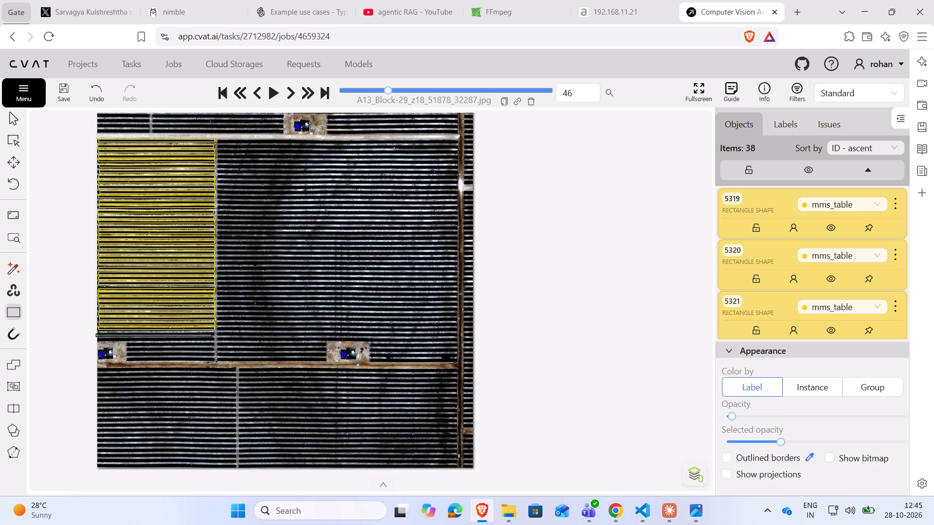
{"action": "scroll", "coordinate": [155, 333], "scroll_direction": "up", "scroll_amount": 3}
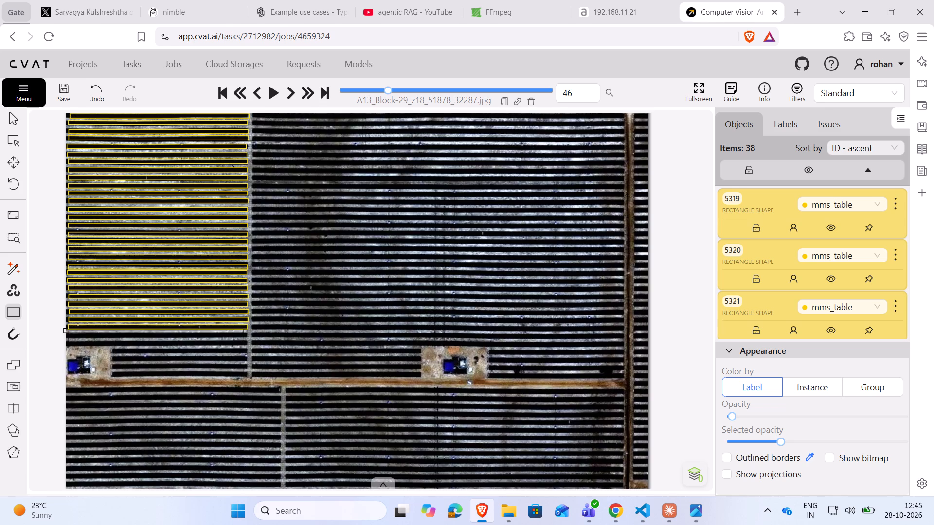
{"action": "left_click", "coordinate": [156, 335], "text": "ctrl"}
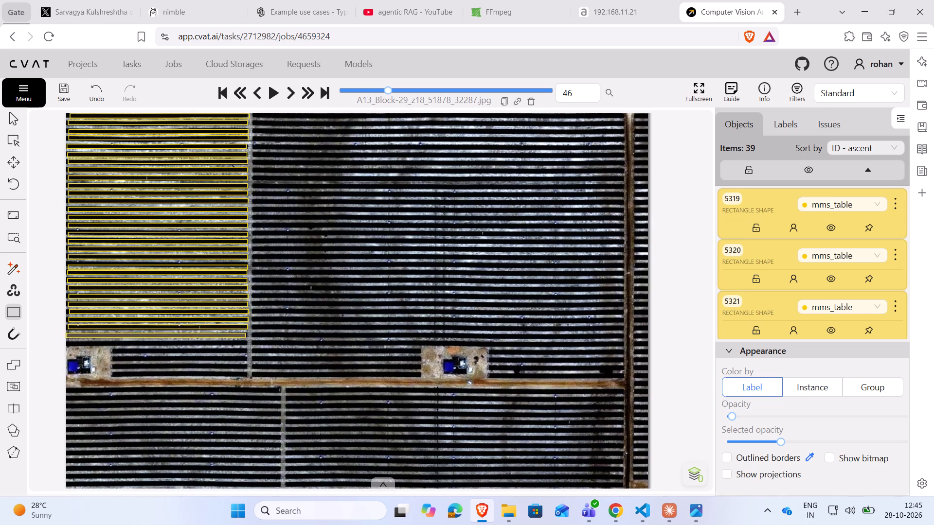
{"action": "left_click", "coordinate": [157, 343], "text": "ctrl"}
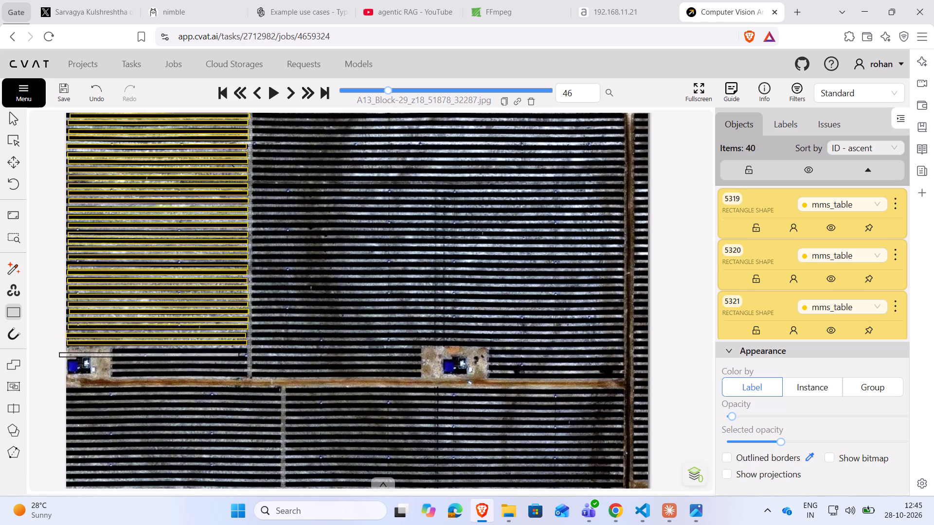
{"action": "scroll", "coordinate": [136, 185], "scroll_direction": "down", "scroll_amount": 2}
{"action": "left_click", "coordinate": [646, 180]}
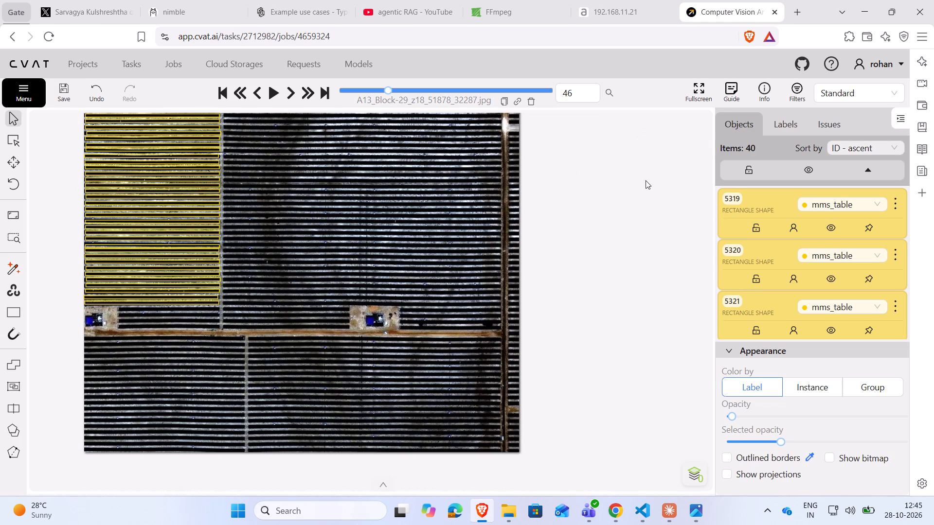
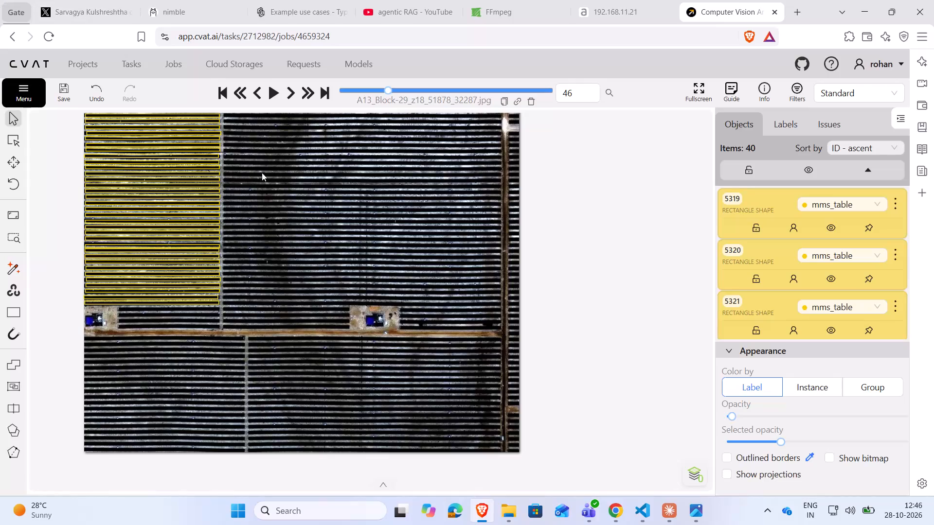
Draw an mms_table rectangle about 375 × 8 px over the first panel row south of the horizontal dirt road, west of the vertical path.
{"action": "scroll", "coordinate": [56, 337], "scroll_direction": "down", "scroll_amount": 2}
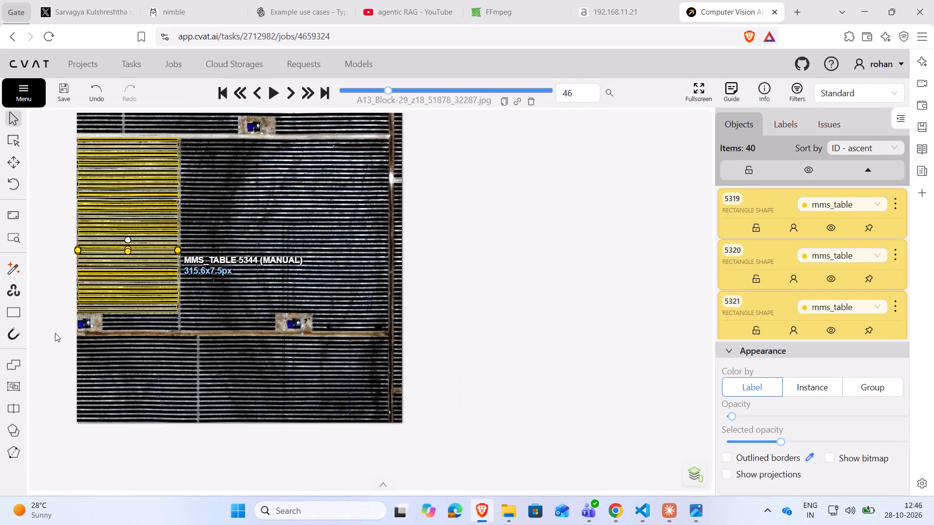
{"action": "scroll", "coordinate": [56, 337], "scroll_direction": "up", "scroll_amount": 3}
{"action": "left_click_drag", "start_coordinate": [58, 361], "coordinate": [69, 331]}
{"action": "scroll", "coordinate": [69, 326], "scroll_direction": "up", "scroll_amount": 1}
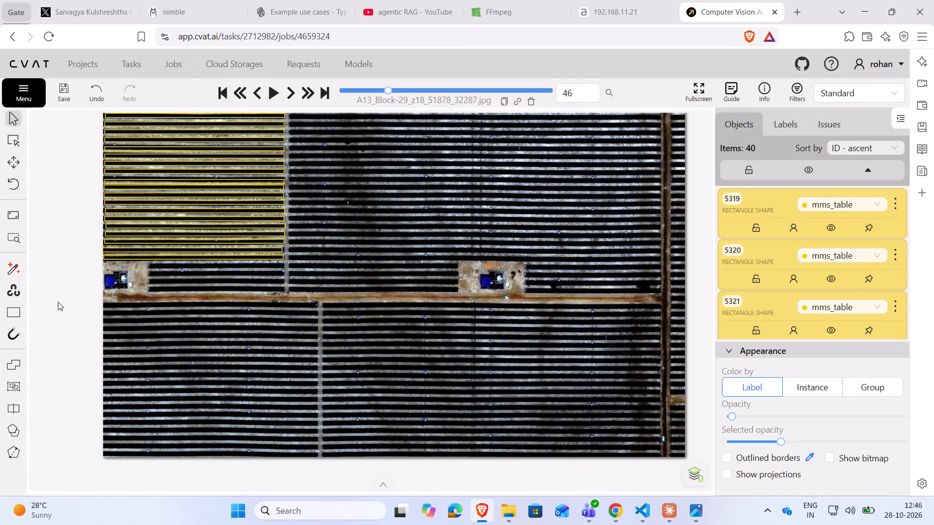
{"action": "left_click_drag", "start_coordinate": [59, 303], "coordinate": [53, 260]}
{"action": "left_click", "coordinate": [11, 309]}
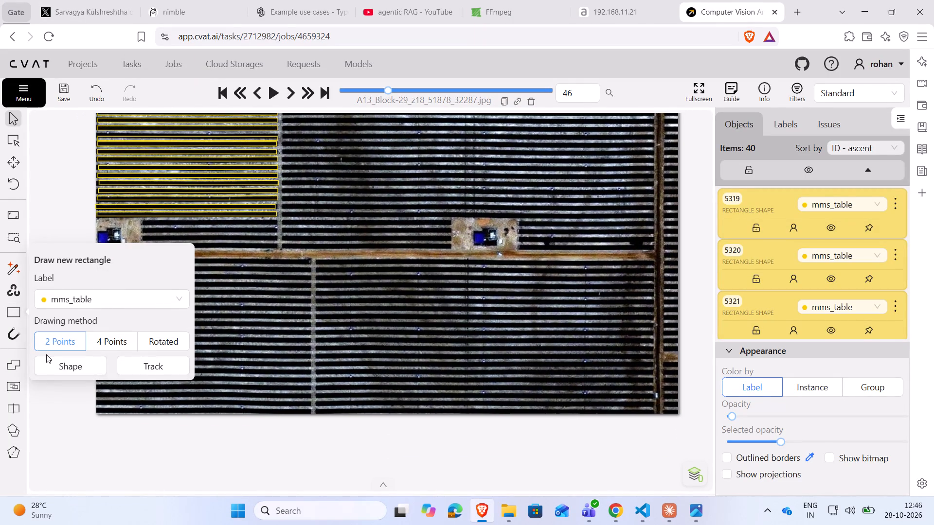
{"action": "left_click", "coordinate": [48, 367]}
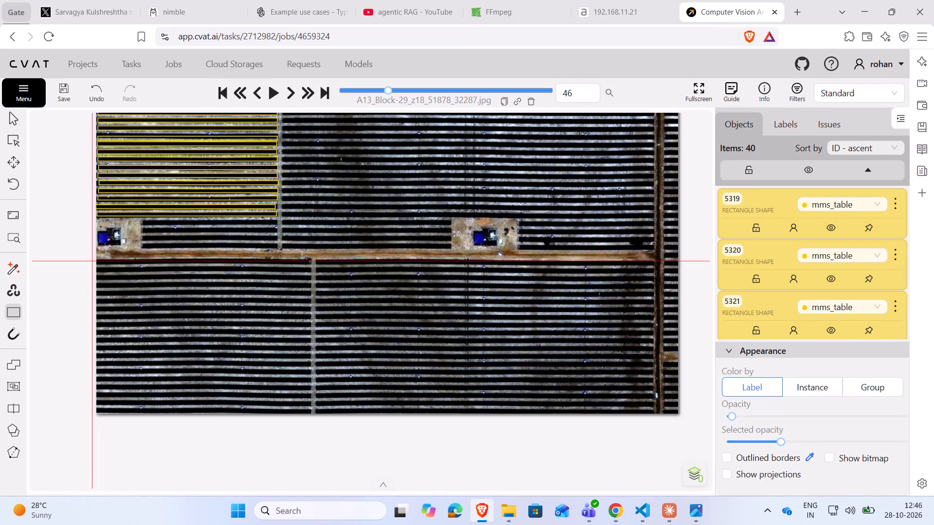
{"action": "left_click", "coordinate": [96, 260]}
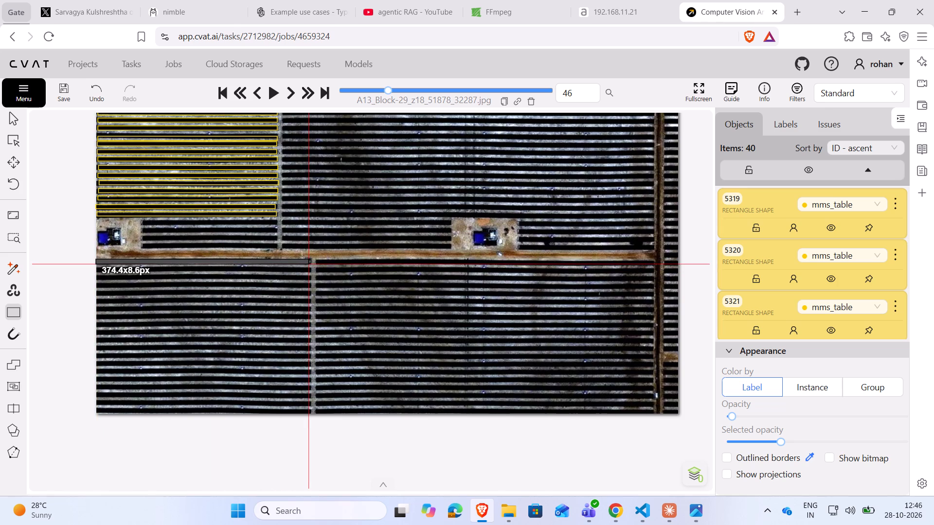
{"action": "left_click", "coordinate": [310, 264]}
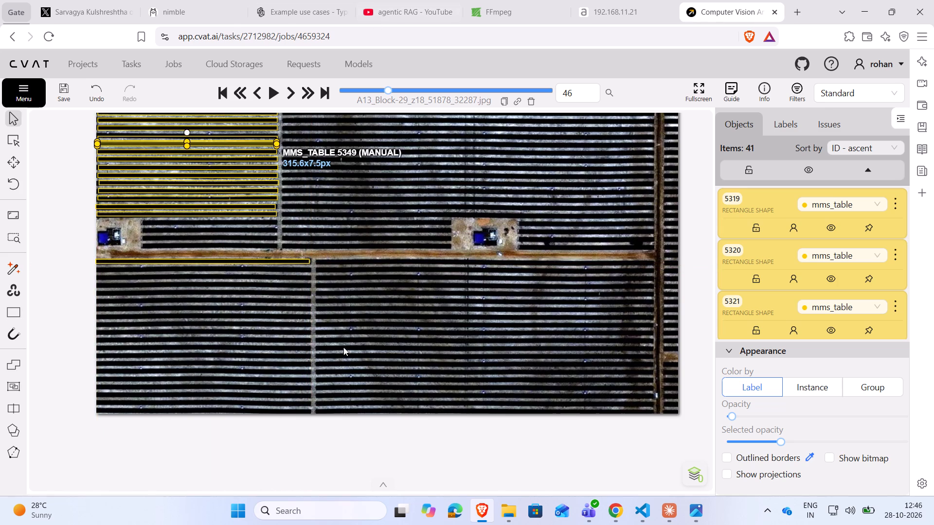
Stretch the new rectangle's northern edge so it is about 10.3 px high and covers the full panel row.
{"action": "scroll", "coordinate": [282, 308], "scroll_direction": "up", "scroll_amount": 2}
{"action": "scroll", "coordinate": [219, 307], "scroll_direction": "down", "scroll_amount": 3}
{"action": "scroll", "coordinate": [222, 306], "scroll_direction": "up", "scroll_amount": 2}
{"action": "left_click_drag", "start_coordinate": [200, 306], "coordinate": [222, 315]}
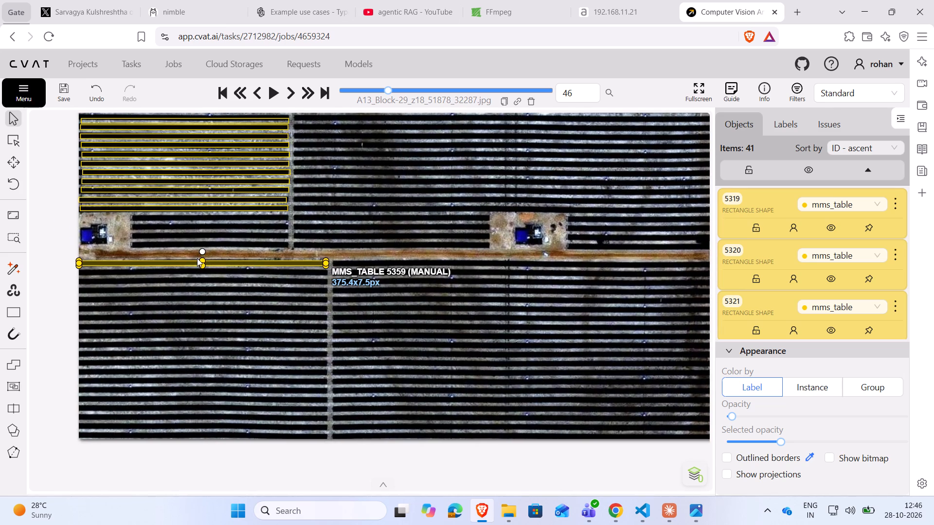
{"action": "left_click", "coordinate": [201, 260]}
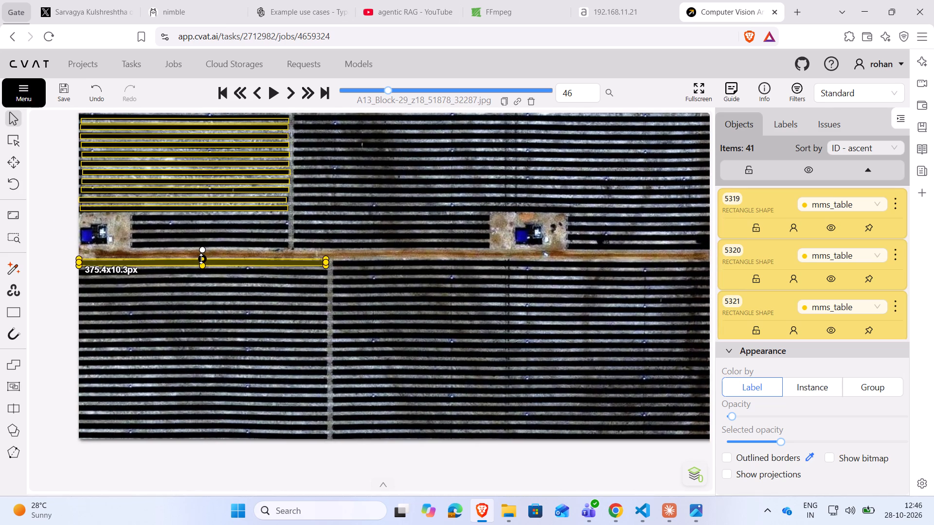
{"action": "left_click", "coordinate": [120, 447]}
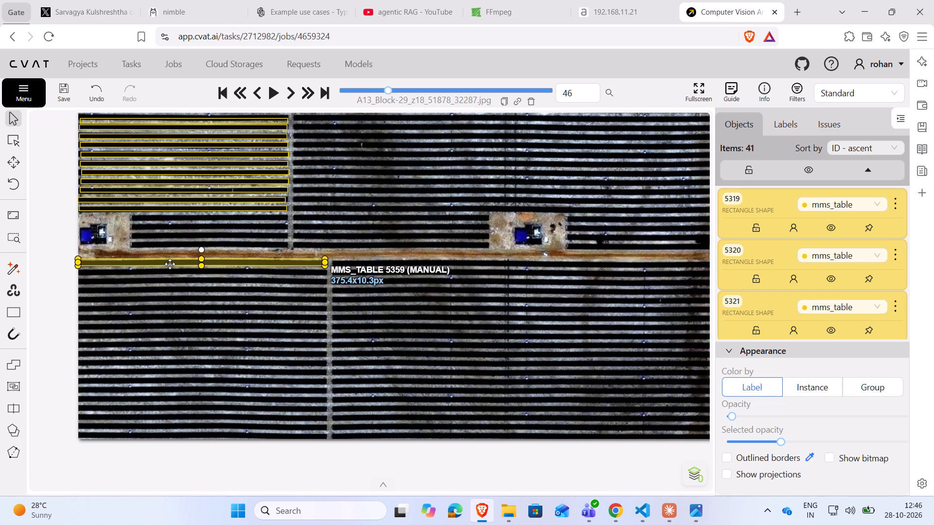
Copy the resized mms_table rectangle onto the next nine rows to the south in the block below the dirt road.
{"action": "left_click", "coordinate": [170, 264]}
{"action": "key", "text": "ctrl+c"}
{"action": "key", "text": "ctrl+v"}
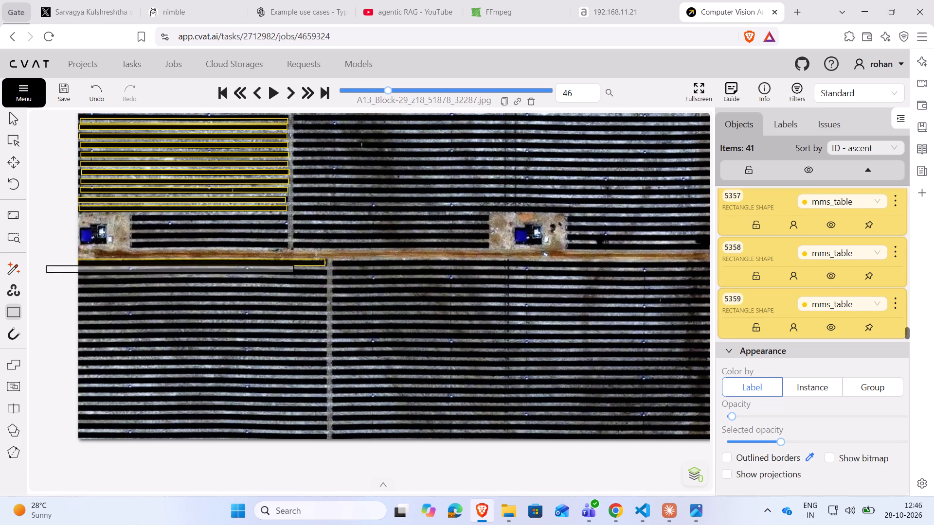
{"action": "left_click", "coordinate": [203, 272], "text": "ctrl"}
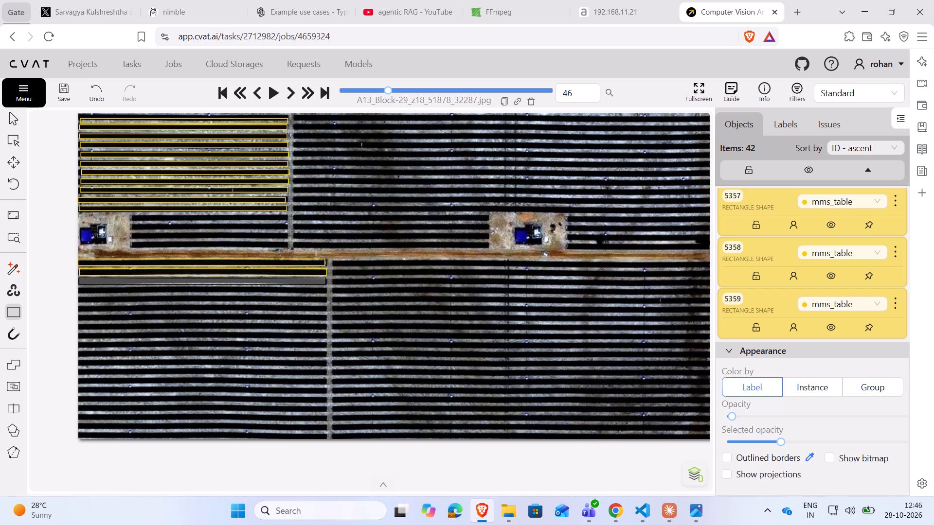
{"action": "left_click", "coordinate": [204, 281], "text": "ctrl"}
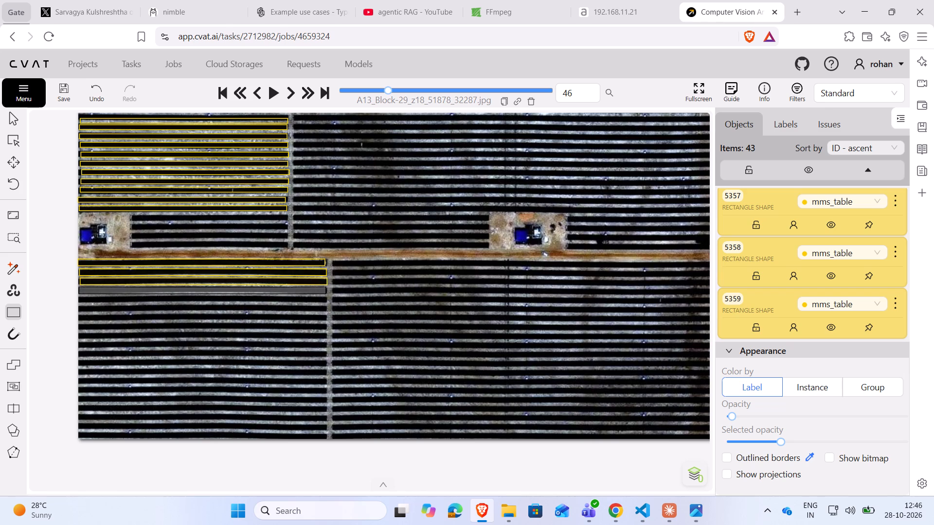
{"action": "left_click", "coordinate": [203, 291], "text": "ctrl"}
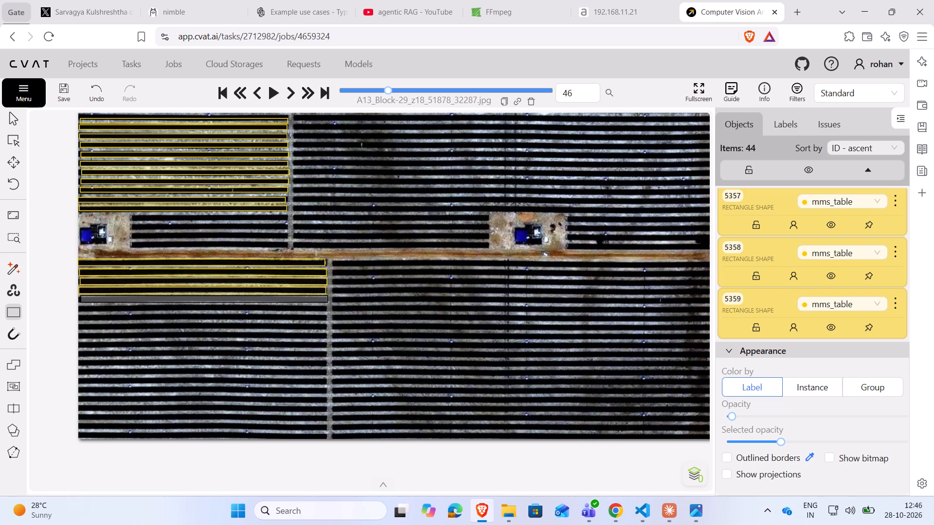
{"action": "left_click", "coordinate": [203, 300], "text": "ctrl"}
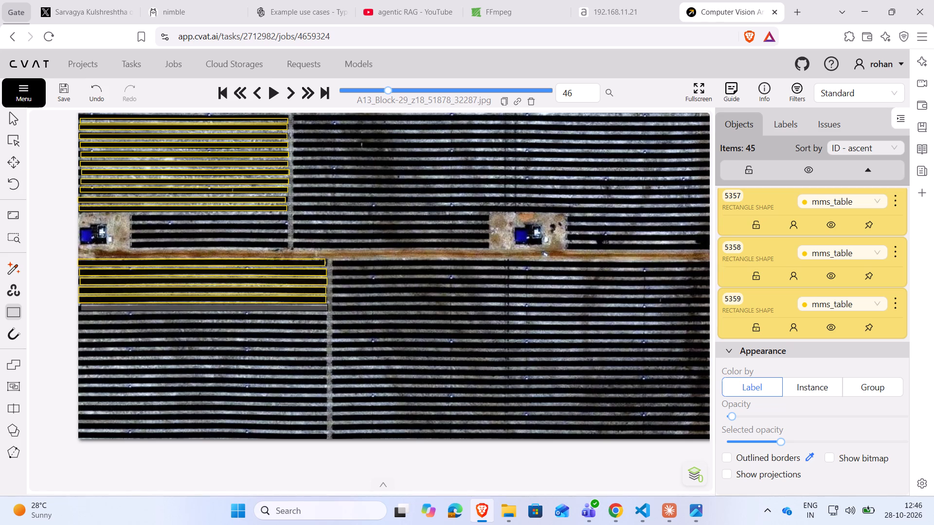
{"action": "left_click", "coordinate": [204, 309], "text": "ctrl"}
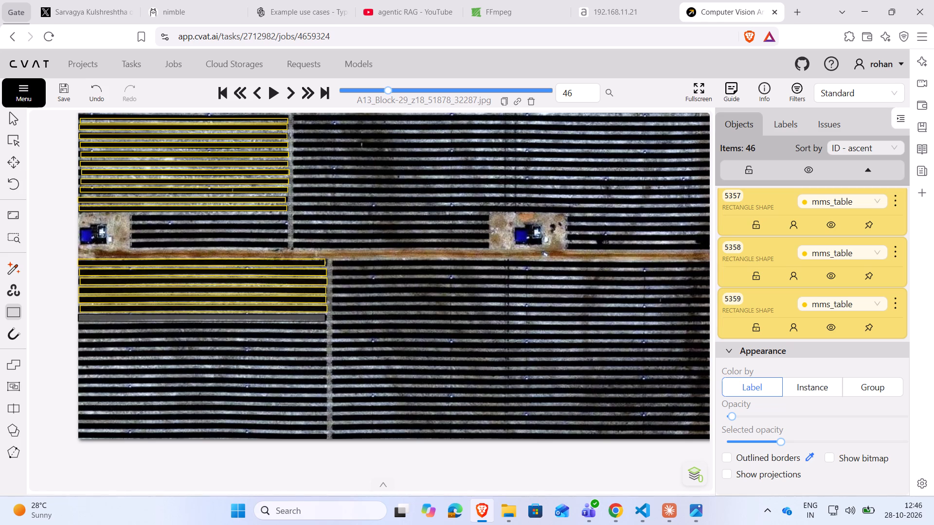
{"action": "left_click", "coordinate": [203, 318], "text": "ctrl"}
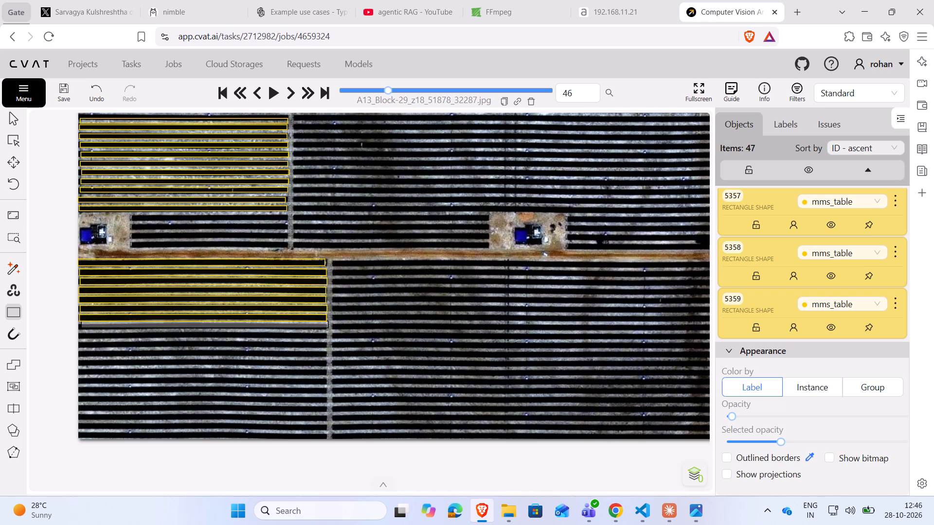
{"action": "left_click", "coordinate": [203, 326], "text": "ctrl"}
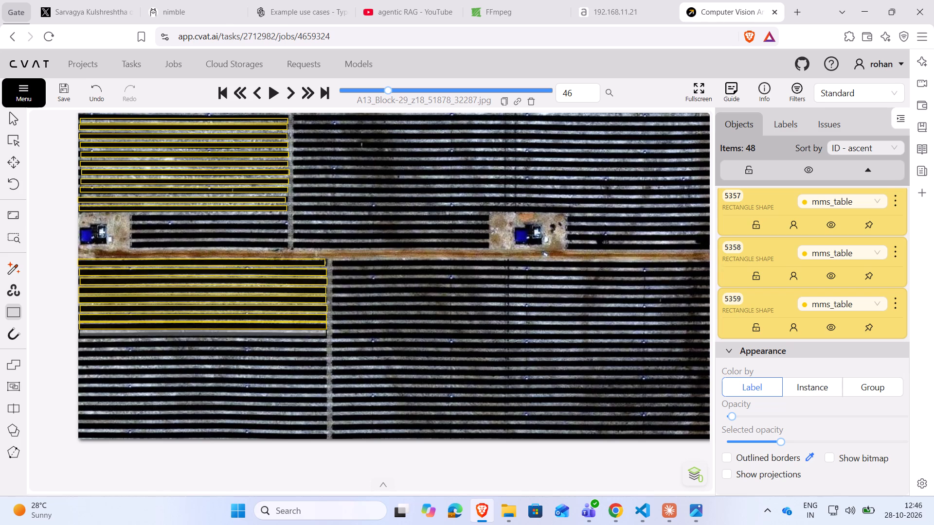
{"action": "left_click", "coordinate": [203, 335], "text": "ctrl"}
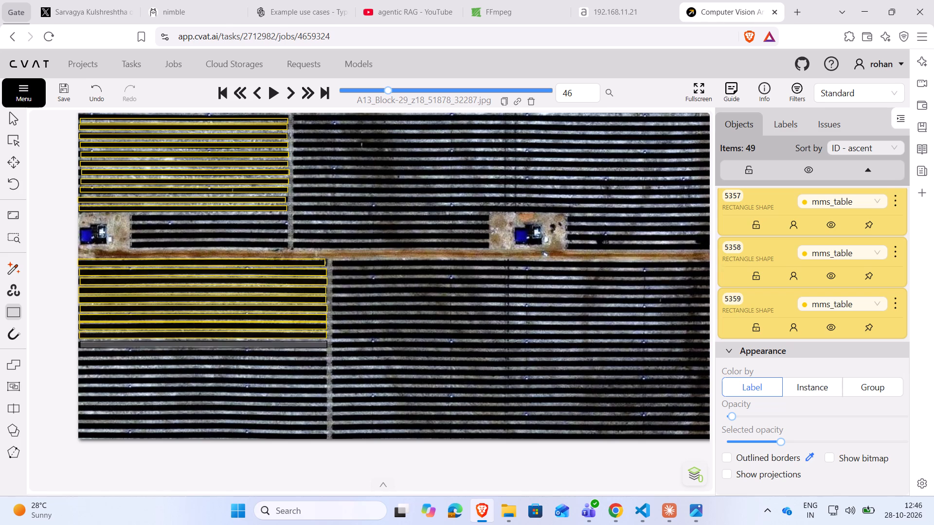
{"action": "left_click", "coordinate": [203, 346], "text": "ctrl"}
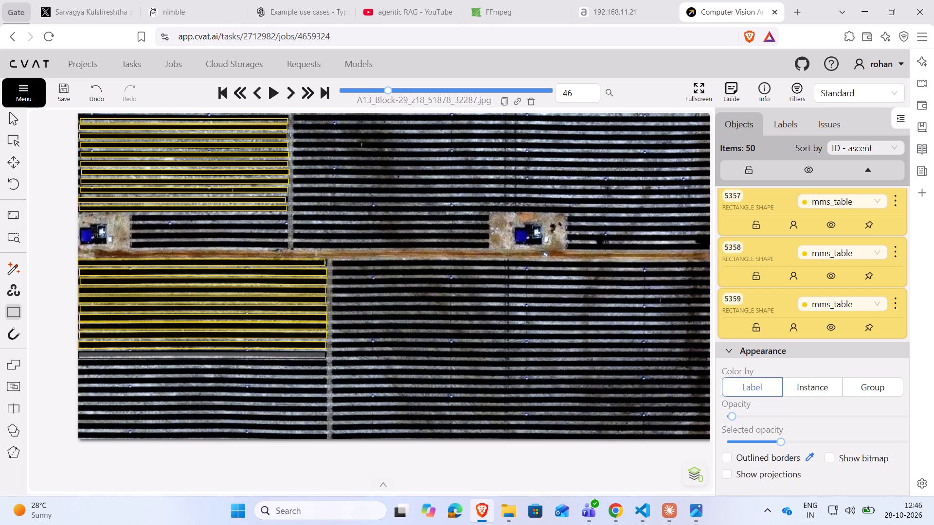
Continue copying the mms_table rectangle onto the remaining ten rows of this southwestern block, down to the image's southern edge.
{"action": "left_click", "coordinate": [202, 354], "text": "ctrl"}
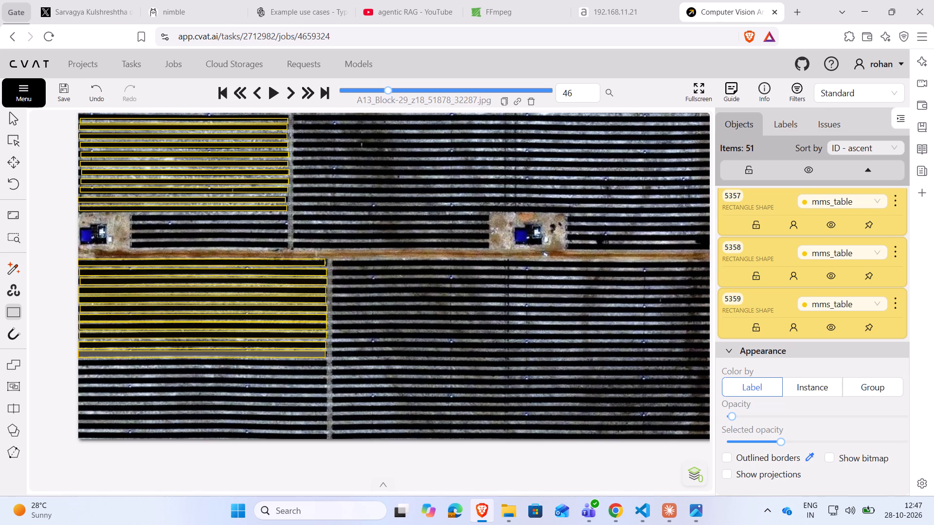
{"action": "left_click", "coordinate": [203, 363], "text": "ctrl"}
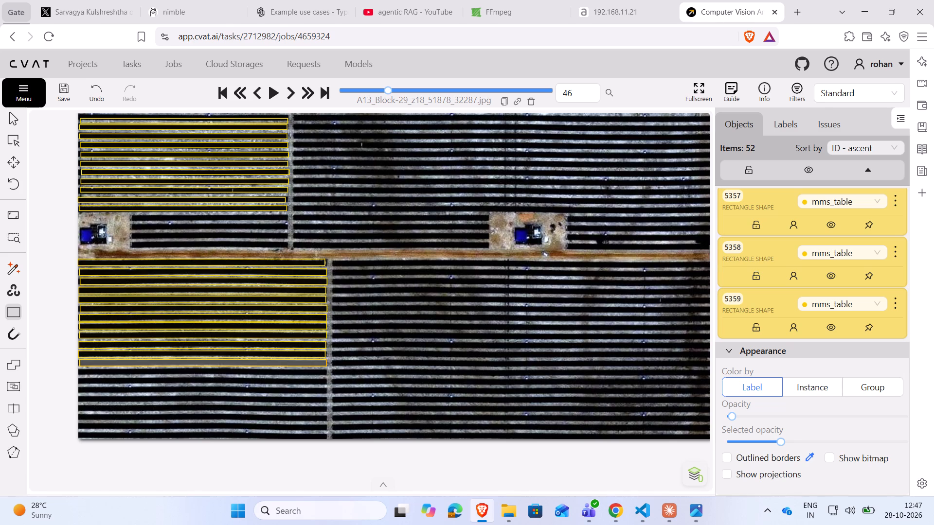
{"action": "left_click", "coordinate": [203, 372], "text": "ctrl"}
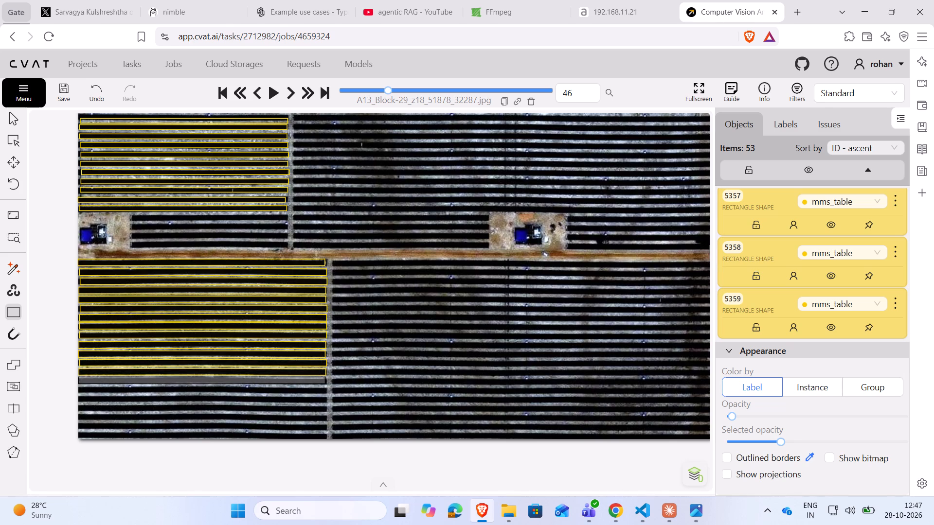
{"action": "left_click", "coordinate": [202, 381], "text": "ctrl"}
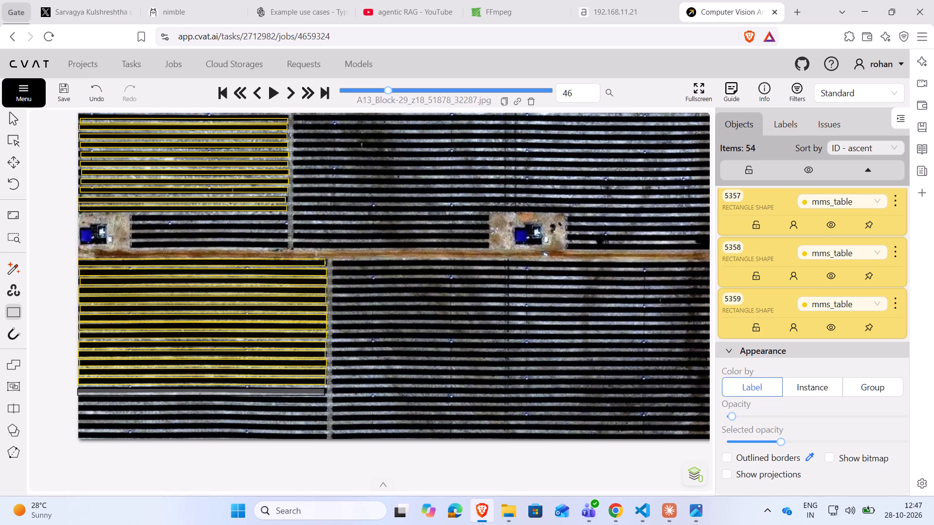
{"action": "left_click", "coordinate": [204, 392], "text": "ctrl"}
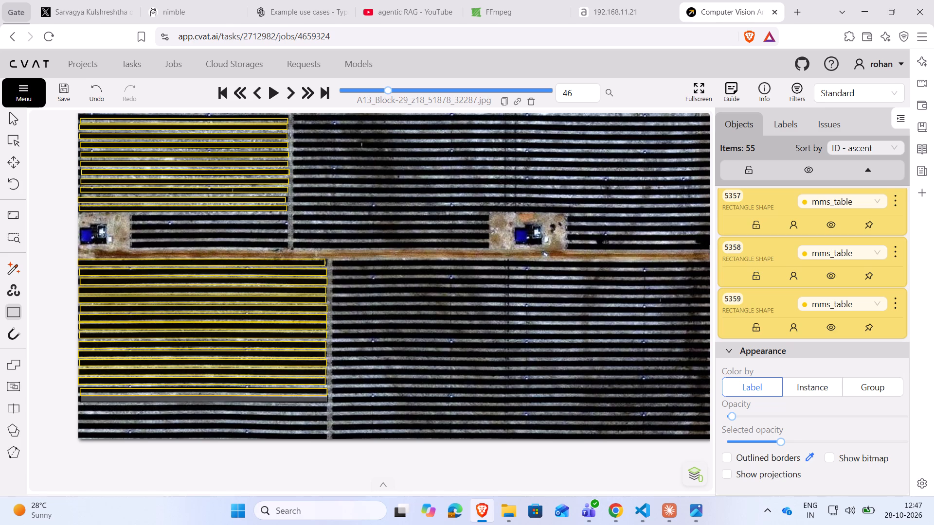
{"action": "left_click", "coordinate": [203, 402], "text": "ctrl"}
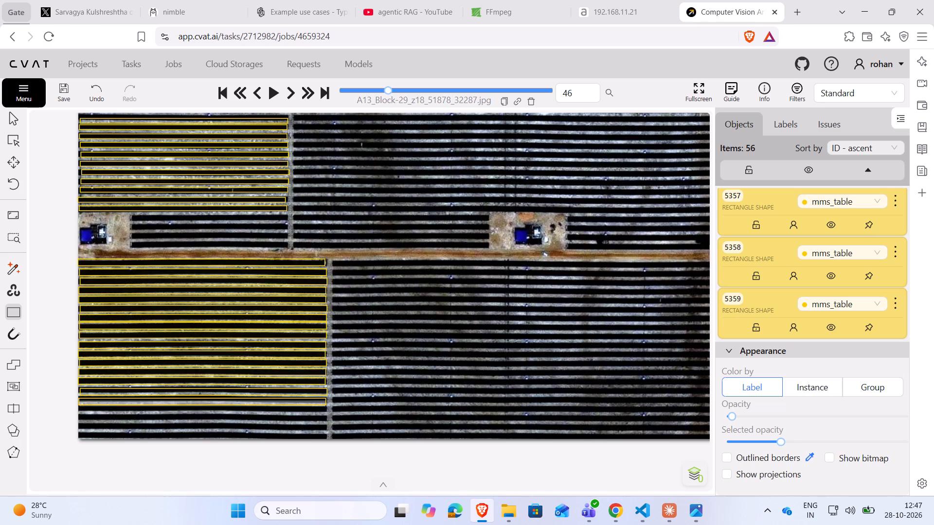
{"action": "left_click", "coordinate": [203, 410], "text": "ctrl"}
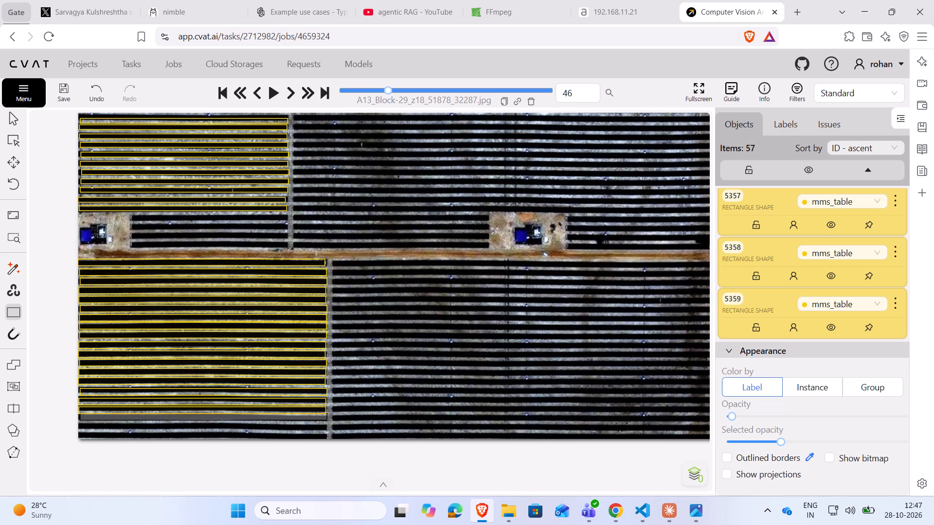
{"action": "left_click", "coordinate": [204, 419], "text": "ctrl"}
{"action": "left_click", "coordinate": [204, 426], "text": "ctrl"}
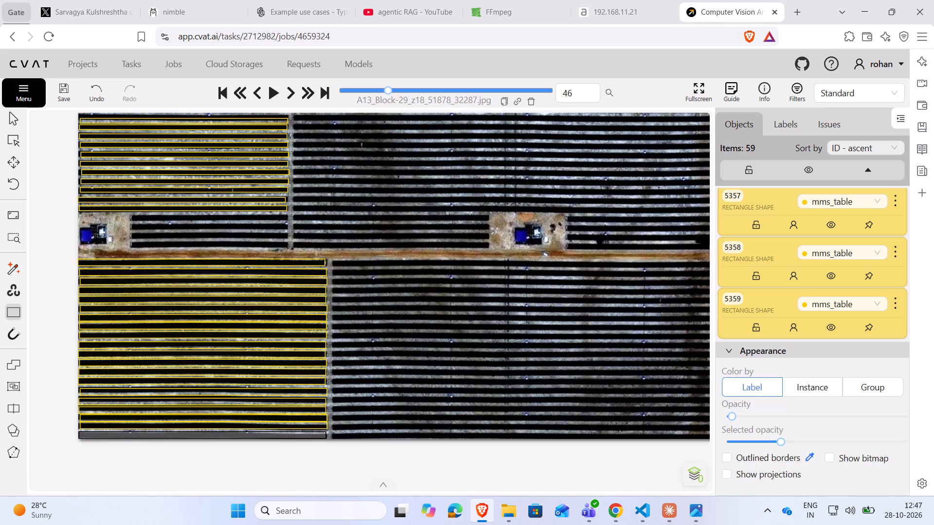
{"action": "left_click", "coordinate": [205, 436], "text": "ctrl"}
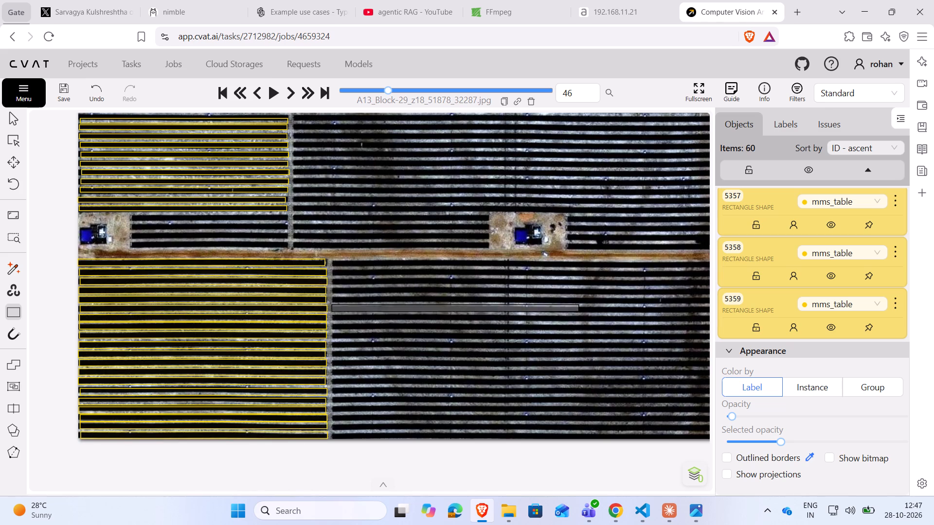
Draw an mms_table rectangle about 140 × 11 px over the northernmost panel row, from the image's west edge to the narrow vertical path.
{"action": "scroll", "coordinate": [388, 337], "scroll_direction": "down", "scroll_amount": 4}
{"action": "scroll", "coordinate": [361, 284], "scroll_direction": "down", "scroll_amount": 3}
{"action": "left_click_drag", "start_coordinate": [208, 207], "coordinate": [207, 231]}
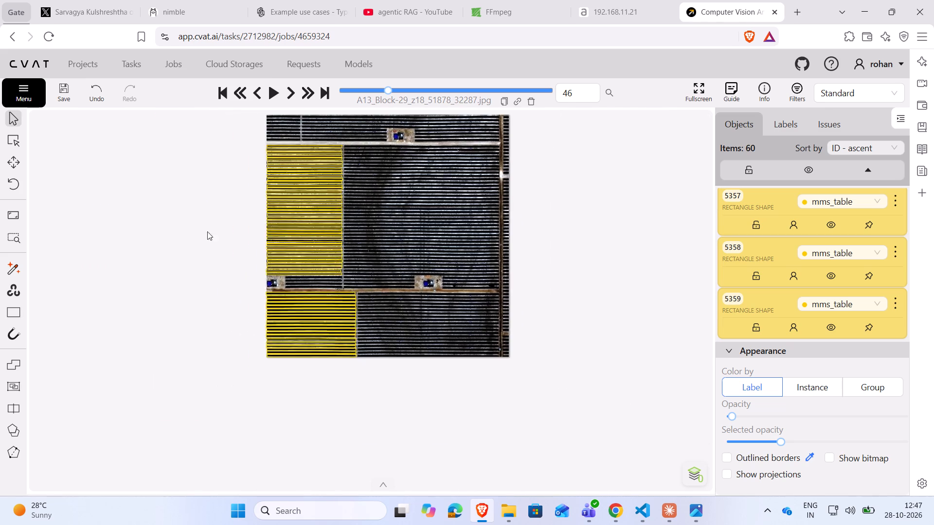
{"action": "left_click_drag", "start_coordinate": [207, 231], "coordinate": [131, 404]}
{"action": "scroll", "coordinate": [131, 404], "scroll_direction": "up", "scroll_amount": 3}
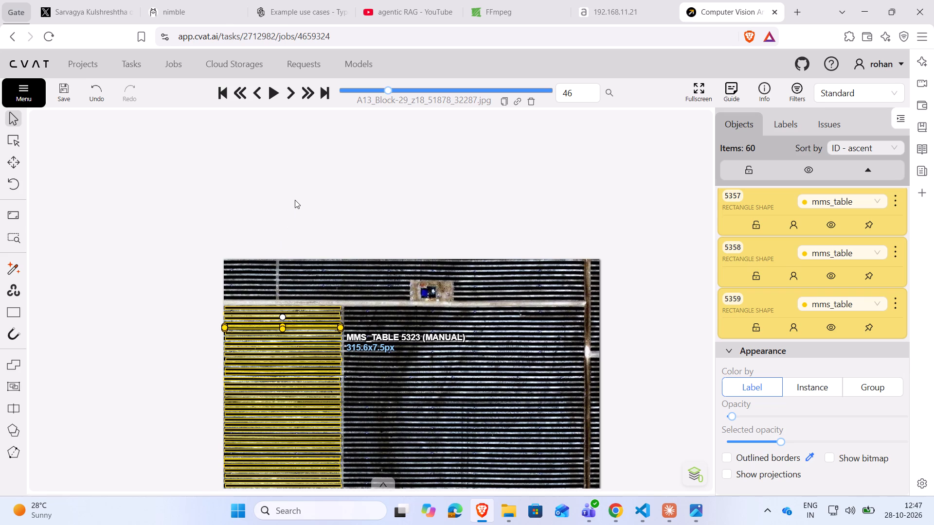
{"action": "left_click", "coordinate": [295, 200]}
{"action": "scroll", "coordinate": [295, 222], "scroll_direction": "up", "scroll_amount": 3}
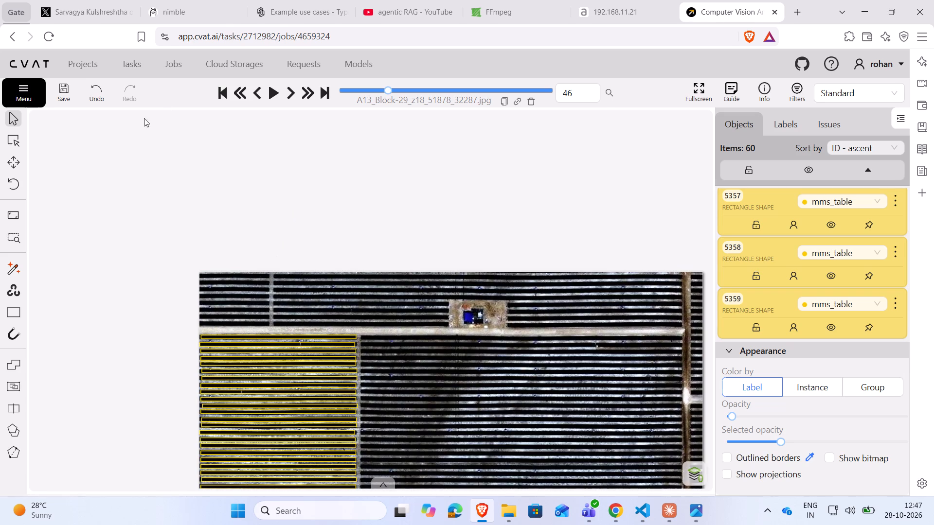
{"action": "left_click", "coordinate": [18, 308]}
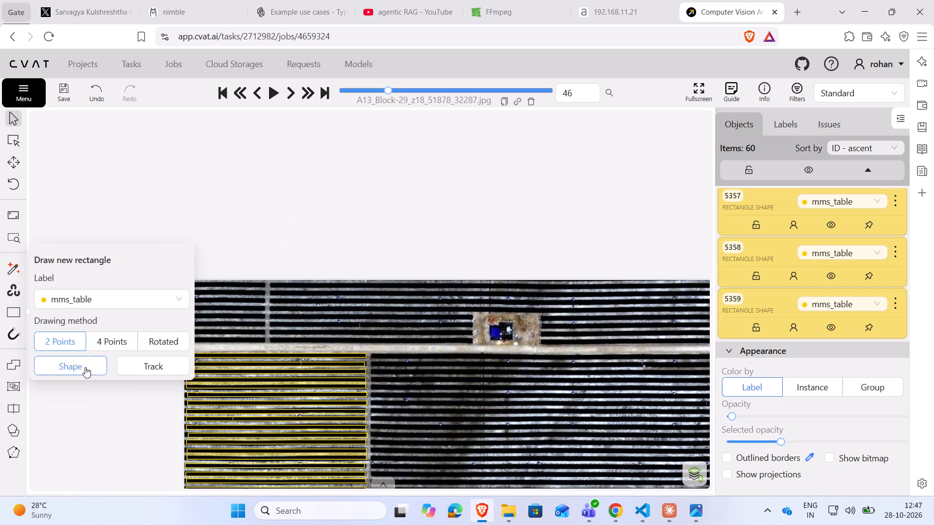
{"action": "left_click", "coordinate": [85, 367]}
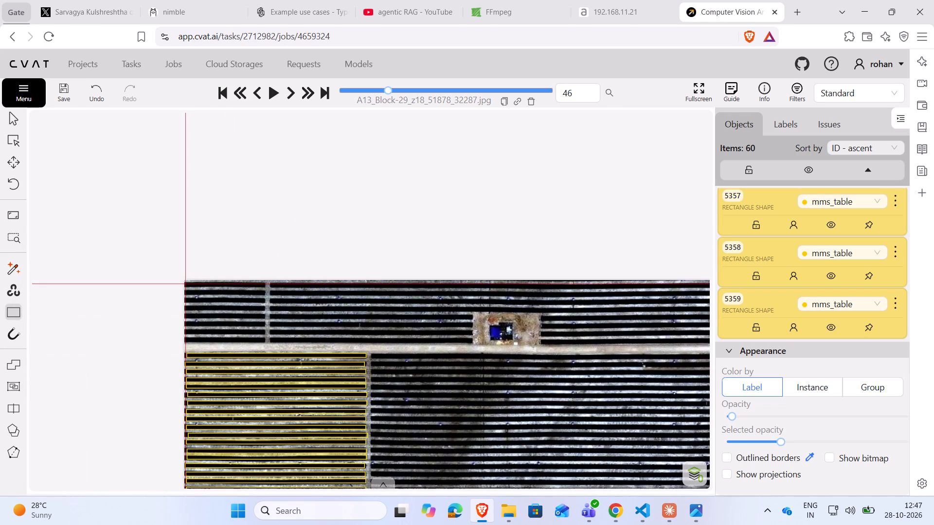
{"action": "left_click", "coordinate": [186, 282]}
{"action": "left_click", "coordinate": [265, 288]}
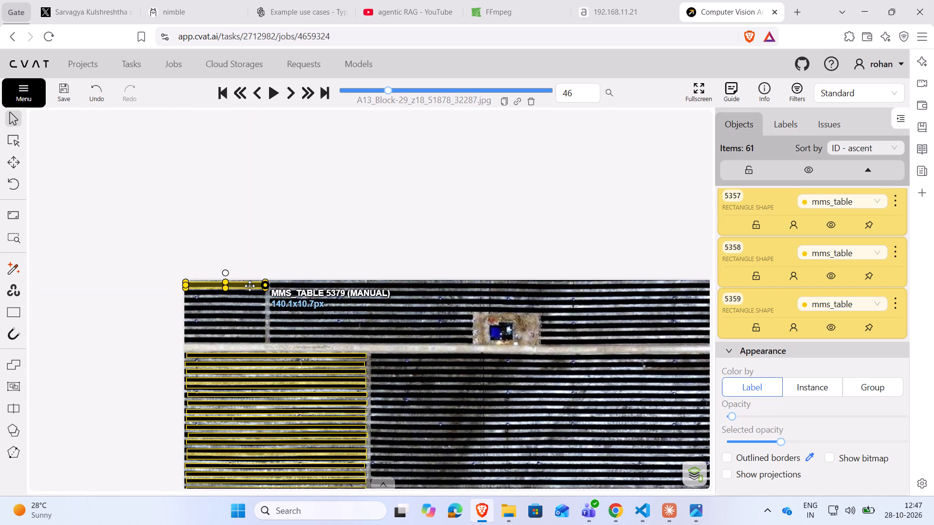
Copy the 140 px wide mms_table rectangle onto the seven short rows to the south, down to the dirt road.
{"action": "left_click", "coordinate": [207, 258]}
{"action": "left_click", "coordinate": [237, 287]}
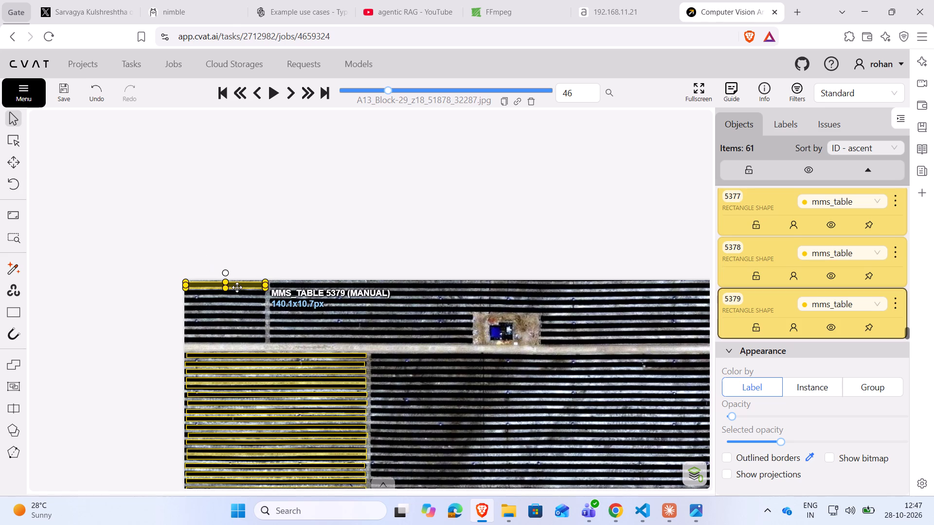
{"action": "key", "text": "ctrl+c"}
{"action": "key", "text": "ctrl+v"}
{"action": "left_click", "coordinate": [225, 294], "text": "ctrl"}
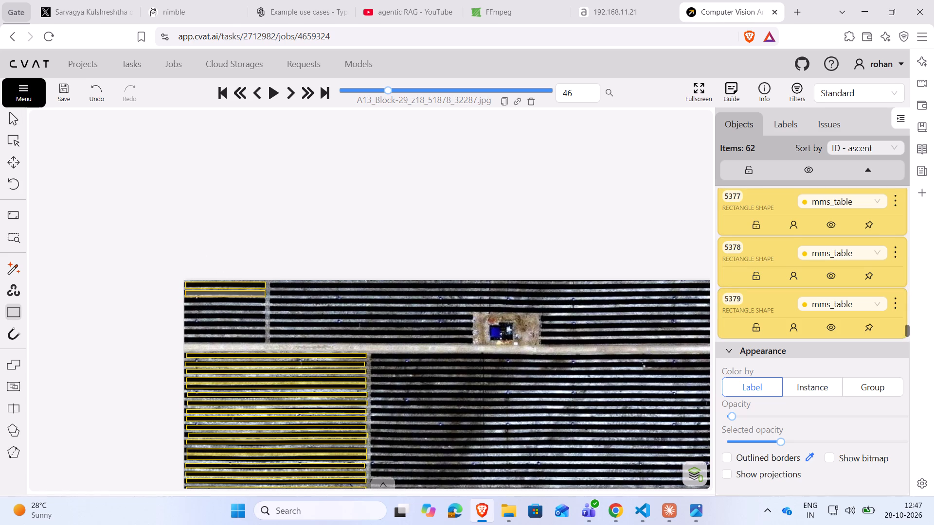
{"action": "left_click", "coordinate": [225, 299], "text": "ctrl"}
{"action": "left_click", "coordinate": [225, 309], "text": "ctrl"}
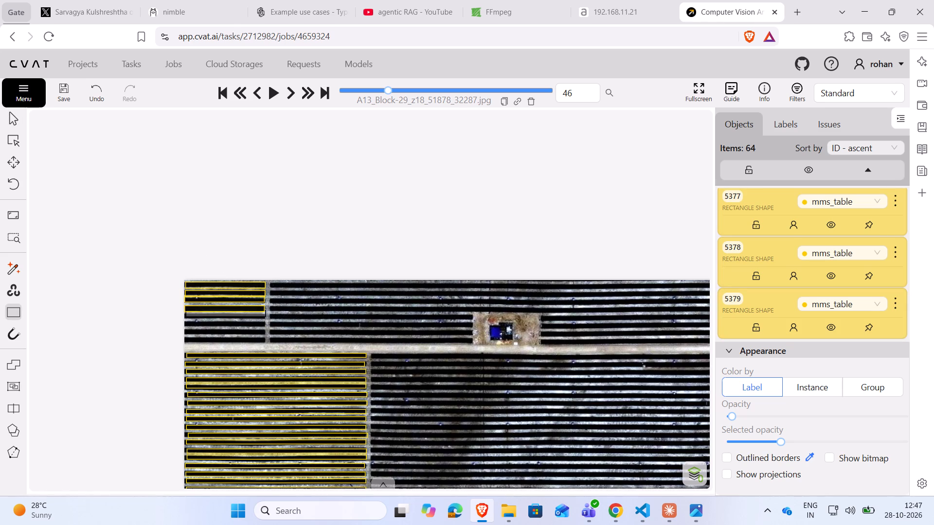
{"action": "left_click", "coordinate": [226, 315], "text": "ctrl"}
{"action": "left_click", "coordinate": [224, 324], "text": "ctrl"}
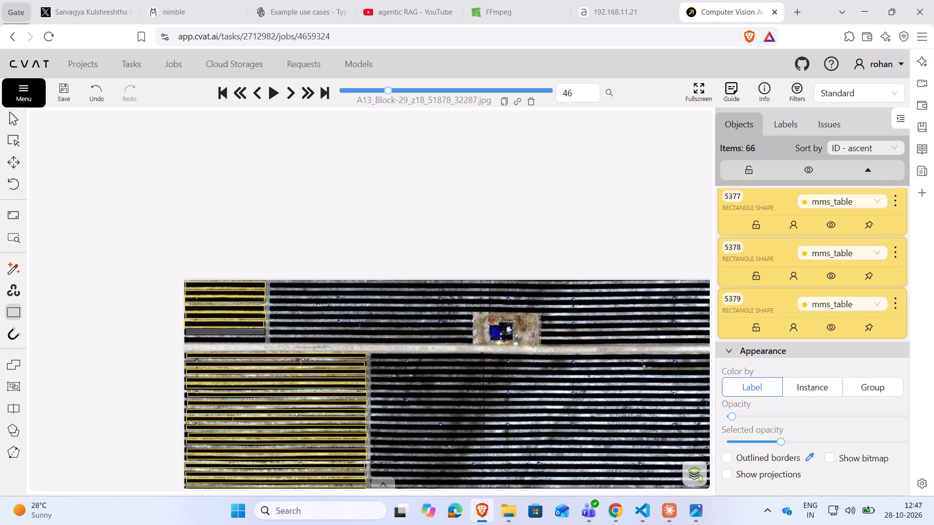
{"action": "left_click", "coordinate": [224, 332], "text": "ctrl"}
{"action": "left_click", "coordinate": [227, 342], "text": "ctrl"}
{"action": "scroll", "coordinate": [283, 210], "scroll_direction": "down", "scroll_amount": 4}
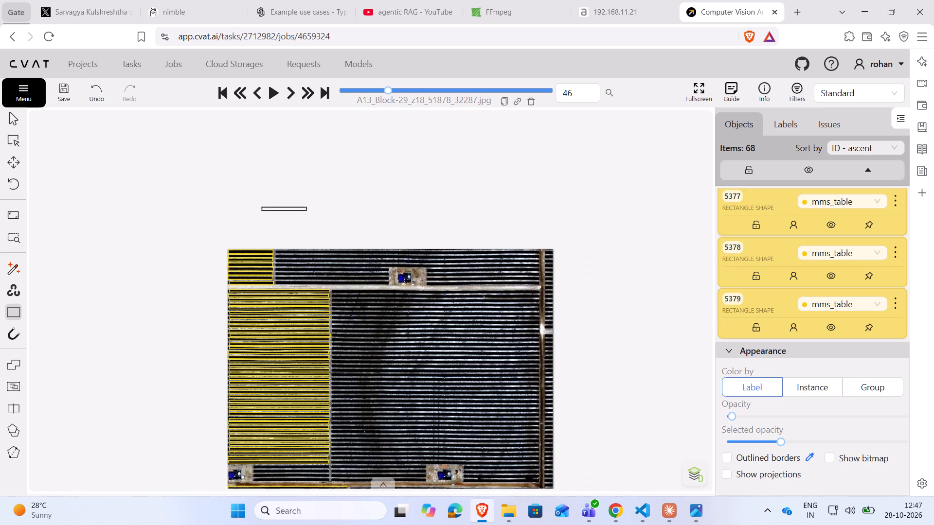
{"action": "left_click", "coordinate": [332, 191]}
Draw an mms_table rectangle about 834 × 12 px over the northernmost row, from the narrow vertical path to the brown eastern track.
{"action": "left_click_drag", "start_coordinate": [350, 244], "coordinate": [319, 168]}
{"action": "left_click_drag", "start_coordinate": [319, 168], "coordinate": [274, 211]}
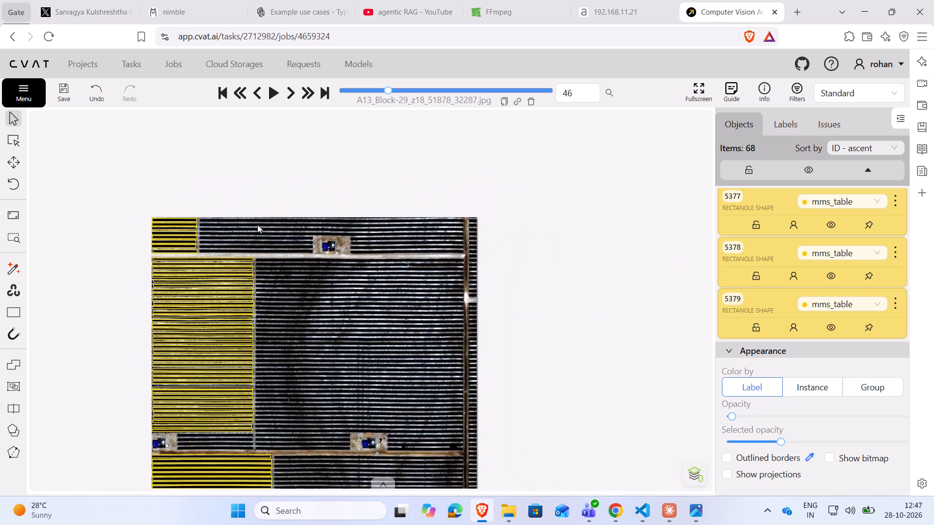
{"action": "scroll", "coordinate": [257, 226], "scroll_direction": "up", "scroll_amount": 4}
{"action": "left_click", "coordinate": [0, 312]}
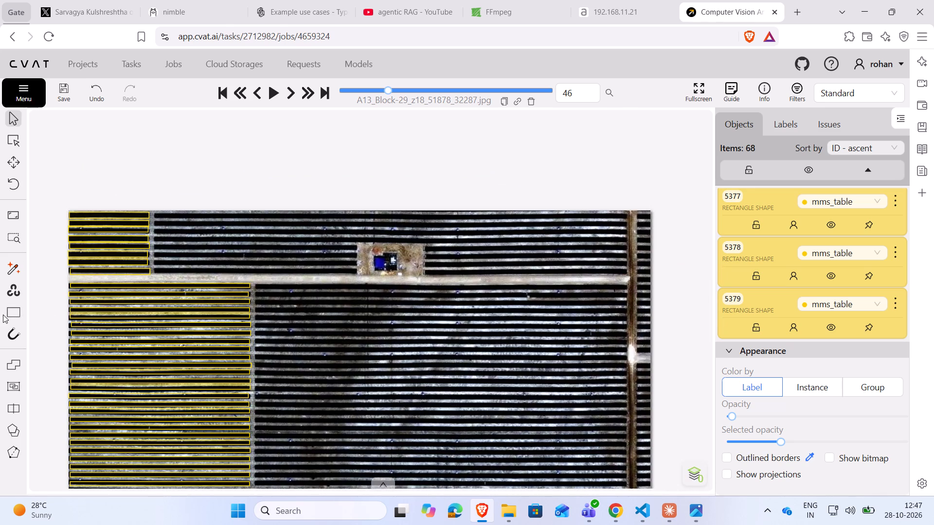
{"action": "left_click", "coordinate": [11, 314]}
{"action": "left_click", "coordinate": [46, 364]}
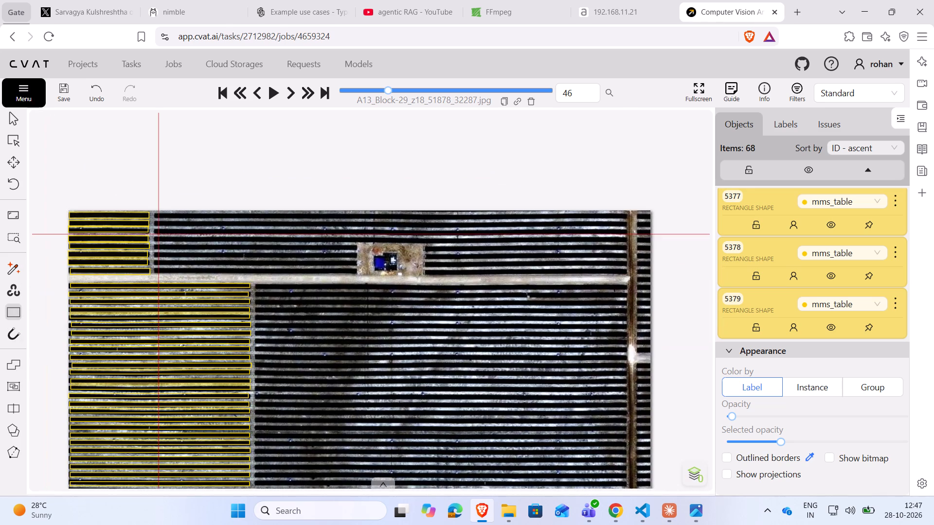
{"action": "left_click", "coordinate": [155, 212]}
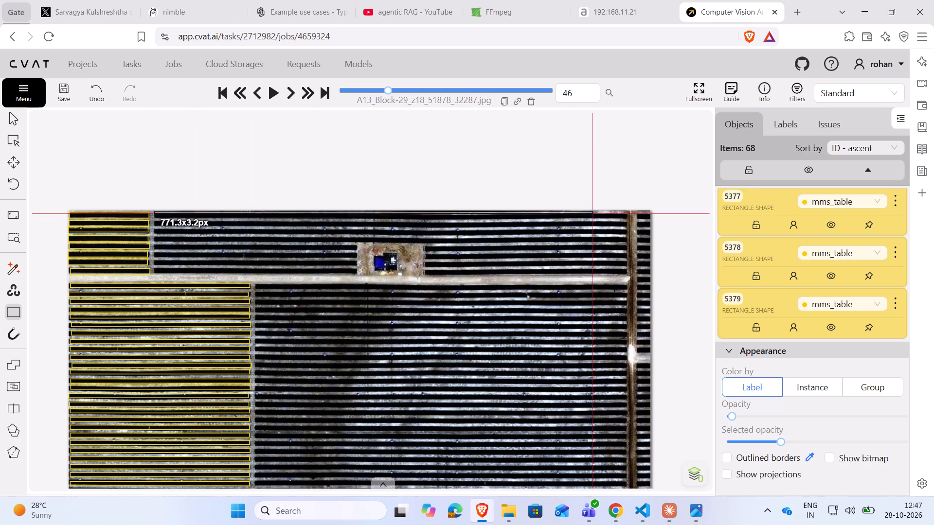
{"action": "left_click", "coordinate": [629, 219]}
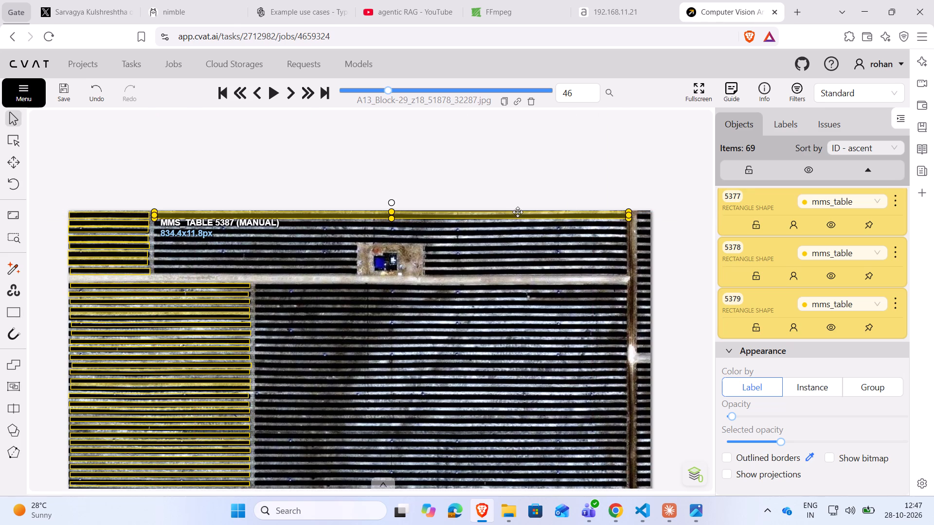
Copy this long mms_table rectangle onto the next three rows to the south, down to the equipment clearing.
{"action": "left_click", "coordinate": [503, 215]}
{"action": "key", "text": "ctrl+c"}
{"action": "key", "text": "ctrl+v"}
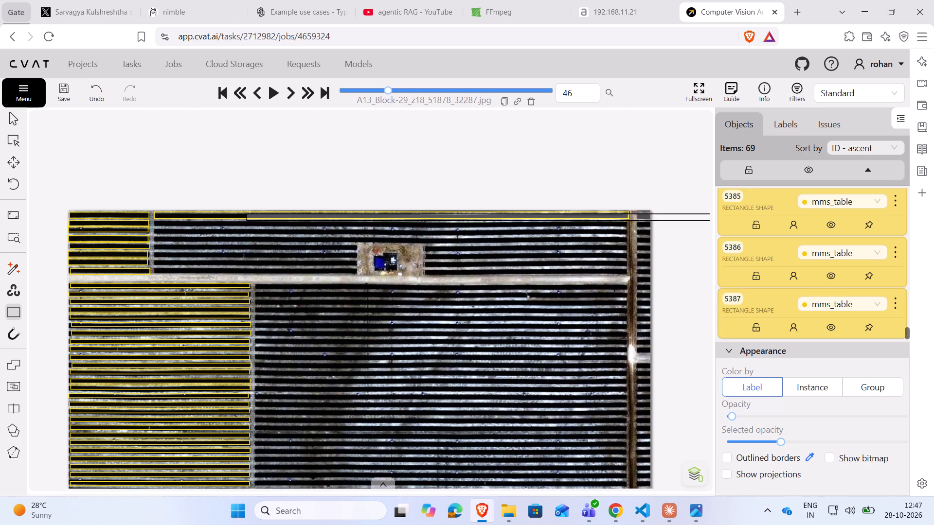
{"action": "left_click", "coordinate": [392, 225], "text": "ctrl"}
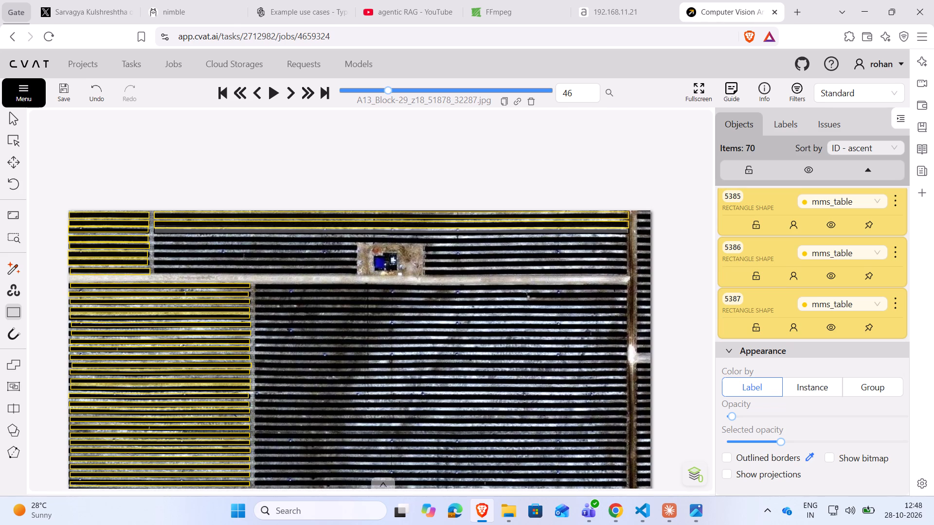
{"action": "left_click", "coordinate": [392, 233], "text": "ctrl"}
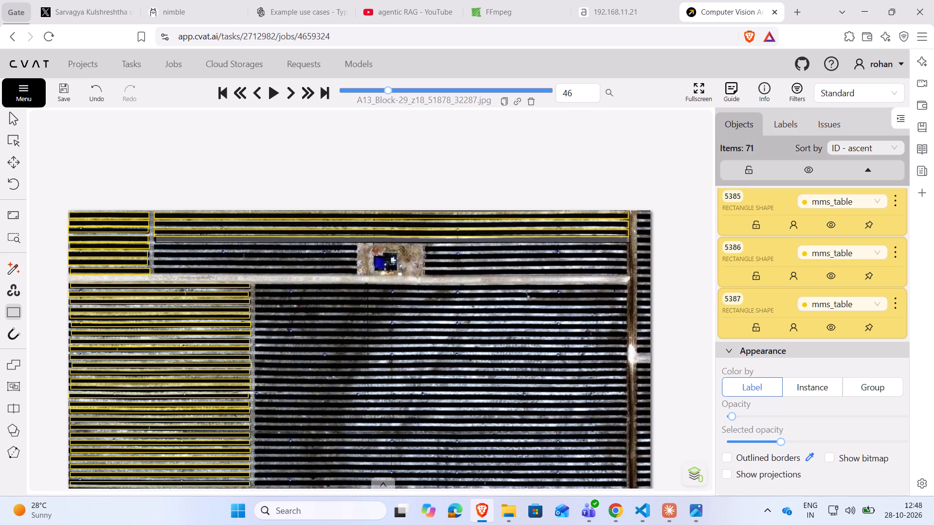
{"action": "left_click", "coordinate": [394, 241], "text": "ctrl"}
{"action": "left_click", "coordinate": [398, 168]}
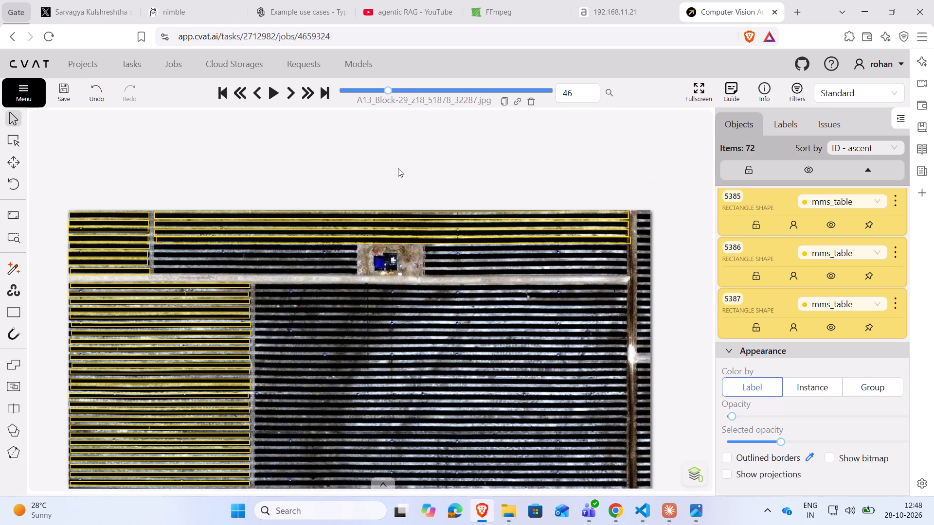
Draw an mms_table rectangle about 354 × 10 px over the northernmost row between the narrow path and the equipment clearing's west side.
{"action": "left_click", "coordinate": [9, 315]}
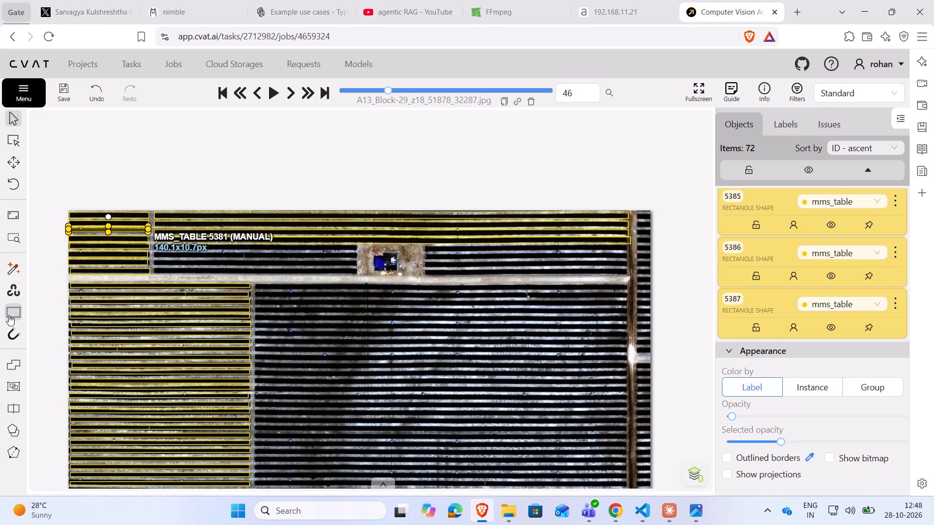
{"action": "left_click", "coordinate": [39, 370]}
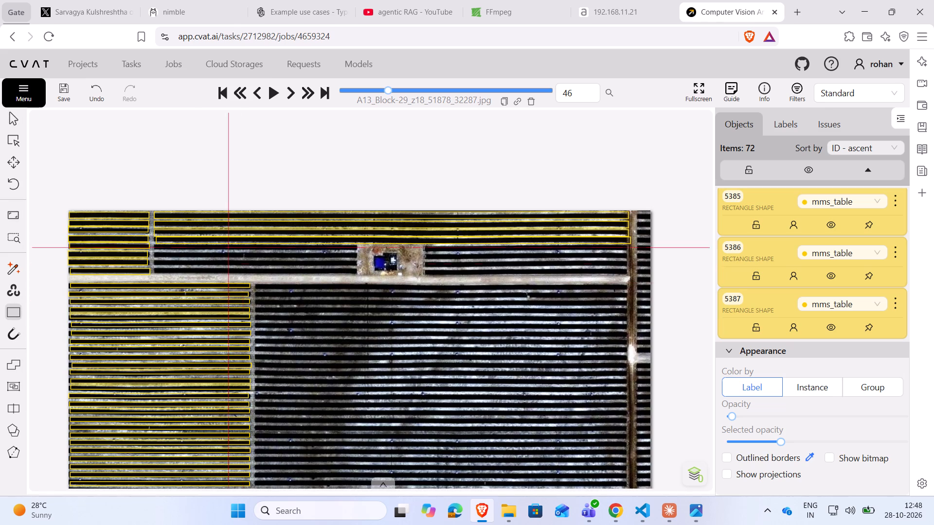
{"action": "left_click", "coordinate": [157, 245]}
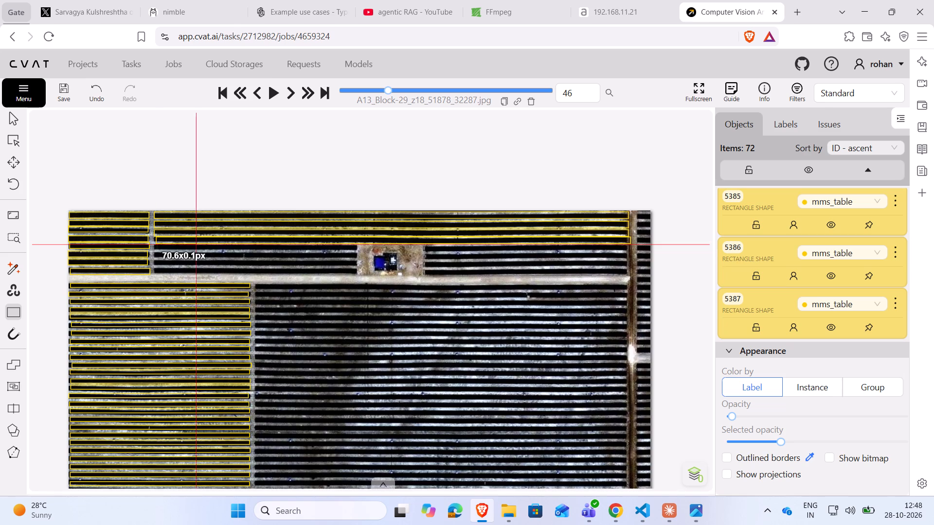
{"action": "left_click", "coordinate": [358, 250]}
Copy this mms_table rectangle onto the three rows to the south, west of the equipment clearing.
{"action": "left_click", "coordinate": [331, 249]}
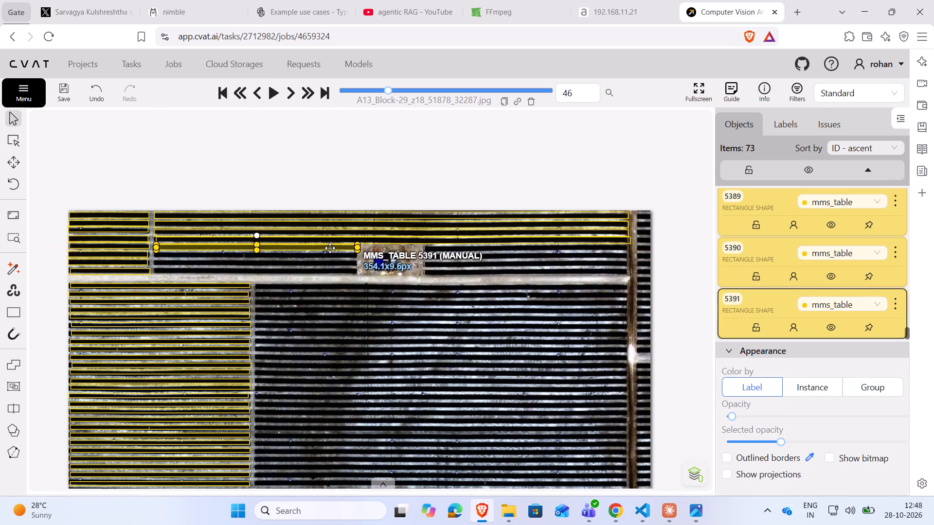
{"action": "key", "text": "ctrl+c"}
{"action": "key", "text": "ctrl+v"}
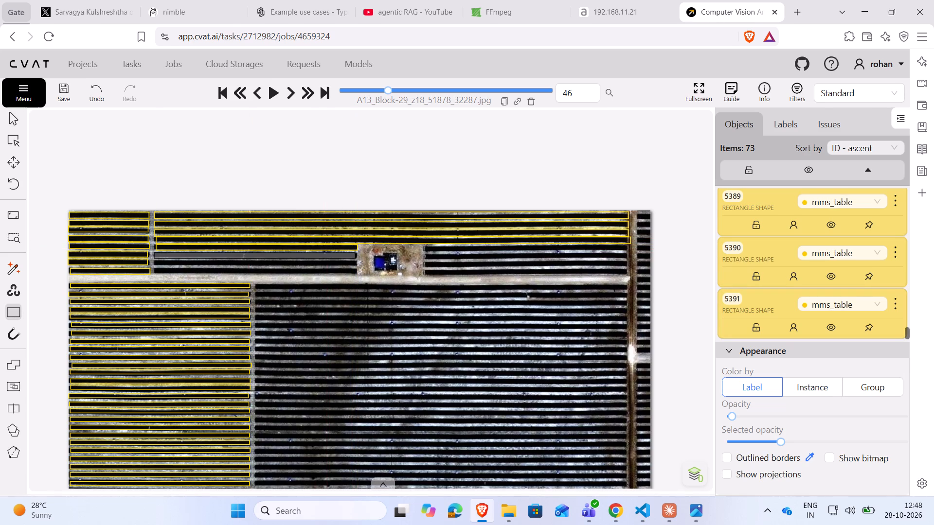
{"action": "left_click", "coordinate": [253, 256], "text": "ctrl"}
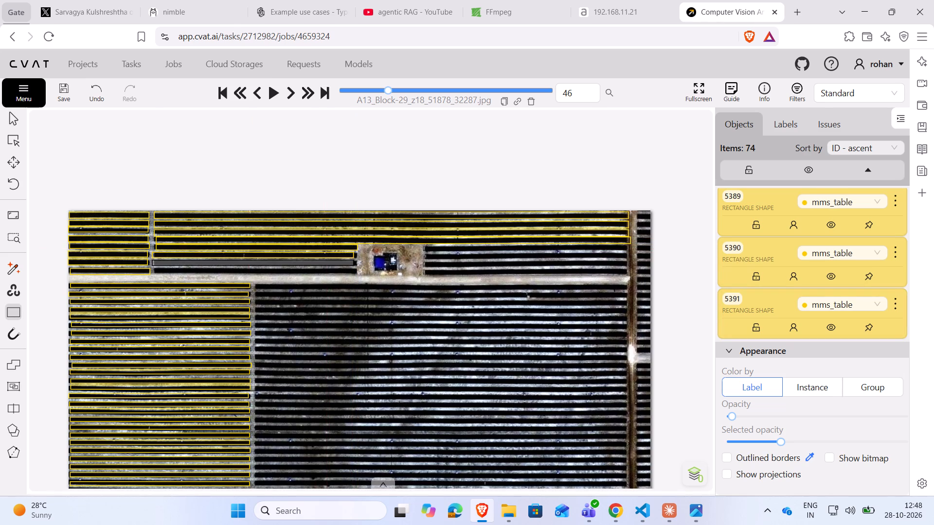
{"action": "left_click", "coordinate": [253, 263], "text": "ctrl"}
{"action": "left_click", "coordinate": [255, 270], "text": "ctrl"}
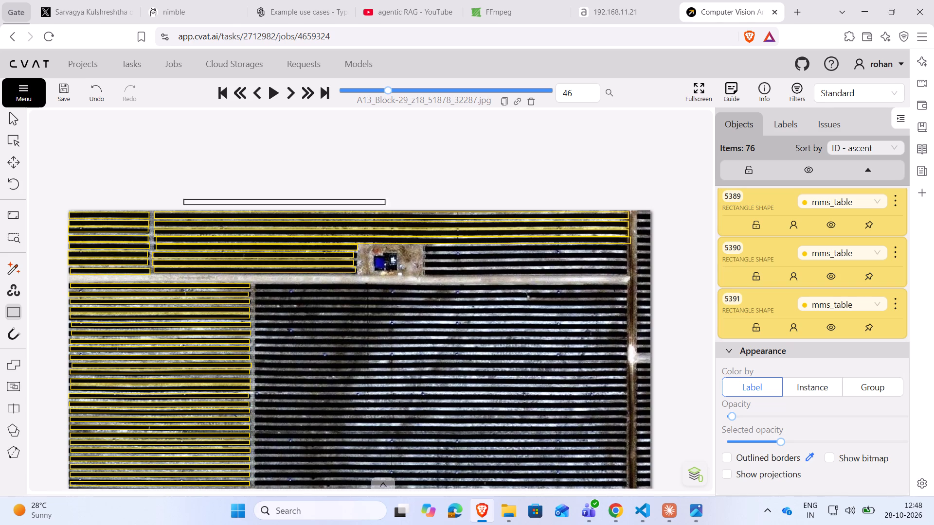
{"action": "left_click", "coordinate": [333, 129]}
Draw an mms_table rectangle about 357 px wide over the northernmost row between the equipment clearing's east side and the brown track.
{"action": "left_click_drag", "start_coordinate": [433, 168], "coordinate": [319, 142]}
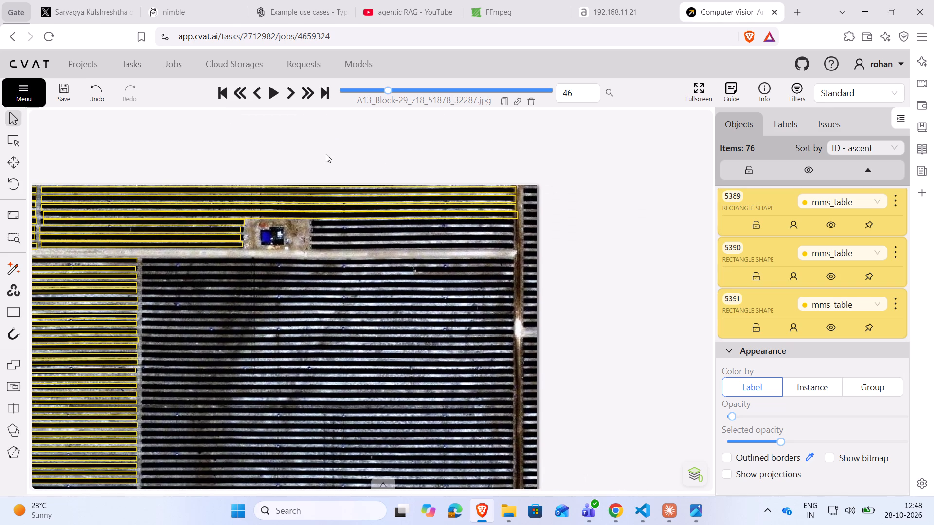
{"action": "left_click", "coordinate": [10, 307]}
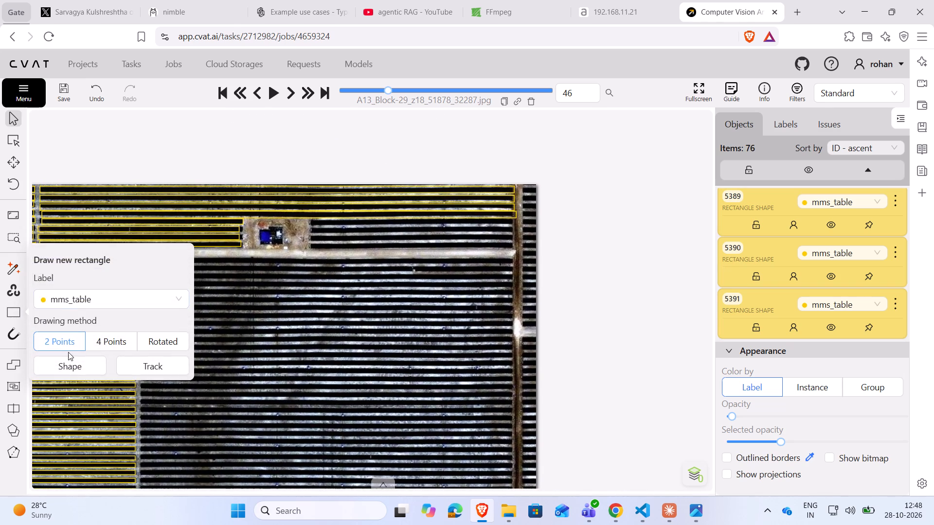
{"action": "left_click", "coordinate": [67, 371]}
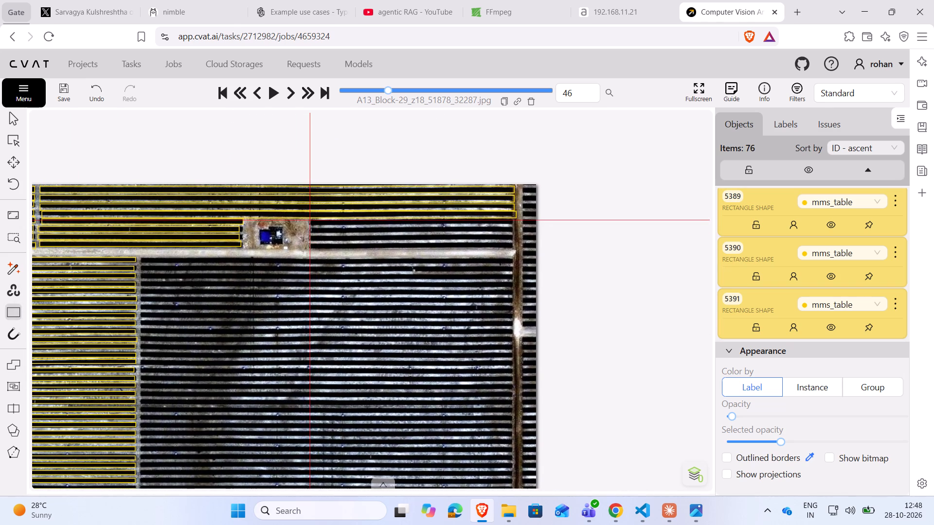
{"action": "left_click", "coordinate": [310, 220]}
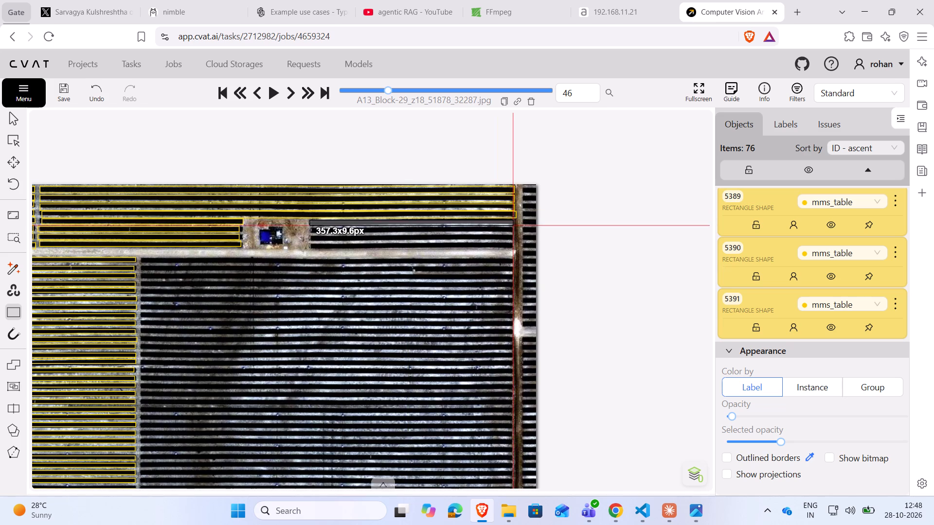
{"action": "left_click", "coordinate": [513, 225]}
Copy this mms_table rectangle onto the three rows to the south, east of the equipment clearing.
{"action": "left_click", "coordinate": [456, 221]}
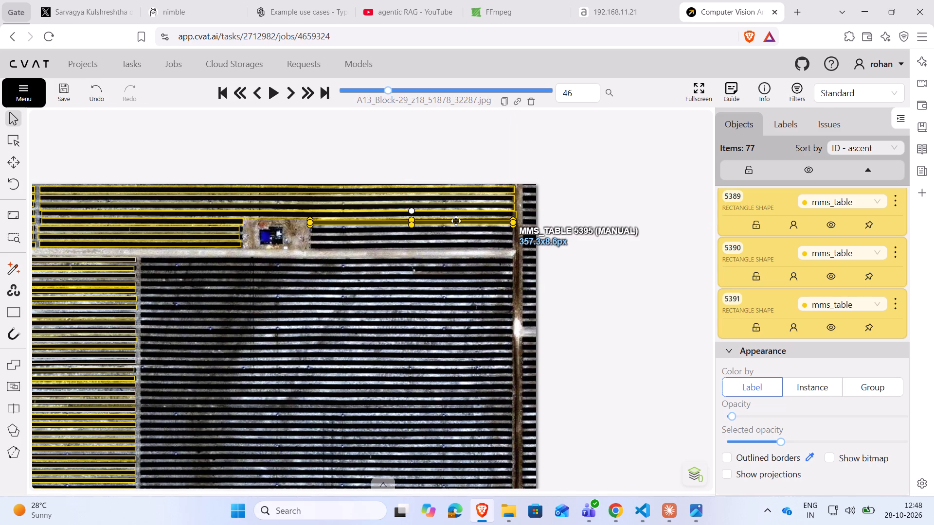
{"action": "key", "text": "ctrl+c"}
{"action": "key", "text": "ctrl+v"}
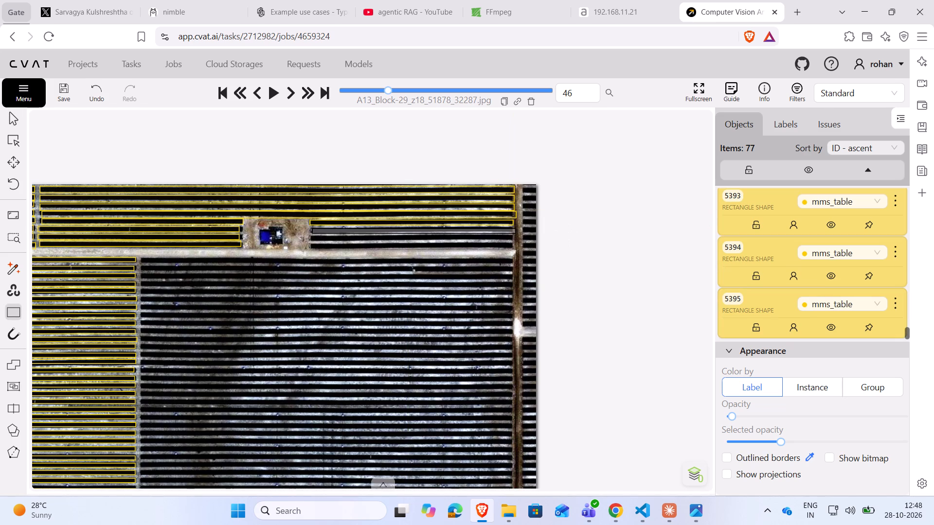
{"action": "left_click", "coordinate": [413, 230], "text": "ctrl"}
{"action": "left_click", "coordinate": [415, 239], "text": "ctrl"}
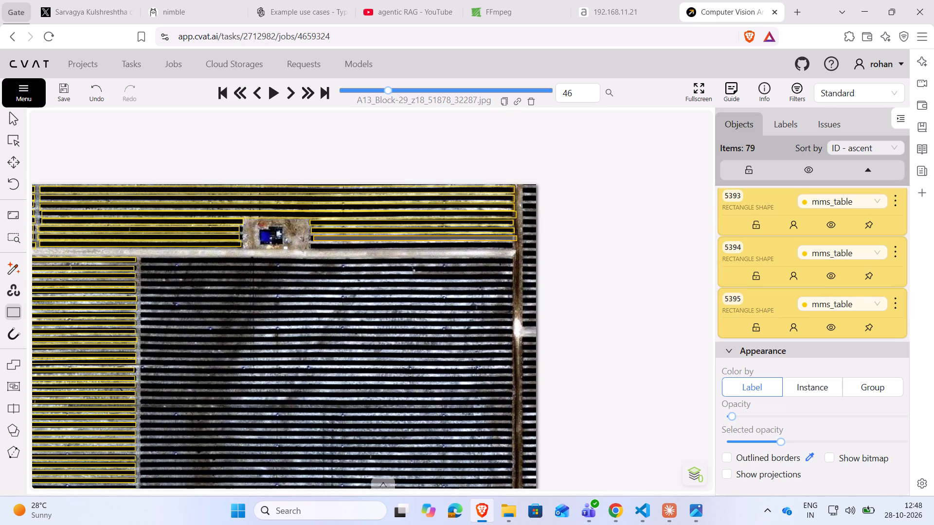
{"action": "left_click", "coordinate": [413, 245], "text": "ctrl"}
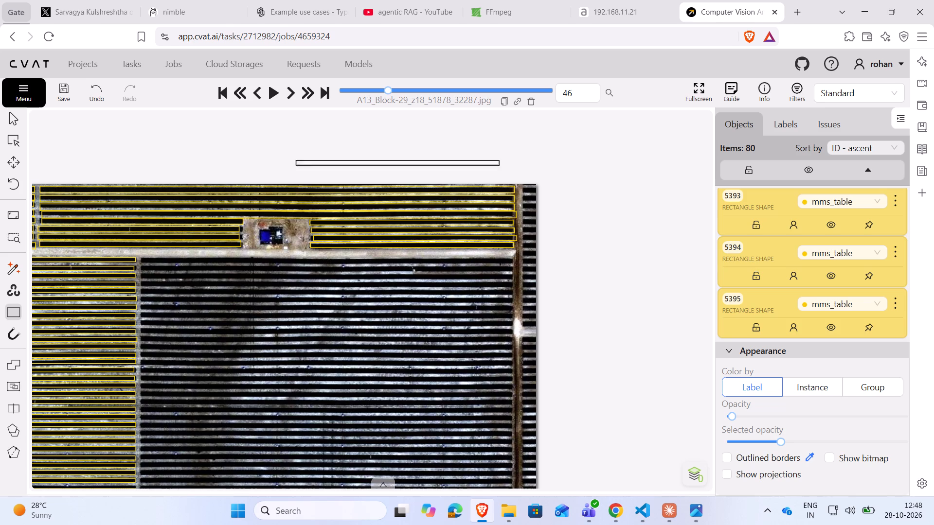
{"action": "left_click", "coordinate": [393, 140]}
Draw an mms_table rectangle about 650 × 10 px over the northernmost row of the large eastern block below the dirt road.
{"action": "left_click", "coordinate": [0, 325]}
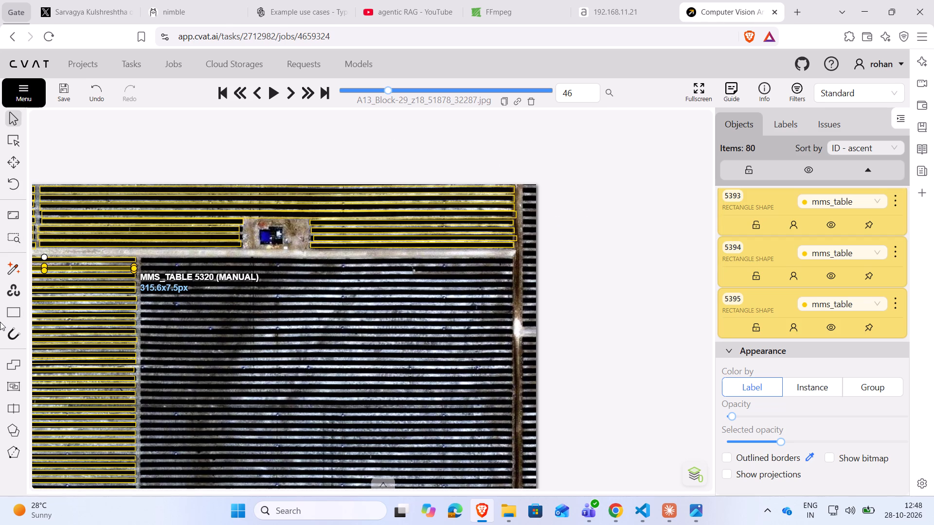
{"action": "left_click", "coordinate": [18, 310]}
{"action": "left_click", "coordinate": [88, 364]}
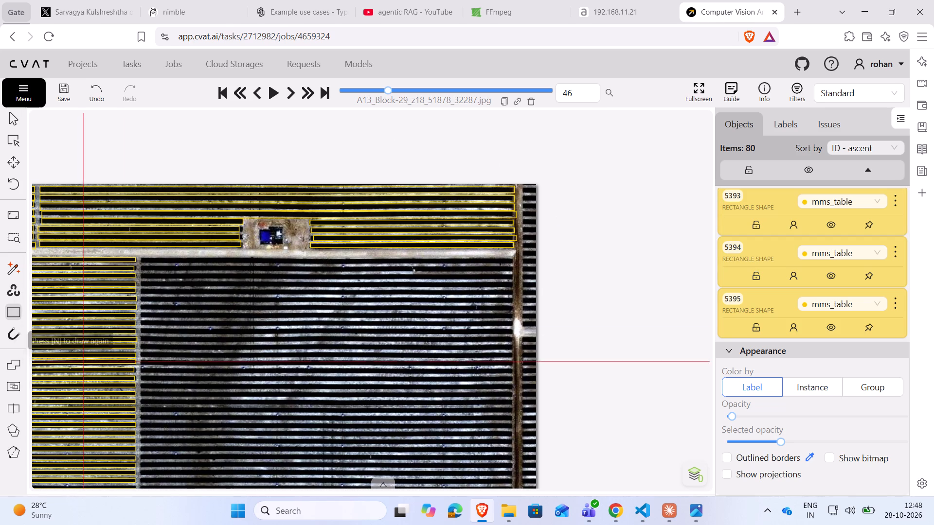
{"action": "left_click", "coordinate": [143, 258]}
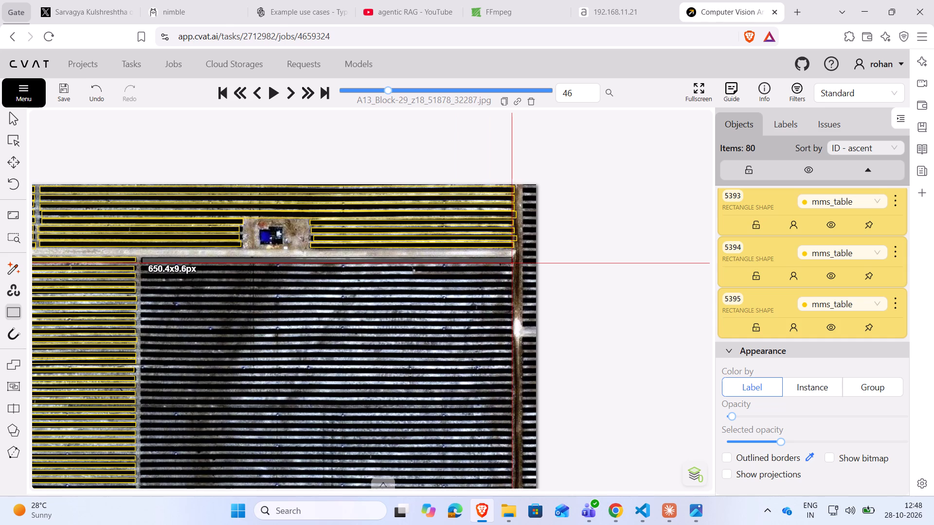
{"action": "left_click", "coordinate": [512, 263]}
Copy this mms_table rectangle onto the nine rows to the south, down to the bright spot on the brown track.
{"action": "left_click", "coordinate": [475, 261]}
{"action": "key", "text": "ctrl+c"}
{"action": "key", "text": "ctrl+v"}
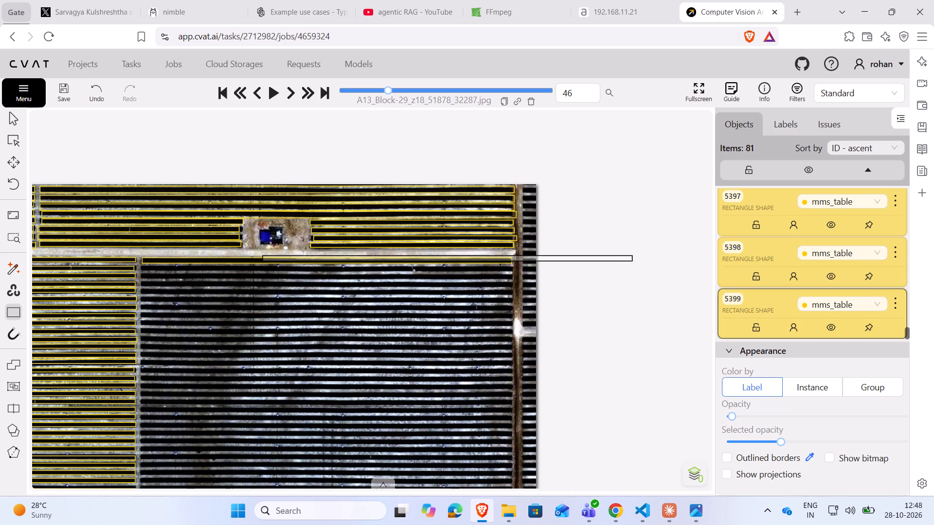
{"action": "left_click", "coordinate": [326, 268], "text": "ctrl"}
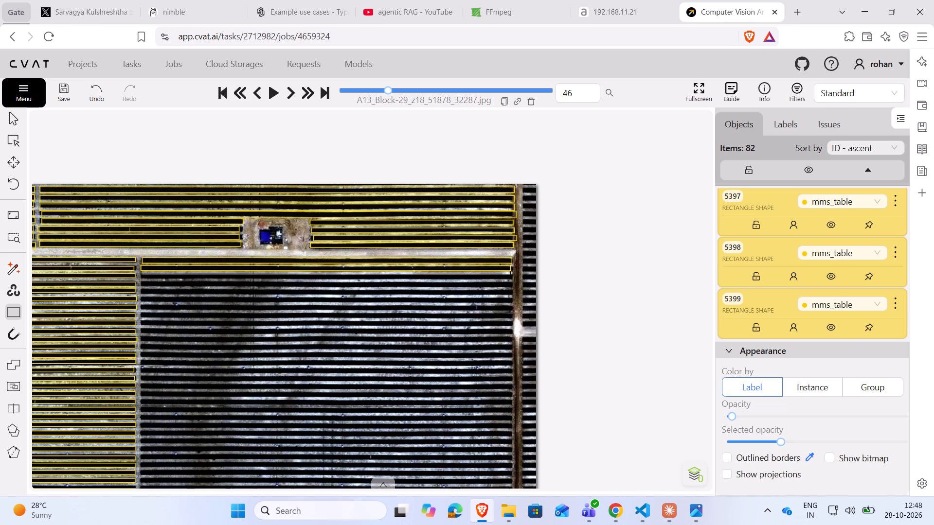
{"action": "left_click", "coordinate": [326, 276], "text": "ctrl"}
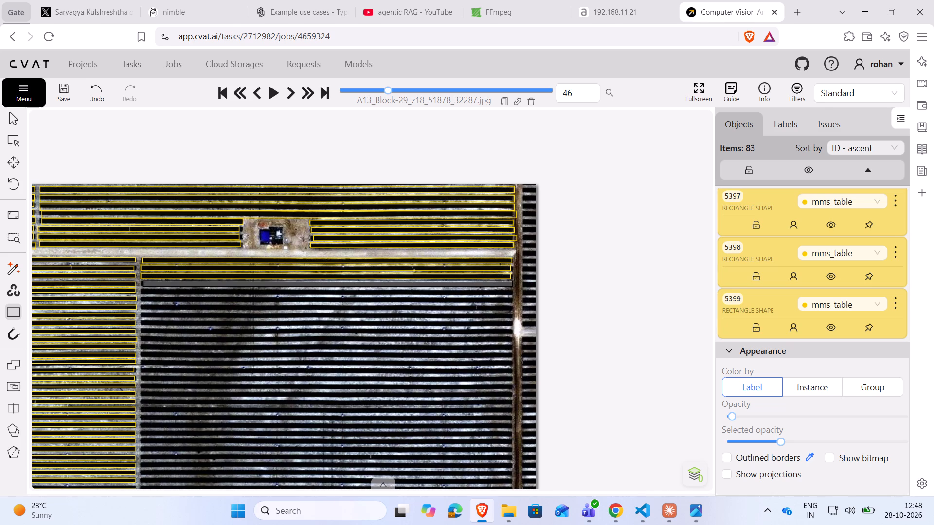
{"action": "left_click", "coordinate": [328, 284], "text": "ctrl"}
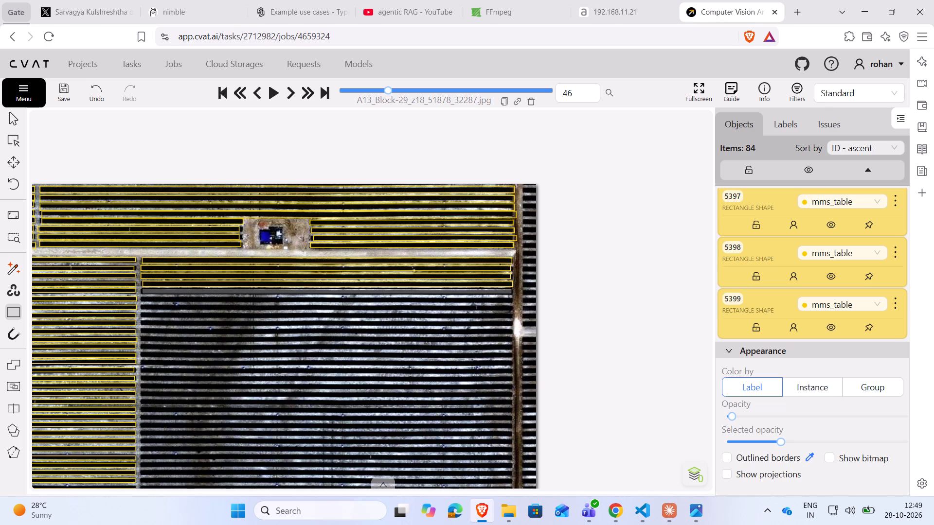
{"action": "left_click", "coordinate": [327, 291], "text": "ctrl"}
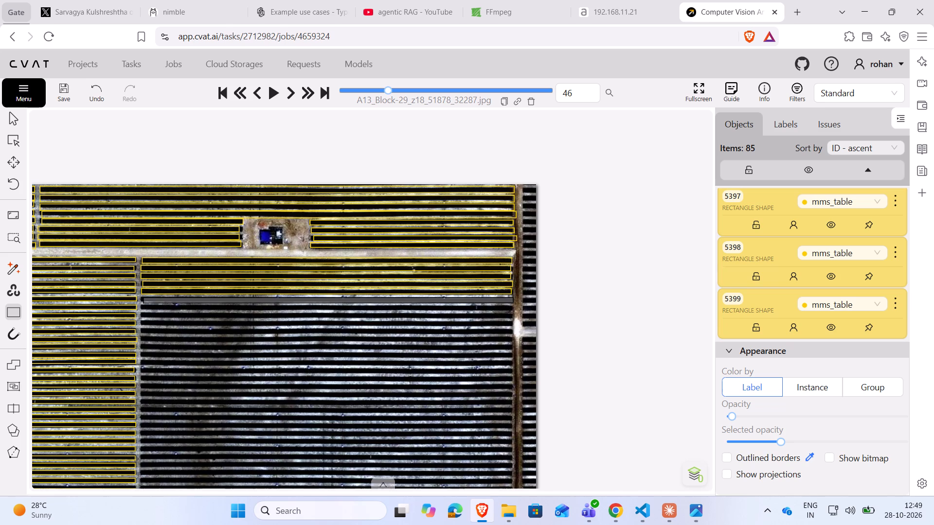
{"action": "left_click", "coordinate": [329, 300], "text": "ctrl"}
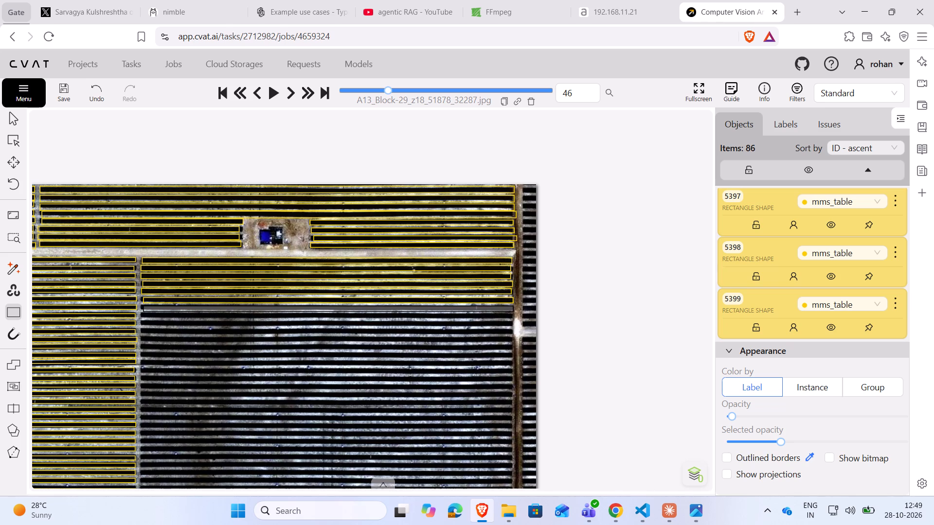
{"action": "left_click", "coordinate": [327, 308], "text": "ctrl"}
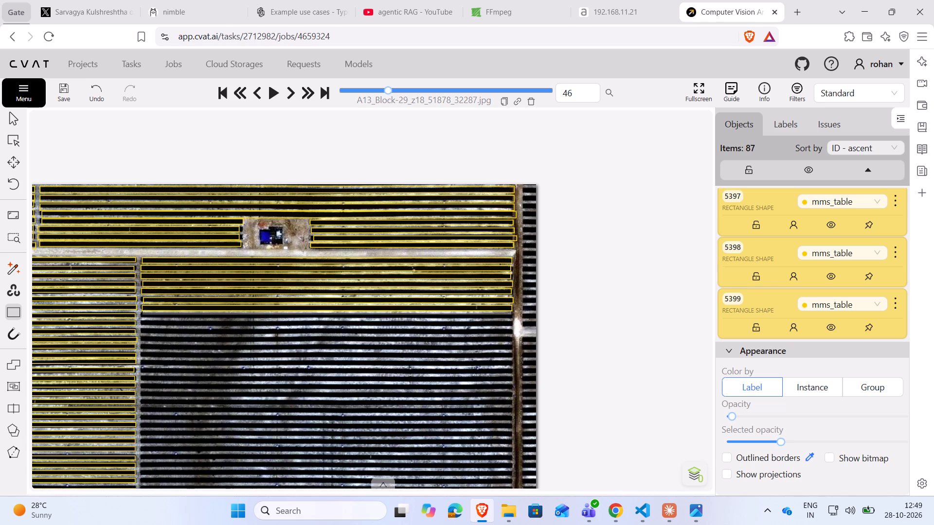
{"action": "left_click", "coordinate": [327, 315], "text": "ctrl"}
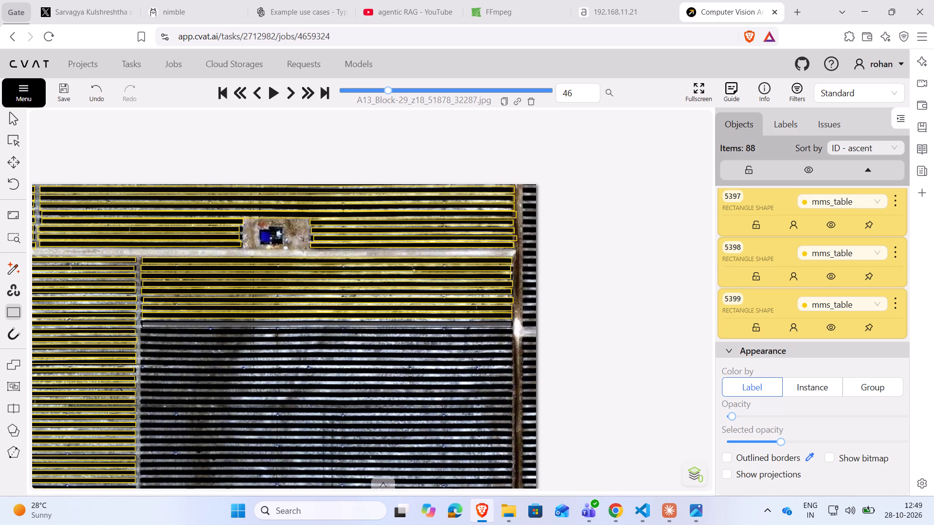
{"action": "left_click", "coordinate": [328, 326], "text": "ctrl"}
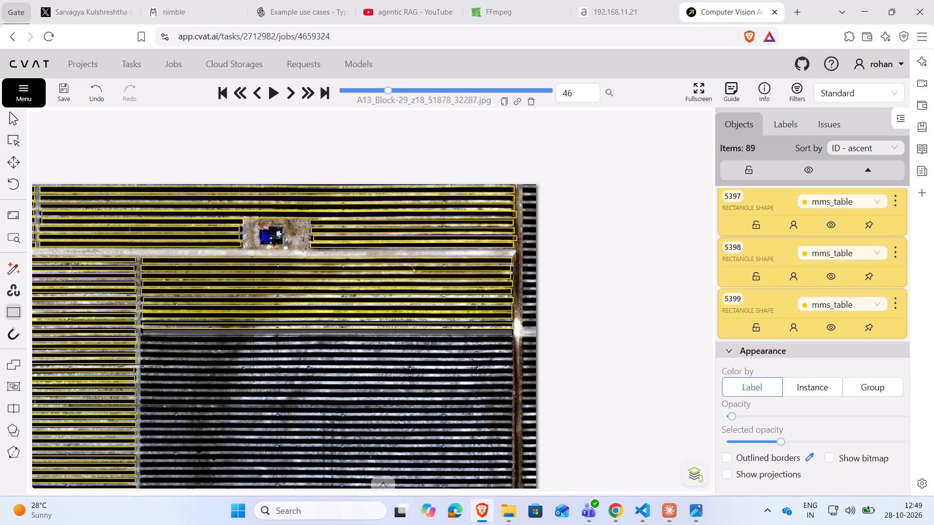
{"action": "left_click", "coordinate": [328, 331], "text": "ctrl"}
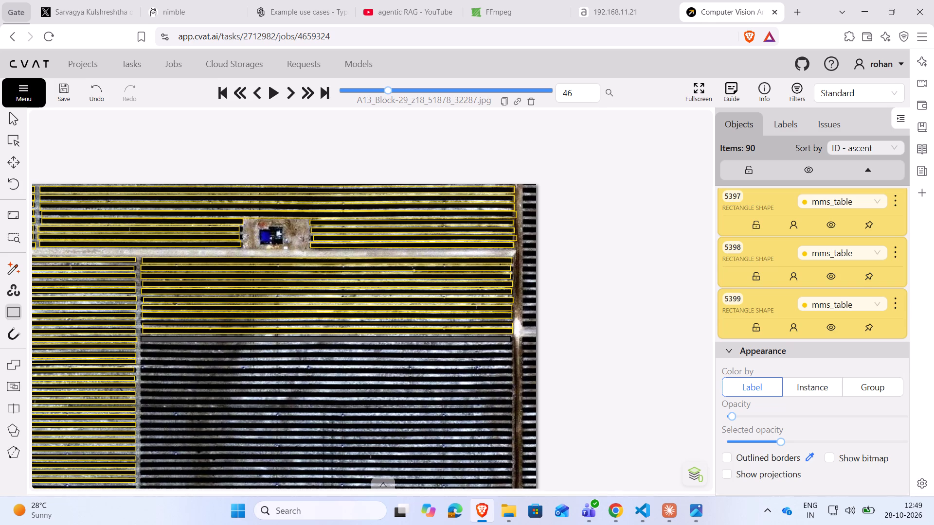
Place copies of the same mms_table rectangle on the next ten rows south in the large eastern block.
{"action": "left_click", "coordinate": [328, 340], "text": "ctrl"}
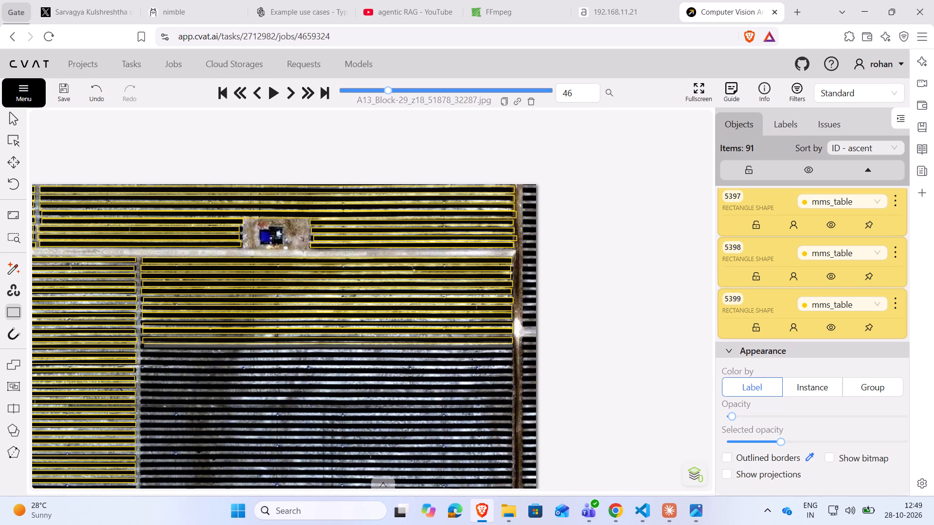
{"action": "left_click", "coordinate": [328, 346], "text": "ctrl"}
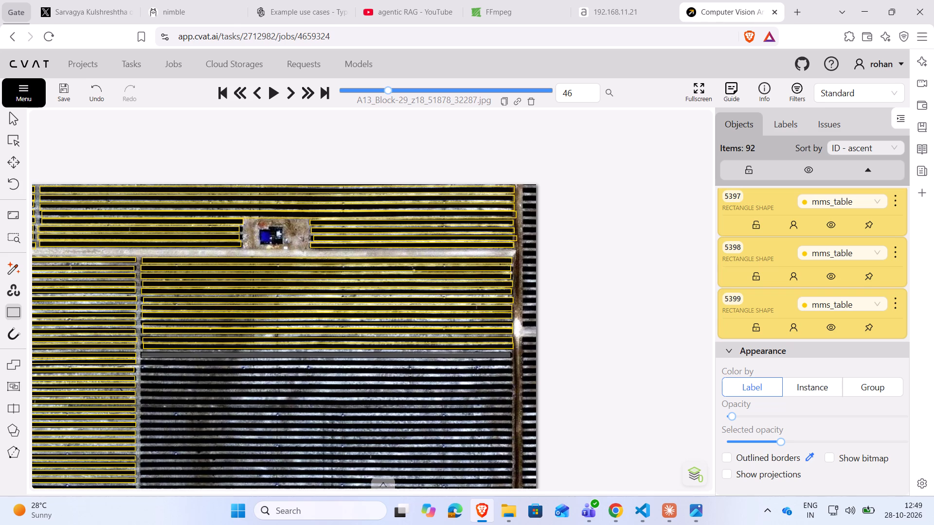
{"action": "left_click", "coordinate": [326, 355], "text": "ctrl"}
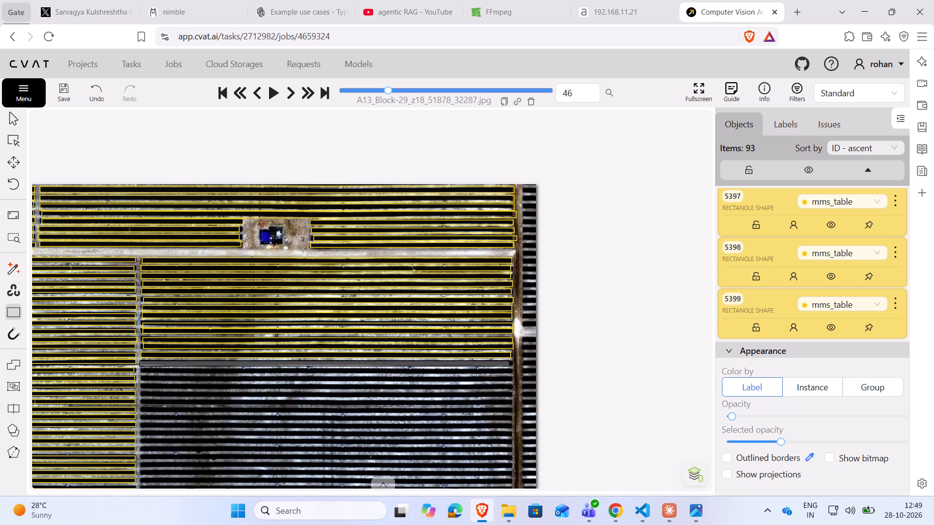
{"action": "left_click", "coordinate": [325, 364], "text": "ctrl"}
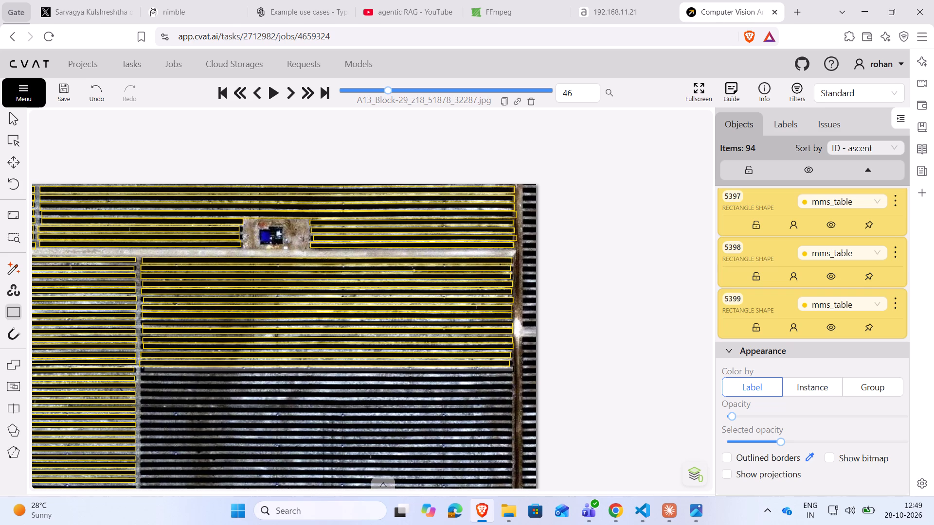
{"action": "left_click", "coordinate": [327, 370], "text": "ctrl"}
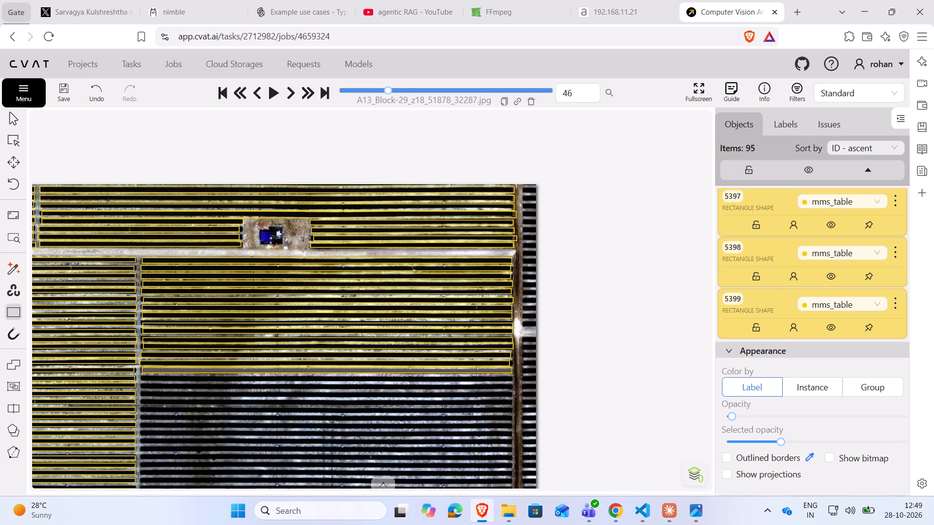
{"action": "left_click", "coordinate": [327, 379], "text": "ctrl"}
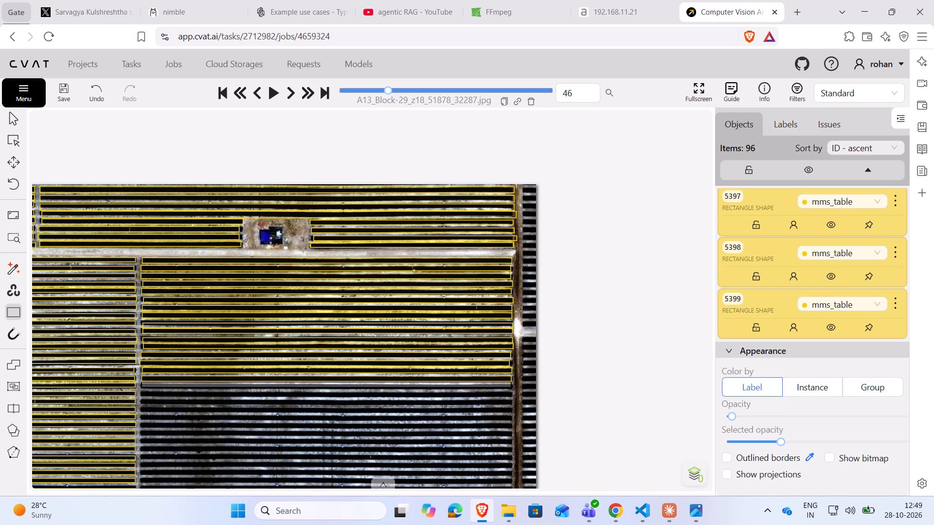
{"action": "left_click", "coordinate": [327, 386], "text": "ctrl"}
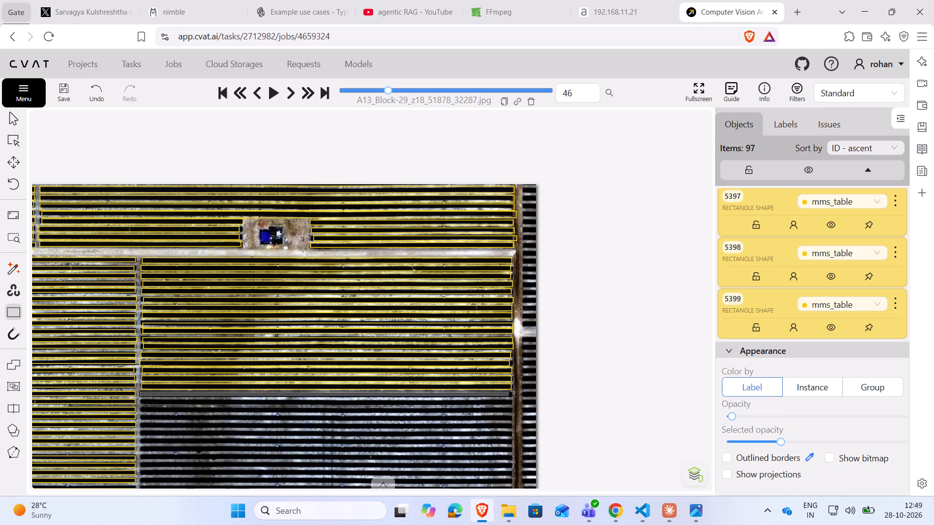
{"action": "left_click", "coordinate": [325, 394], "text": "ctrl"}
{"action": "left_click", "coordinate": [327, 403], "text": "ctrl"}
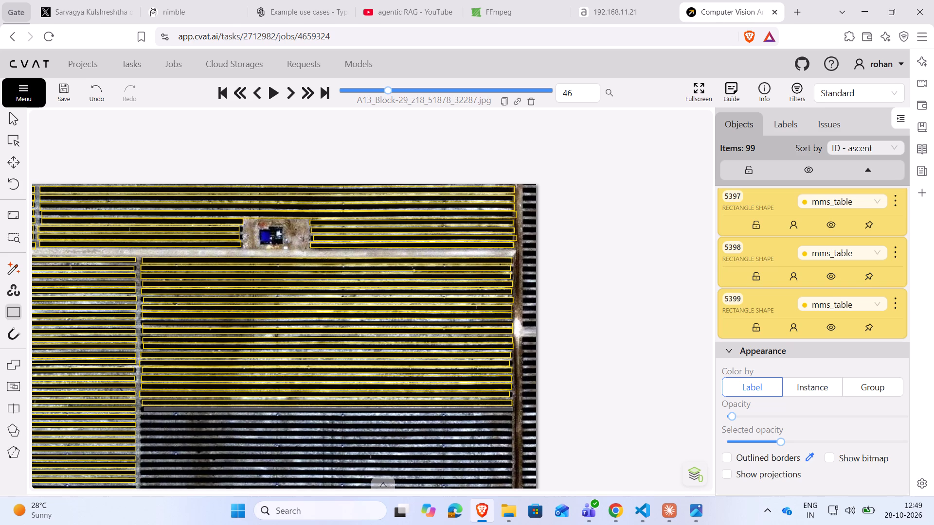
{"action": "left_click", "coordinate": [328, 412], "text": "ctrl"}
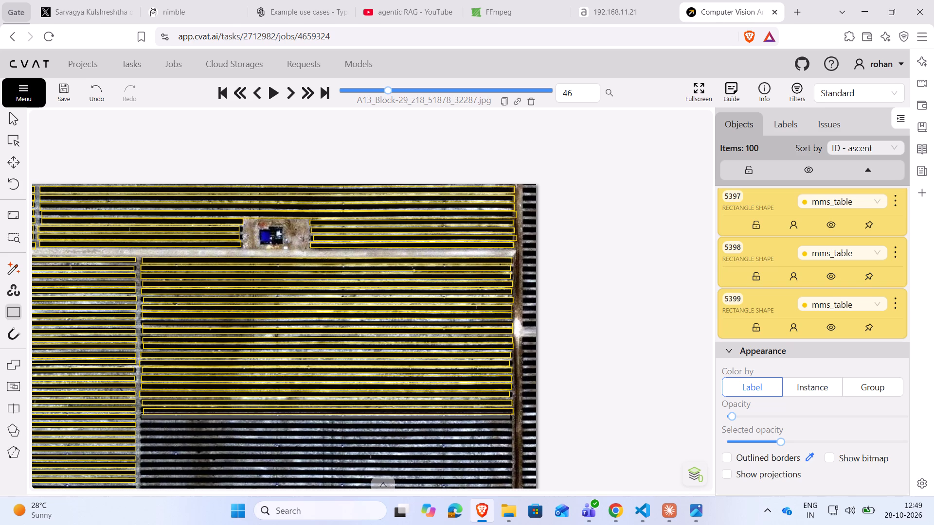
Place copies of the same mms_table rectangle on nine more rows to the south, and end the pasting.
{"action": "left_click", "coordinate": [326, 417], "text": "ctrl"}
{"action": "left_click", "coordinate": [325, 425], "text": "ctrl"}
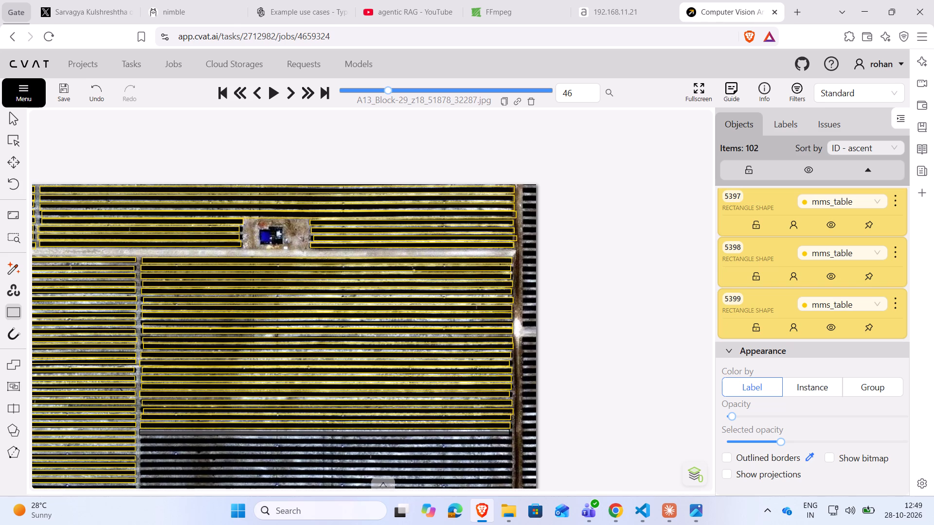
{"action": "left_click", "coordinate": [325, 432], "text": "ctrl"}
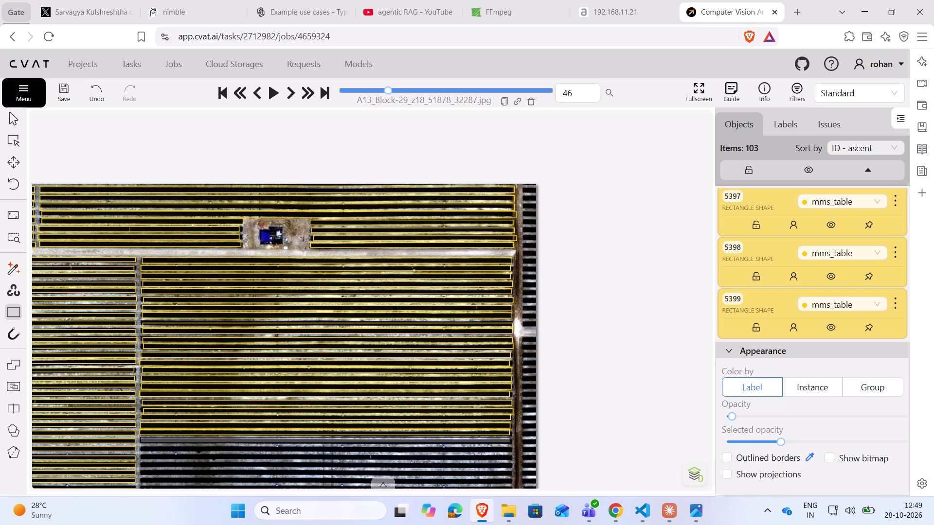
{"action": "left_click", "coordinate": [325, 441], "text": "ctrl"}
{"action": "left_click", "coordinate": [325, 449], "text": "ctrl"}
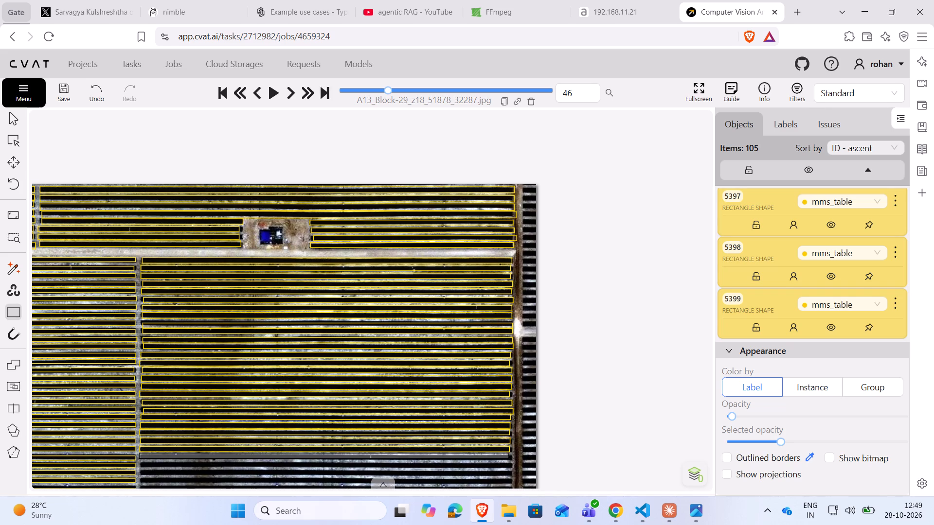
{"action": "left_click", "coordinate": [327, 457], "text": "ctrl"}
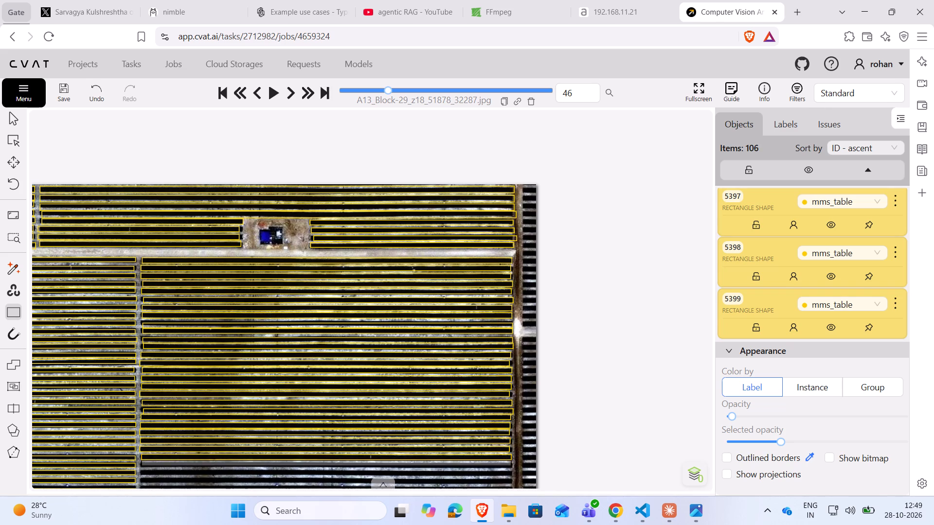
{"action": "left_click", "coordinate": [326, 466], "text": "ctrl"}
{"action": "left_click", "coordinate": [325, 472], "text": "ctrl"}
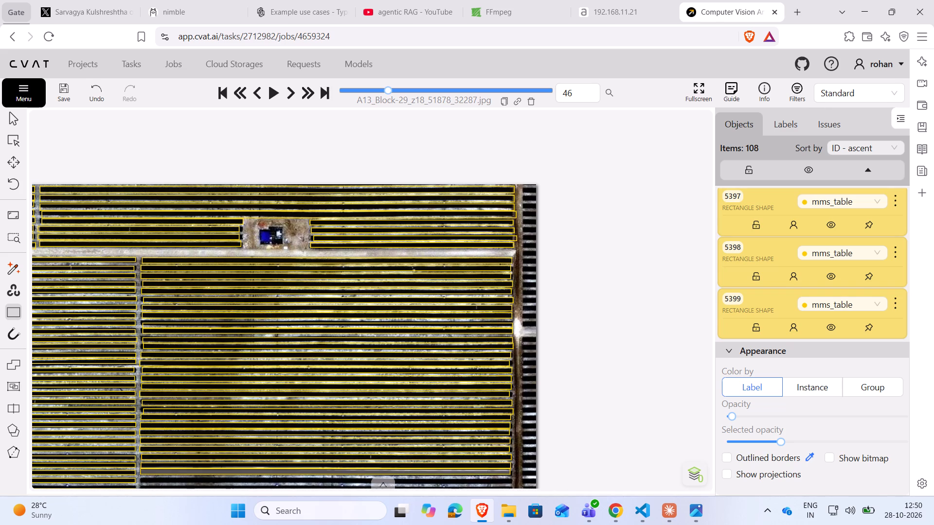
{"action": "left_click", "coordinate": [326, 481], "text": "ctrl"}
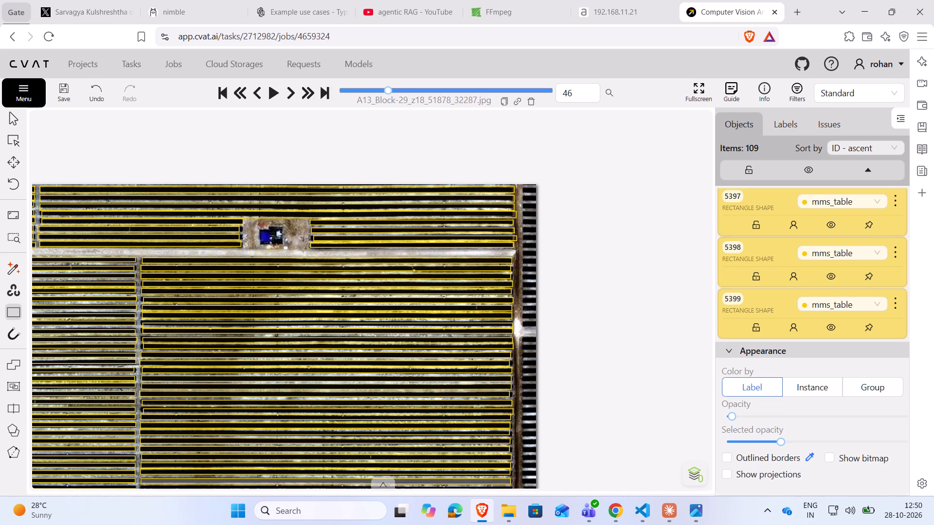
{"action": "scroll", "coordinate": [334, 410], "scroll_direction": "down", "scroll_amount": 3}
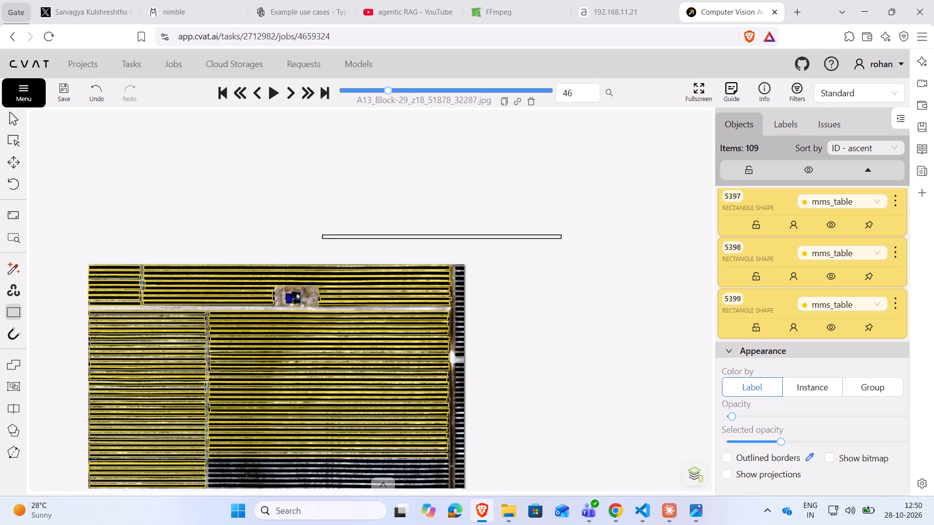
{"action": "left_click", "coordinate": [441, 237]}
Copy the southernmost full-width mms_table rectangle of the large eastern block onto the next six rows south.
{"action": "left_click_drag", "start_coordinate": [512, 422], "coordinate": [536, 210]}
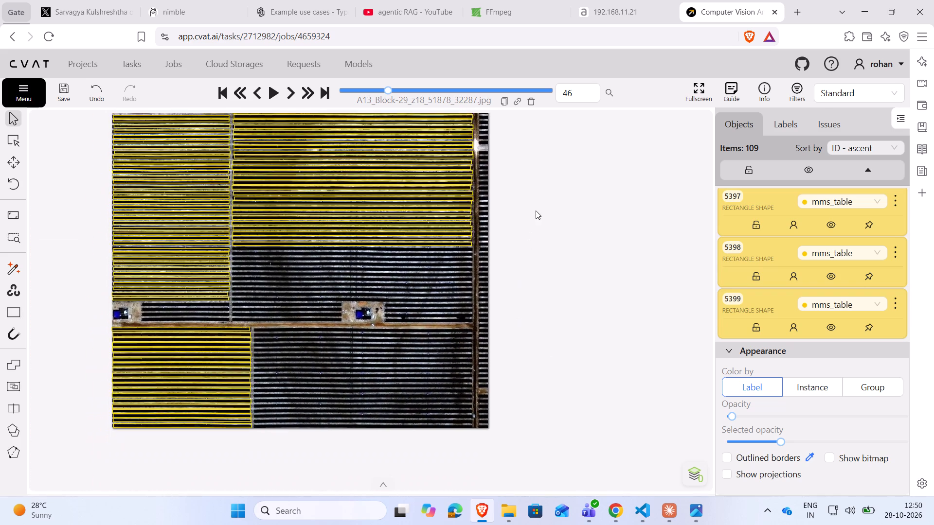
{"action": "left_click_drag", "start_coordinate": [536, 210], "coordinate": [536, 210]}
{"action": "scroll", "coordinate": [534, 241], "scroll_direction": "up", "scroll_amount": 2}
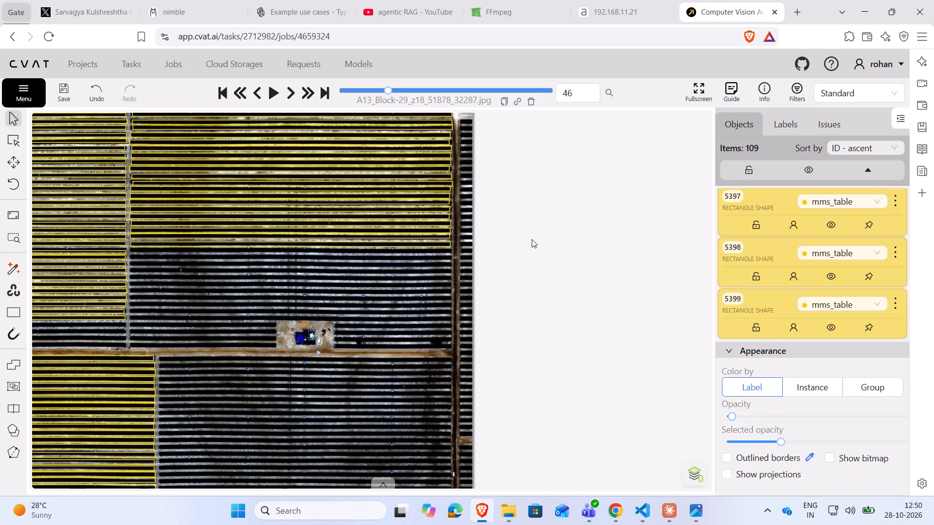
{"action": "scroll", "coordinate": [104, 345], "scroll_direction": "up", "scroll_amount": 2}
{"action": "scroll", "coordinate": [105, 353], "scroll_direction": "down", "scroll_amount": 1}
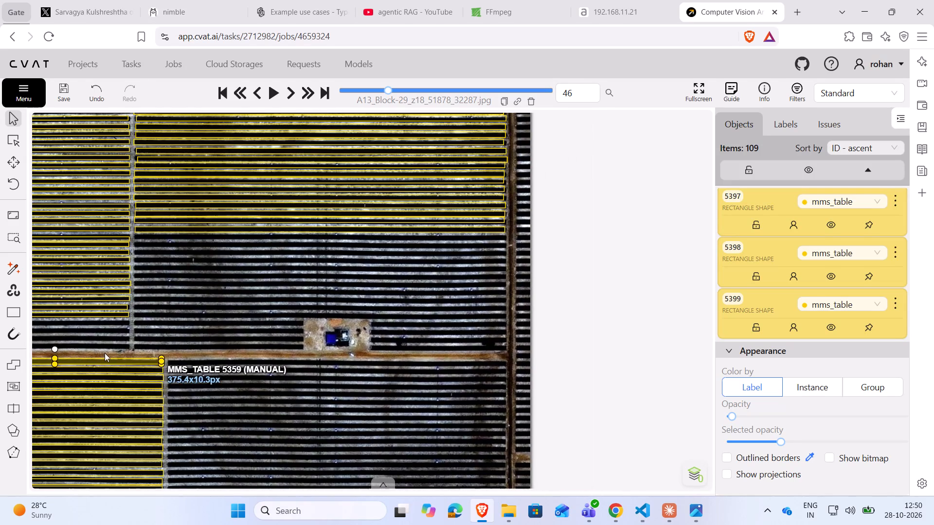
{"action": "left_click", "coordinate": [229, 231]}
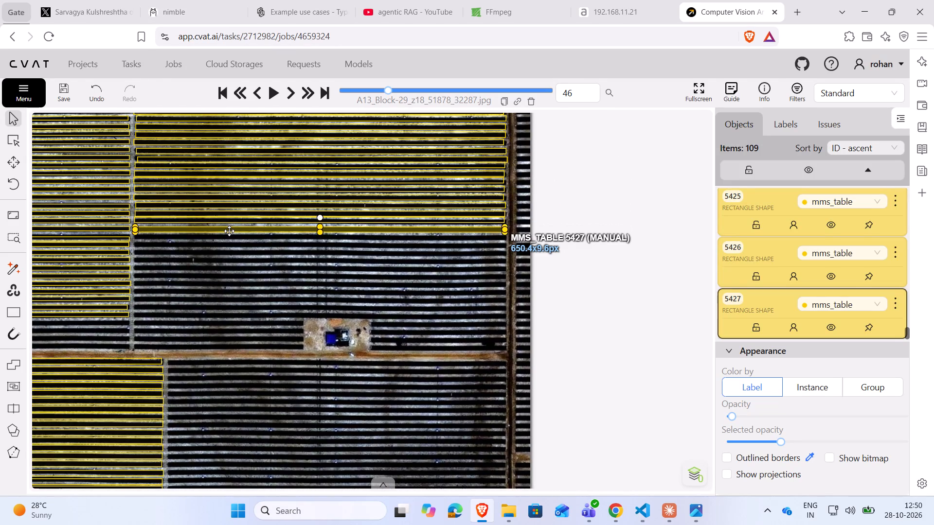
{"action": "key", "text": "ctrl+c"}
{"action": "key", "text": "ctrl+v"}
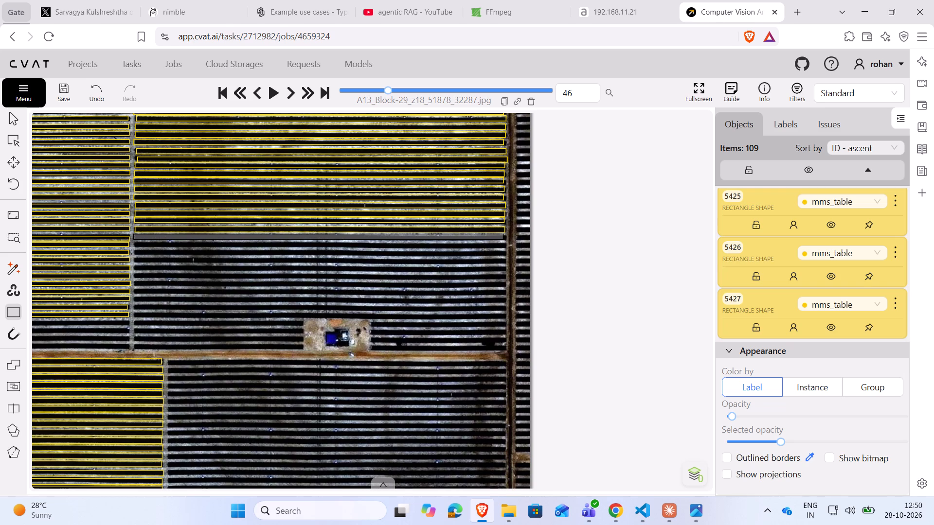
{"action": "left_click", "coordinate": [319, 238], "text": "ctrl"}
{"action": "left_click", "coordinate": [319, 246], "text": "ctrl"}
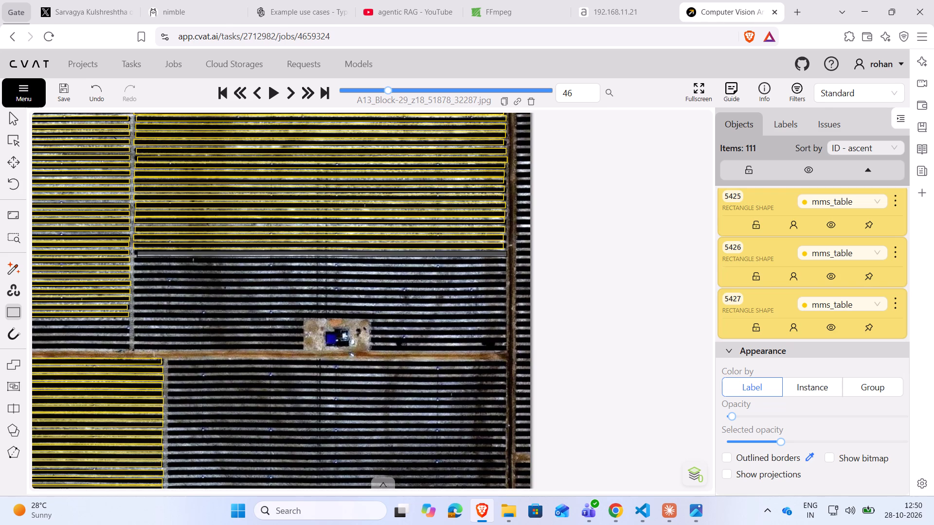
{"action": "left_click", "coordinate": [319, 254], "text": "ctrl"}
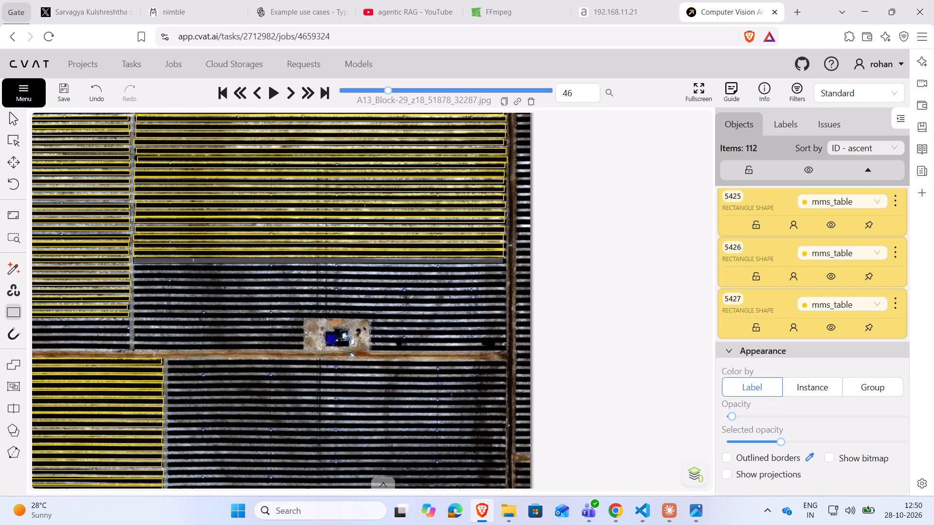
{"action": "left_click", "coordinate": [319, 261], "text": "ctrl"}
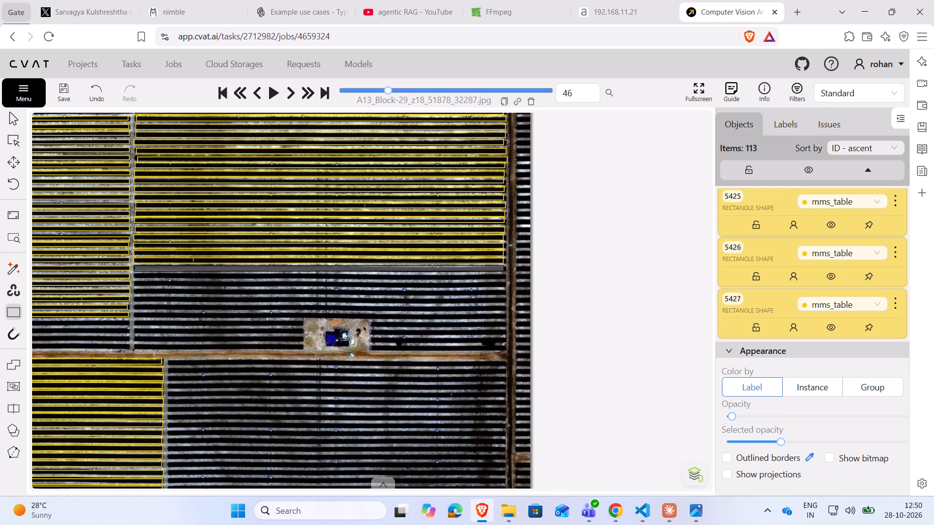
{"action": "left_click", "coordinate": [319, 269], "text": "ctrl"}
{"action": "left_click", "coordinate": [320, 277], "text": "ctrl"}
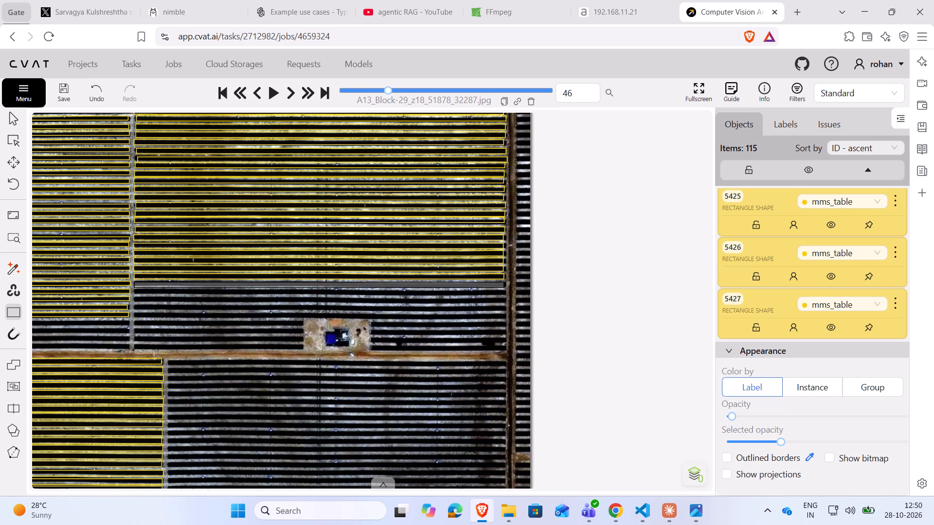
Place copies of the same mms_table rectangle on five more rows, down to the equipment pad, and end the pasting.
{"action": "left_click", "coordinate": [319, 285], "text": "ctrl"}
{"action": "left_click", "coordinate": [319, 291], "text": "ctrl"}
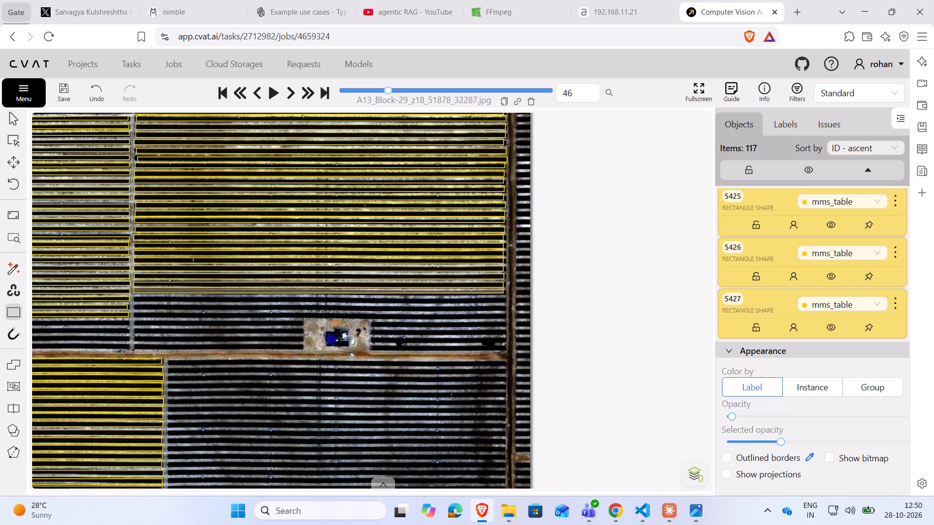
{"action": "left_click", "coordinate": [320, 299], "text": "ctrl"}
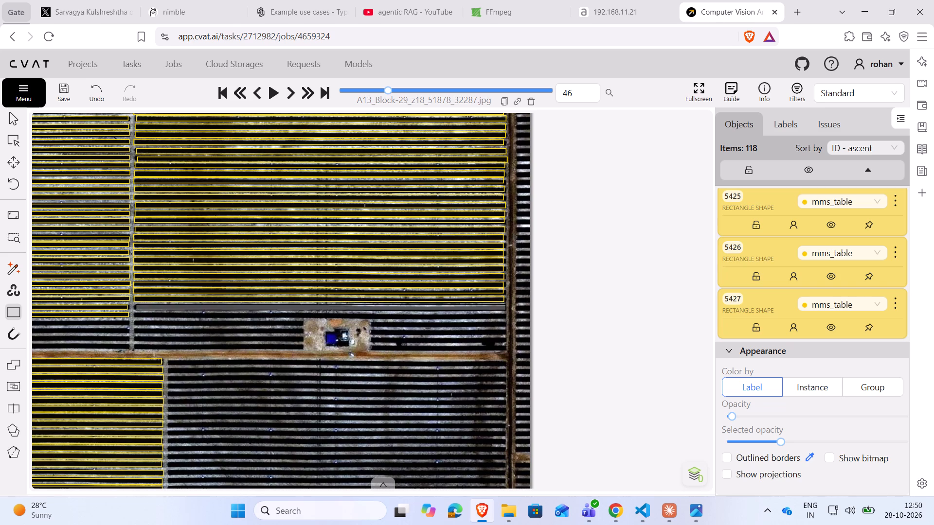
{"action": "left_click", "coordinate": [320, 310], "text": "ctrl"}
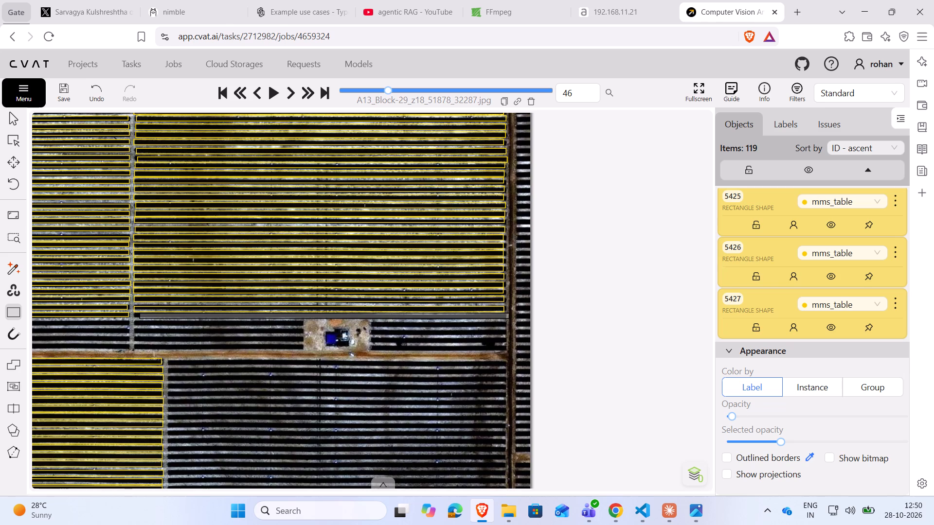
{"action": "left_click", "coordinate": [325, 316], "text": "ctrl"}
{"action": "key", "text": "Escape"}
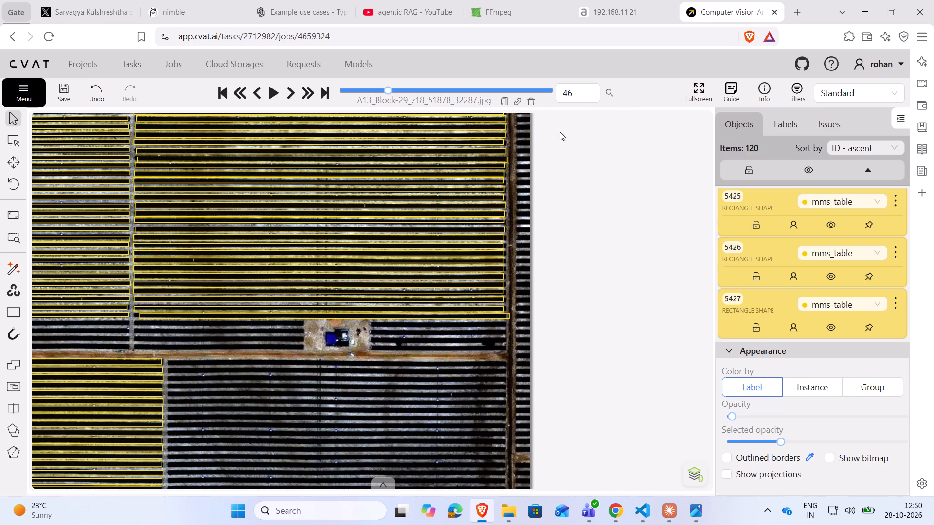
Draw an mms_table rectangle about 298 × 7 px over the northernmost short row west of the equipment pad.
{"action": "left_click", "coordinate": [15, 310]}
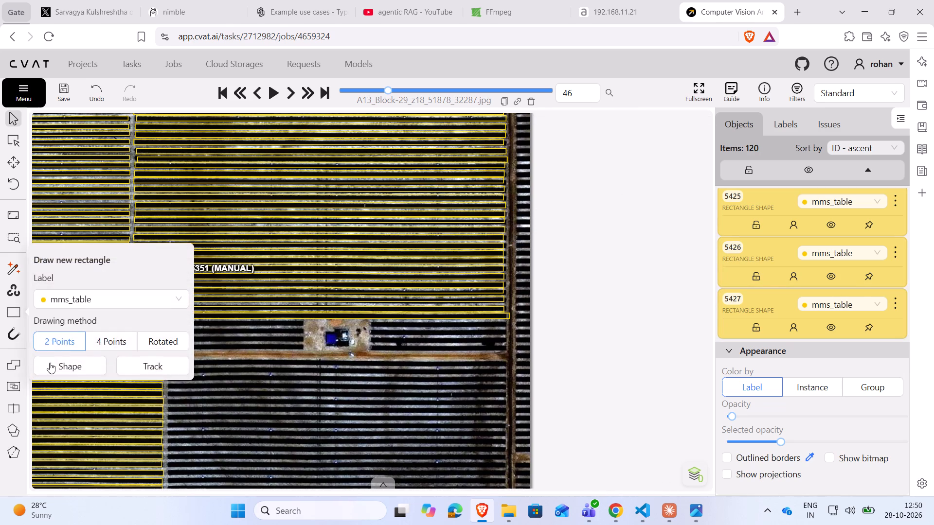
{"action": "left_click", "coordinate": [58, 367]}
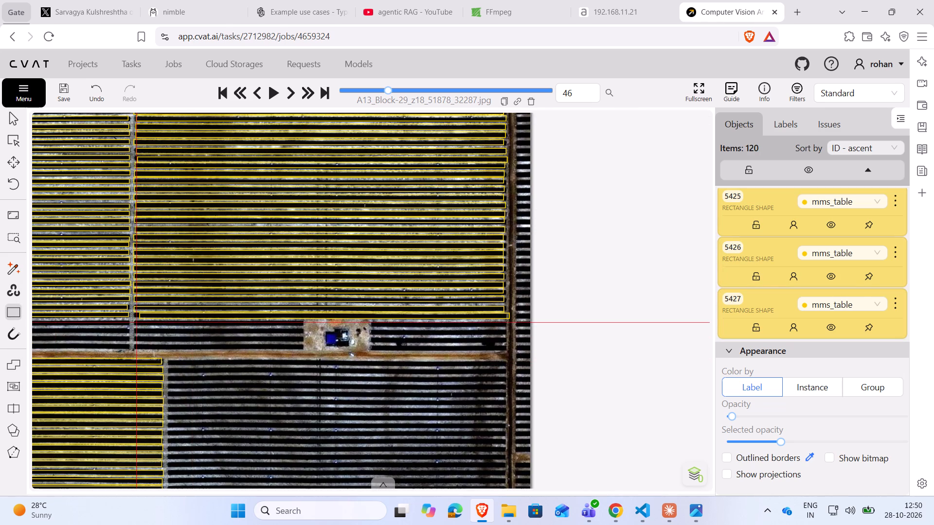
{"action": "left_click", "coordinate": [135, 322]}
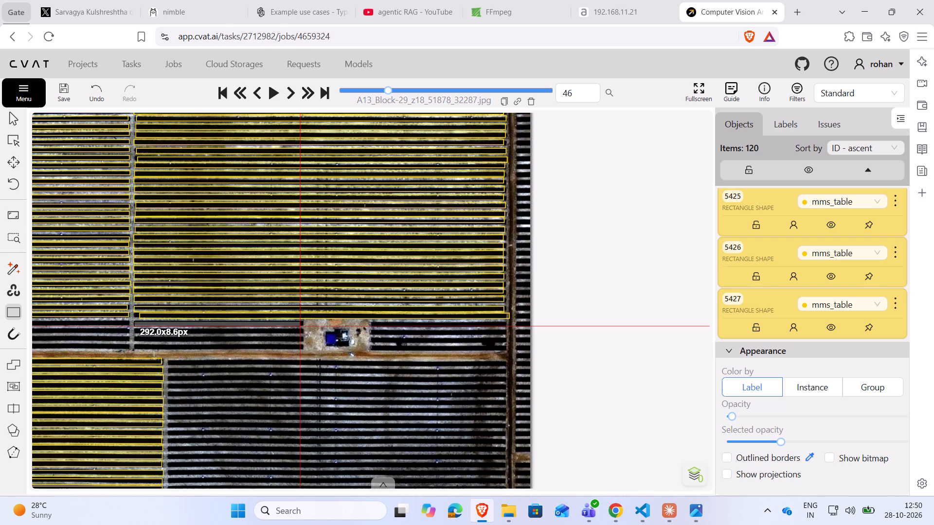
{"action": "left_click", "coordinate": [305, 326]}
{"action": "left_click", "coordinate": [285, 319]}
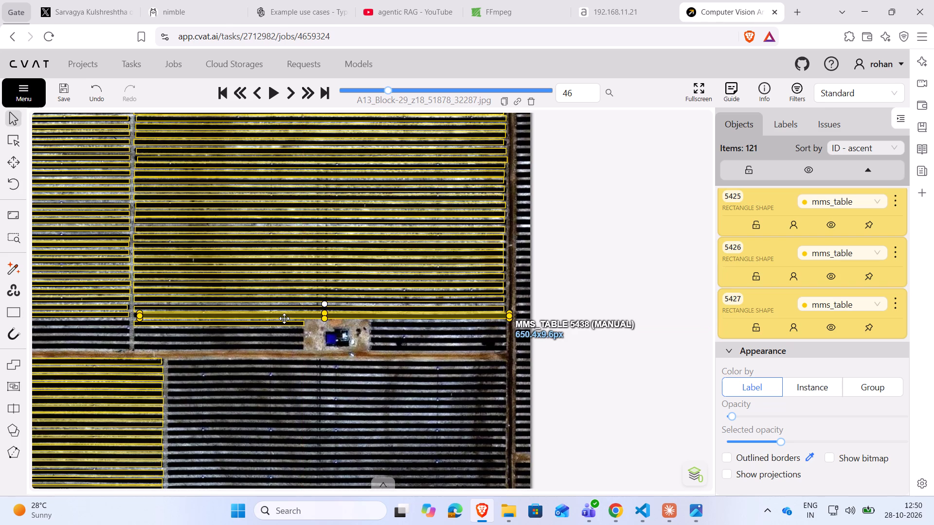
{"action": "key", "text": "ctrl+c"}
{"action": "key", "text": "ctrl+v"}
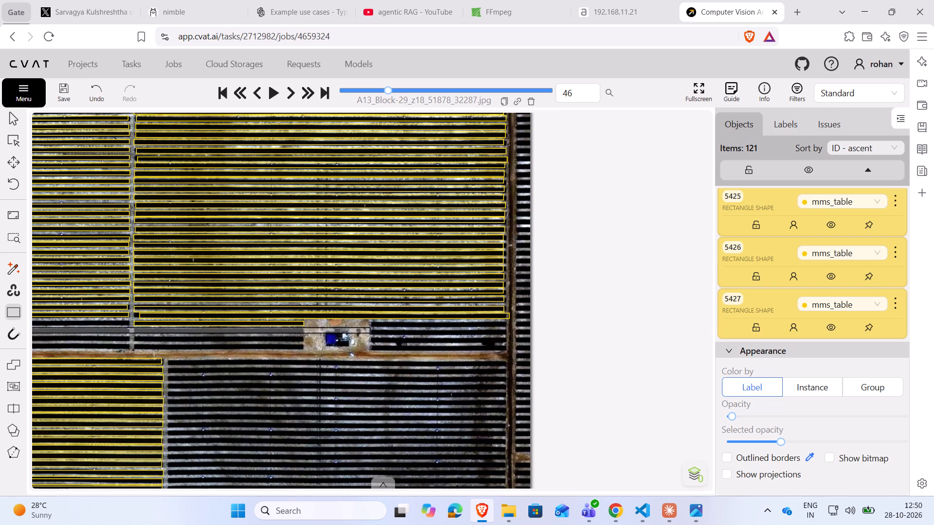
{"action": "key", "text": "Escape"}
Extend the western edge of the full-width rectangle just north of the equipment pad to the block's western boundary.
{"action": "left_click", "coordinate": [204, 317]}
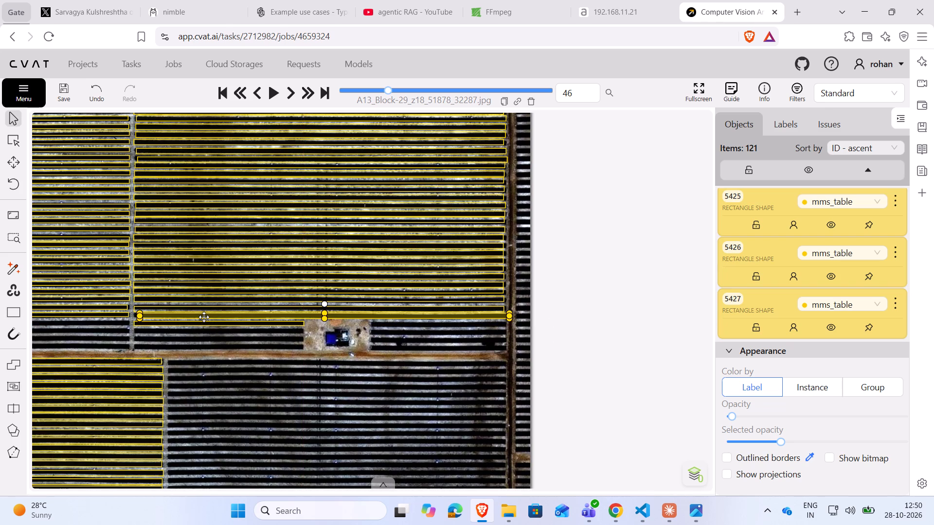
{"action": "left_click_drag", "start_coordinate": [140, 316], "coordinate": [135, 317]}
Enlarge the short rectangle west of the equipment pad to a height of about 12 px.
{"action": "left_click", "coordinate": [218, 326]}
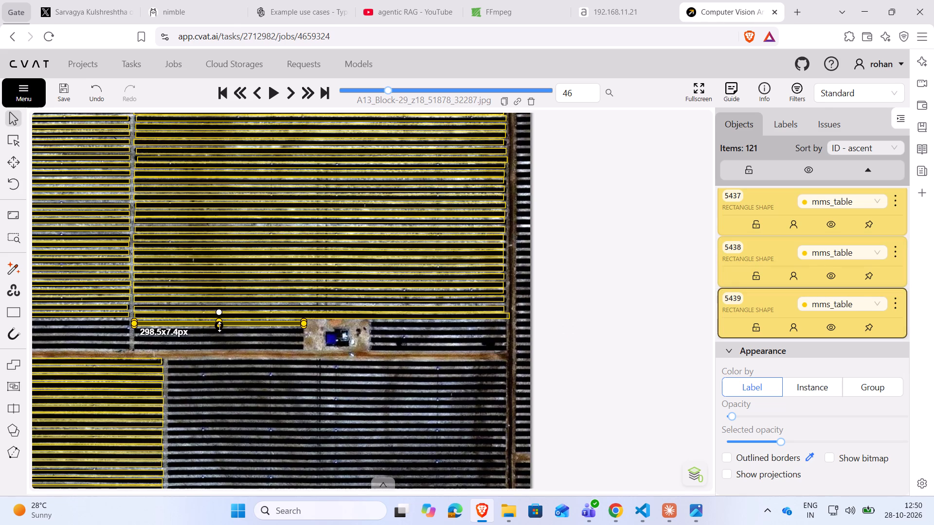
{"action": "left_click", "coordinate": [220, 322]}
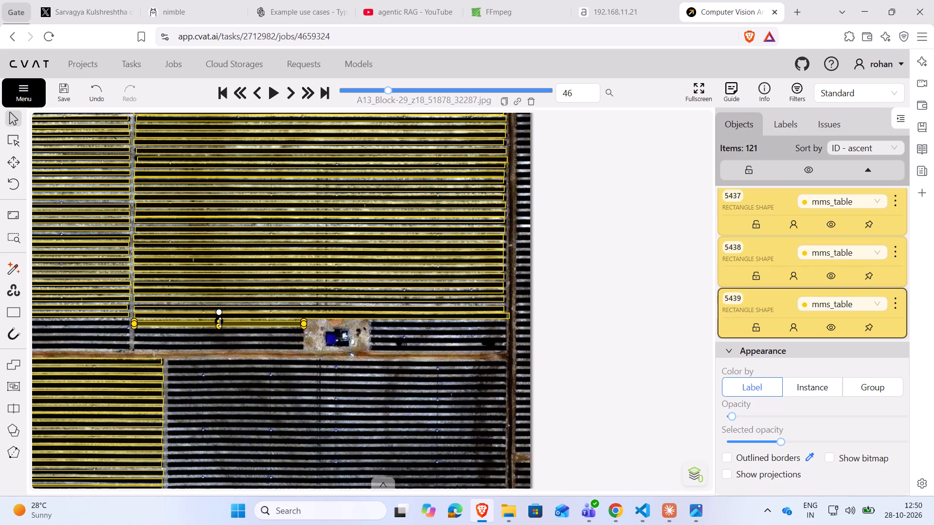
Copy this short mms_table rectangle onto the three rows south of it, down to the dirt road, and end the pasting.
{"action": "left_click", "coordinate": [189, 324]}
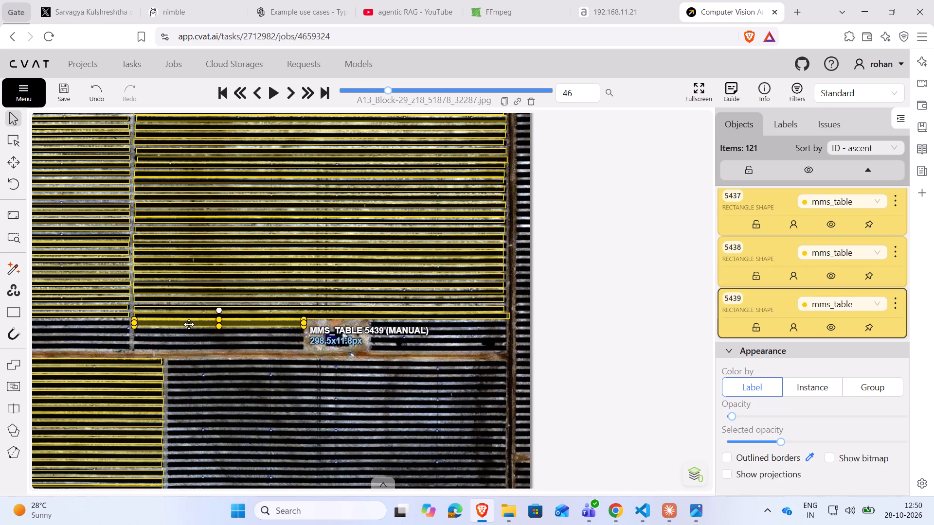
{"action": "key", "text": "ctrl+c"}
{"action": "key", "text": "ctrl+v"}
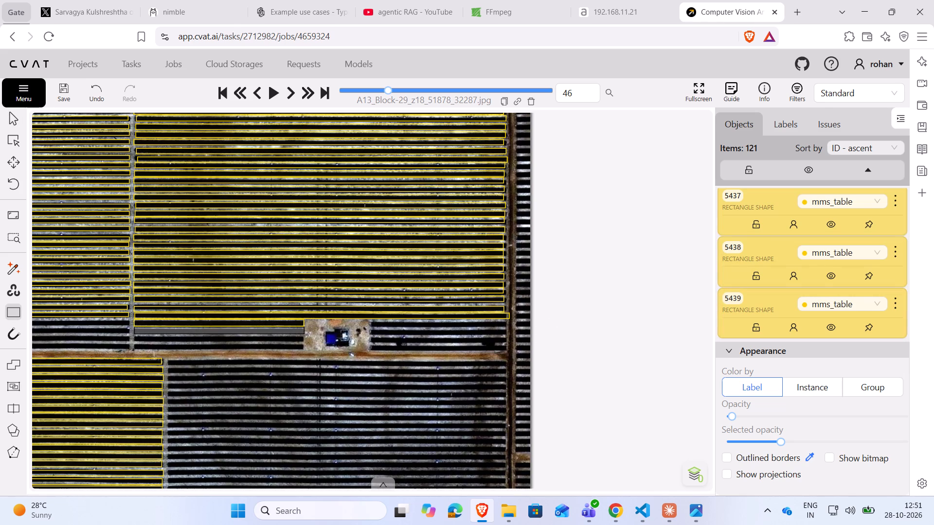
{"action": "left_click", "coordinate": [220, 331], "text": "ctrl"}
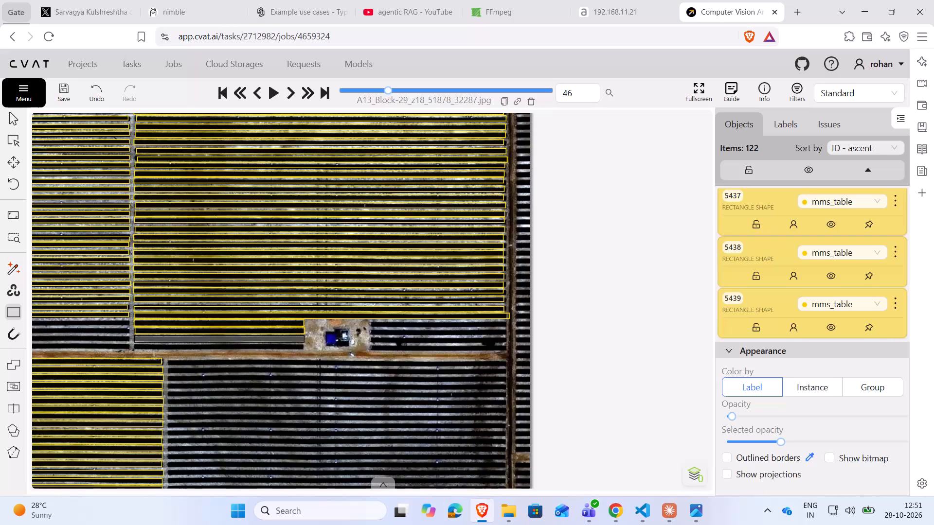
{"action": "left_click", "coordinate": [220, 339], "text": "ctrl"}
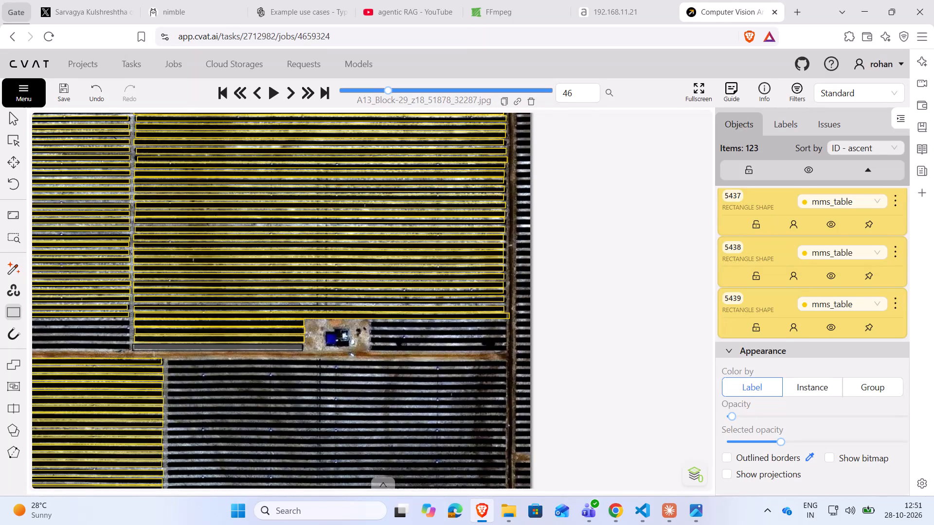
{"action": "left_click", "coordinate": [218, 347], "text": "ctrl"}
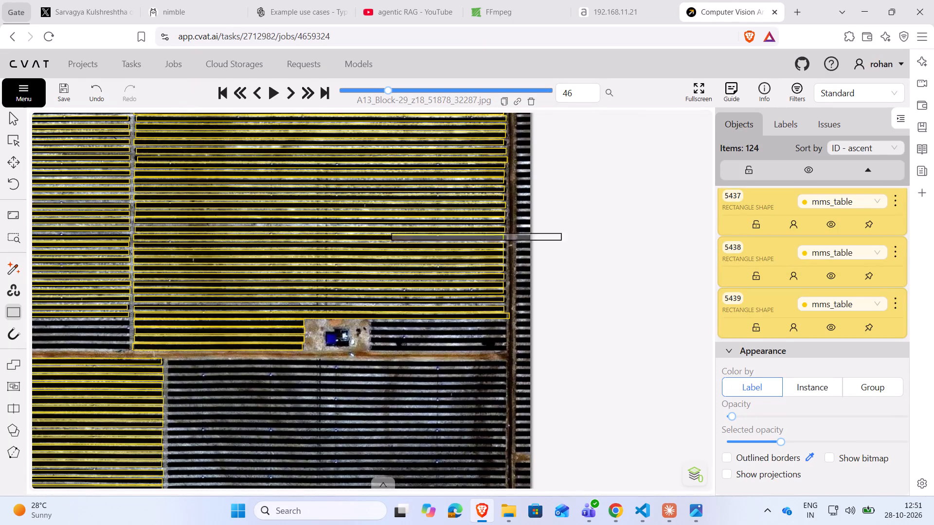
{"action": "left_click", "coordinate": [654, 149], "text": "ctrl"}
{"action": "left_click", "coordinate": [681, 154]}
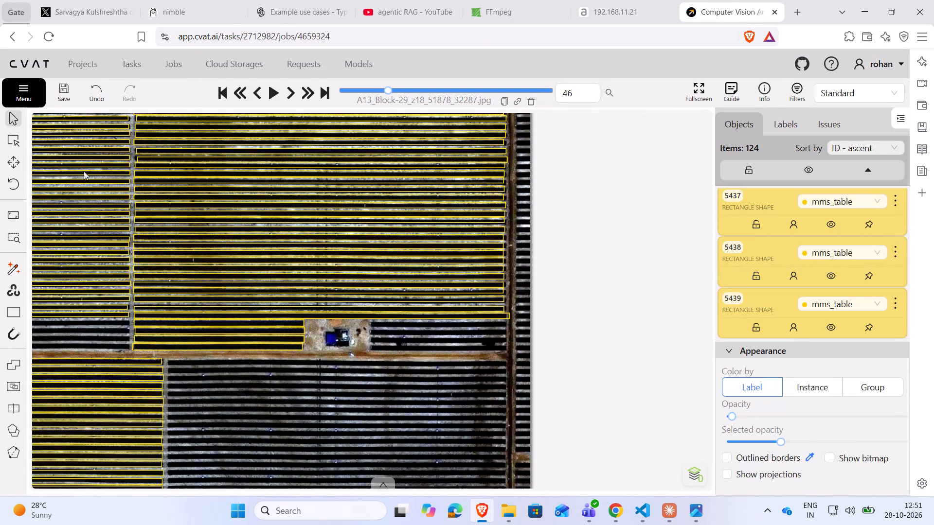
Draw an mms_table rectangle about 240 × 12 px over the northernmost short row east of the equipment pad.
{"action": "left_click", "coordinate": [11, 318]}
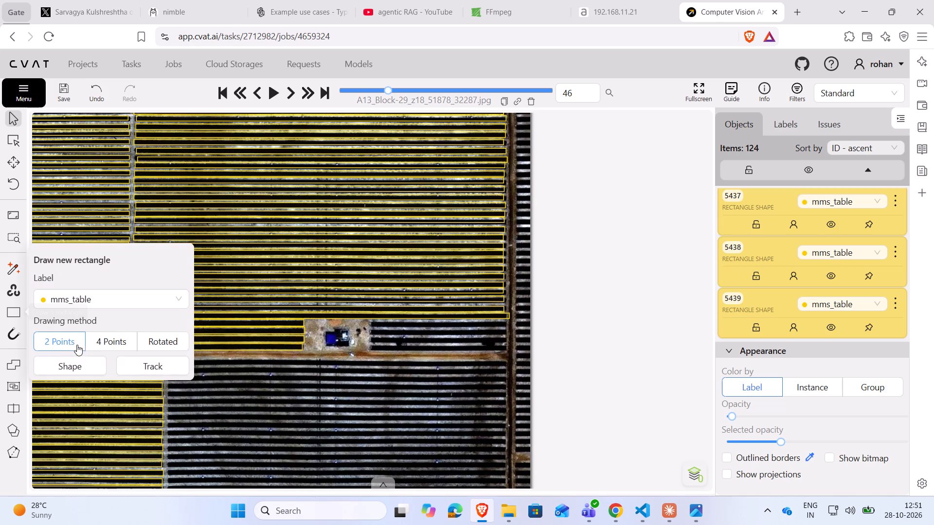
{"action": "left_click", "coordinate": [70, 365]}
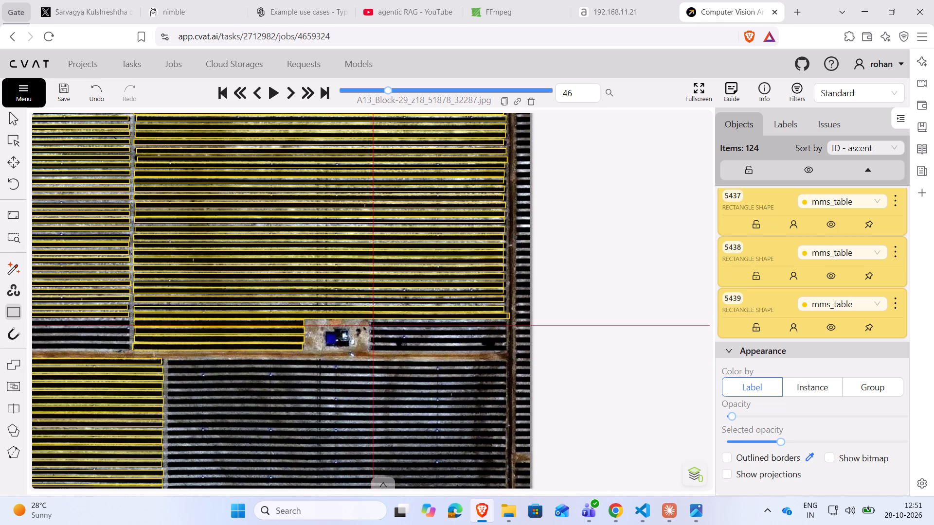
{"action": "left_click", "coordinate": [372, 323]}
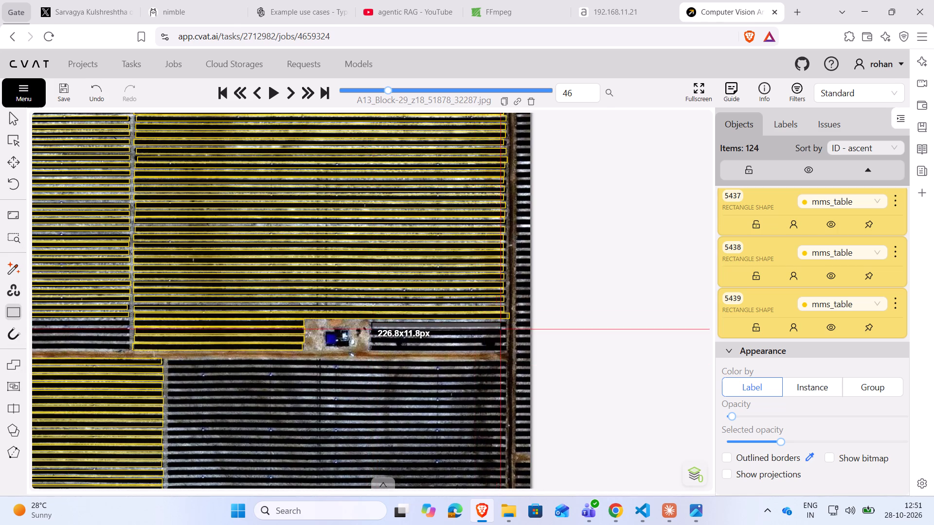
{"action": "left_click", "coordinate": [509, 330]}
Copy this mms_table rectangle onto the three short rows south of it, down to the dirt road.
{"action": "left_click", "coordinate": [481, 323]}
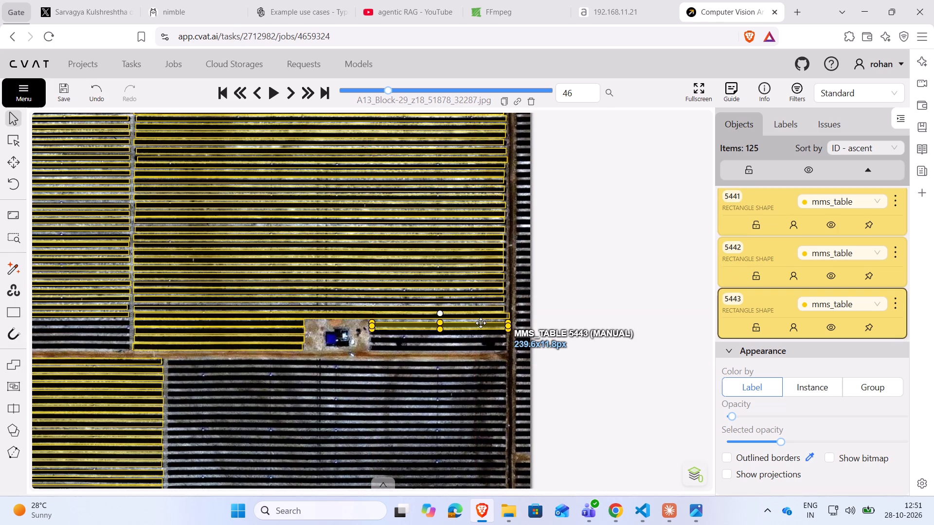
{"action": "key", "text": "ctrl+c"}
{"action": "key", "text": "ctrl+v"}
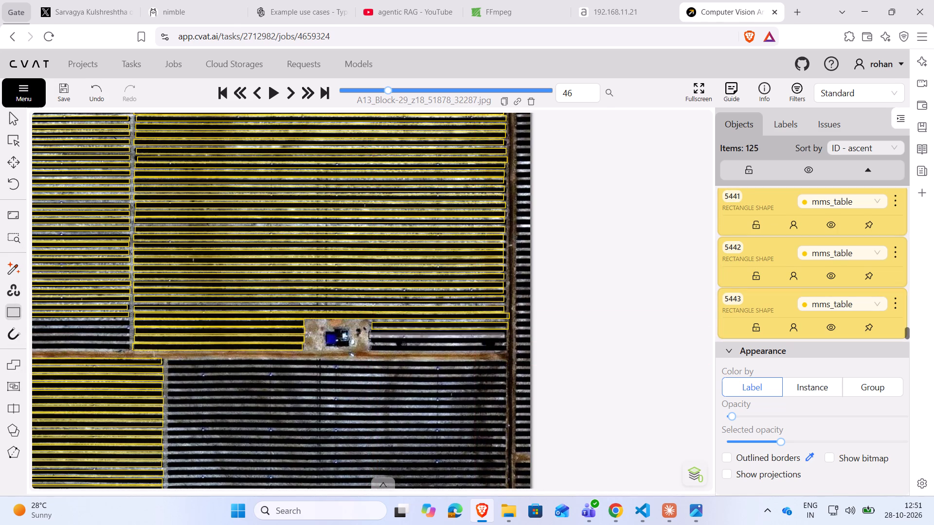
{"action": "left_click", "coordinate": [439, 332], "text": "ctrl"}
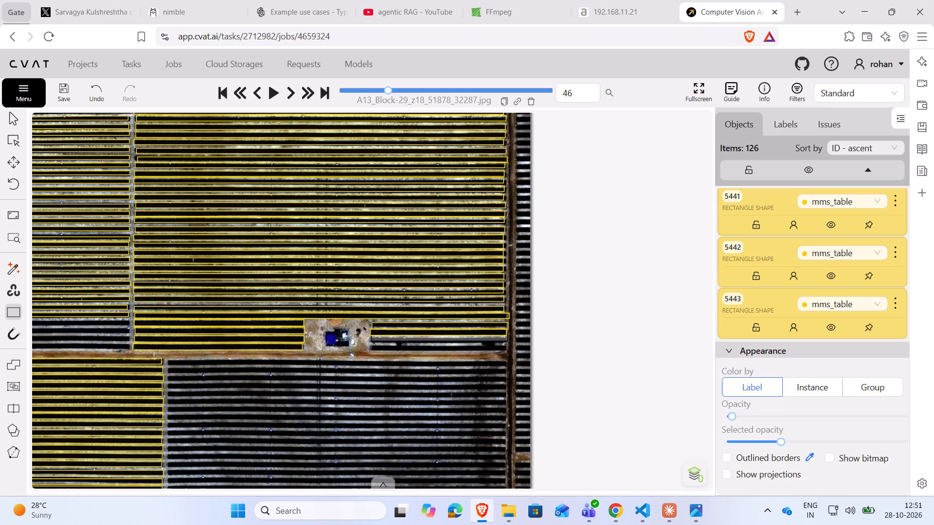
{"action": "left_click", "coordinate": [442, 339], "text": "ctrl"}
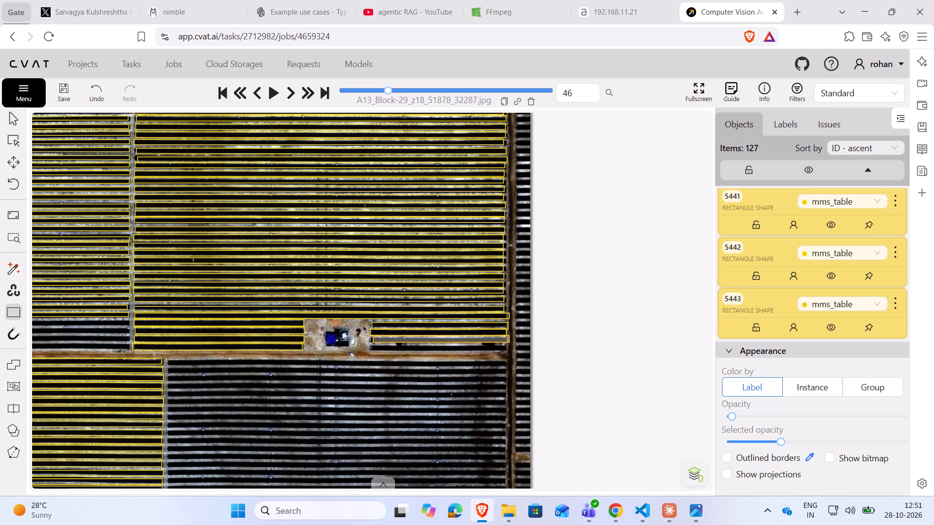
{"action": "left_click", "coordinate": [438, 349], "text": "ctrl"}
Place copies of the same mms_table rectangle on the four short rows east of the western block's equipment pad, and end the pasting.
{"action": "scroll", "coordinate": [344, 349], "scroll_direction": "down", "scroll_amount": 3}
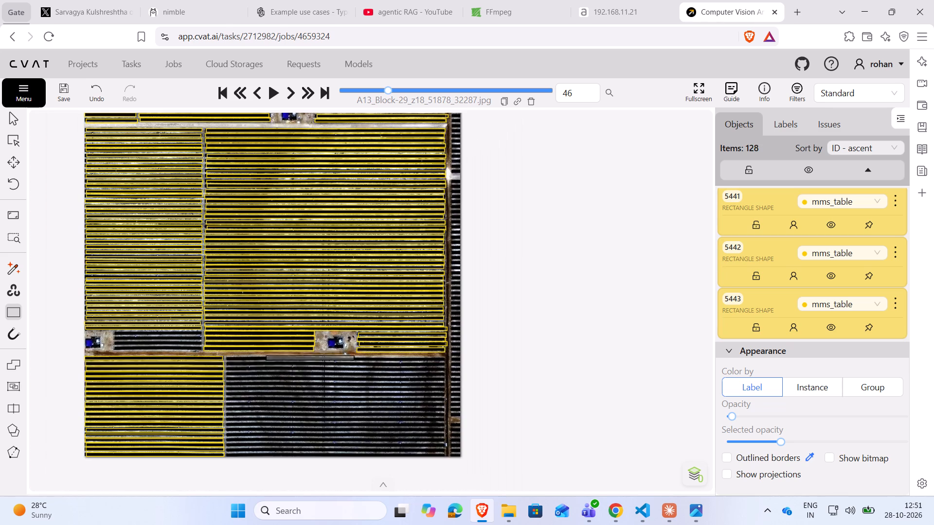
{"action": "left_click", "coordinate": [157, 334], "text": "ctrl"}
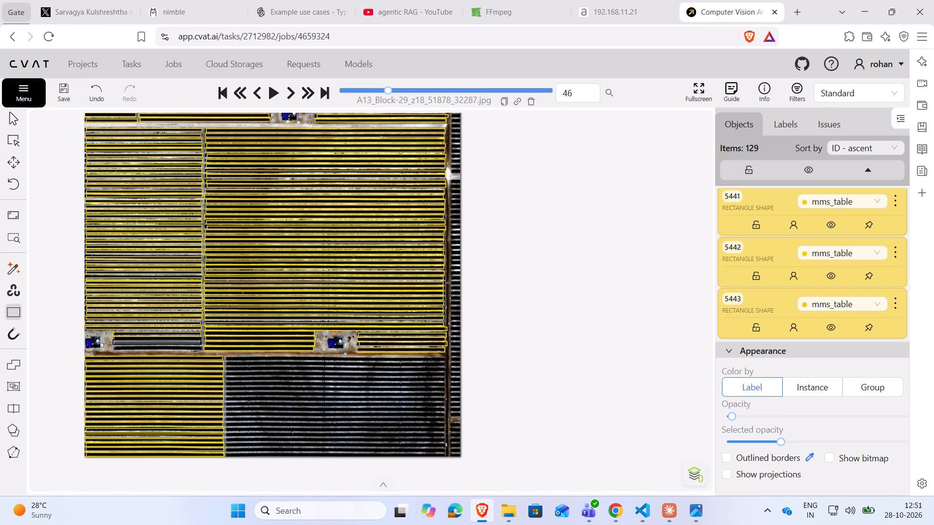
{"action": "left_click", "coordinate": [157, 339], "text": "ctrl"}
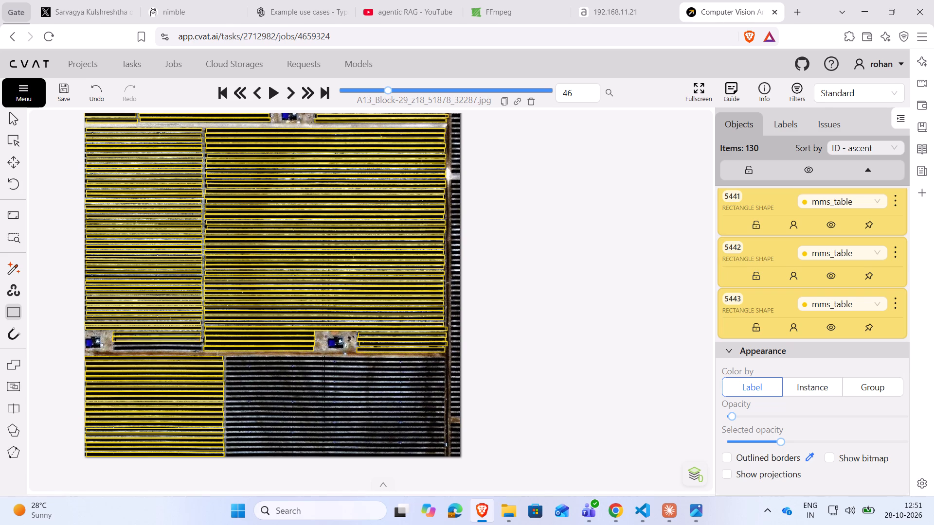
{"action": "left_click", "coordinate": [158, 344], "text": "ctrl"}
{"action": "left_click", "coordinate": [157, 349], "text": "ctrl"}
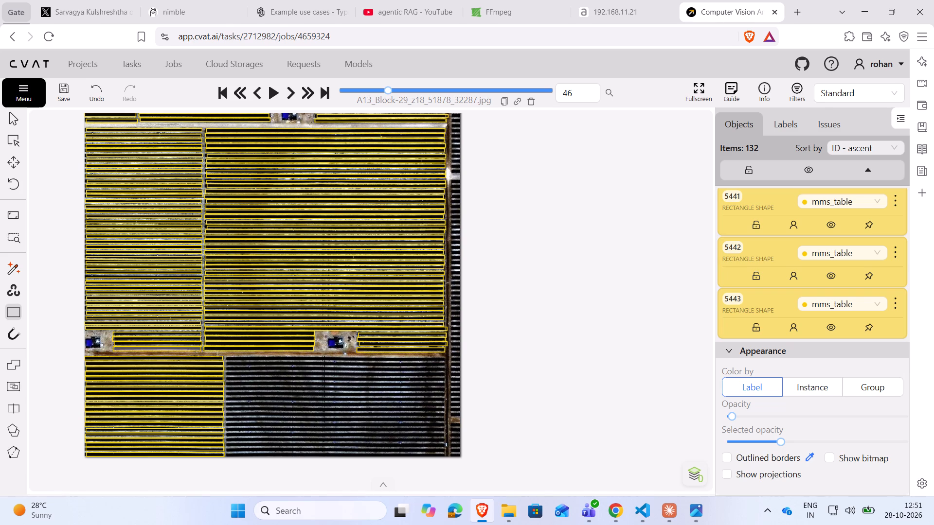
{"action": "left_click", "coordinate": [559, 228]}
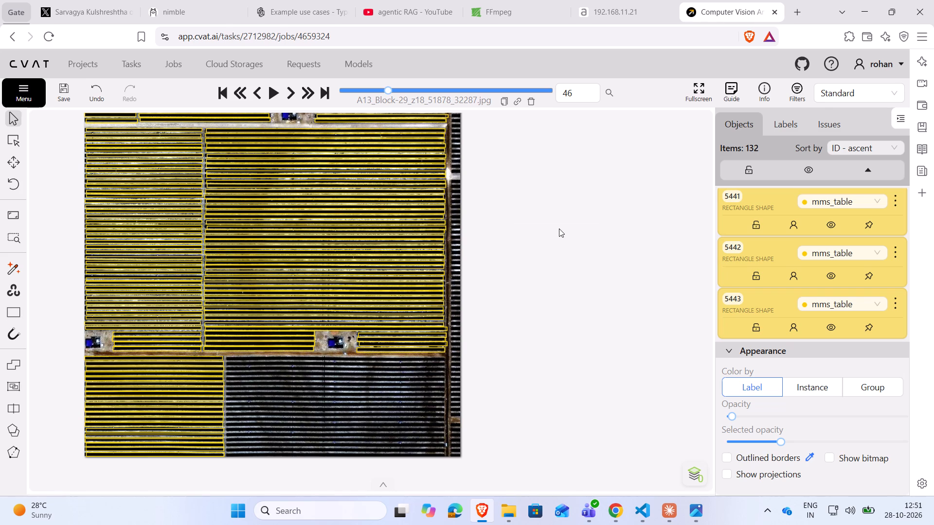
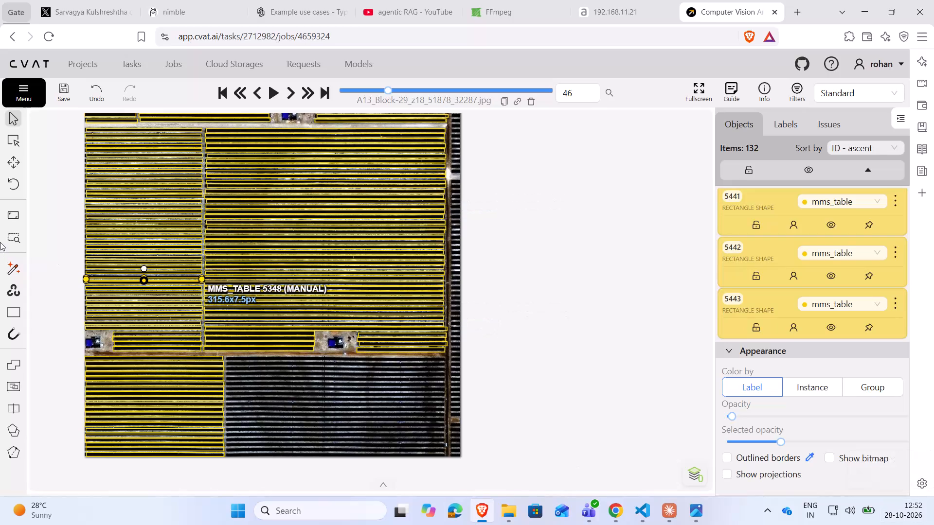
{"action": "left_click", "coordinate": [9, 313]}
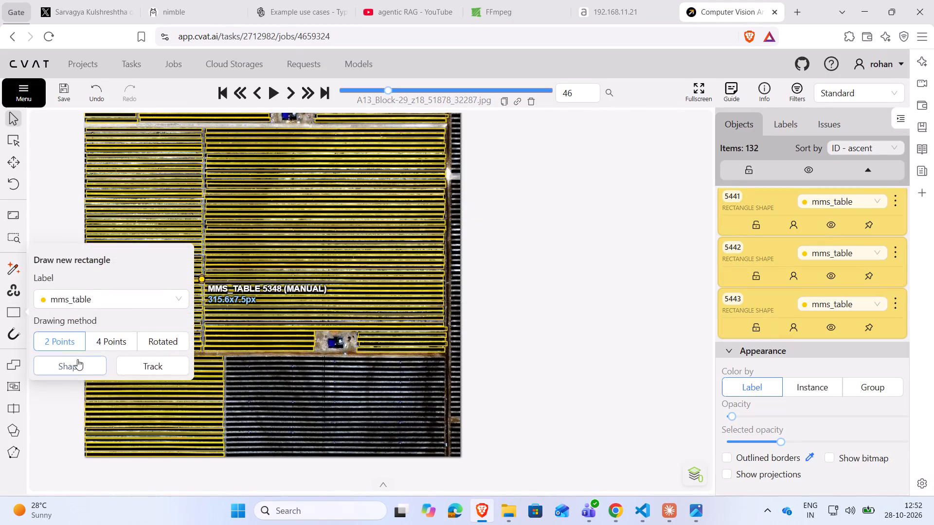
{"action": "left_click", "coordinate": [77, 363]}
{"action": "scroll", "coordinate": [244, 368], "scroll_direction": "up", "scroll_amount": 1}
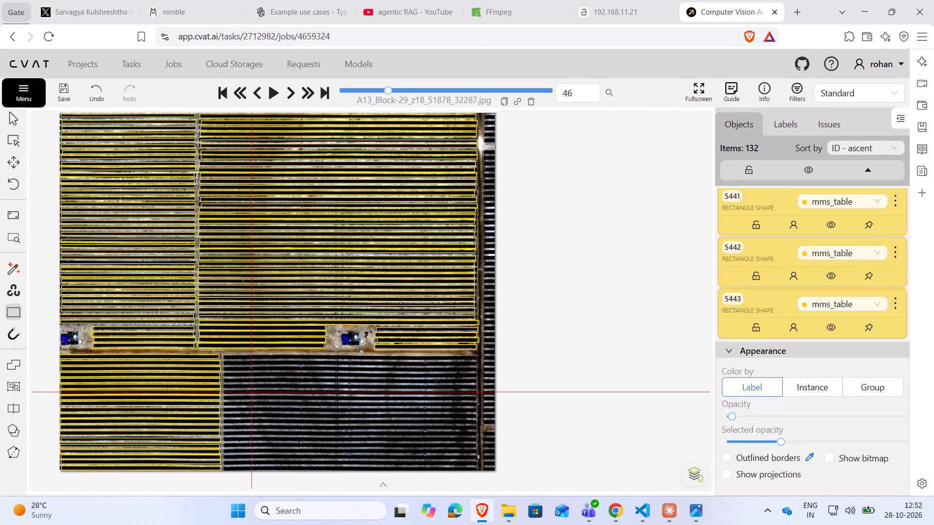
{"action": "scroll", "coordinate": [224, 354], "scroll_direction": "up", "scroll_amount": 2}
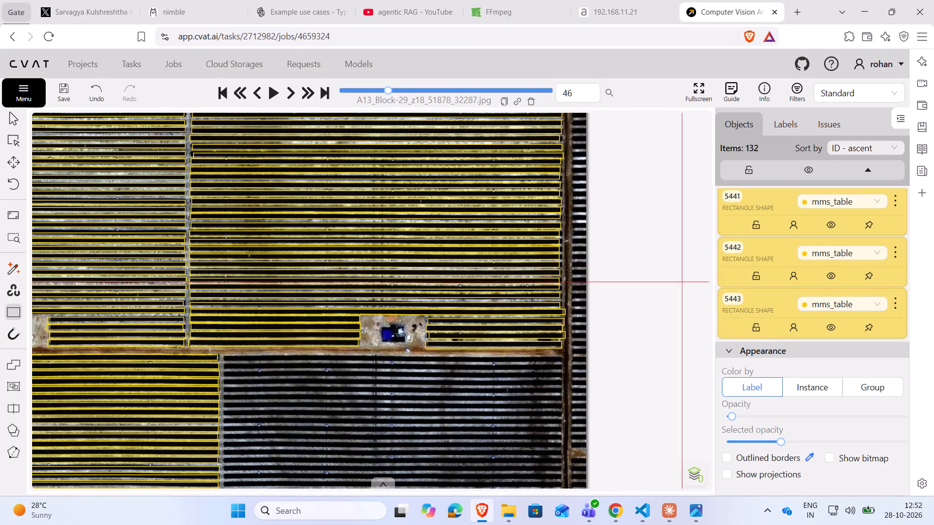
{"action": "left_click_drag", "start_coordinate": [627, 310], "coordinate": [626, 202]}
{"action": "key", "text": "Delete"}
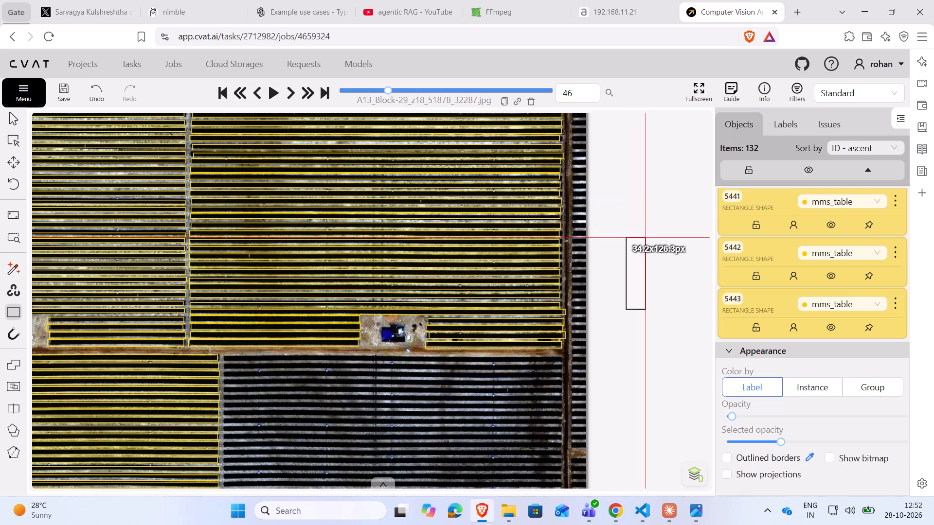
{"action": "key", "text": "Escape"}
Draw a two-point mms_table rectangle, about 593 x 12 px, over the top row of the unannotated lower-right panel block.
{"action": "left_click_drag", "start_coordinate": [622, 283], "coordinate": [620, 163]}
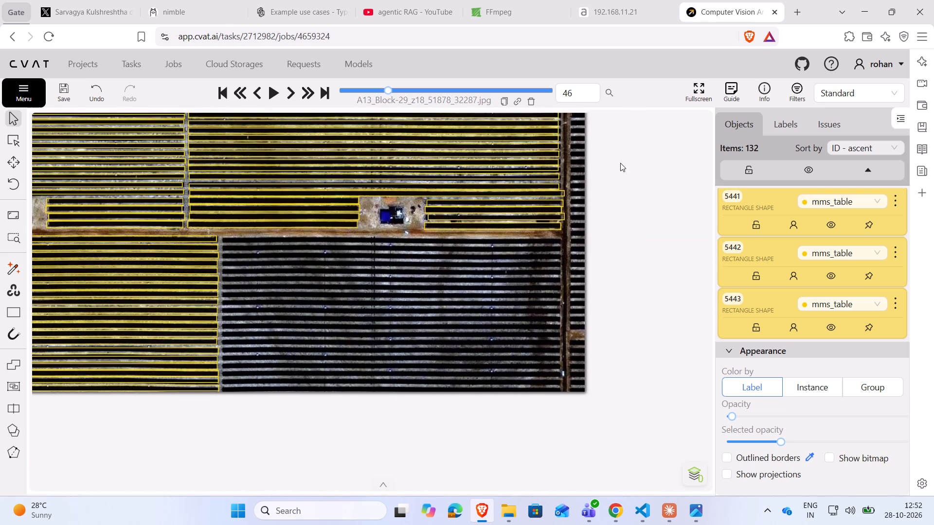
{"action": "left_click_drag", "start_coordinate": [620, 163], "coordinate": [620, 162]}
{"action": "scroll", "coordinate": [619, 159], "scroll_direction": "up", "scroll_amount": 2}
{"action": "left_click_drag", "start_coordinate": [624, 319], "coordinate": [659, 238]}
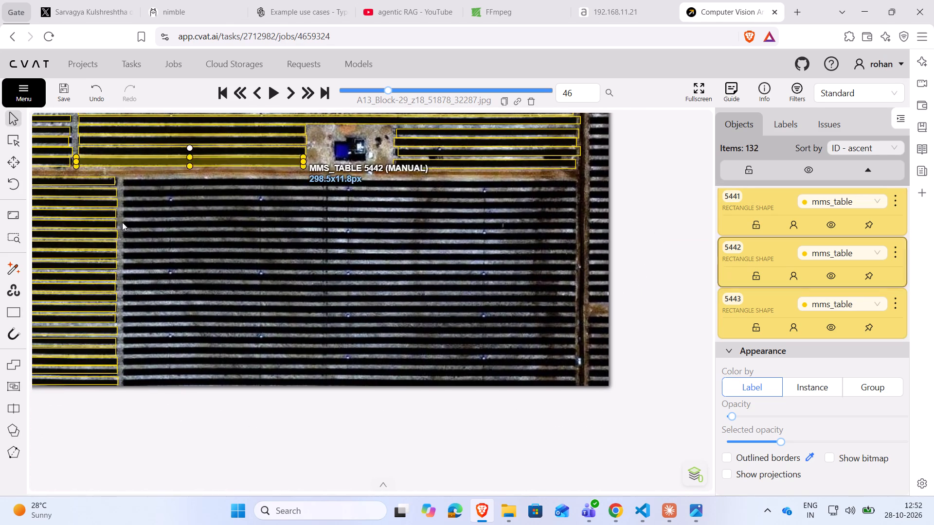
{"action": "left_click", "coordinate": [5, 311]}
{"action": "left_click", "coordinate": [58, 363]}
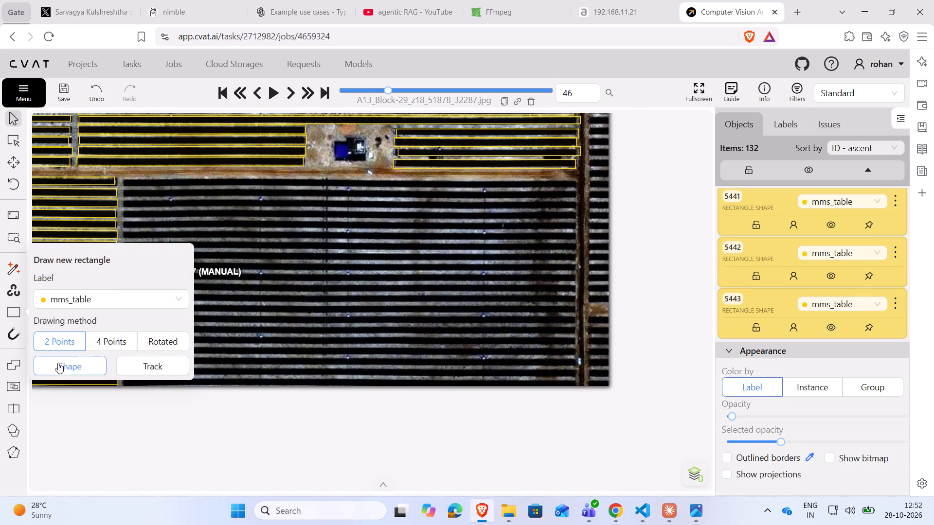
{"action": "left_click", "coordinate": [125, 178]}
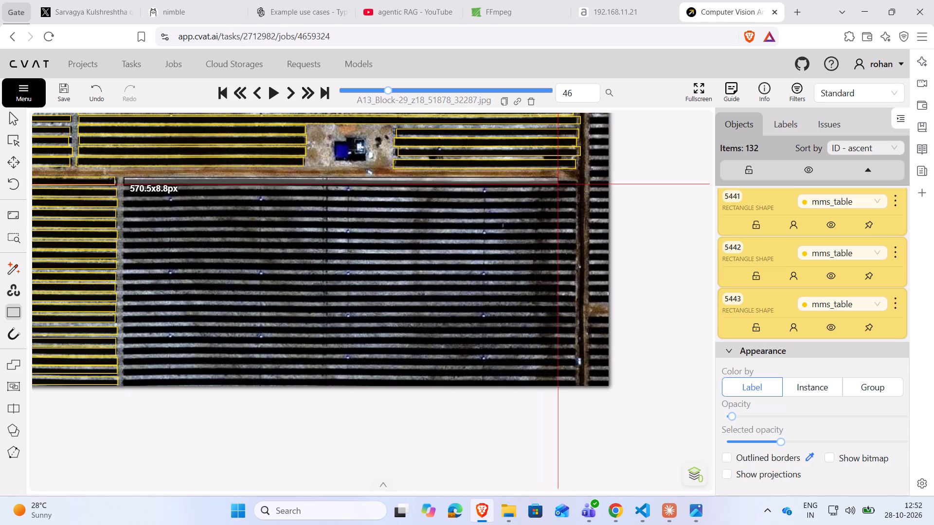
{"action": "left_click", "coordinate": [575, 187]}
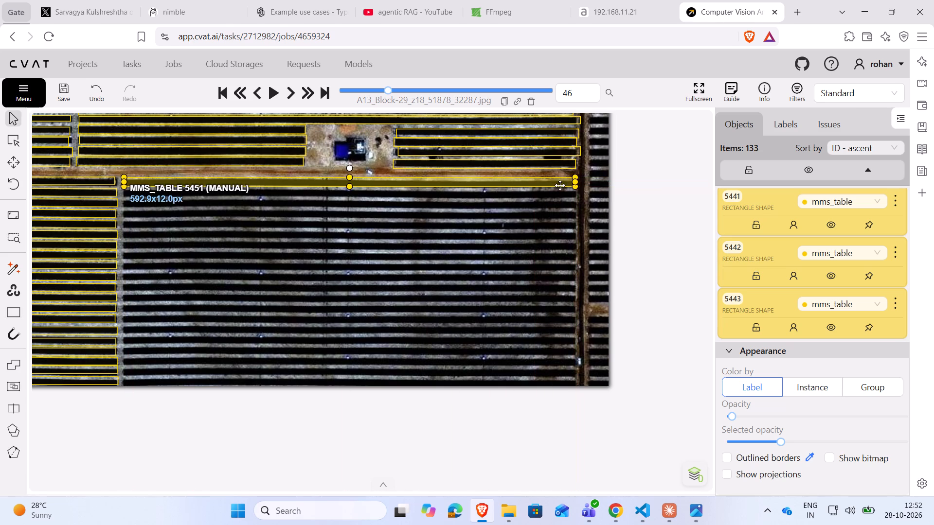
Copy the new mms_table rectangle and paste eight copies, one over each successive row directly beneath it.
{"action": "left_click", "coordinate": [550, 182]}
{"action": "key", "text": "ctrl+c"}
{"action": "key", "text": "ctrl+v"}
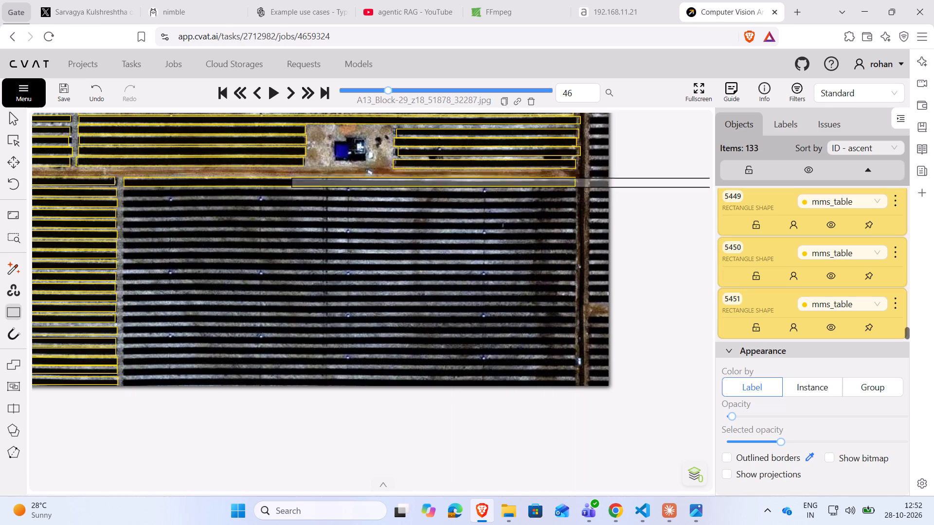
{"action": "left_click", "coordinate": [351, 193], "text": "ctrl"}
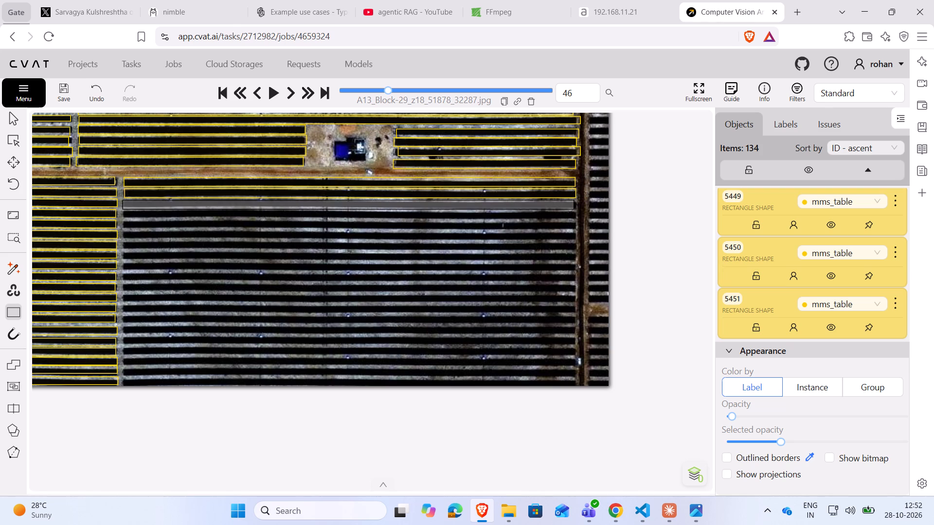
{"action": "left_click", "coordinate": [349, 205], "text": "ctrl"}
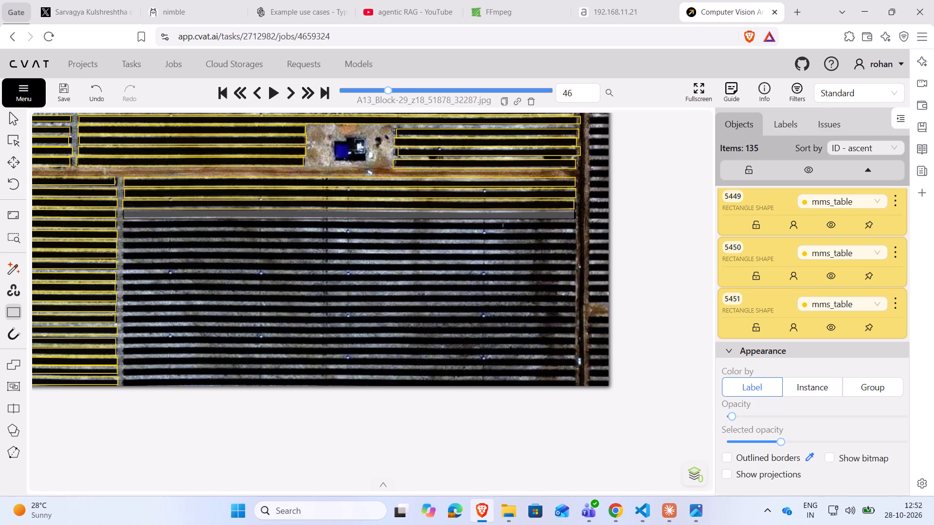
{"action": "left_click", "coordinate": [350, 216], "text": "ctrl"}
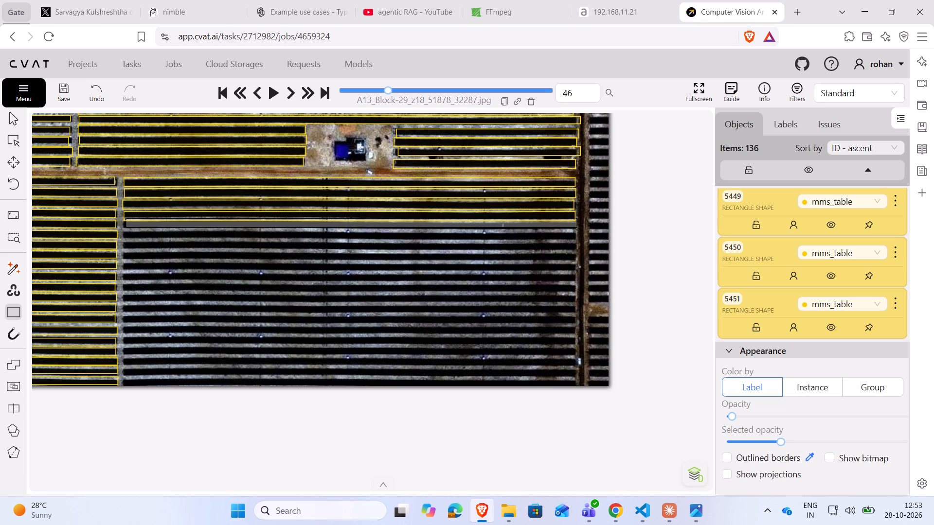
{"action": "left_click", "coordinate": [351, 224], "text": "ctrl"}
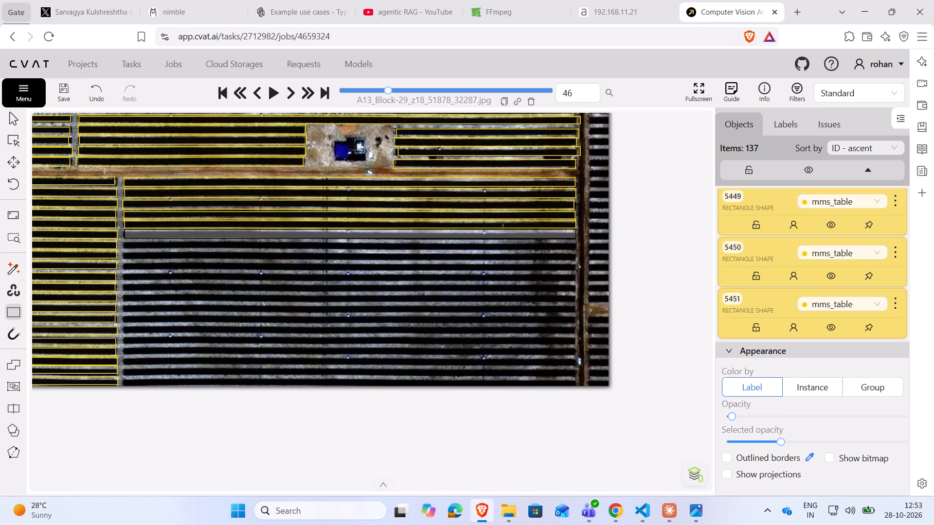
{"action": "left_click", "coordinate": [350, 236], "text": "ctrl"}
{"action": "left_click", "coordinate": [352, 246], "text": "ctrl"}
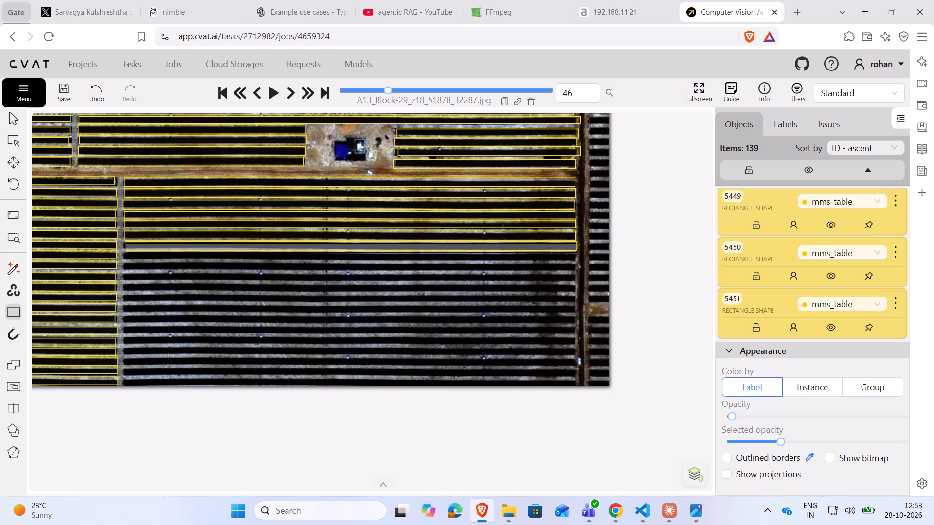
{"action": "left_click", "coordinate": [352, 257], "text": "ctrl"}
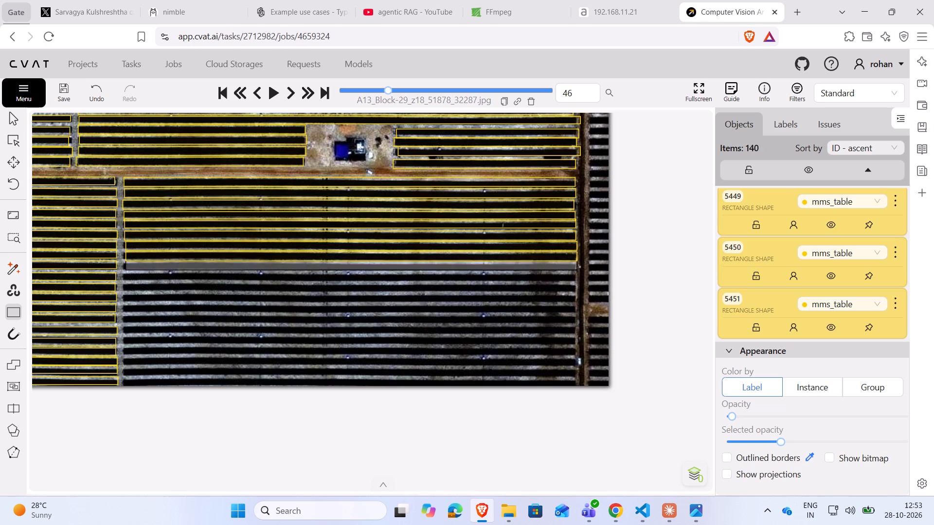
{"action": "left_click", "coordinate": [350, 268], "text": "ctrl"}
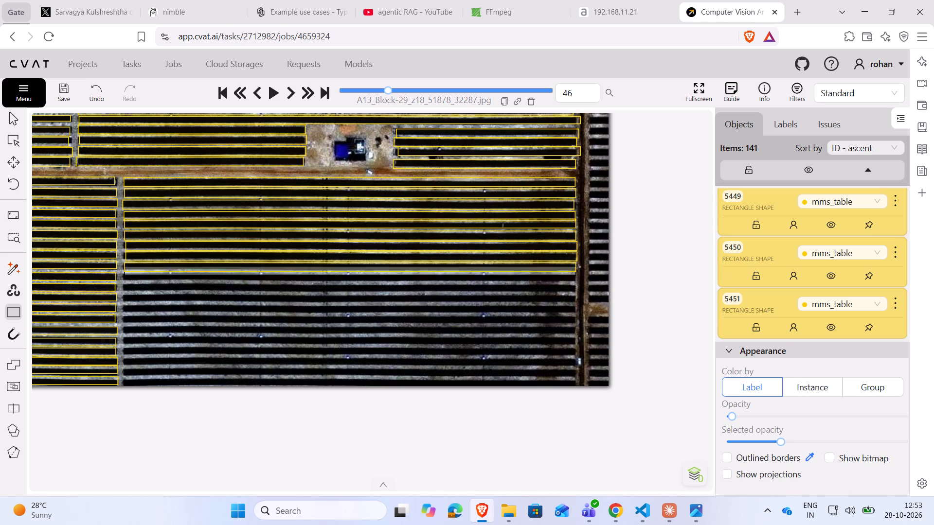
Paste eleven more copies of the mms_table rectangle over the remaining rows of the block, down to the image's bottom edge.
{"action": "left_click", "coordinate": [352, 277], "text": "ctrl"}
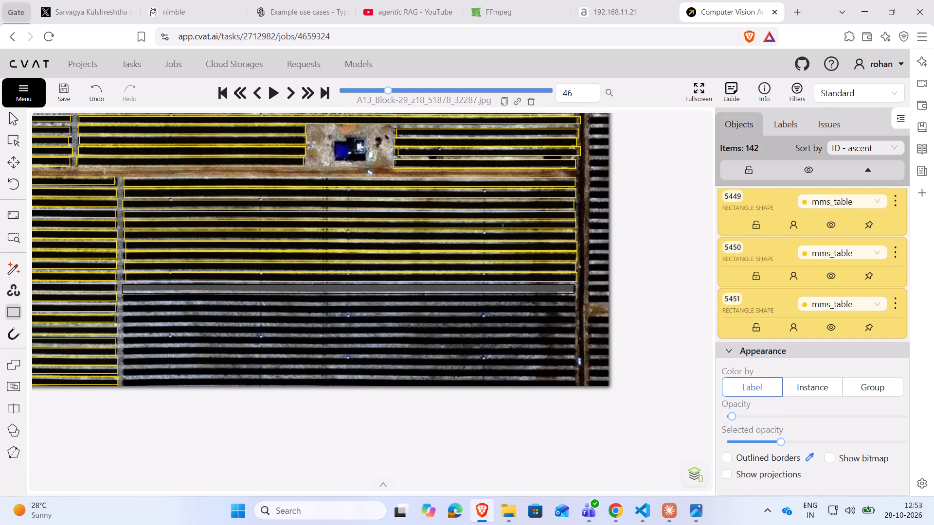
{"action": "left_click", "coordinate": [350, 289], "text": "ctrl"}
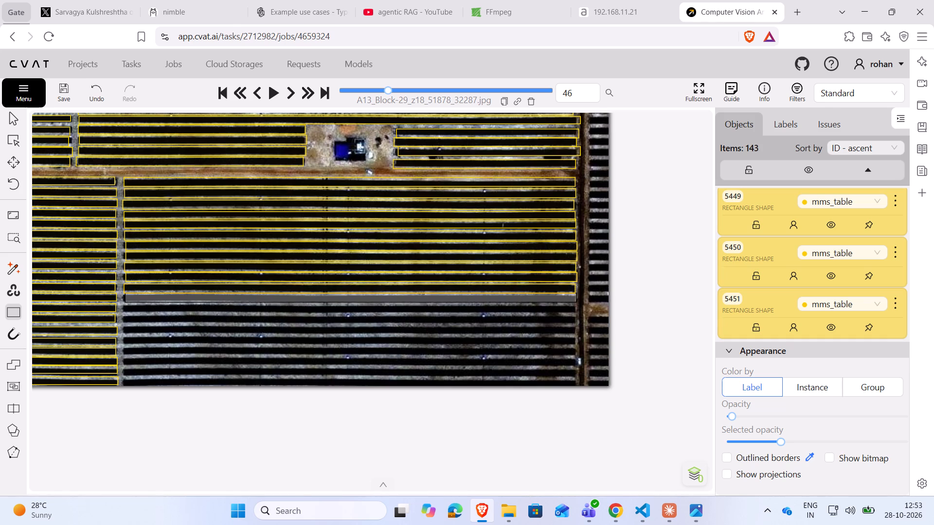
{"action": "left_click", "coordinate": [351, 298], "text": "ctrl"}
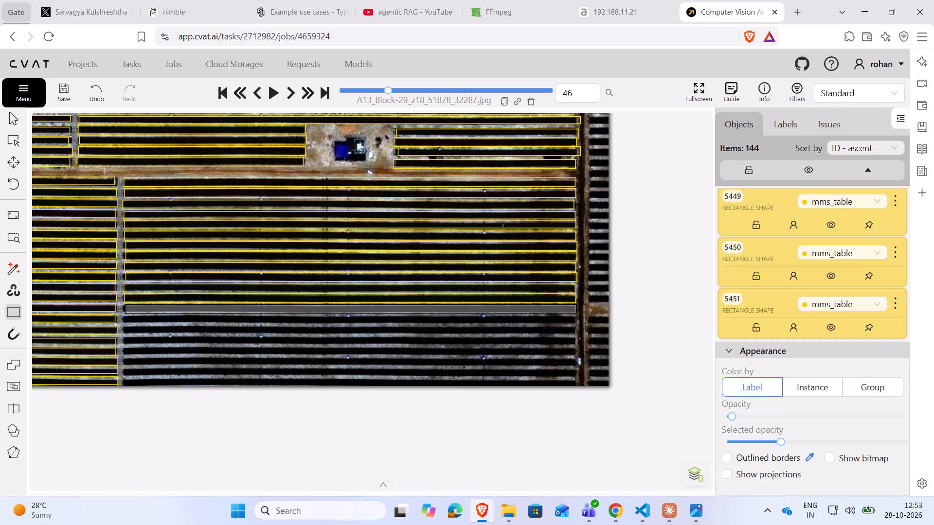
{"action": "left_click", "coordinate": [351, 310], "text": "ctrl"}
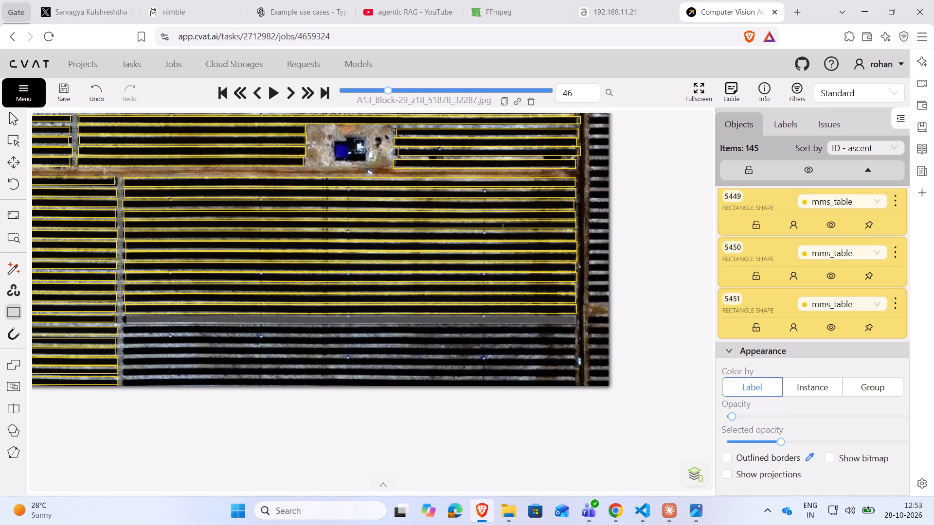
{"action": "left_click", "coordinate": [351, 320], "text": "ctrl"}
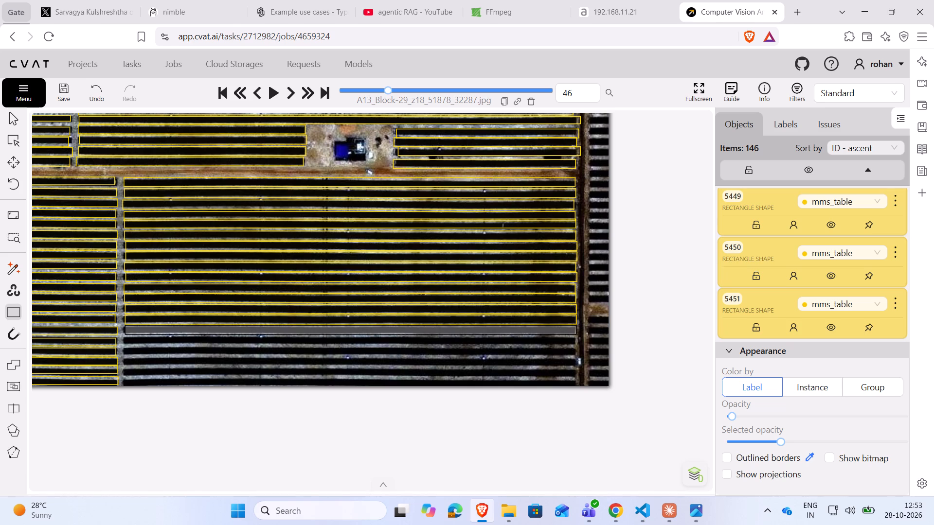
{"action": "left_click", "coordinate": [351, 331], "text": "ctrl"}
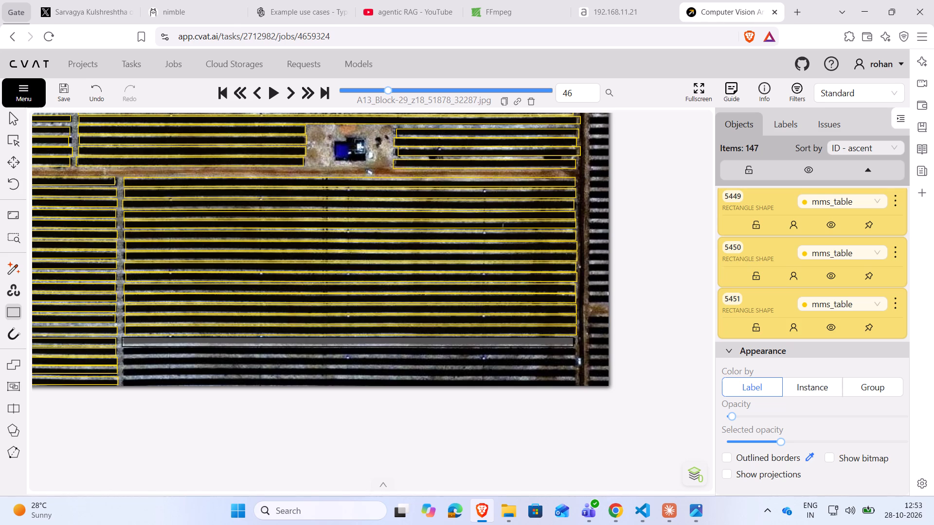
{"action": "left_click", "coordinate": [350, 342], "text": "ctrl"}
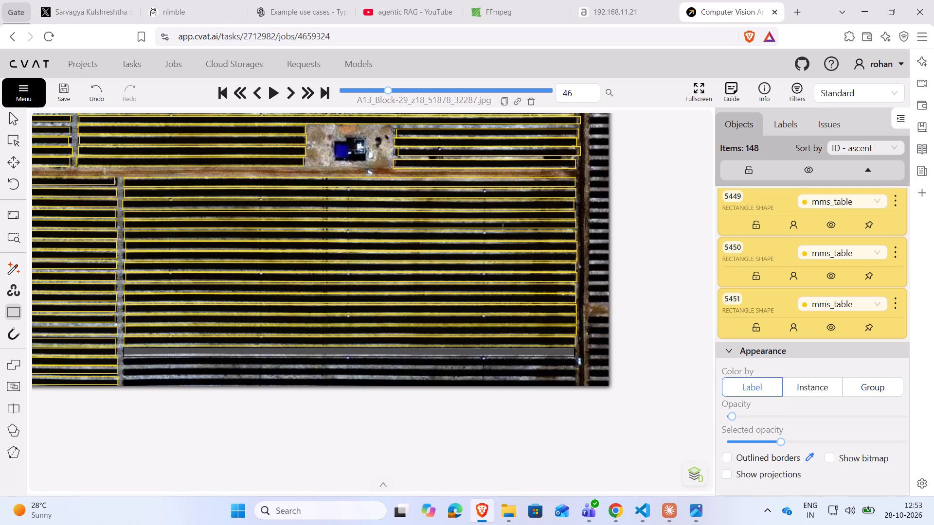
{"action": "left_click", "coordinate": [349, 352], "text": "ctrl"}
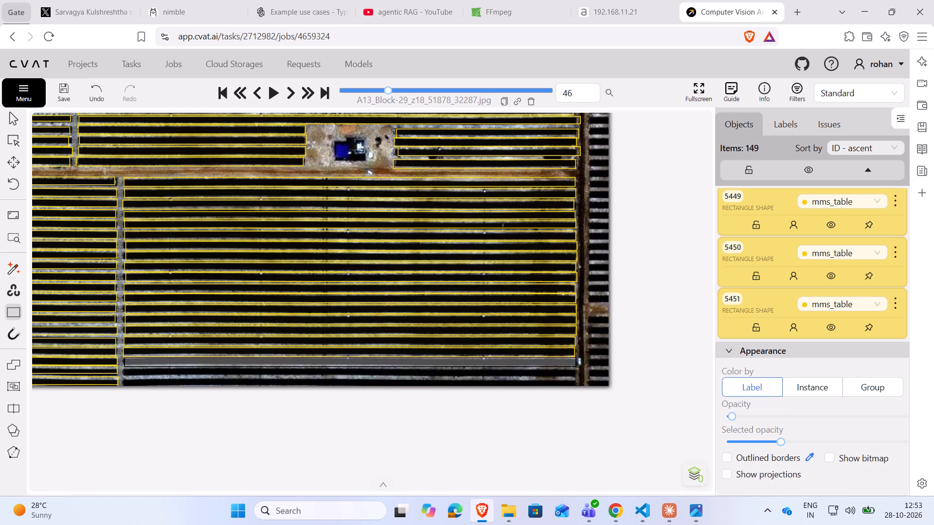
{"action": "left_click", "coordinate": [351, 362], "text": "ctrl"}
{"action": "left_click", "coordinate": [351, 372], "text": "ctrl"}
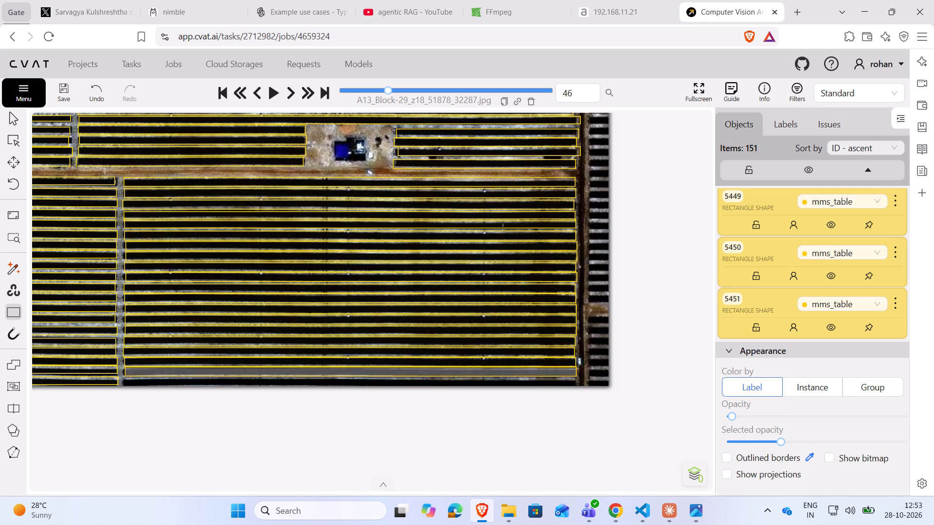
{"action": "left_click", "coordinate": [351, 380], "text": "ctrl"}
{"action": "scroll", "coordinate": [297, 357], "scroll_direction": "down", "scroll_amount": 3}
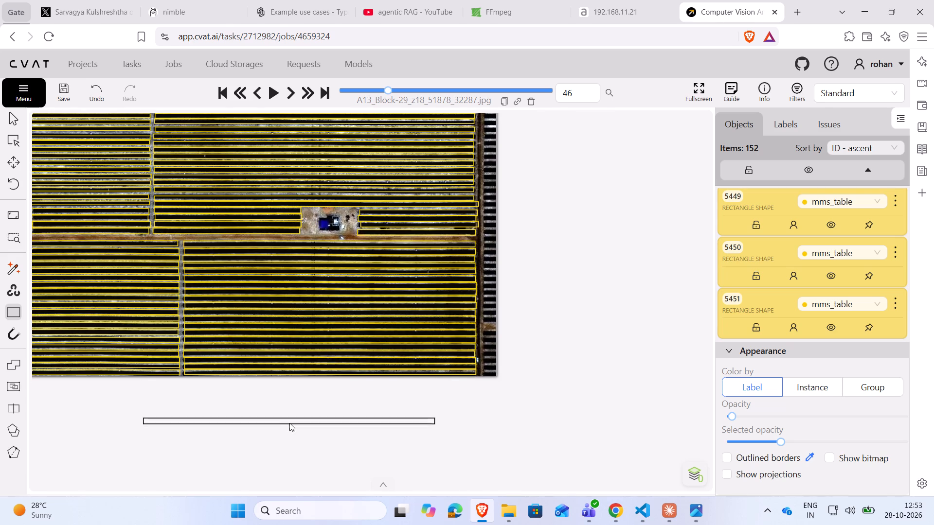
{"action": "left_click", "coordinate": [289, 422]}
Examine the whole image for panel rows without an mms_table rectangle.
{"action": "left_click_drag", "start_coordinate": [284, 416], "coordinate": [328, 473]}
{"action": "left_click_drag", "start_coordinate": [564, 153], "coordinate": [582, 232]}
{"action": "left_click_drag", "start_coordinate": [556, 192], "coordinate": [563, 257]}
{"action": "left_click_drag", "start_coordinate": [556, 217], "coordinate": [562, 329]}
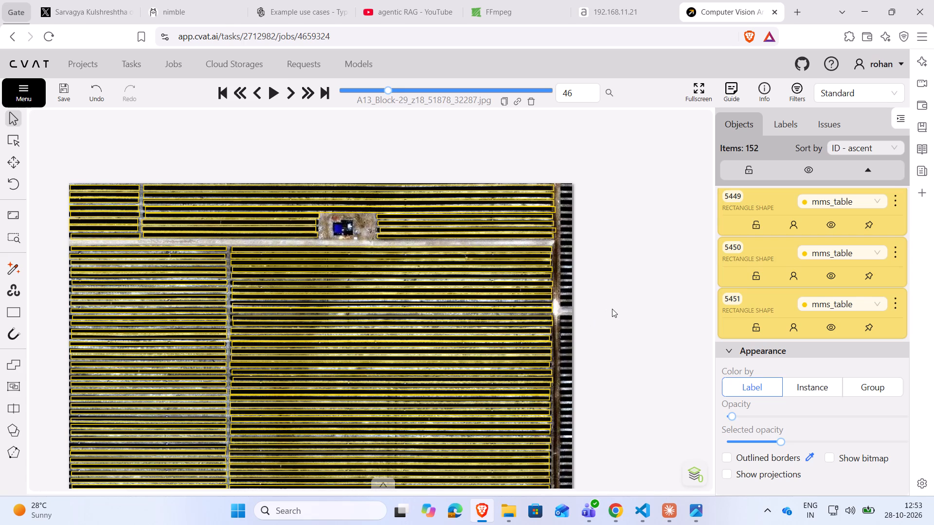
{"action": "left_click_drag", "start_coordinate": [618, 340], "coordinate": [558, 268]}
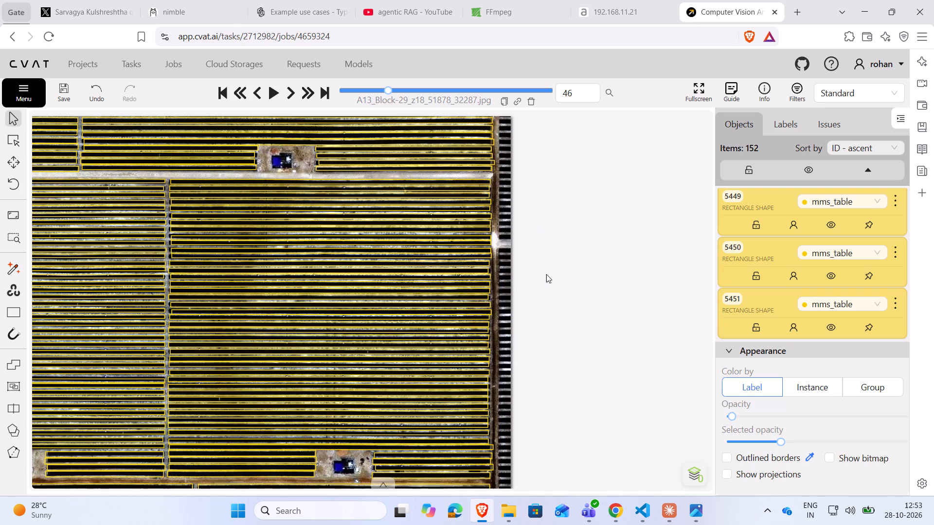
{"action": "left_click", "coordinate": [546, 274]}
{"action": "scroll", "coordinate": [546, 274], "scroll_direction": "down", "scroll_amount": 1}
{"action": "left_click_drag", "start_coordinate": [546, 274], "coordinate": [509, 250]}
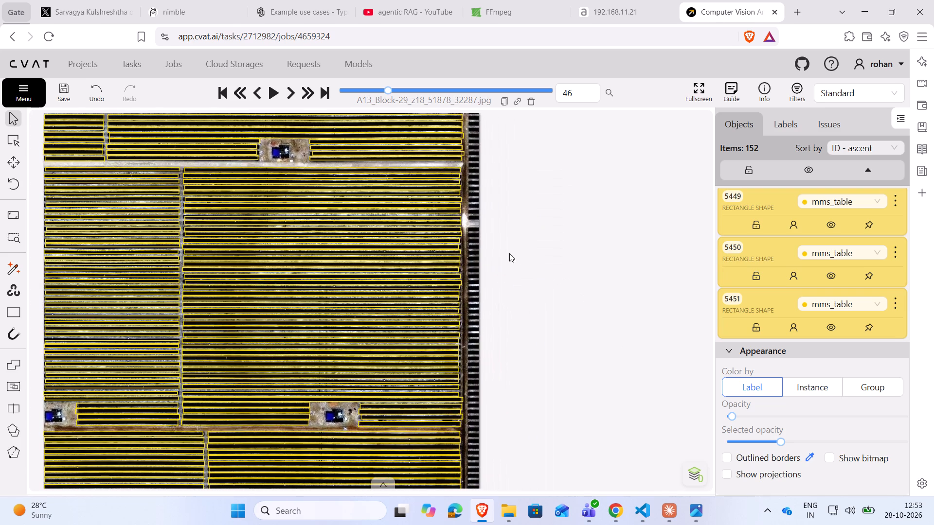
{"action": "scroll", "coordinate": [509, 253], "scroll_direction": "down", "scroll_amount": 2}
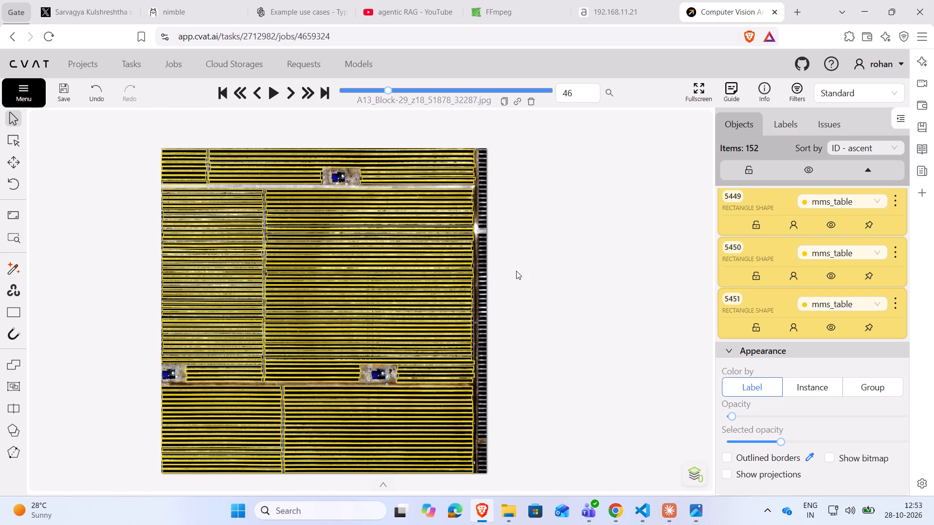
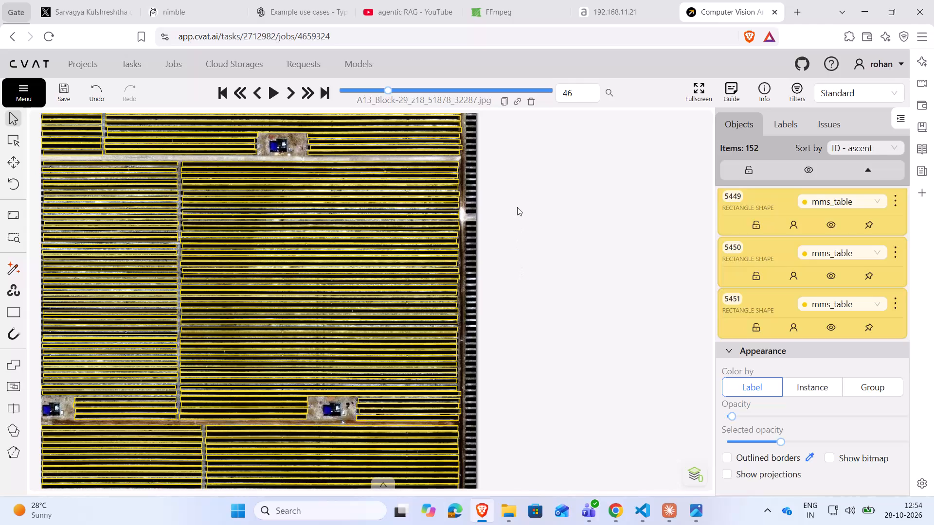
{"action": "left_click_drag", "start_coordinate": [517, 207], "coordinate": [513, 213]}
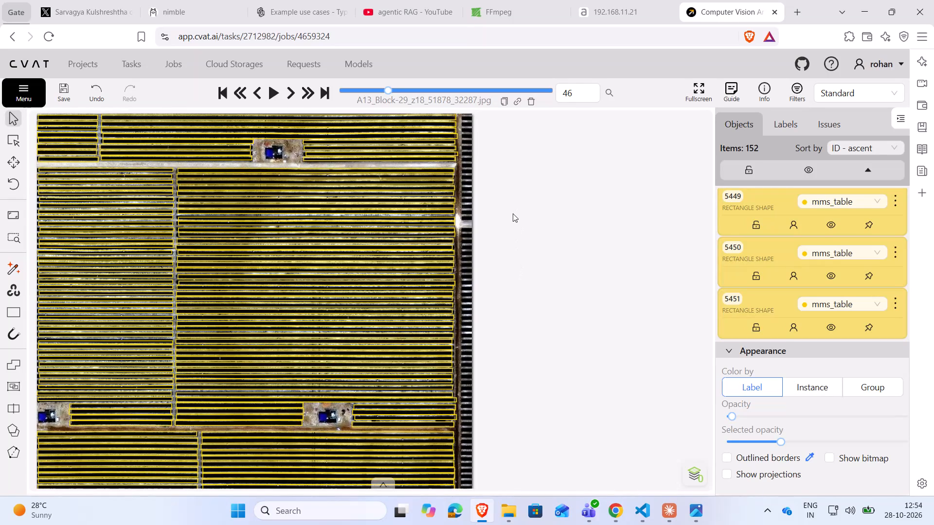
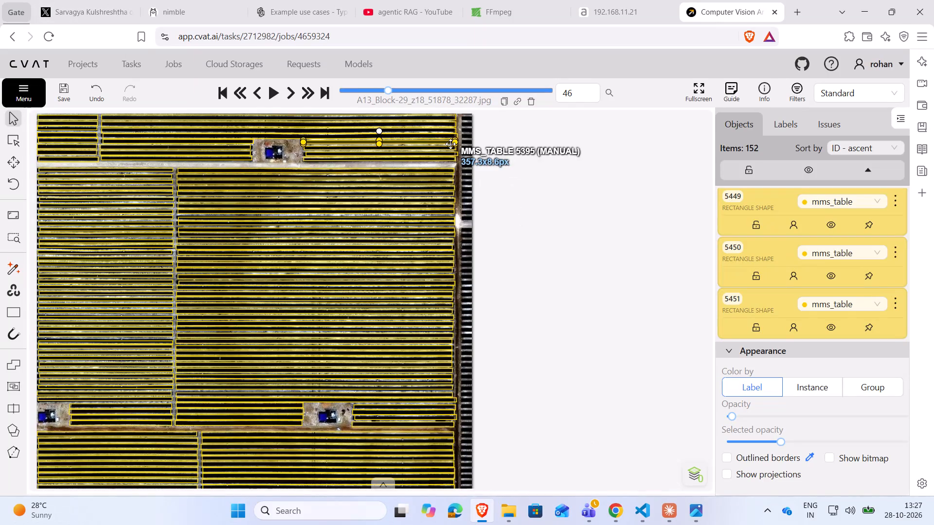
Draw an mms_table rectangle about 22 by 16 px over the topmost panel row of the narrow column at the image's right edge.
{"action": "left_click_drag", "start_coordinate": [505, 174], "coordinate": [489, 264]}
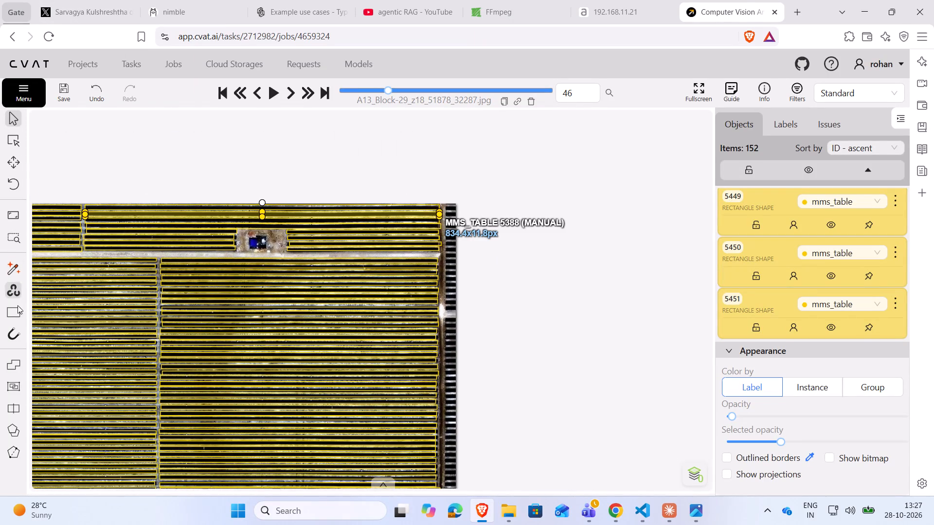
{"action": "left_click", "coordinate": [17, 320]}
{"action": "left_click", "coordinate": [5, 320]}
{"action": "left_click", "coordinate": [7, 316]}
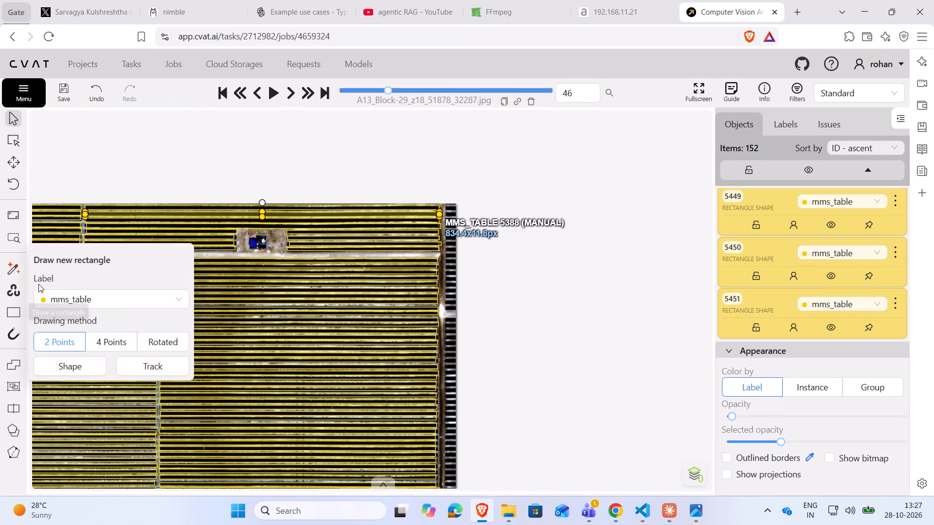
{"action": "left_click", "coordinate": [55, 364]}
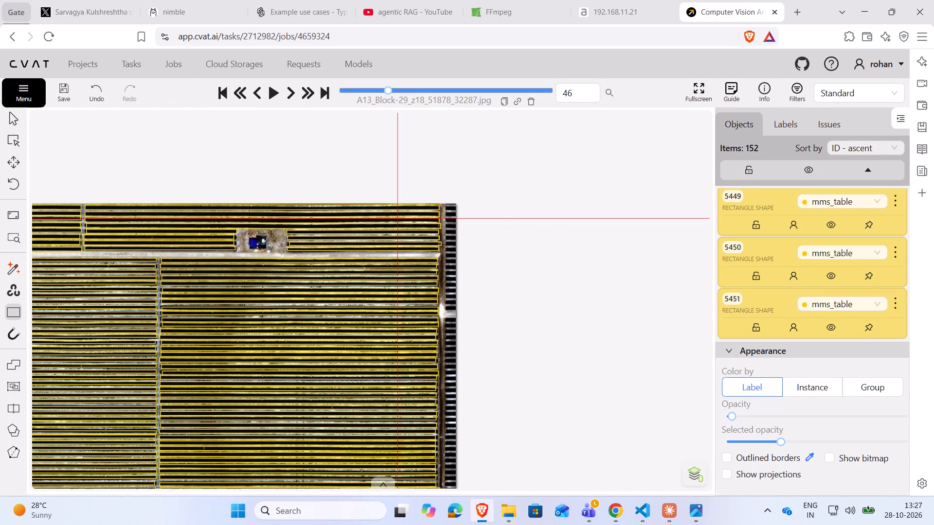
{"action": "left_click", "coordinate": [446, 205]}
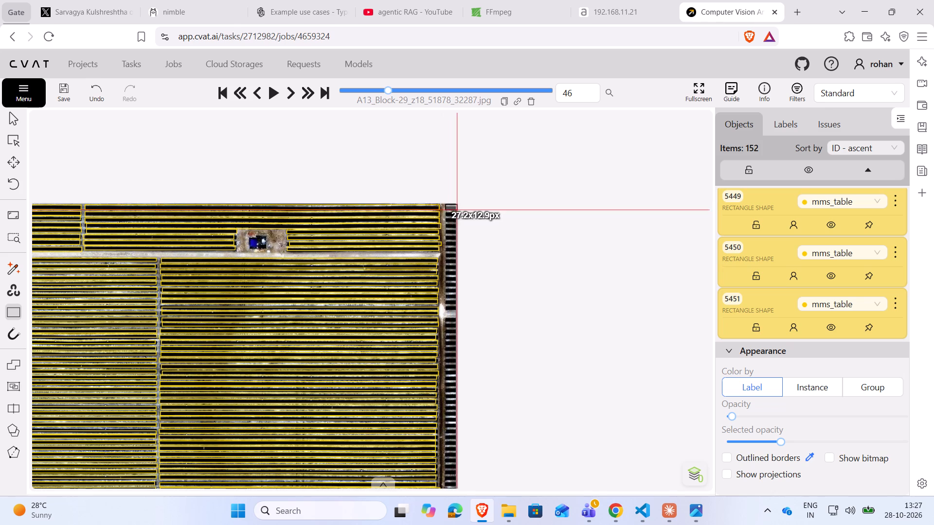
{"action": "left_click", "coordinate": [455, 212]}
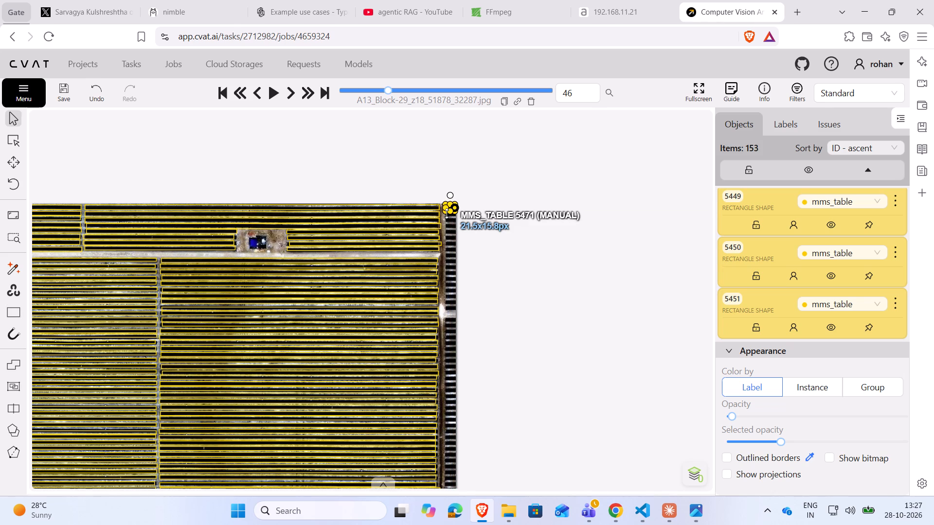
Widen the new top-row rectangle in the narrow right-edge column to about 27 px, keeping its height about 16 px.
{"action": "scroll", "coordinate": [500, 227], "scroll_direction": "up", "scroll_amount": 2}
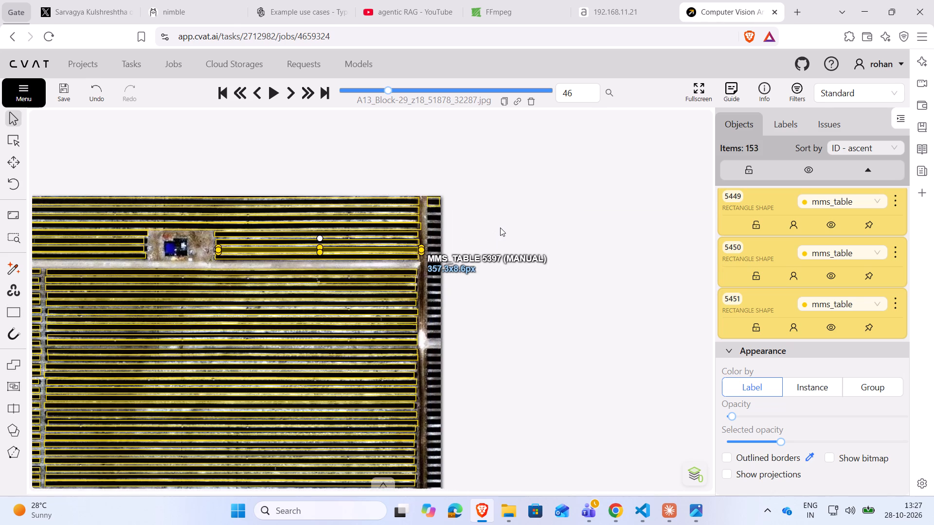
{"action": "left_click", "coordinate": [439, 204]}
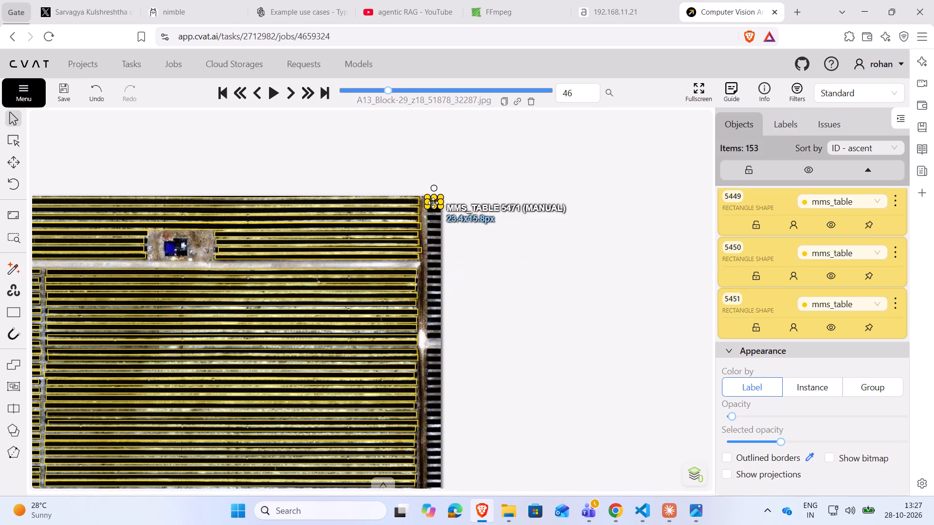
{"action": "left_click", "coordinate": [429, 203]}
{"action": "left_click", "coordinate": [465, 198]}
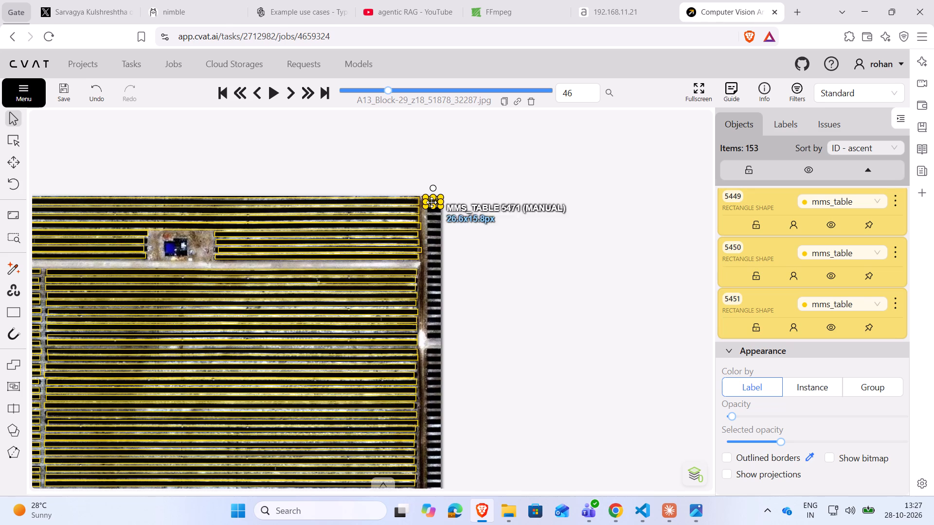
Copy the top-row rectangle and place eight copies on the rows directly below it, down to the horizontal road beneath the upper equipment pad.
{"action": "left_click", "coordinate": [431, 202]}
{"action": "key", "text": "ctrl+c"}
{"action": "key", "text": "ctrl+v"}
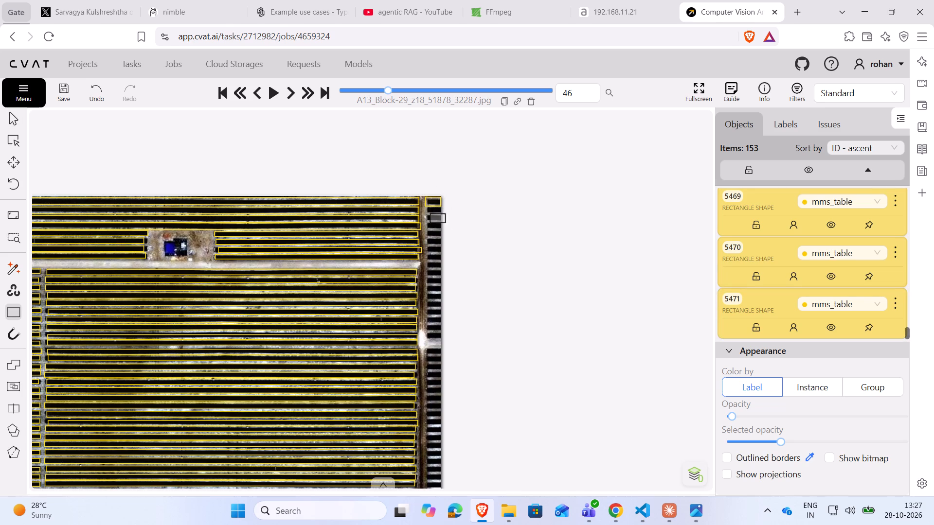
{"action": "left_click", "coordinate": [435, 209], "text": "ctrl"}
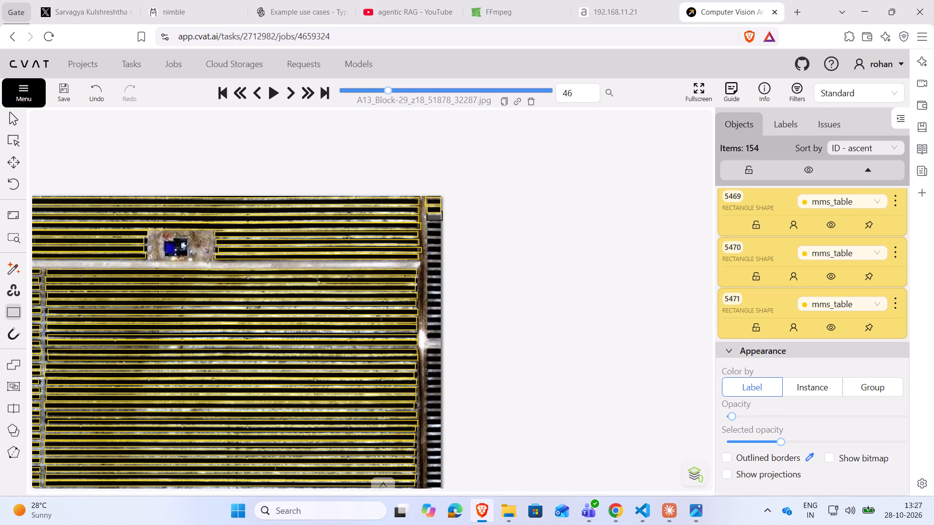
{"action": "left_click", "coordinate": [434, 217], "text": "ctrl"}
{"action": "left_click", "coordinate": [434, 223], "text": "ctrl"}
{"action": "left_click", "coordinate": [435, 233], "text": "ctrl"}
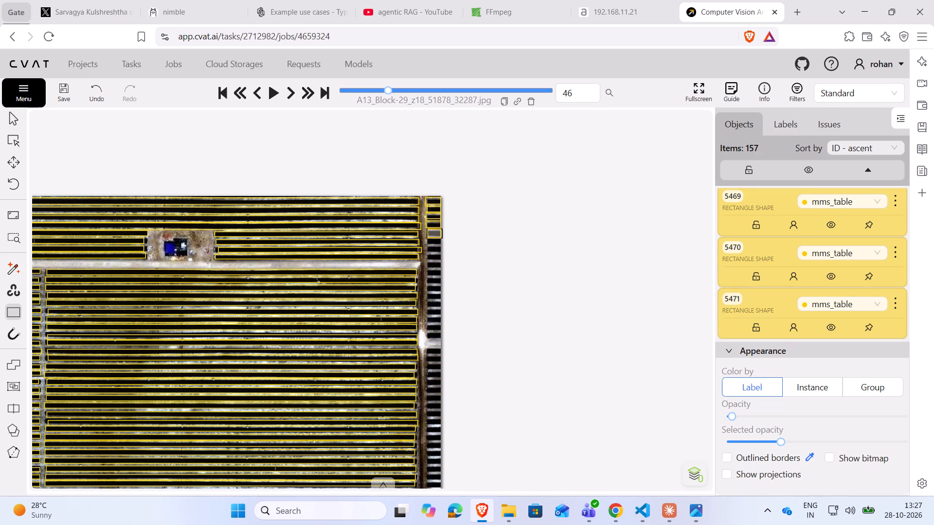
{"action": "left_click", "coordinate": [434, 242], "text": "ctrl"}
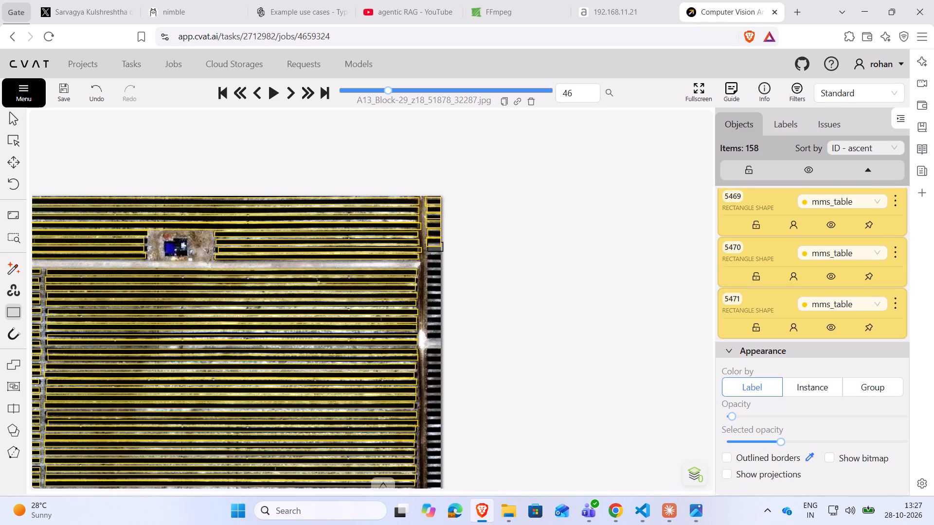
{"action": "left_click", "coordinate": [434, 250], "text": "ctrl"}
{"action": "left_click", "coordinate": [433, 261], "text": "ctrl"}
{"action": "left_click", "coordinate": [435, 271], "text": "ctrl"}
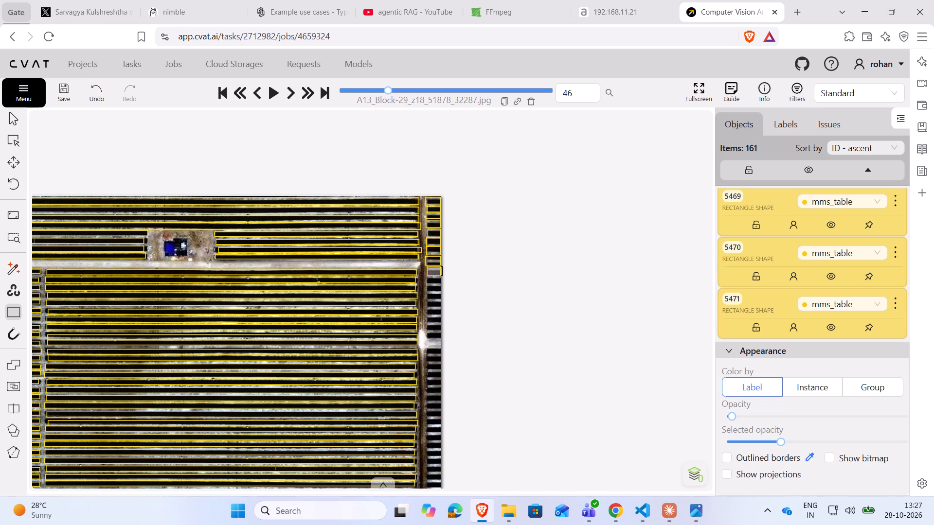
Place nine more copies of the rectangle down the narrow right-edge column, continuing to just past the bright patch beside the vertical road.
{"action": "left_click", "coordinate": [433, 280], "text": "ctrl"}
{"action": "left_click", "coordinate": [435, 287], "text": "ctrl"}
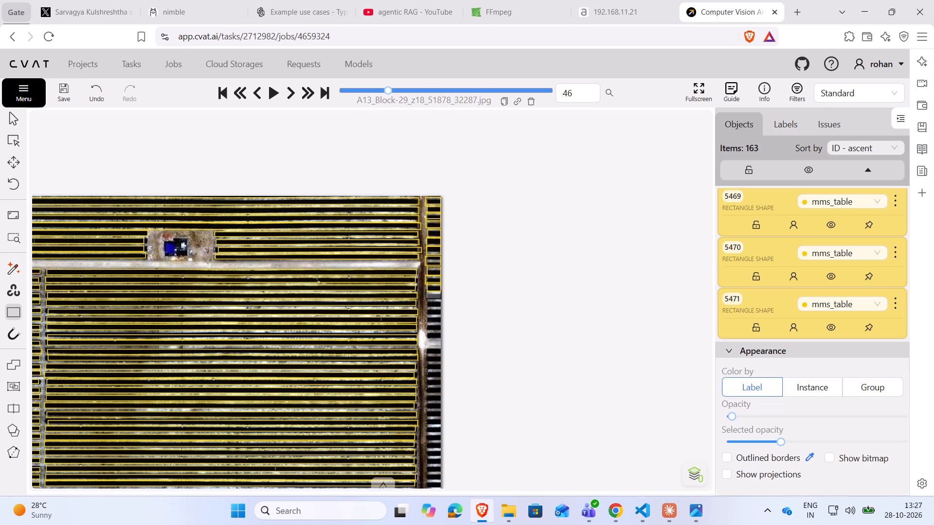
{"action": "left_click", "coordinate": [434, 295], "text": "ctrl"}
{"action": "left_click", "coordinate": [434, 303], "text": "ctrl"}
{"action": "left_click", "coordinate": [434, 312], "text": "ctrl"}
{"action": "left_click", "coordinate": [434, 320], "text": "ctrl"}
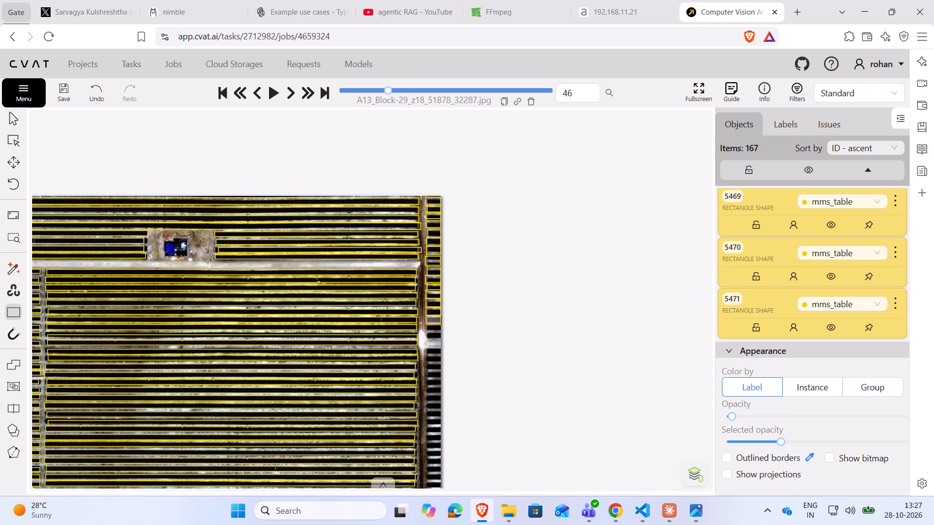
{"action": "left_click", "coordinate": [434, 328], "text": "ctrl"}
{"action": "left_click", "coordinate": [434, 337], "text": "ctrl"}
{"action": "left_click", "coordinate": [434, 349], "text": "ctrl"}
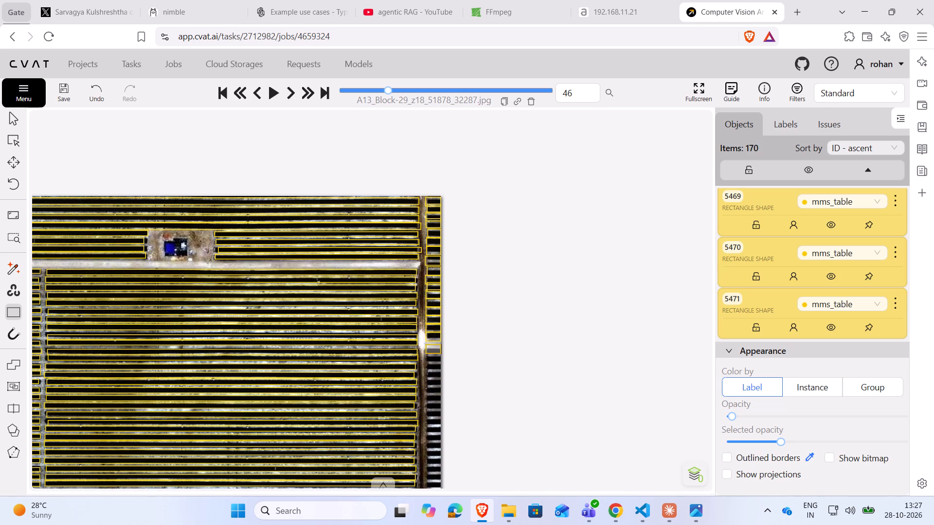
Place eight more copies of the rectangle on consecutive panel rows below the bright patch in the narrow right-edge column.
{"action": "left_click", "coordinate": [433, 359], "text": "ctrl"}
{"action": "left_click", "coordinate": [434, 367], "text": "ctrl"}
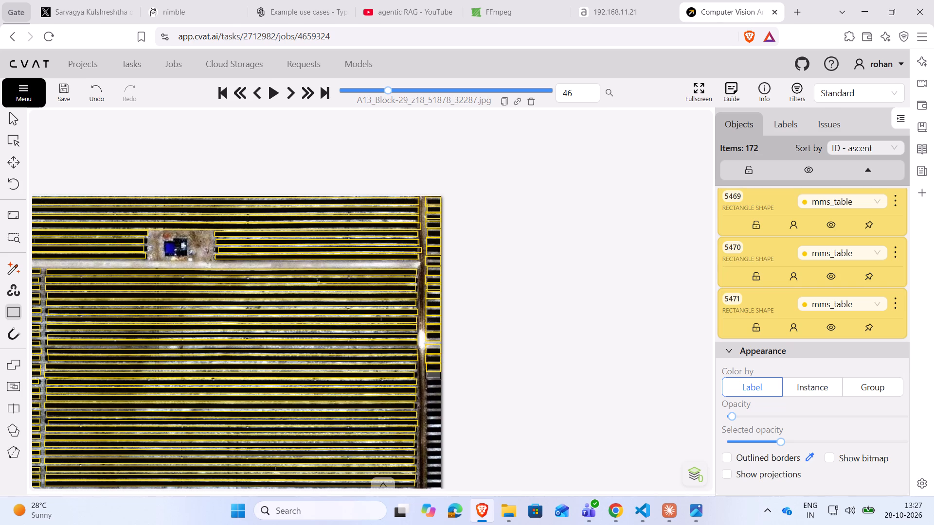
{"action": "left_click", "coordinate": [433, 375], "text": "ctrl"}
{"action": "left_click", "coordinate": [434, 383], "text": "ctrl"}
{"action": "left_click", "coordinate": [434, 389], "text": "ctrl"}
{"action": "left_click", "coordinate": [433, 397], "text": "ctrl"}
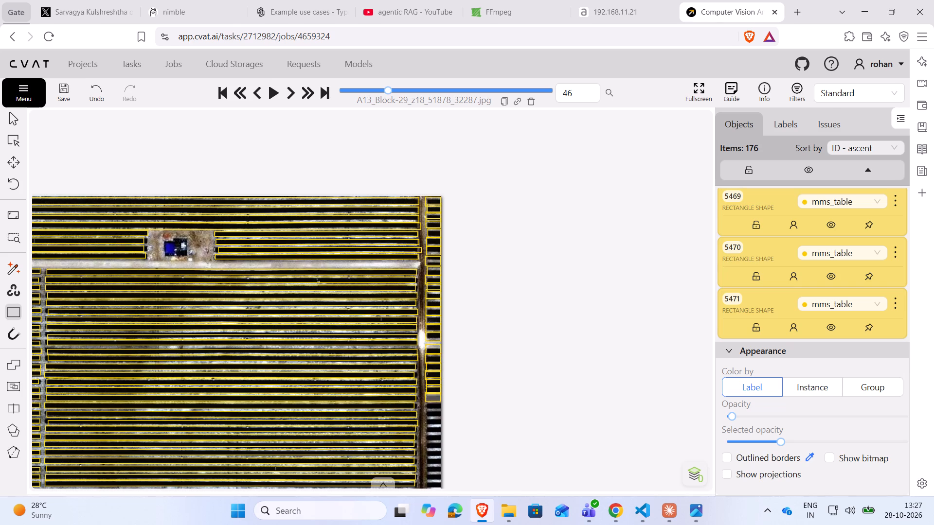
{"action": "left_click", "coordinate": [433, 402], "text": "ctrl"}
{"action": "left_click", "coordinate": [435, 413], "text": "ctrl"}
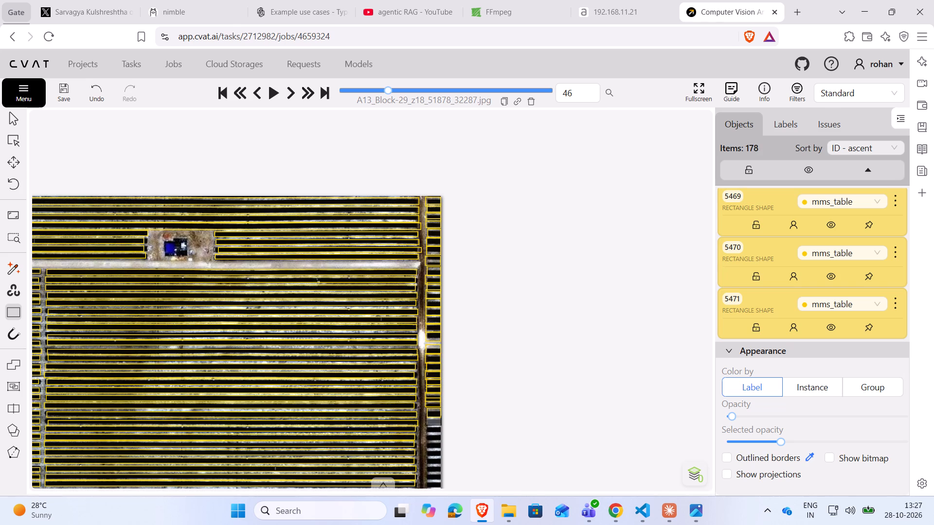
Place six more copies of the rectangle on the following panel rows of the narrow right-edge column.
{"action": "left_click", "coordinate": [434, 421], "text": "ctrl"}
{"action": "left_click", "coordinate": [433, 428], "text": "ctrl"}
{"action": "left_click", "coordinate": [434, 435], "text": "ctrl"}
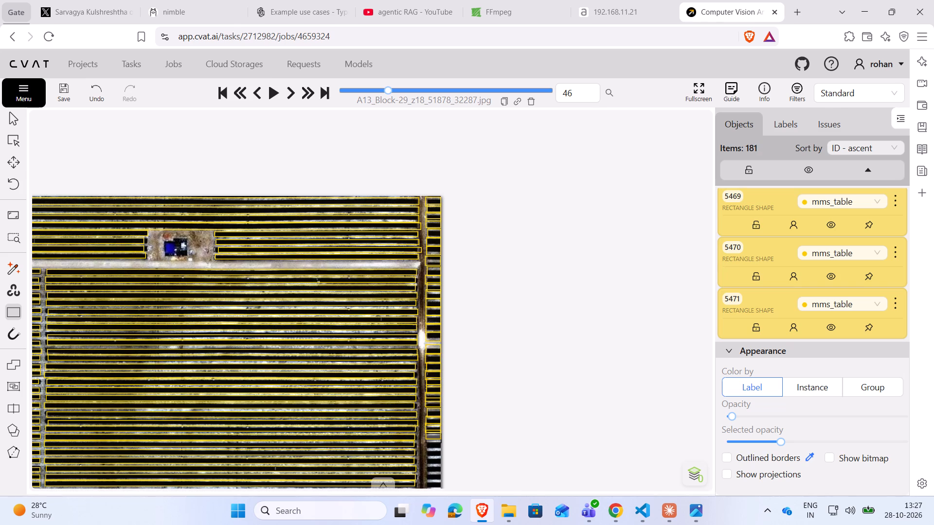
{"action": "left_click", "coordinate": [434, 444], "text": "ctrl"}
{"action": "left_click", "coordinate": [433, 455], "text": "ctrl"}
{"action": "left_click", "coordinate": [433, 460], "text": "ctrl"}
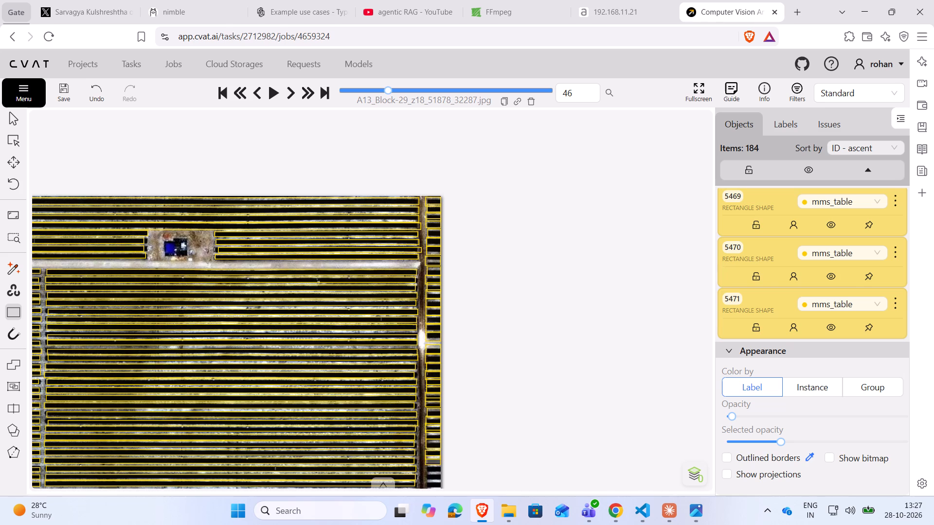
Copy the lowest rectangle in the narrow right-edge column and place six copies on the unannotated rows directly beneath it.
{"action": "scroll", "coordinate": [453, 375], "scroll_direction": "down", "scroll_amount": 3}
{"action": "left_click_drag", "start_coordinate": [493, 425], "coordinate": [497, 237]}
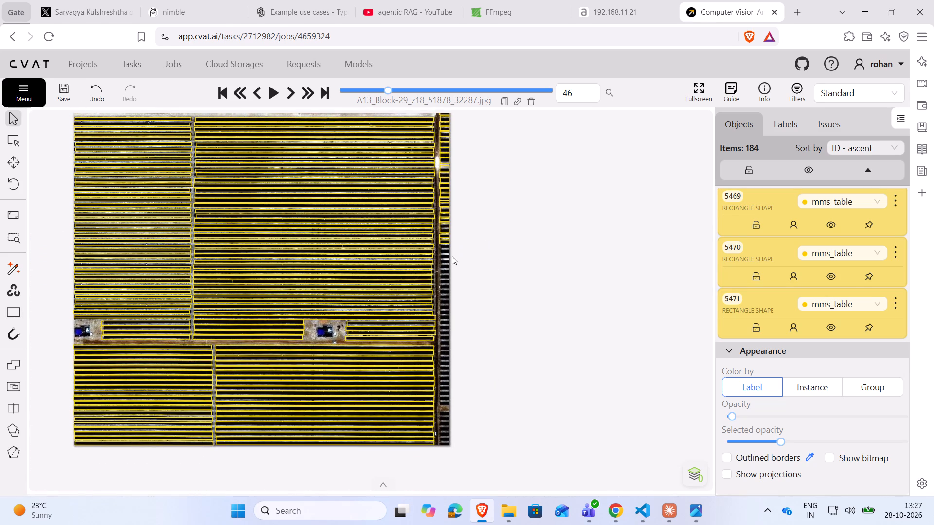
{"action": "scroll", "coordinate": [451, 258], "scroll_direction": "up", "scroll_amount": 4}
{"action": "left_click", "coordinate": [439, 216]}
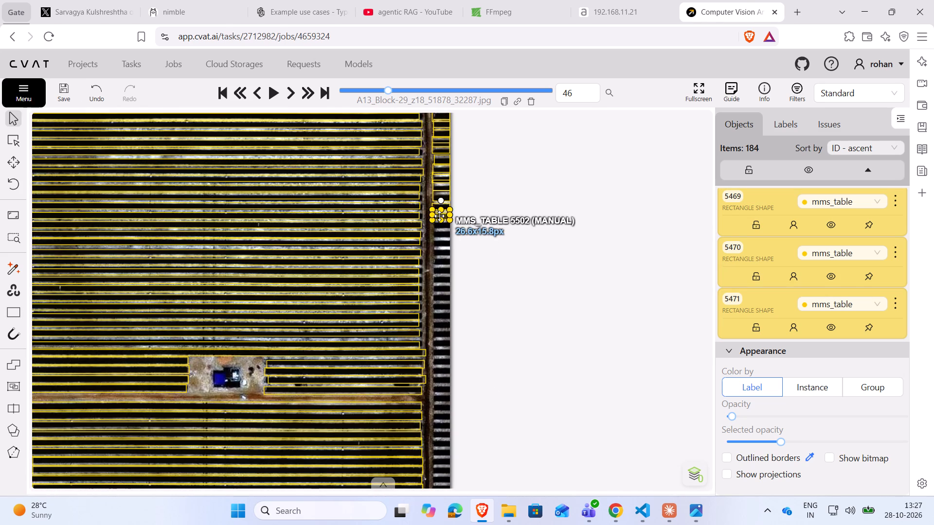
{"action": "key", "text": "ctrl+c"}
{"action": "key", "text": "ctrl+v"}
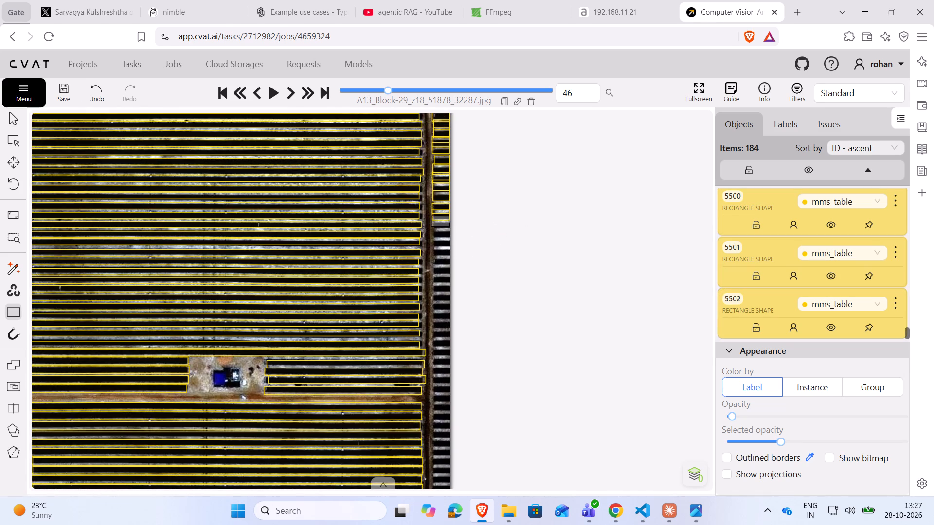
{"action": "left_click", "coordinate": [441, 224], "text": "ctrl"}
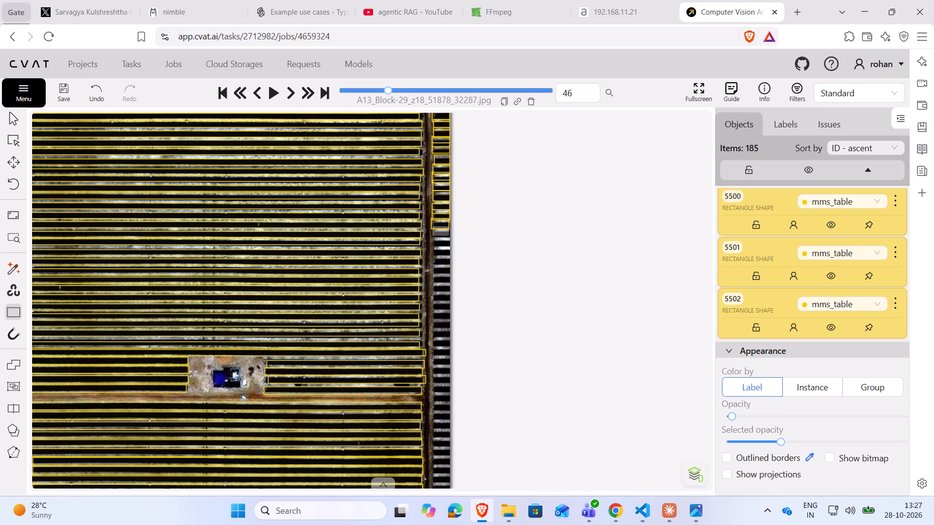
{"action": "left_click", "coordinate": [442, 234], "text": "ctrl"}
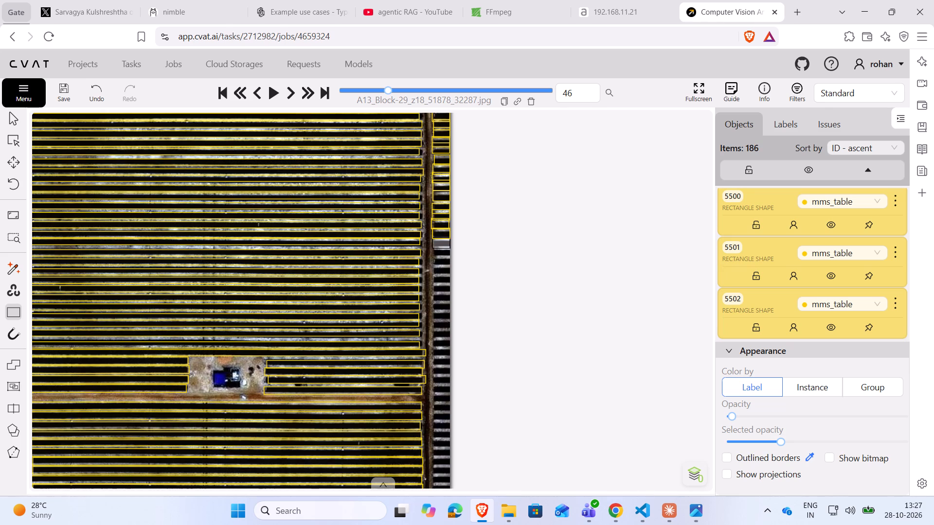
{"action": "left_click", "coordinate": [442, 244], "text": "ctrl"}
{"action": "left_click", "coordinate": [442, 252], "text": "ctrl"}
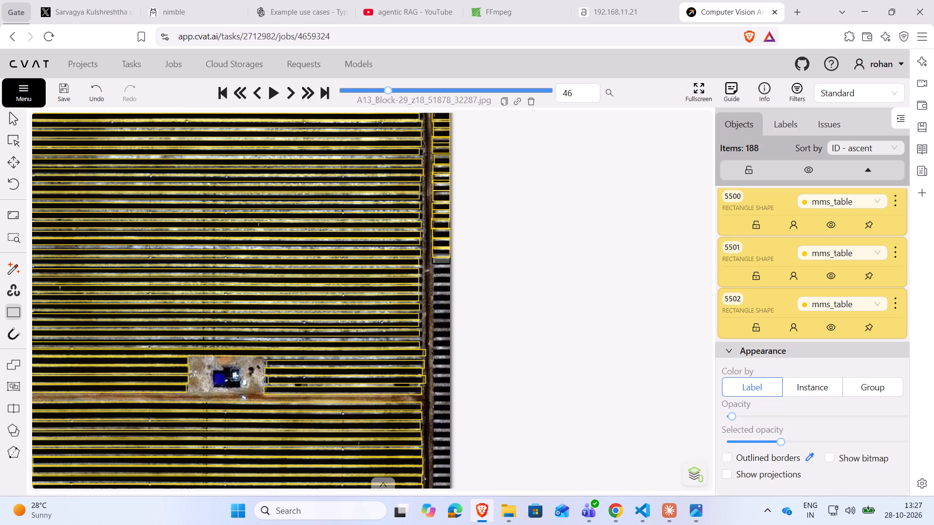
{"action": "left_click", "coordinate": [442, 259], "text": "ctrl"}
{"action": "left_click", "coordinate": [442, 268], "text": "ctrl"}
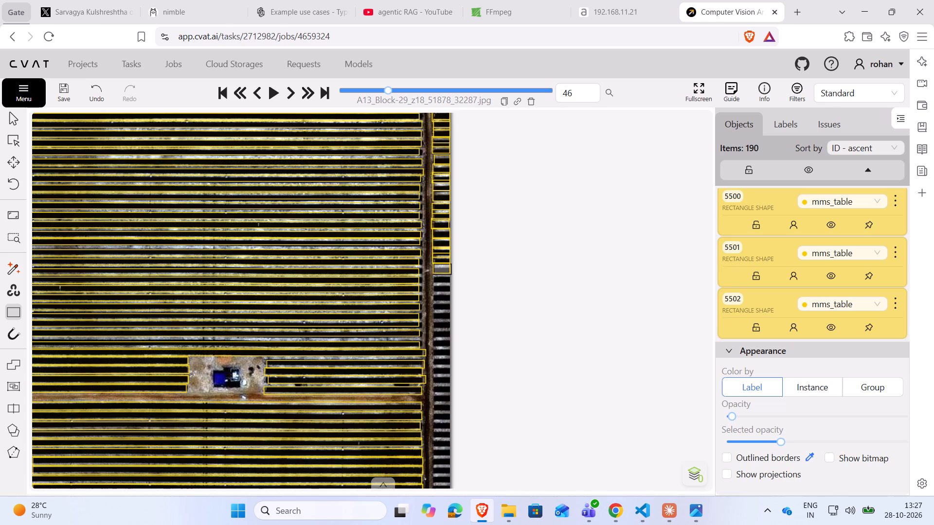
Place six more rectangle copies down the narrow column to just above the level of the lower equipment pad, and finish pasting.
{"action": "left_click", "coordinate": [441, 280], "text": "ctrl"}
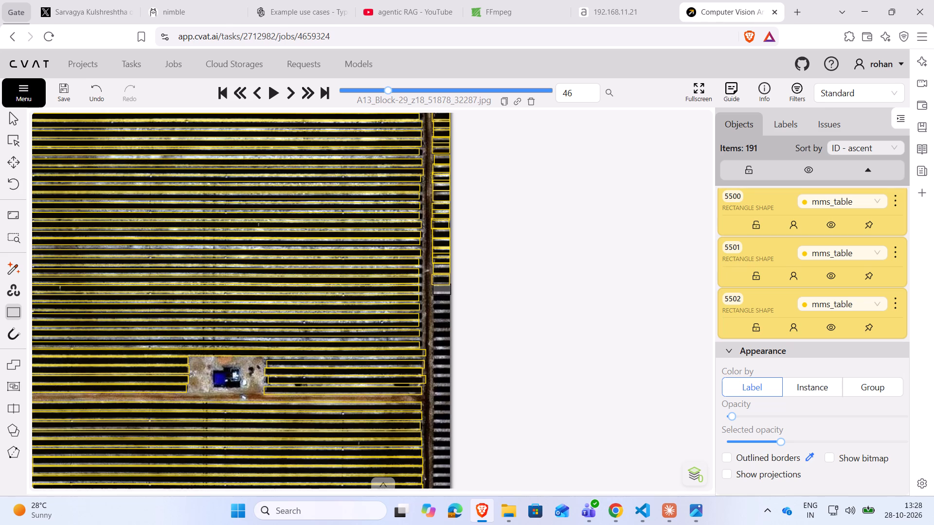
{"action": "left_click", "coordinate": [442, 288], "text": "ctrl"}
{"action": "left_click", "coordinate": [442, 297], "text": "ctrl"}
{"action": "left_click", "coordinate": [441, 309], "text": "ctrl"}
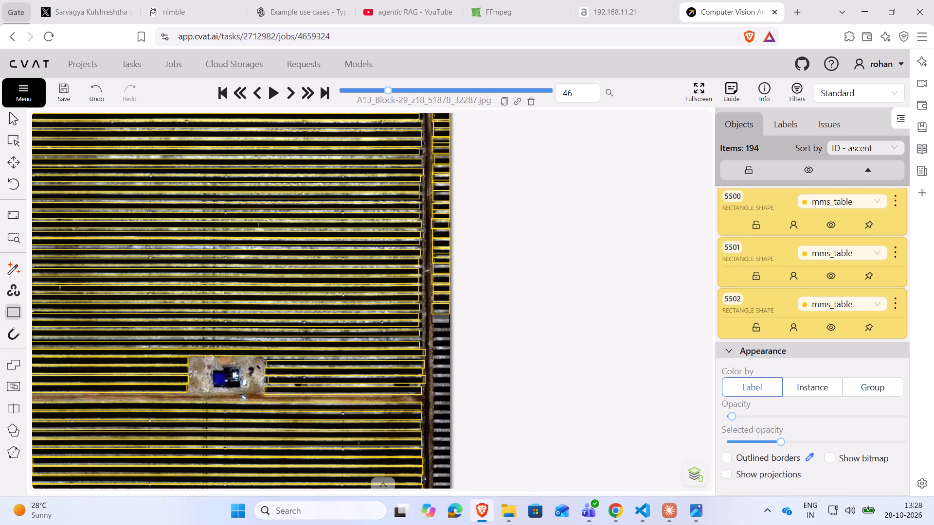
{"action": "left_click", "coordinate": [441, 318], "text": "ctrl"}
{"action": "left_click", "coordinate": [442, 329], "text": "ctrl"}
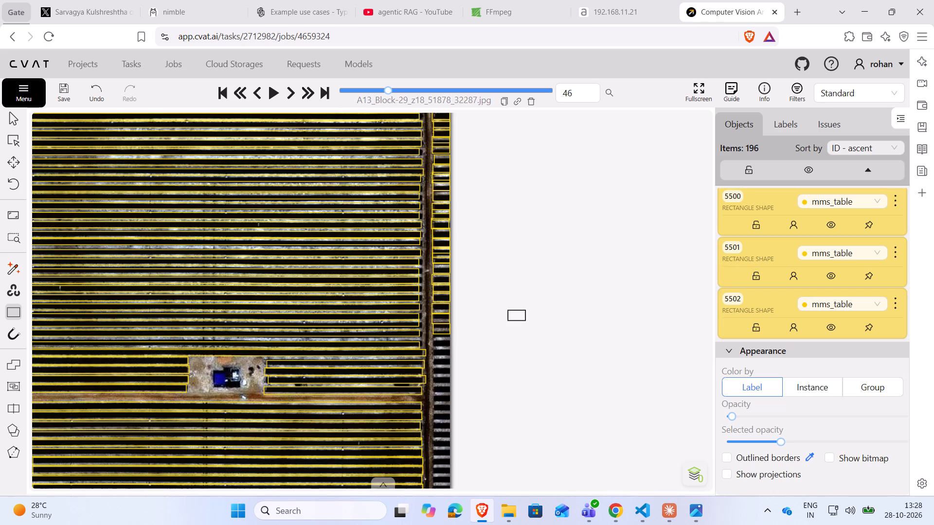
{"action": "left_click", "coordinate": [516, 315], "text": "ctrl"}
Draw an mms_table rectangle of about 25.5 × 13 px on the first unannotated row of the narrow right-edge column.
{"action": "left_click_drag", "start_coordinate": [508, 138], "coordinate": [513, 142]}
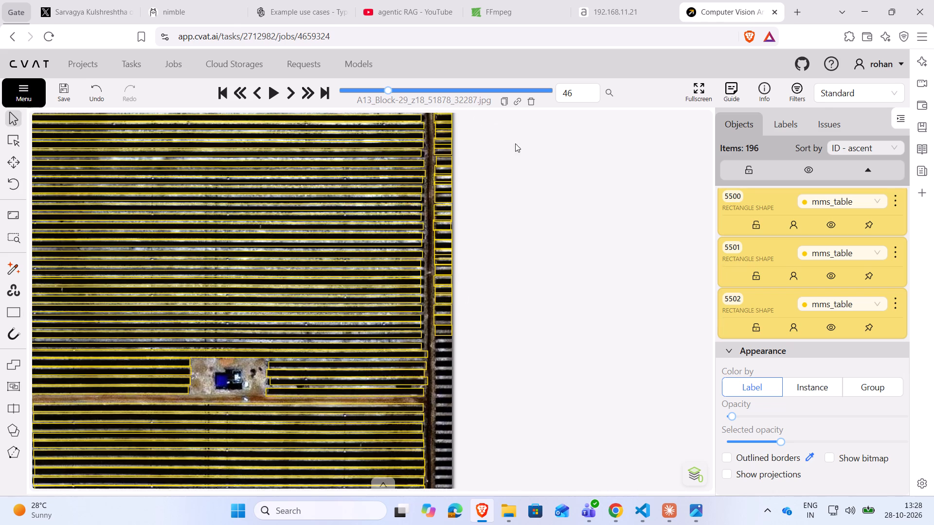
{"action": "scroll", "coordinate": [444, 344], "scroll_direction": "up", "scroll_amount": 2}
{"action": "left_click_drag", "start_coordinate": [443, 367], "coordinate": [437, 308]}
{"action": "scroll", "coordinate": [436, 305], "scroll_direction": "up", "scroll_amount": 1}
{"action": "scroll", "coordinate": [436, 302], "scroll_direction": "down", "scroll_amount": 1}
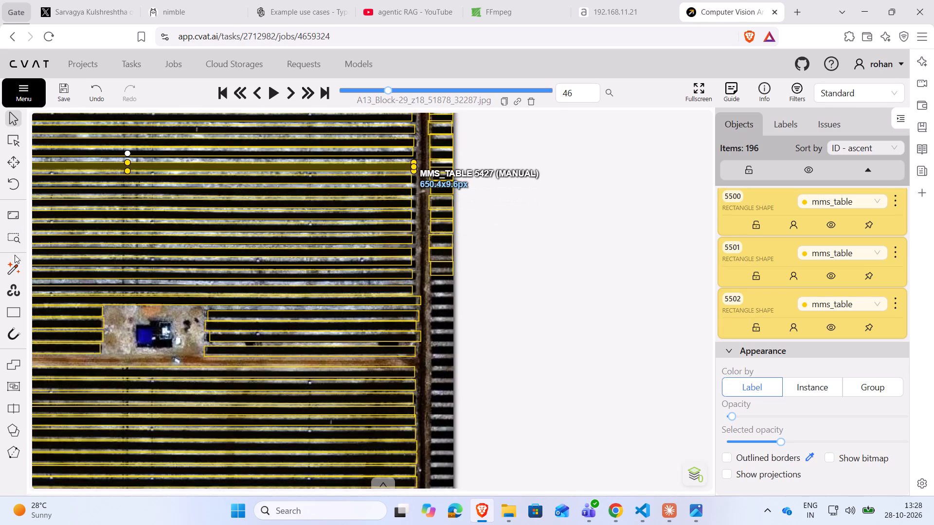
{"action": "left_click", "coordinate": [5, 306]}
{"action": "left_click", "coordinate": [64, 367]}
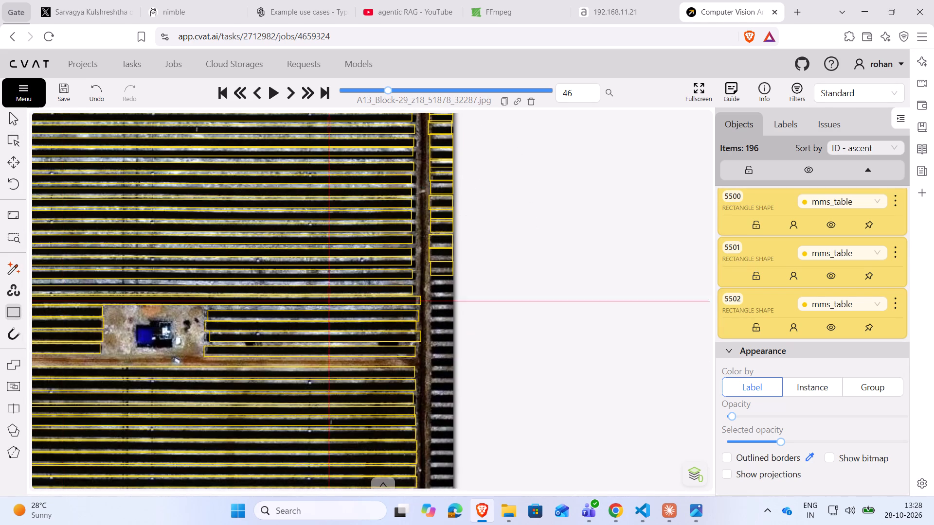
{"action": "left_click", "coordinate": [431, 285]}
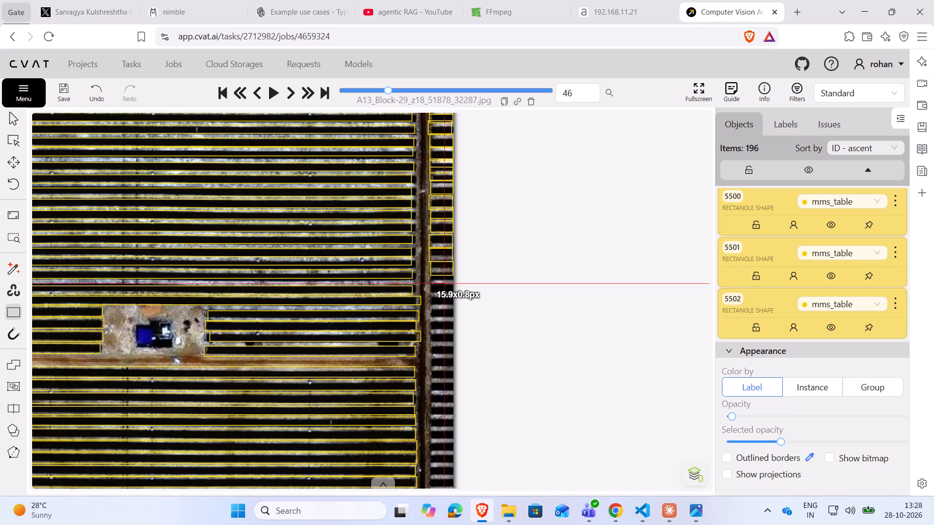
{"action": "left_click", "coordinate": [453, 296]}
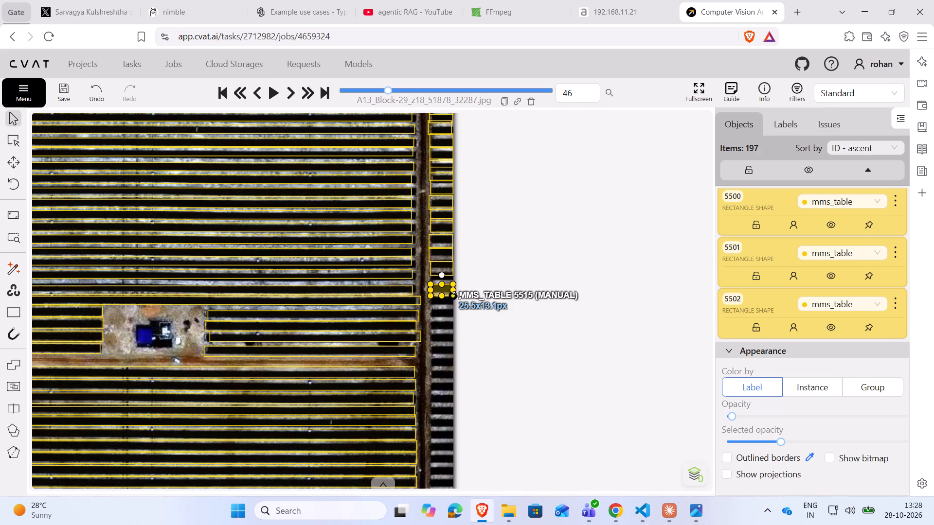
Select the new rectangle in the narrow right-edge column and shift it slightly upward on its panel row.
{"action": "scroll", "coordinate": [555, 251], "scroll_direction": "down", "scroll_amount": 2}
{"action": "left_click_drag", "start_coordinate": [539, 313], "coordinate": [521, 209]}
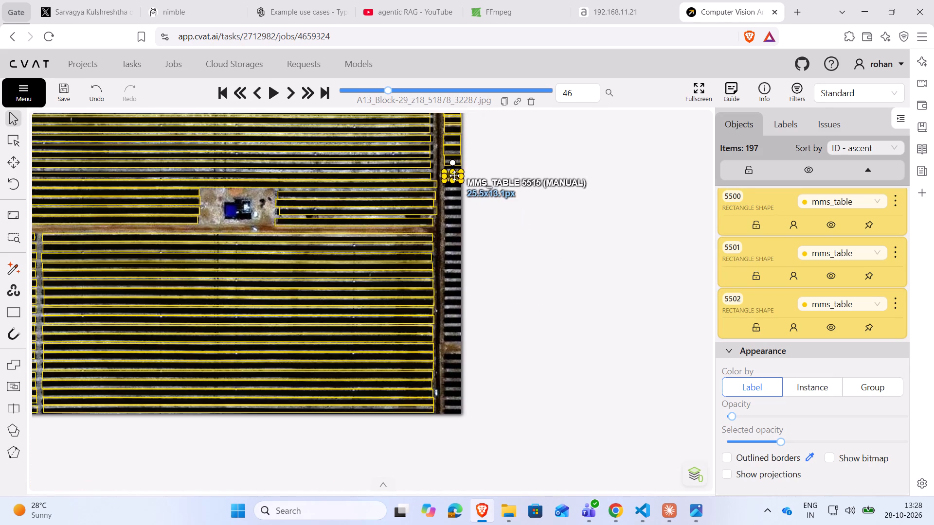
{"action": "left_click", "coordinate": [454, 175]}
{"action": "left_click", "coordinate": [612, 170], "text": "ctrl"}
{"action": "left_click", "coordinate": [510, 195]}
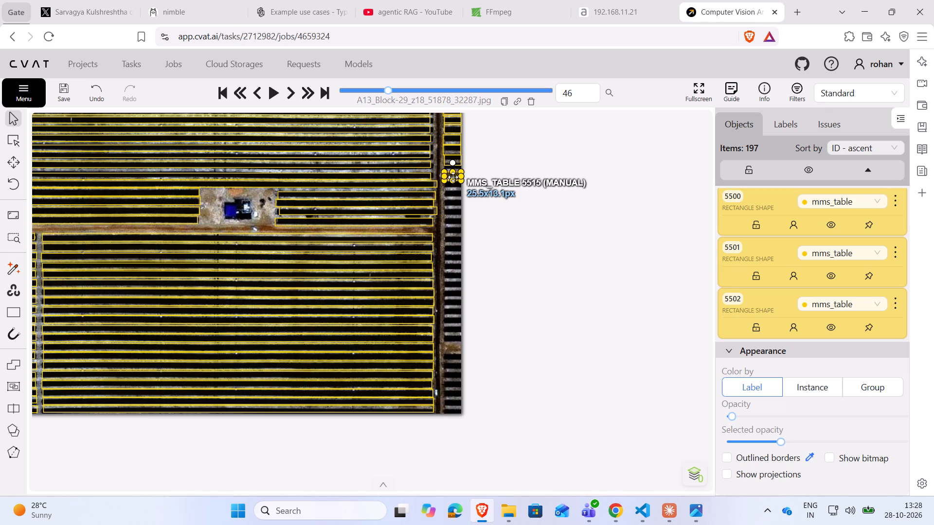
{"action": "left_click", "coordinate": [456, 178]}
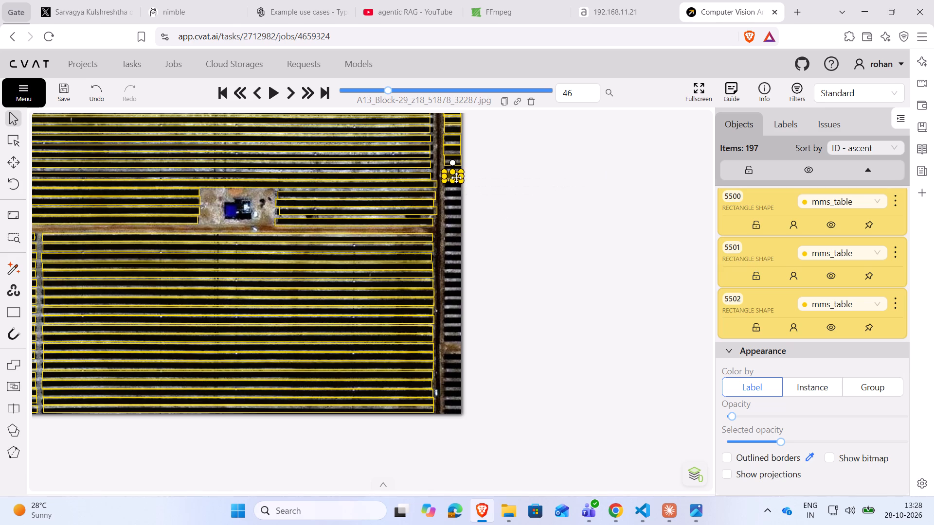
{"action": "left_click", "coordinate": [494, 176]}
{"action": "left_click", "coordinate": [453, 174]}
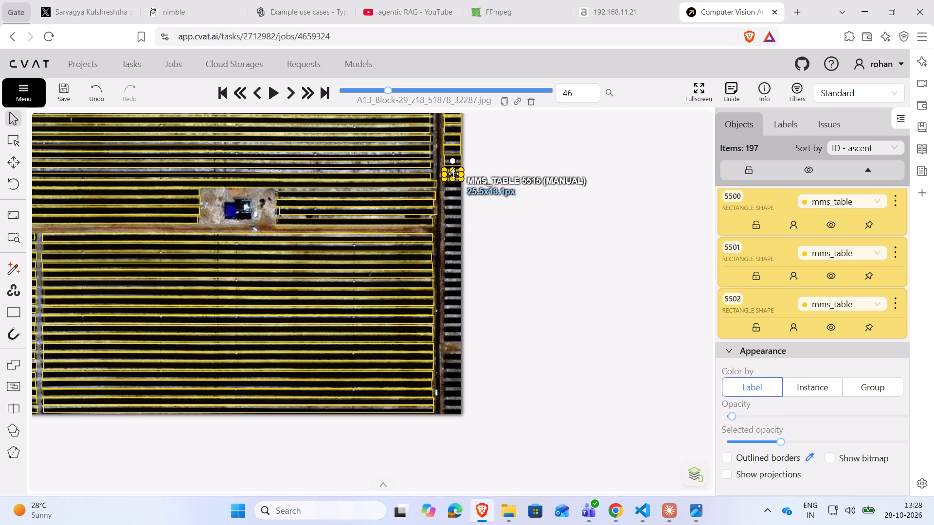
Copy the new rectangle and place nine copies on the consecutive panel rows directly beneath it in the narrow column.
{"action": "key", "text": "ctrl+c"}
{"action": "key", "text": "ctrl+v"}
{"action": "left_click", "coordinate": [451, 185], "text": "ctrl"}
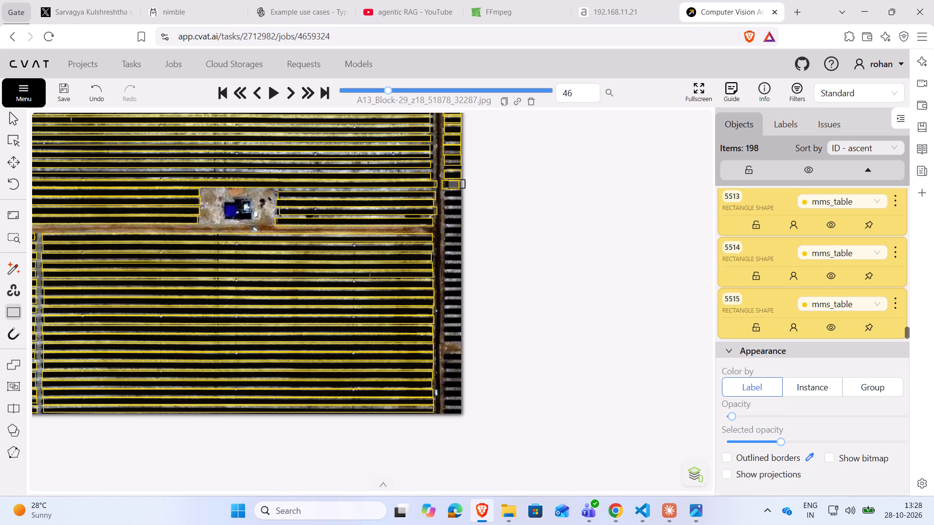
{"action": "left_click", "coordinate": [453, 193], "text": "ctrl"}
{"action": "left_click", "coordinate": [452, 203], "text": "ctrl"}
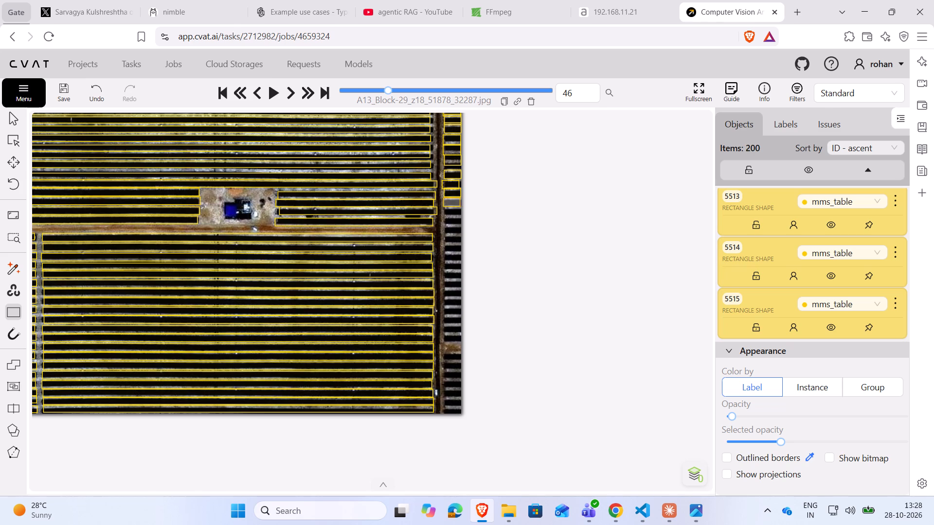
{"action": "left_click", "coordinate": [453, 212], "text": "ctrl"}
{"action": "left_click", "coordinate": [453, 221], "text": "ctrl"}
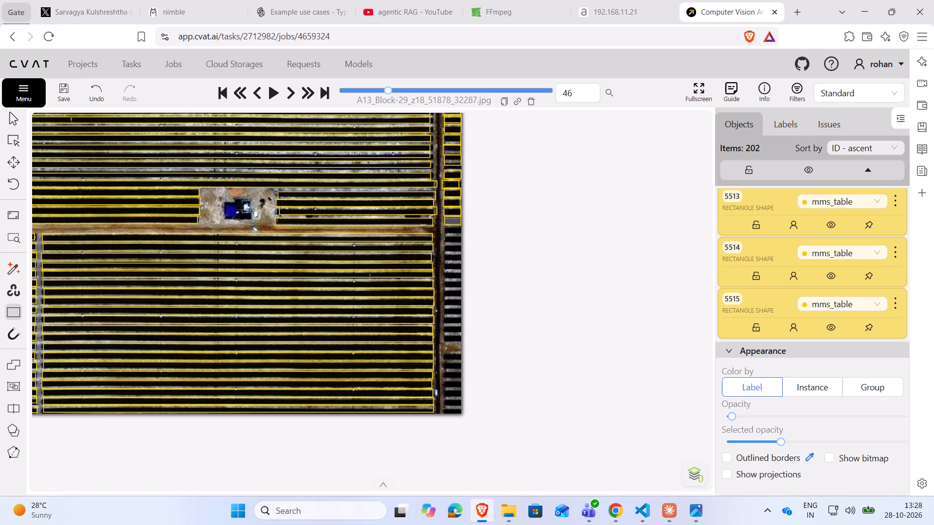
{"action": "left_click", "coordinate": [452, 231], "text": "ctrl"}
{"action": "left_click", "coordinate": [452, 239], "text": "ctrl"}
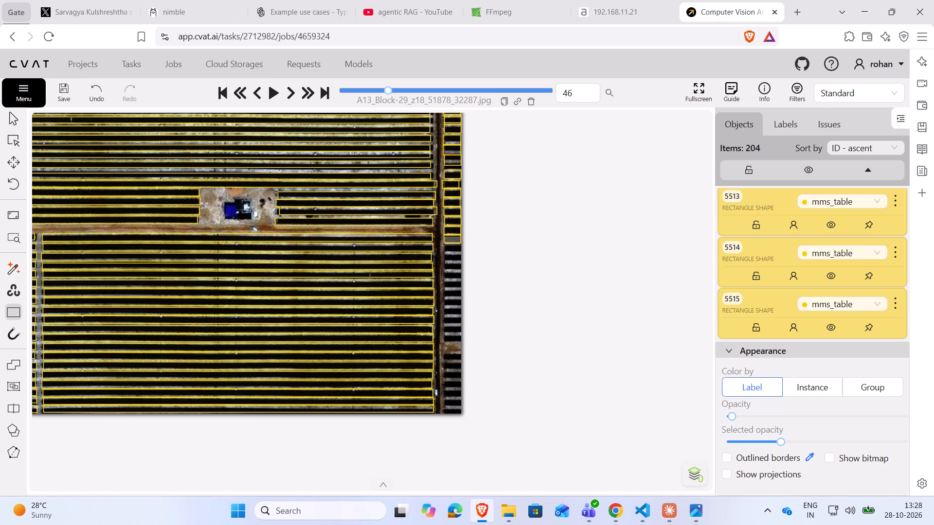
{"action": "left_click", "coordinate": [453, 248], "text": "ctrl"}
{"action": "left_click", "coordinate": [453, 258], "text": "ctrl"}
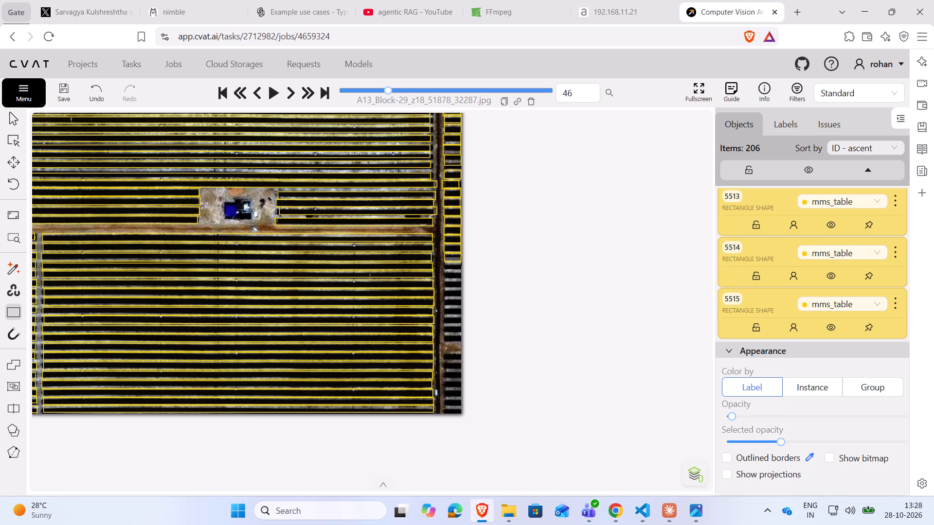
Place nine more rectangle copies on the following rows of the narrow column, down to the brown dirt gap.
{"action": "left_click", "coordinate": [451, 268], "text": "ctrl"}
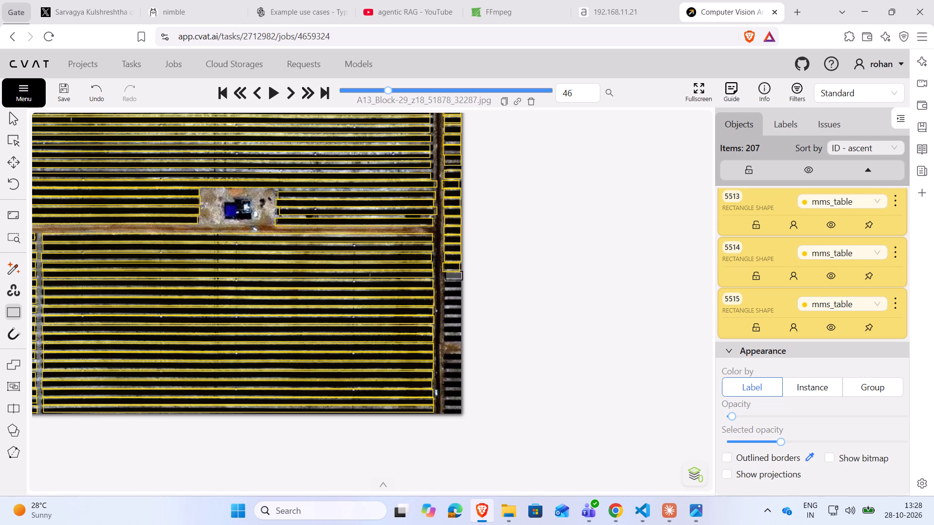
{"action": "left_click", "coordinate": [452, 278], "text": "ctrl"}
{"action": "left_click", "coordinate": [452, 285], "text": "ctrl"}
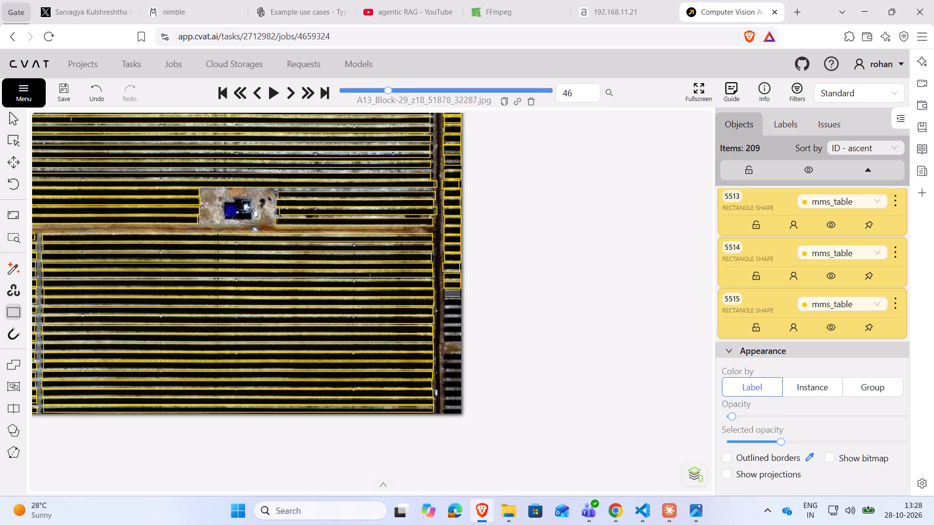
{"action": "left_click", "coordinate": [452, 294], "text": "ctrl"}
{"action": "left_click", "coordinate": [452, 305], "text": "ctrl"}
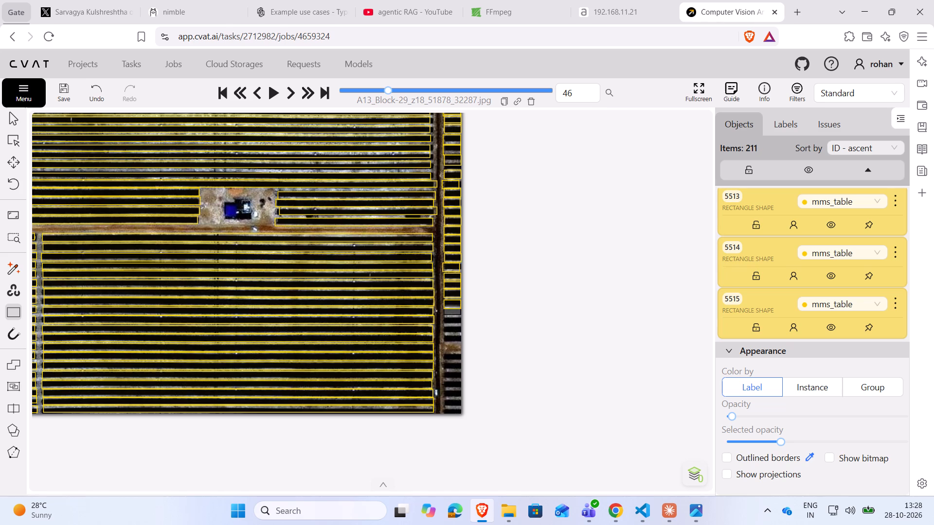
{"action": "left_click", "coordinate": [452, 311], "text": "ctrl"}
{"action": "left_click", "coordinate": [453, 320], "text": "ctrl"}
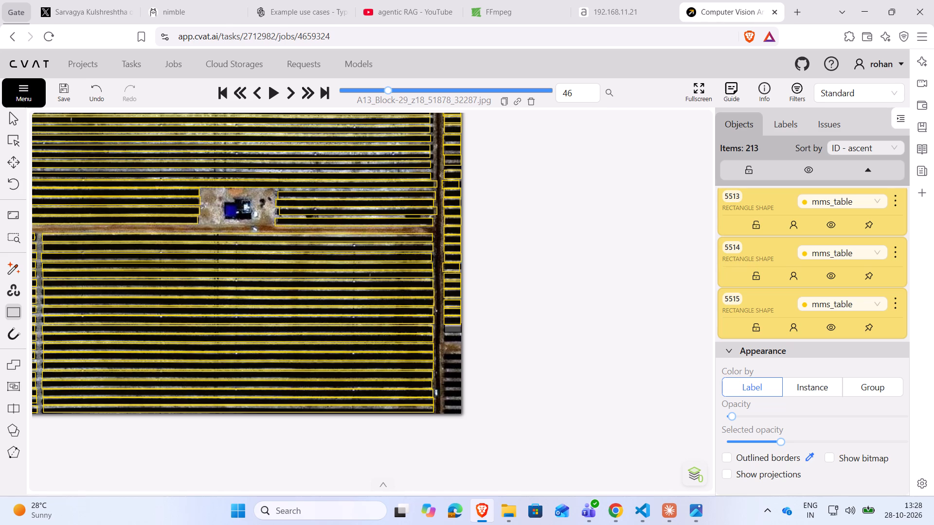
{"action": "left_click", "coordinate": [452, 327], "text": "ctrl"}
{"action": "left_click", "coordinate": [452, 339], "text": "ctrl"}
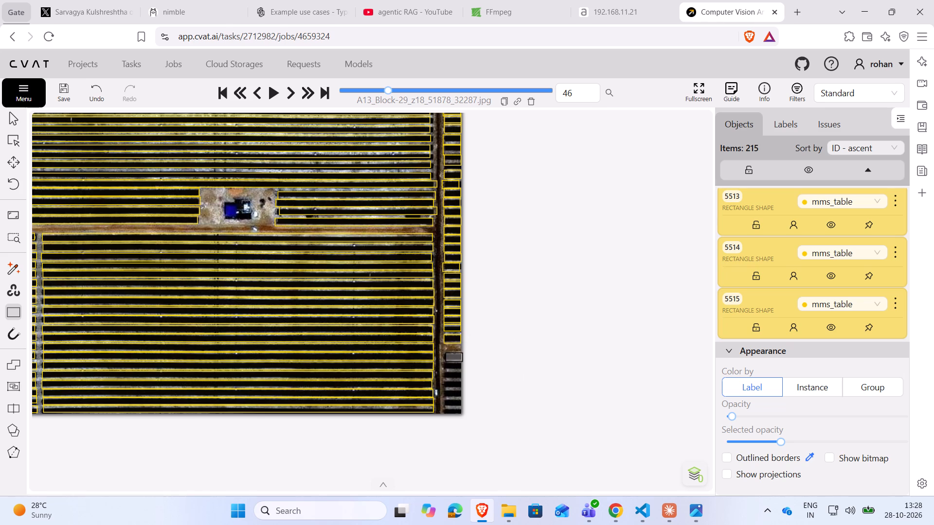
Place seven rectangle copies on the rows from below the dirt gap to the image's bottom edge, and finish pasting.
{"action": "left_click", "coordinate": [451, 356], "text": "ctrl"}
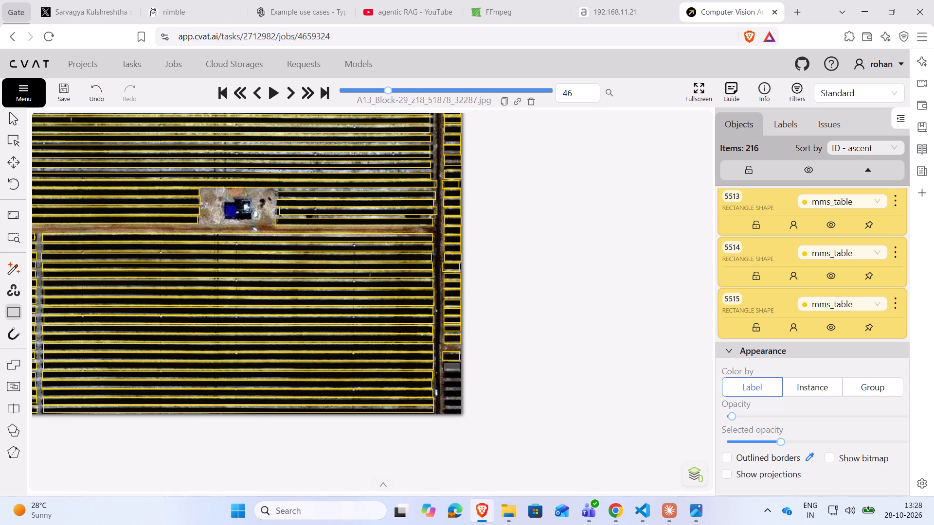
{"action": "left_click", "coordinate": [452, 366], "text": "ctrl"}
{"action": "left_click", "coordinate": [452, 376], "text": "ctrl"}
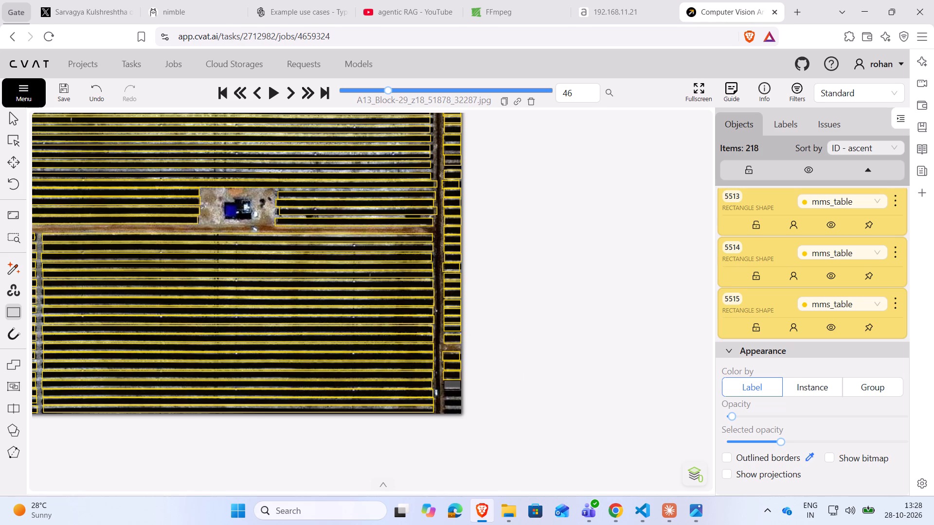
{"action": "left_click", "coordinate": [453, 385], "text": "ctrl"}
{"action": "left_click", "coordinate": [453, 395], "text": "ctrl"}
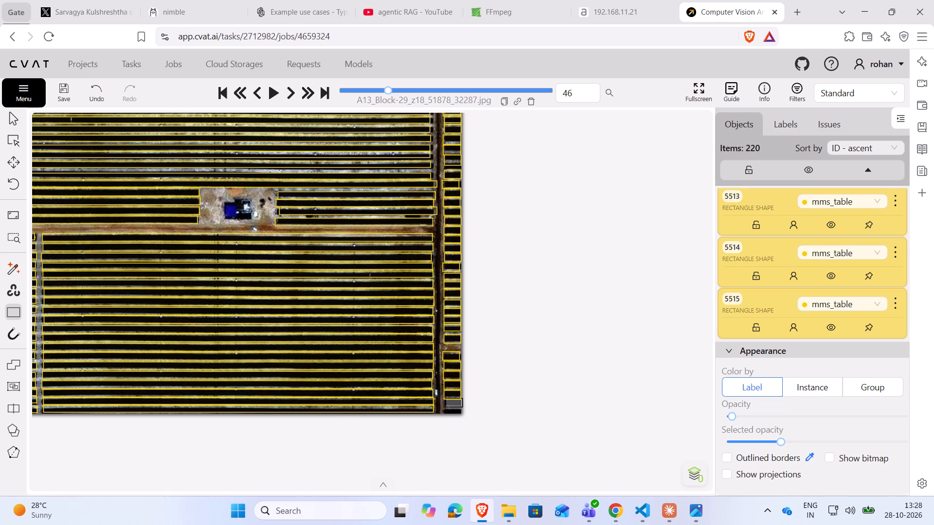
{"action": "left_click", "coordinate": [454, 404], "text": "ctrl"}
{"action": "left_click", "coordinate": [453, 415], "text": "ctrl"}
{"action": "left_click_drag", "start_coordinate": [540, 341], "coordinate": [578, 334]}
Draw an idt rectangle of about 62 × 52 px around the equipment pad at the image's left edge.
{"action": "scroll", "coordinate": [327, 414], "scroll_direction": "down", "scroll_amount": 4}
{"action": "left_click_drag", "start_coordinate": [225, 475], "coordinate": [402, 484]}
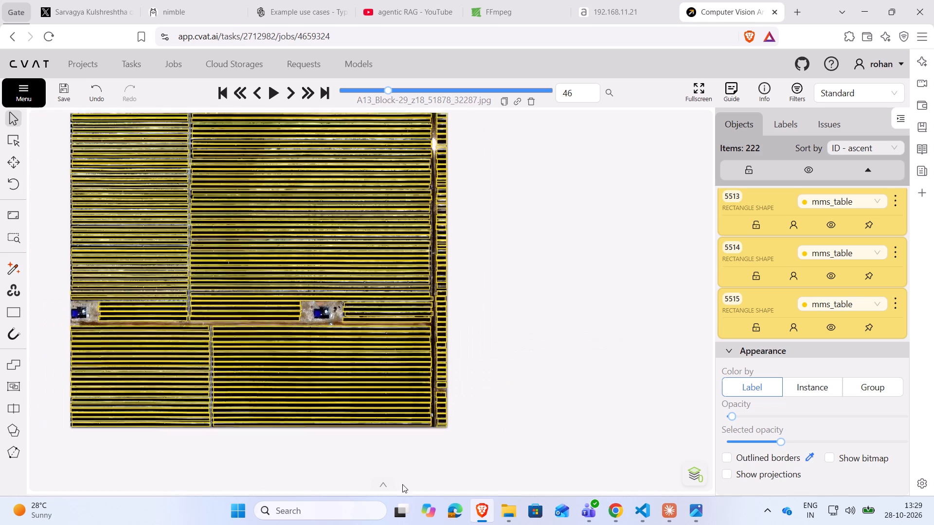
{"action": "left_click_drag", "start_coordinate": [402, 484], "coordinate": [407, 509]}
{"action": "scroll", "coordinate": [165, 312], "scroll_direction": "up", "scroll_amount": 2}
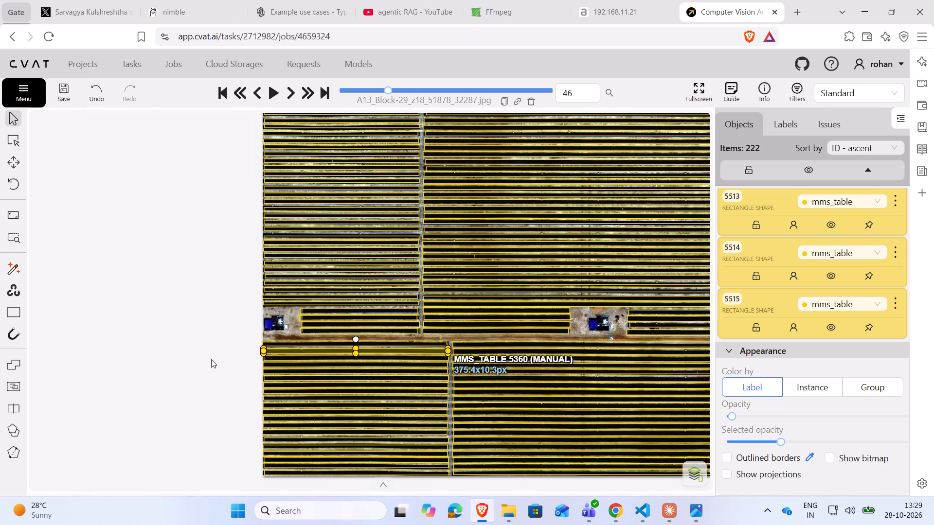
{"action": "left_click_drag", "start_coordinate": [212, 364], "coordinate": [159, 319]}
{"action": "scroll", "coordinate": [93, 312], "scroll_direction": "up", "scroll_amount": 4}
{"action": "left_click_drag", "start_coordinate": [247, 242], "coordinate": [222, 256]}
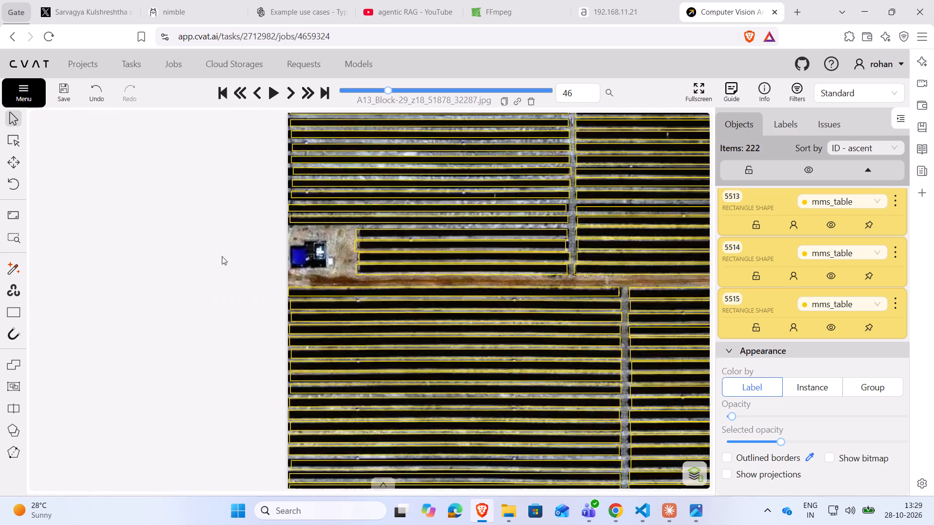
{"action": "left_click_drag", "start_coordinate": [222, 256], "coordinate": [123, 306]}
{"action": "left_click", "coordinate": [11, 311]}
{"action": "left_click", "coordinate": [113, 307]}
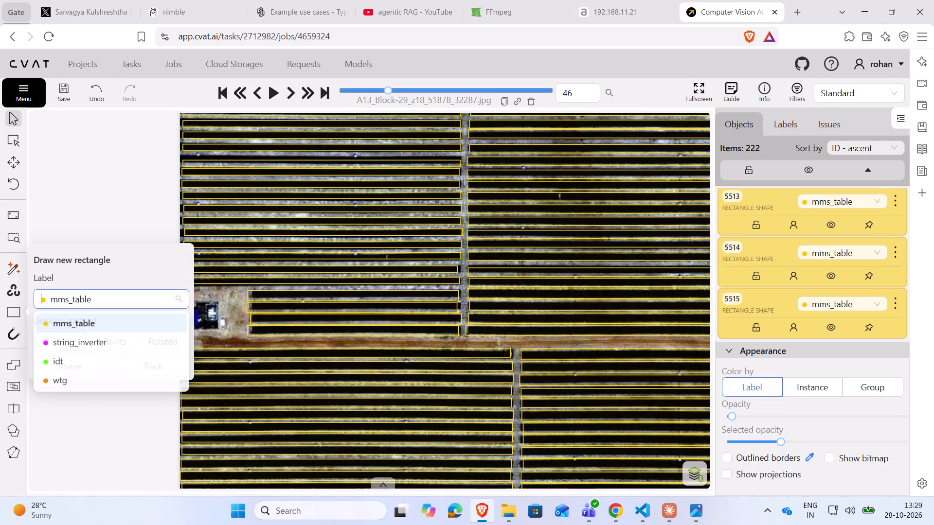
{"action": "left_click", "coordinate": [85, 360]}
{"action": "left_click", "coordinate": [69, 373]}
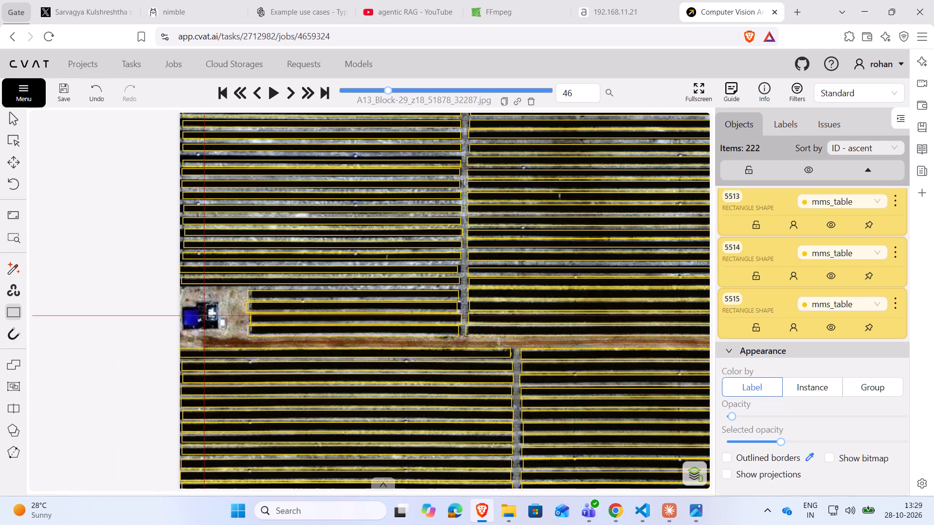
{"action": "left_click", "coordinate": [180, 293]}
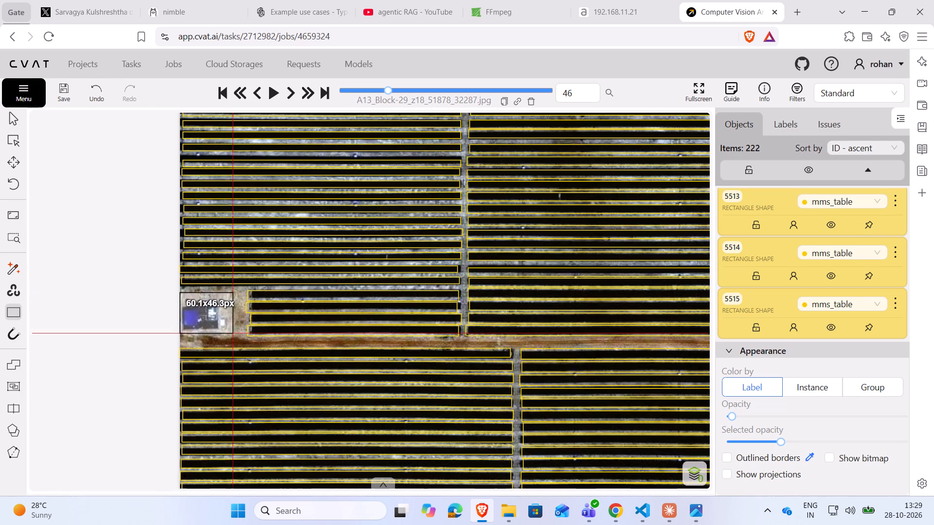
{"action": "left_click", "coordinate": [235, 339]}
Draw another idt rectangle of about 88 × 57 px around the second equipment pad, between the long panel rows.
{"action": "scroll", "coordinate": [366, 335], "scroll_direction": "down", "scroll_amount": 5}
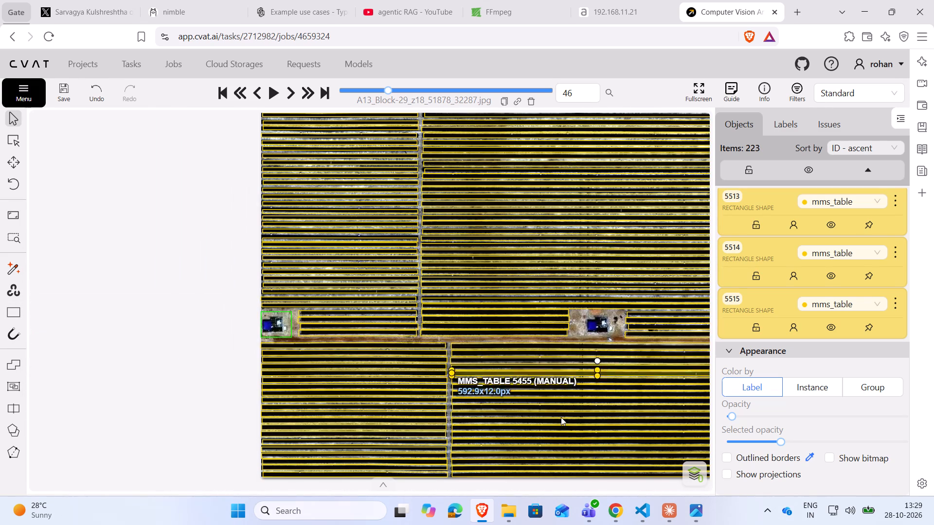
{"action": "left_click_drag", "start_coordinate": [183, 321], "coordinate": [32, 243]}
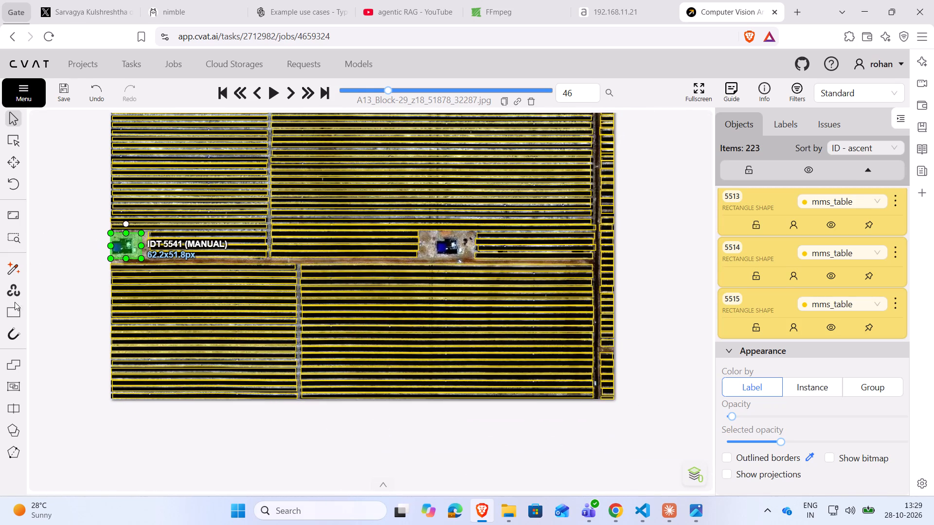
{"action": "left_click", "coordinate": [16, 316]}
{"action": "left_click", "coordinate": [87, 372]}
{"action": "scroll", "coordinate": [422, 238], "scroll_direction": "up", "scroll_amount": 3}
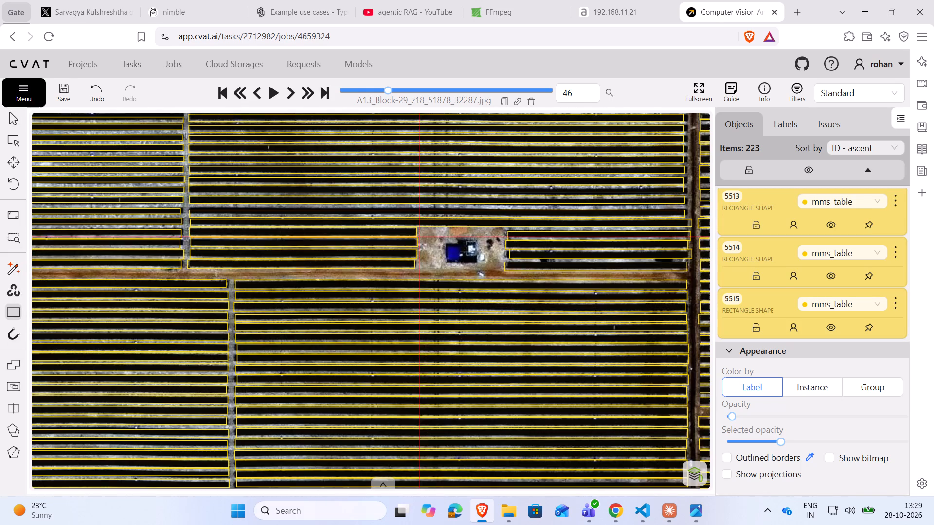
{"action": "left_click", "coordinate": [435, 233]}
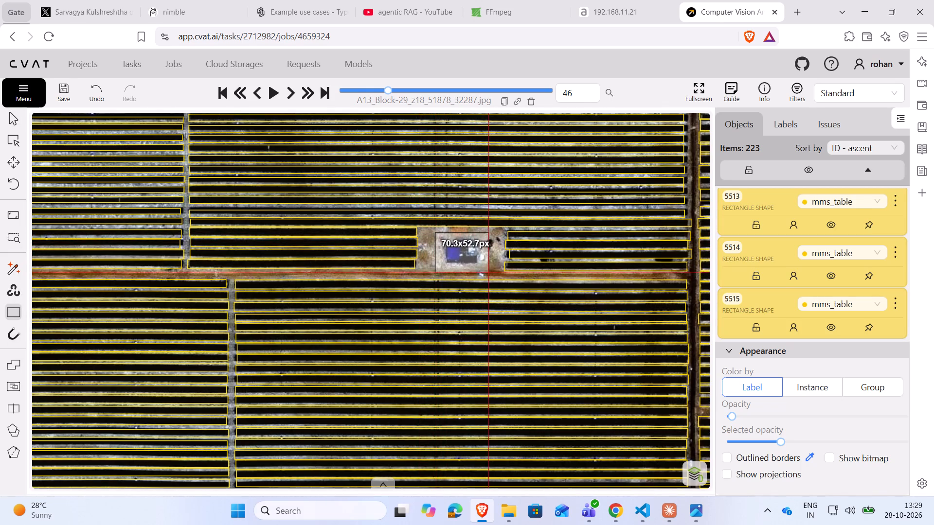
{"action": "left_click", "coordinate": [503, 276]}
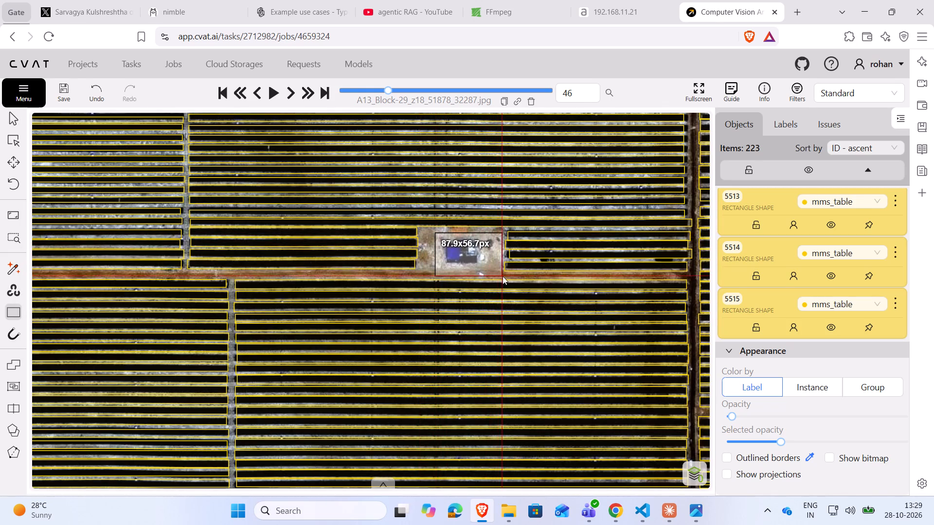
Draw an idt rectangle of about 77 × 44 px around the third equipment pad, near the image's top edge.
{"action": "scroll", "coordinate": [369, 262], "scroll_direction": "down", "scroll_amount": 9}
{"action": "left_click_drag", "start_coordinate": [575, 223], "coordinate": [585, 309]}
{"action": "scroll", "coordinate": [452, 266], "scroll_direction": "up", "scroll_amount": 2}
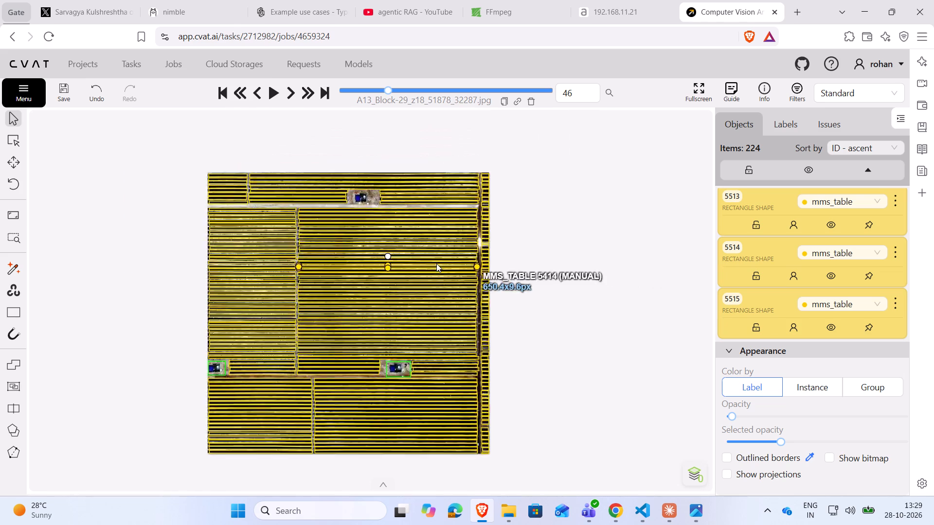
{"action": "scroll", "coordinate": [436, 263], "scroll_direction": "up", "scroll_amount": 7}
{"action": "left_click_drag", "start_coordinate": [632, 165], "coordinate": [684, 402]}
{"action": "left_click_drag", "start_coordinate": [129, 169], "coordinate": [131, 169]}
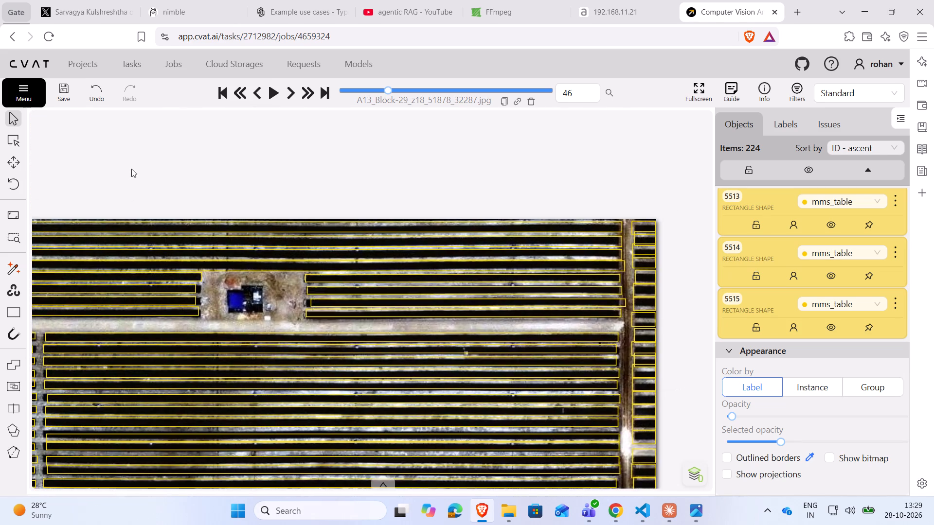
{"action": "left_click_drag", "start_coordinate": [131, 169], "coordinate": [247, 151]}
{"action": "left_click", "coordinate": [15, 316]}
{"action": "left_click", "coordinate": [72, 366]}
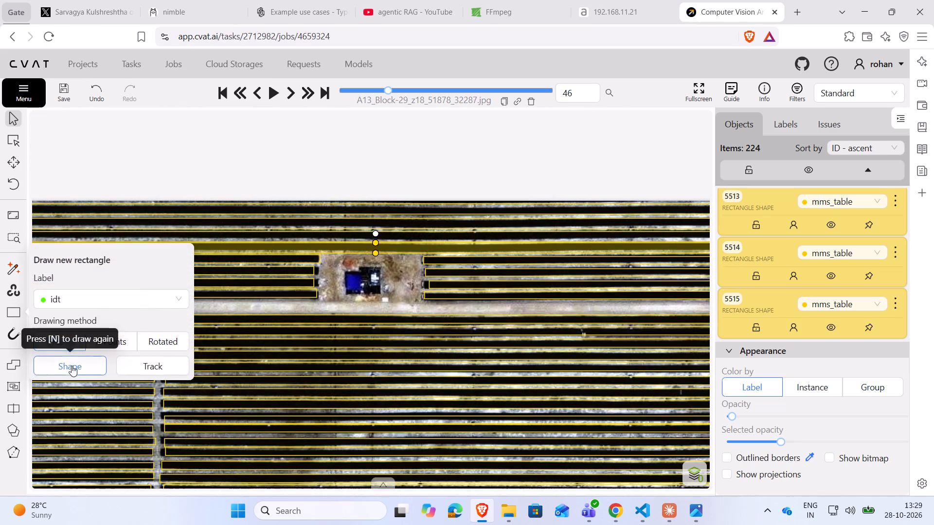
{"action": "left_click", "coordinate": [336, 263]}
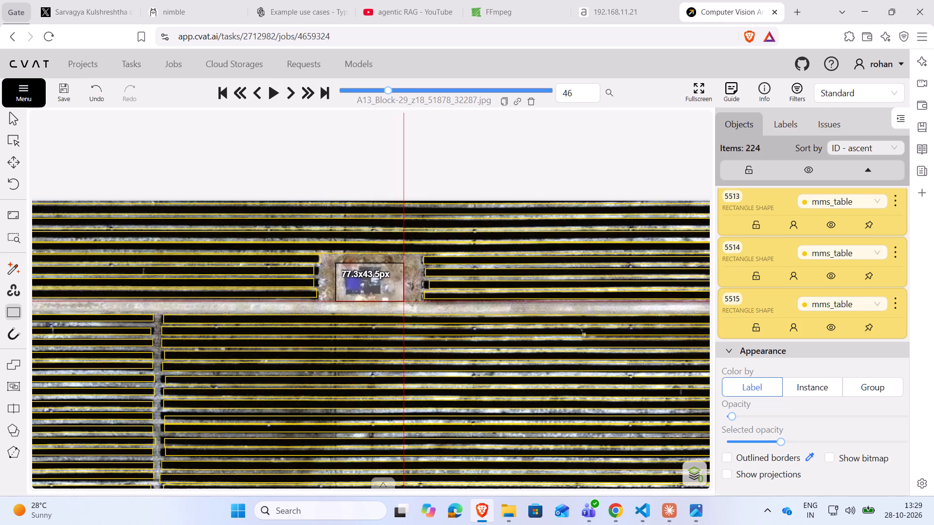
{"action": "left_click", "coordinate": [405, 302]}
{"action": "left_click", "coordinate": [358, 132]}
Save the annotations of frame 46.
{"action": "scroll", "coordinate": [358, 132], "scroll_direction": "down", "scroll_amount": 7}
{"action": "key", "text": "ctrl+s"}
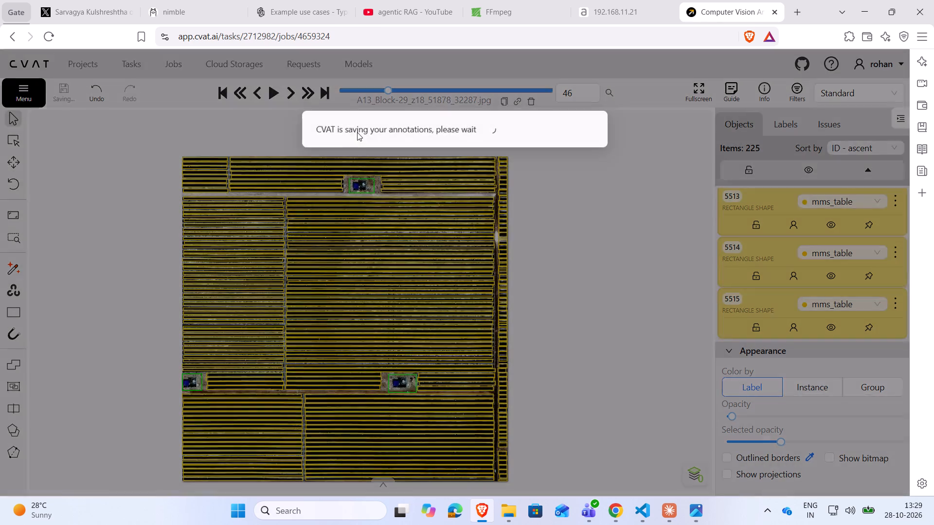
Browse the frames from 46 up to 50 for the next image to annotate, and step back from frame 50.
{"action": "left_click", "coordinate": [289, 93]}
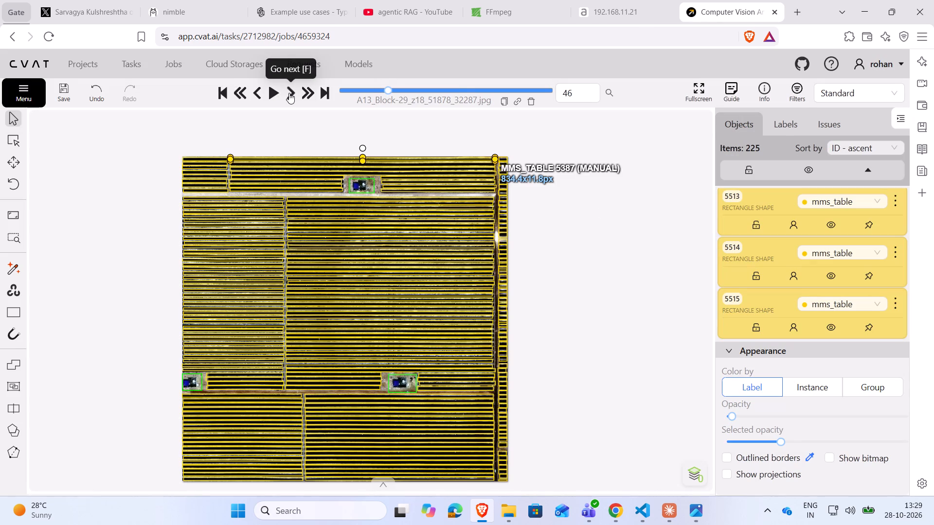
{"action": "left_click", "coordinate": [289, 93]}
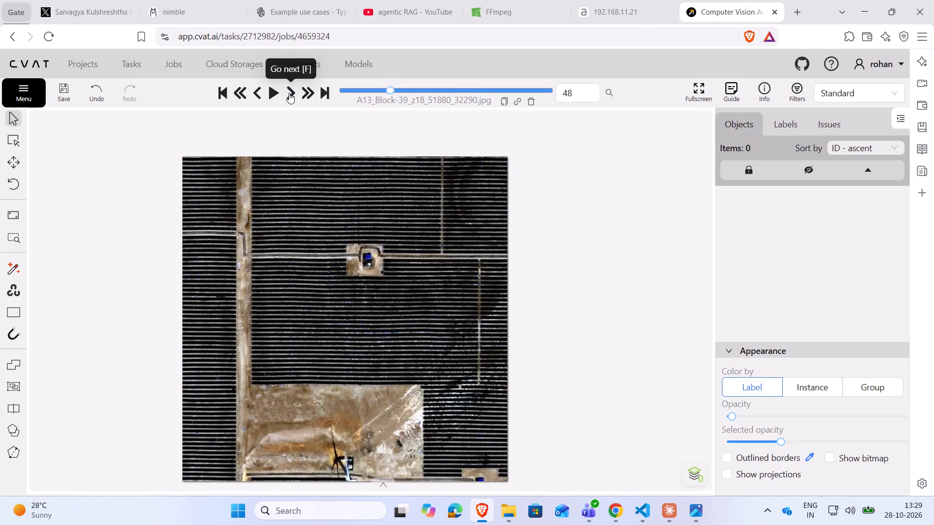
{"action": "left_click", "coordinate": [289, 93]}
{"action": "left_click", "coordinate": [289, 93]}
{"action": "double_click", "coordinate": [257, 96]}
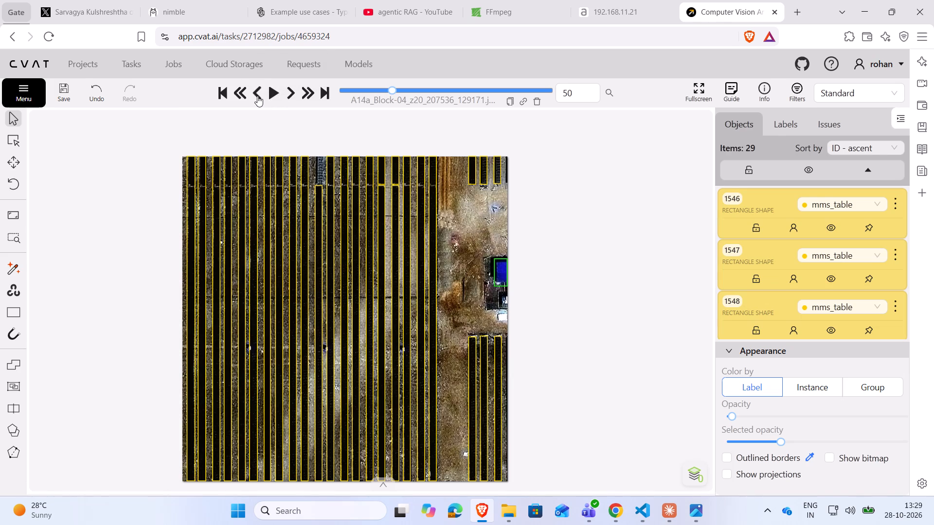